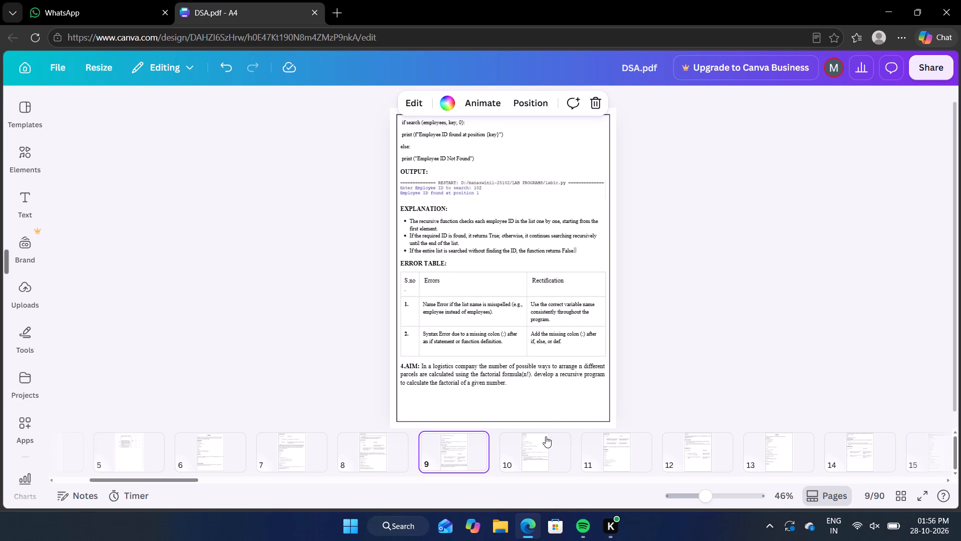
Review pages 10 to 13 of the document, checking each page's heading, text and border.
left_click(533, 440)
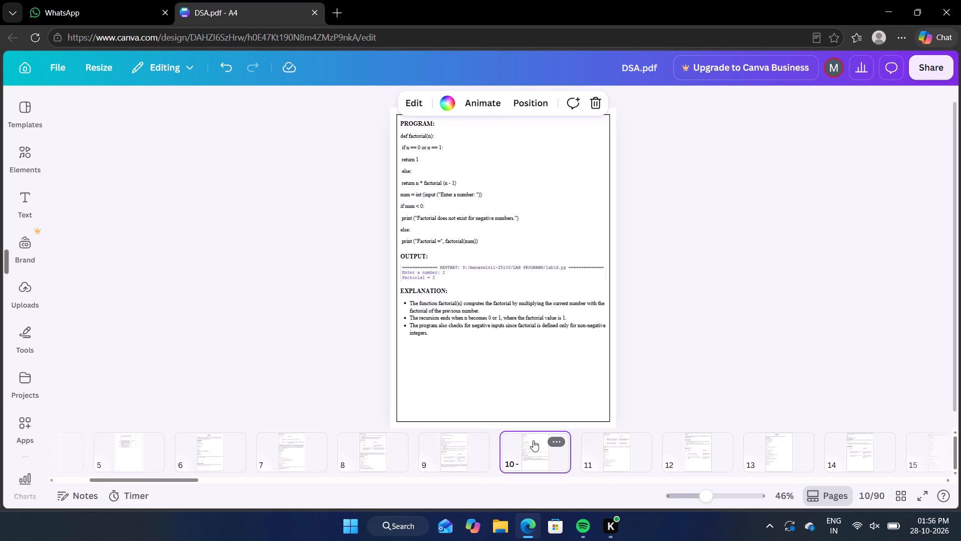
left_click(626, 440)
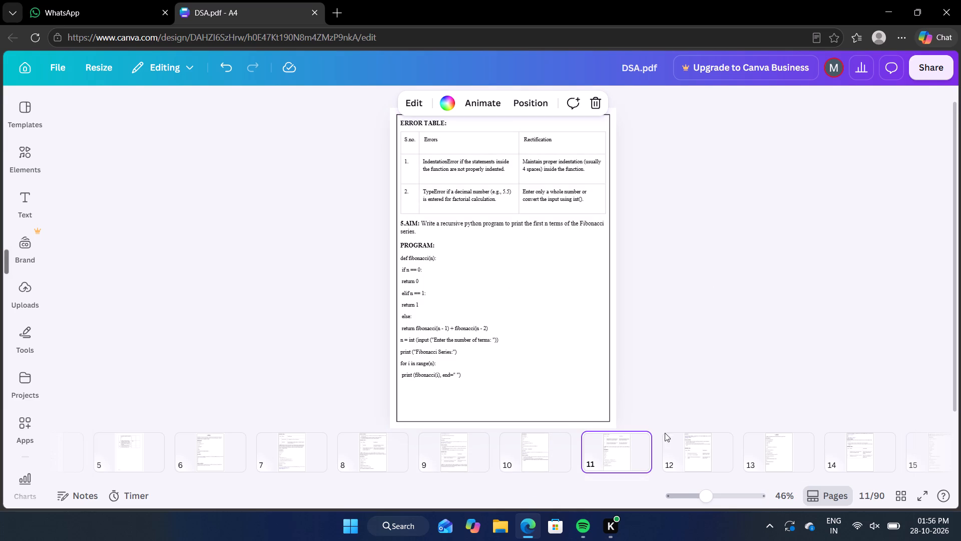
left_click(692, 456)
scroll(692, 456, "left", 1)
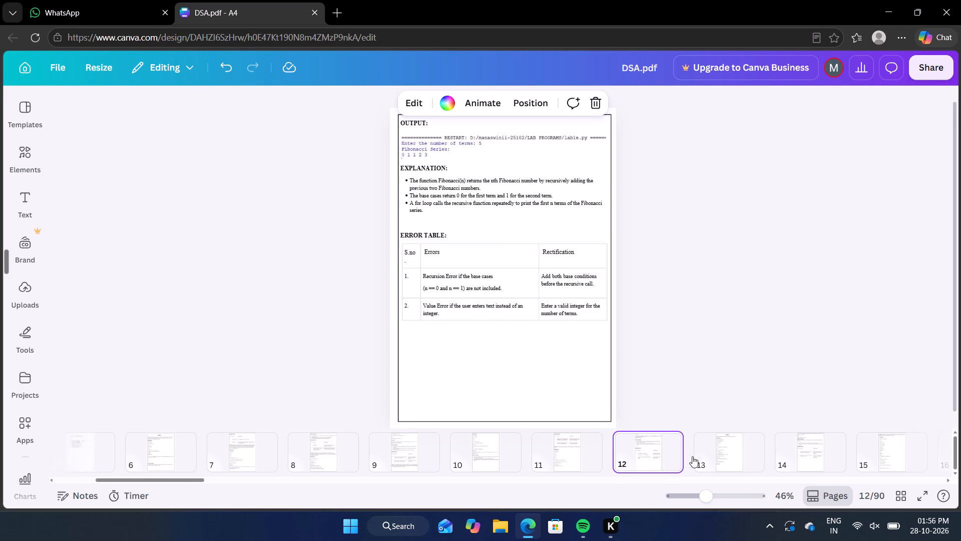
scroll(692, 456, "left", 3)
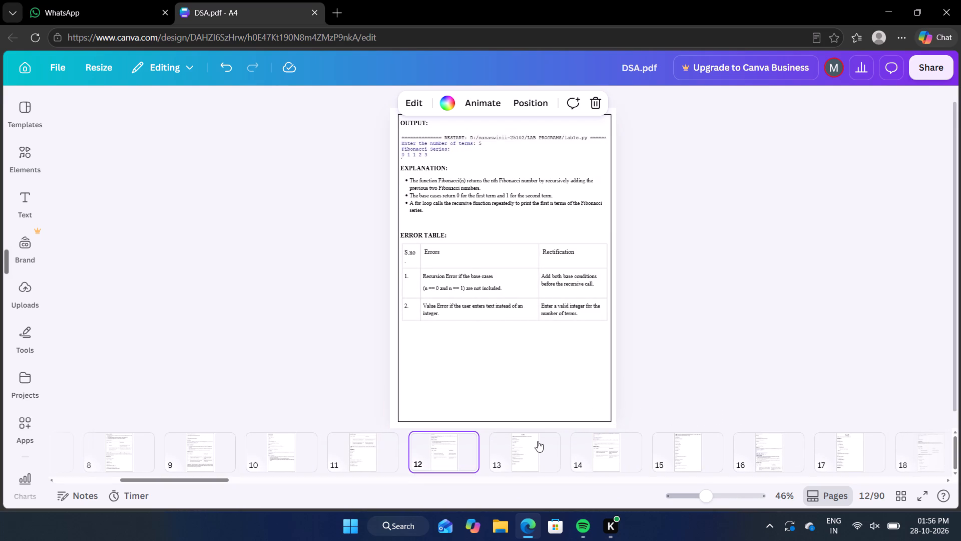
scroll(583, 452, "left", 1)
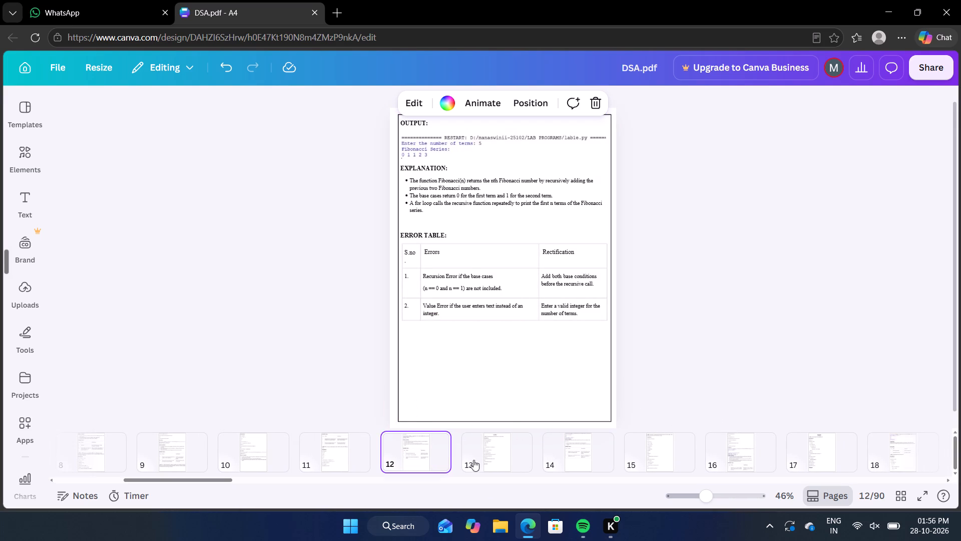
left_click(496, 451)
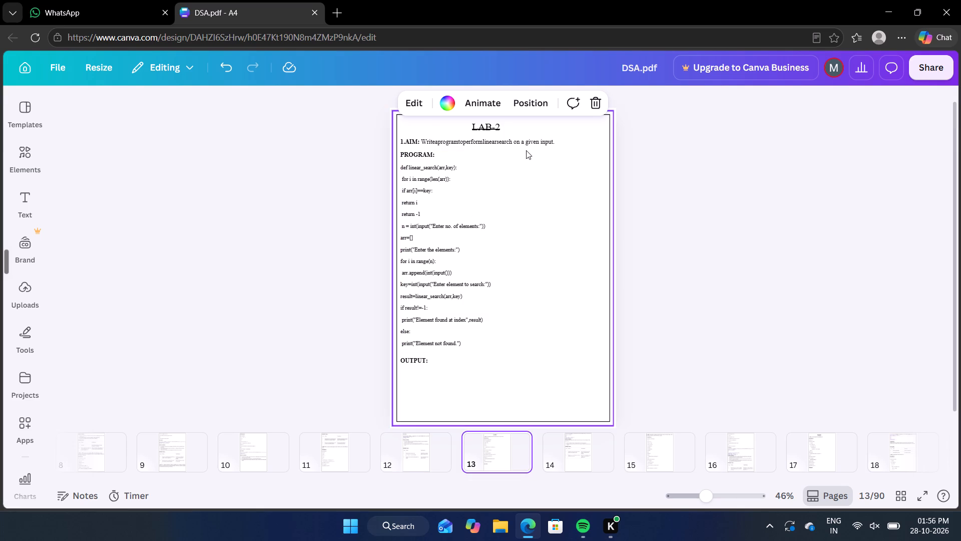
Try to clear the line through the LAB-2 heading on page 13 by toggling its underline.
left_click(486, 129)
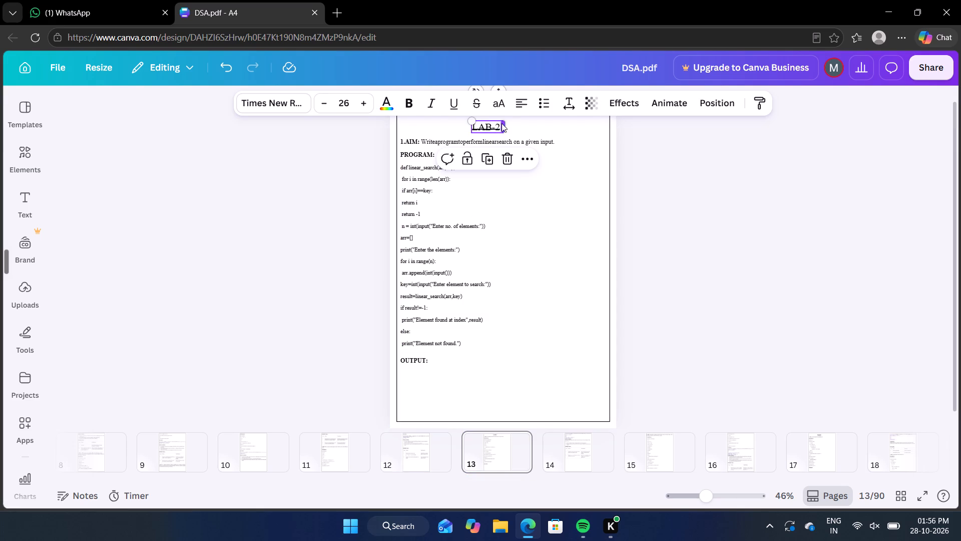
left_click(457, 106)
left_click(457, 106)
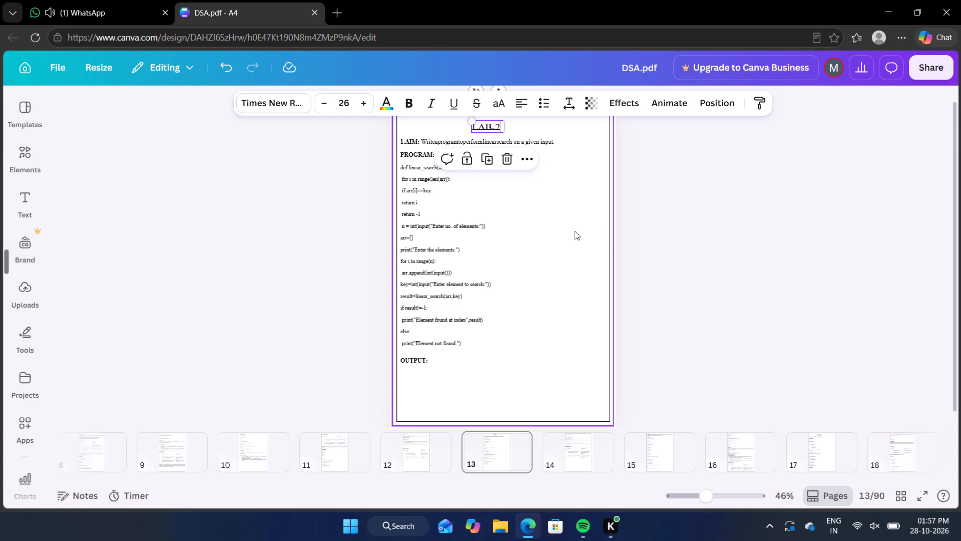
Separate the border graphic containing the heading's strike line from the page 13 text and delete it.
left_click(598, 283)
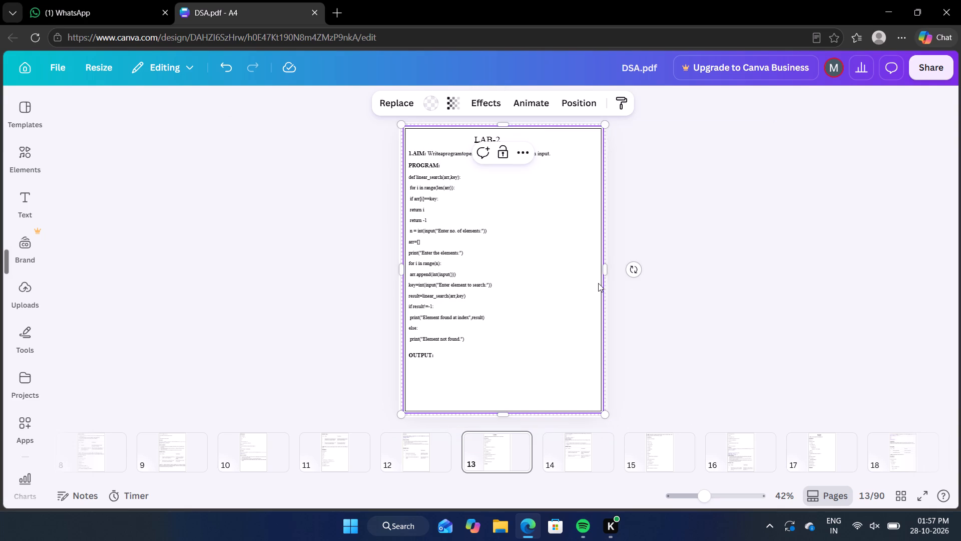
left_click_drag(598, 283, 634, 338)
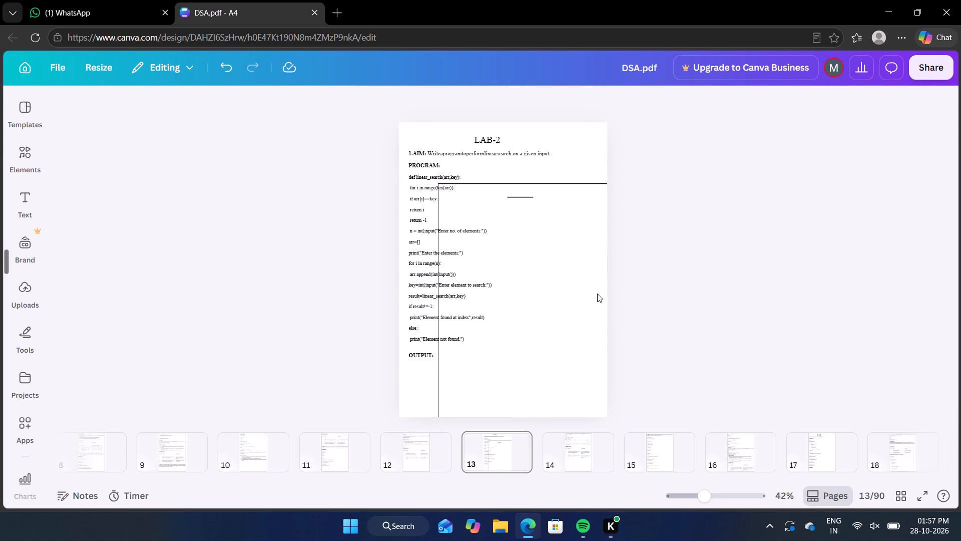
left_click(524, 196)
double_click(524, 196)
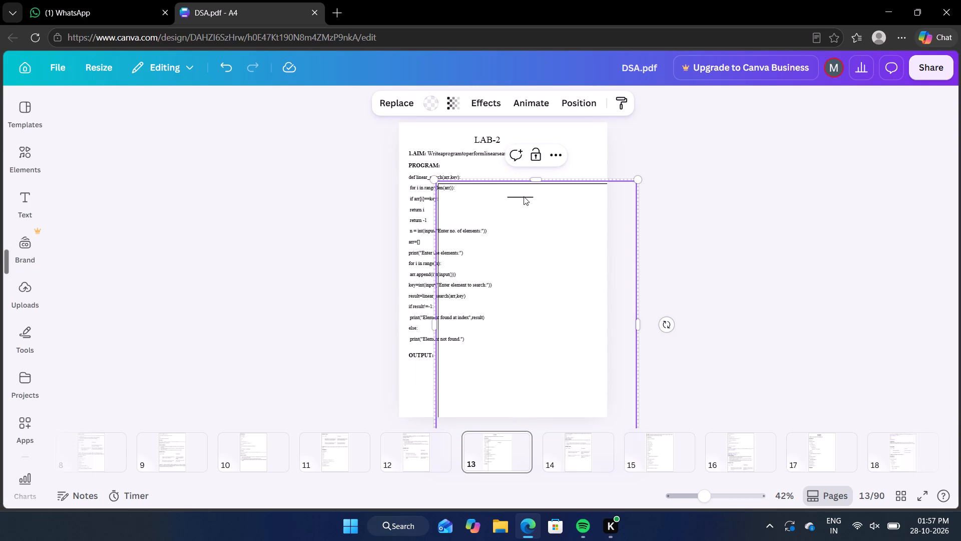
triple_click(524, 196)
scroll(574, 270, "down", 2)
left_click_drag(567, 266, 548, 290)
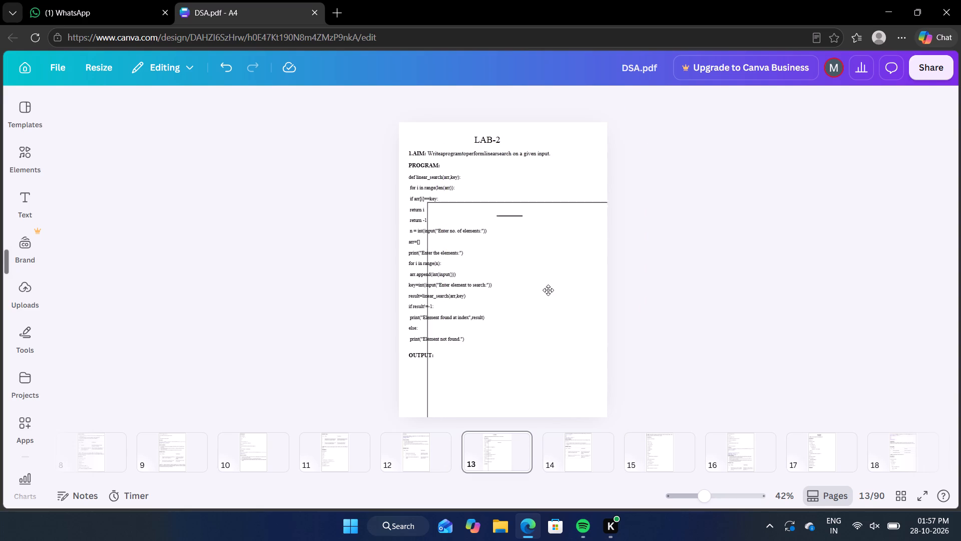
left_click_drag(548, 290, 544, 290)
left_click_drag(557, 317, 583, 241)
right_click(577, 240)
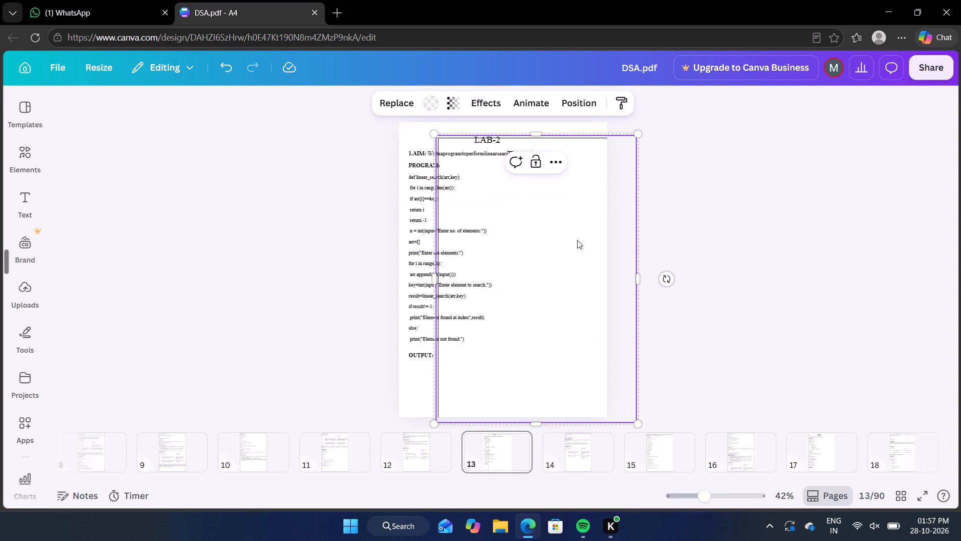
left_click(636, 311)
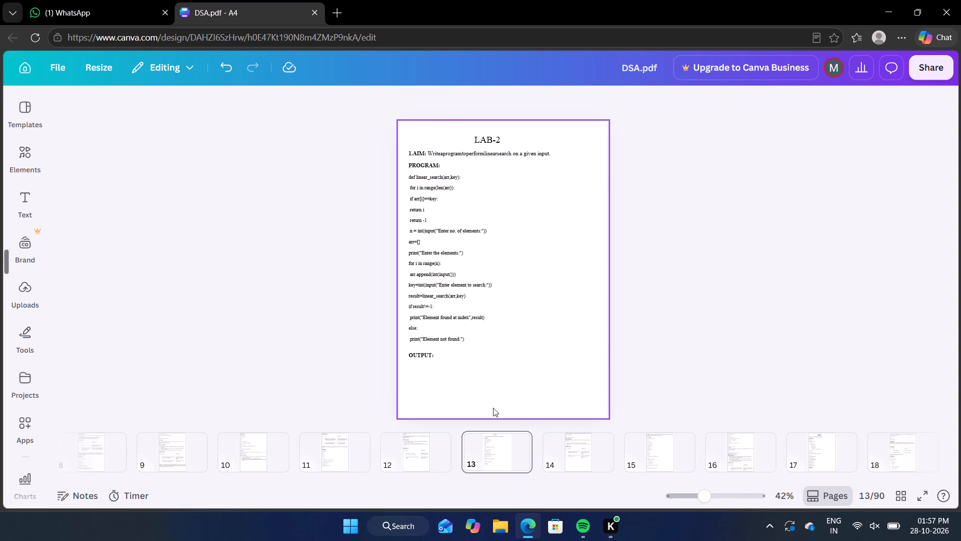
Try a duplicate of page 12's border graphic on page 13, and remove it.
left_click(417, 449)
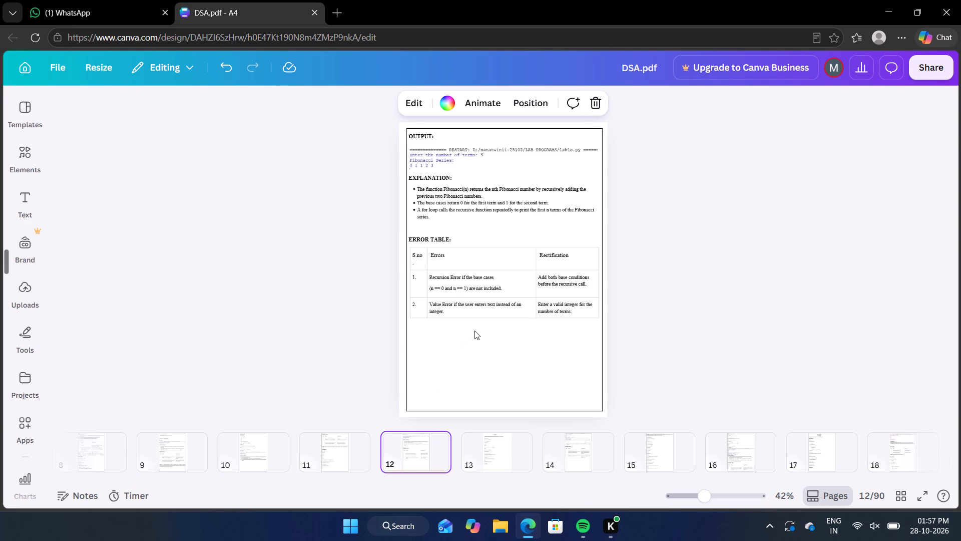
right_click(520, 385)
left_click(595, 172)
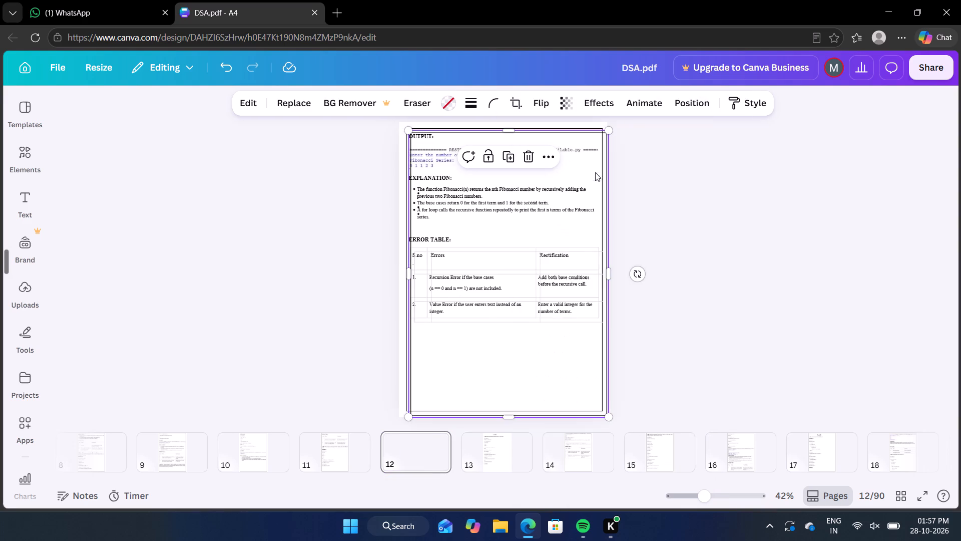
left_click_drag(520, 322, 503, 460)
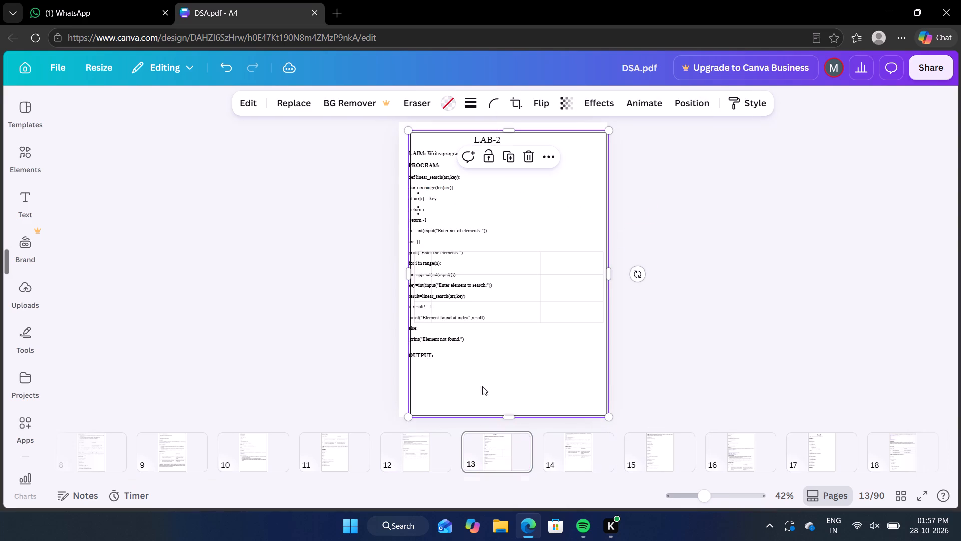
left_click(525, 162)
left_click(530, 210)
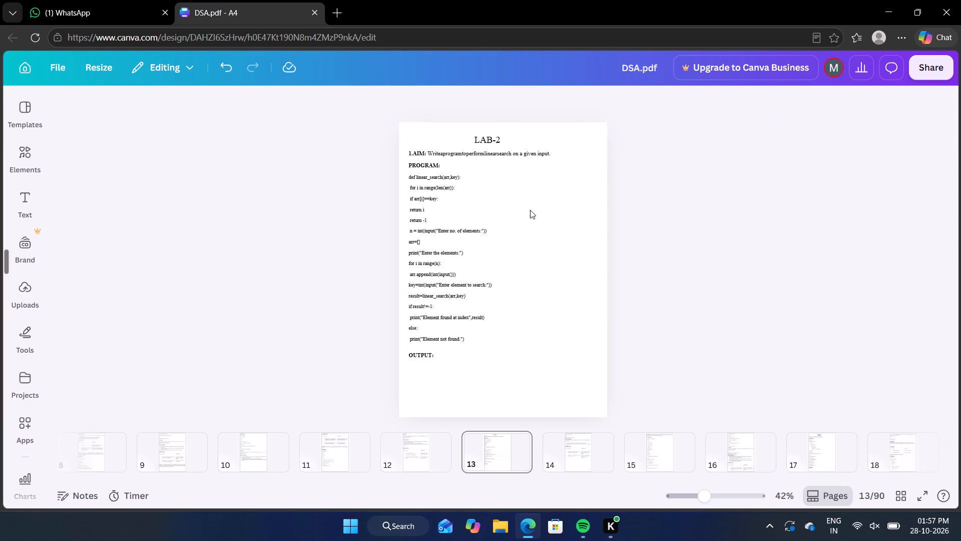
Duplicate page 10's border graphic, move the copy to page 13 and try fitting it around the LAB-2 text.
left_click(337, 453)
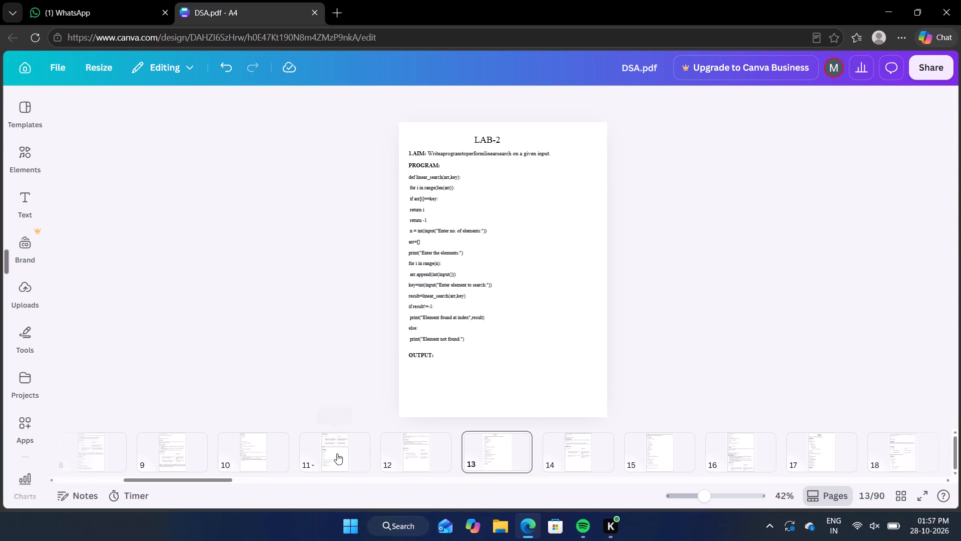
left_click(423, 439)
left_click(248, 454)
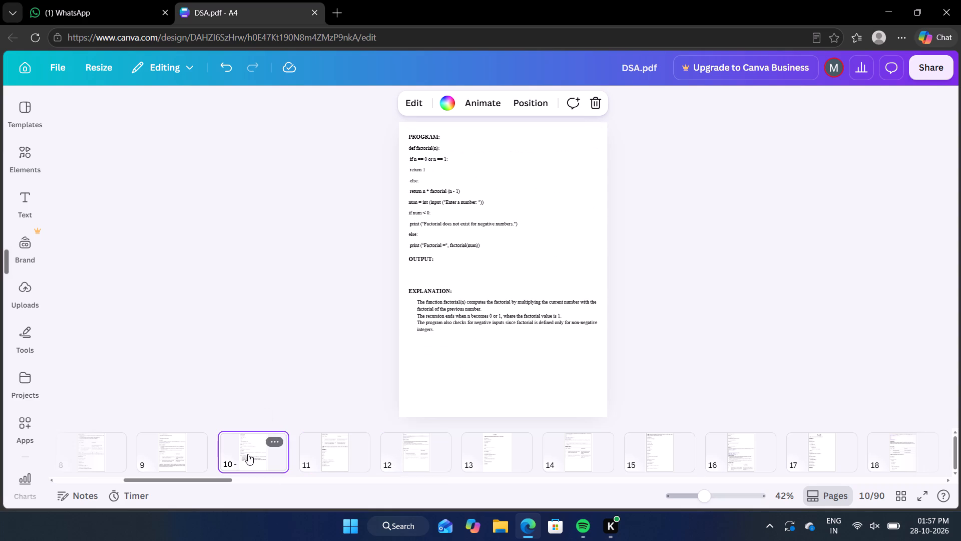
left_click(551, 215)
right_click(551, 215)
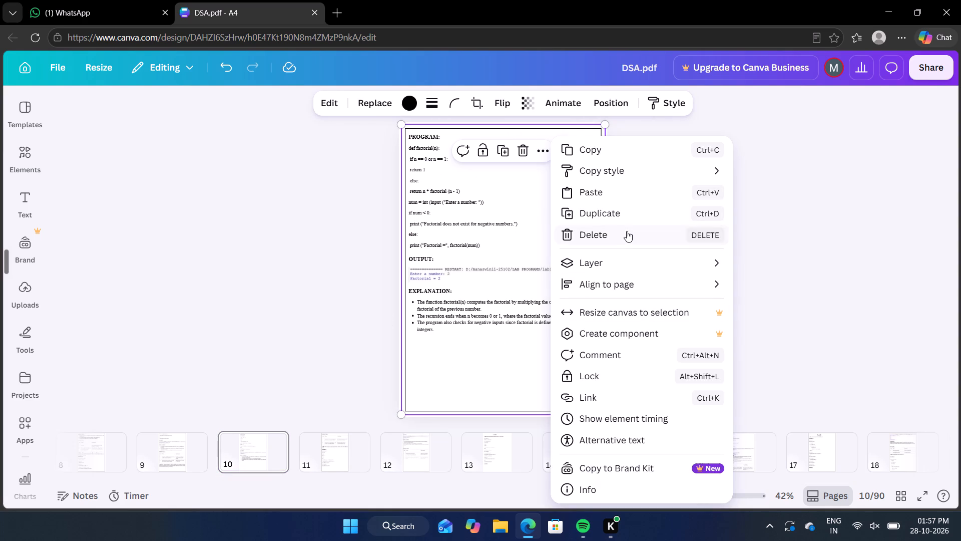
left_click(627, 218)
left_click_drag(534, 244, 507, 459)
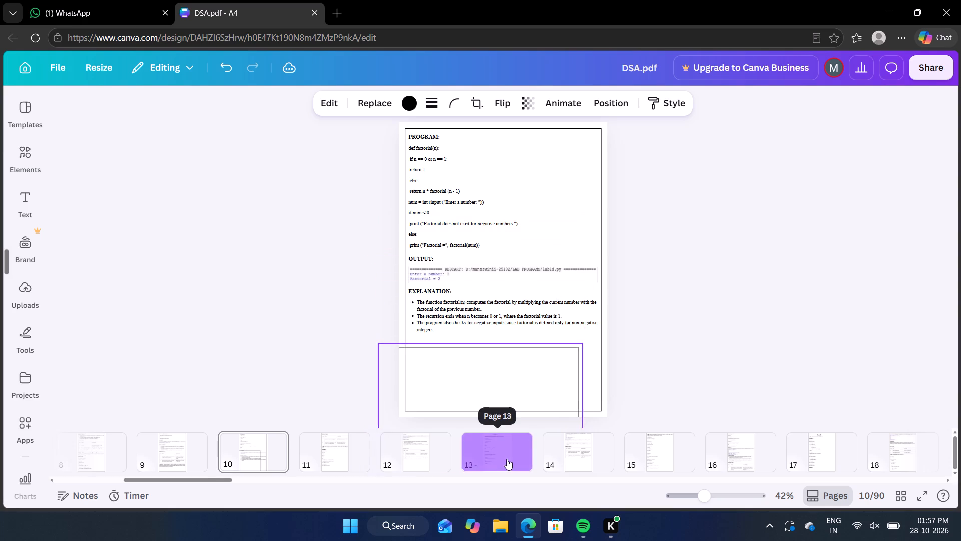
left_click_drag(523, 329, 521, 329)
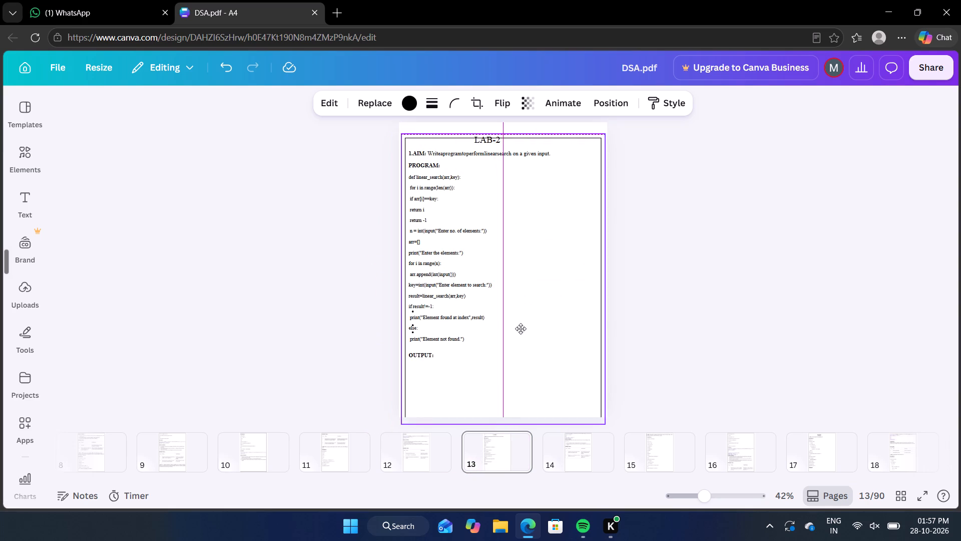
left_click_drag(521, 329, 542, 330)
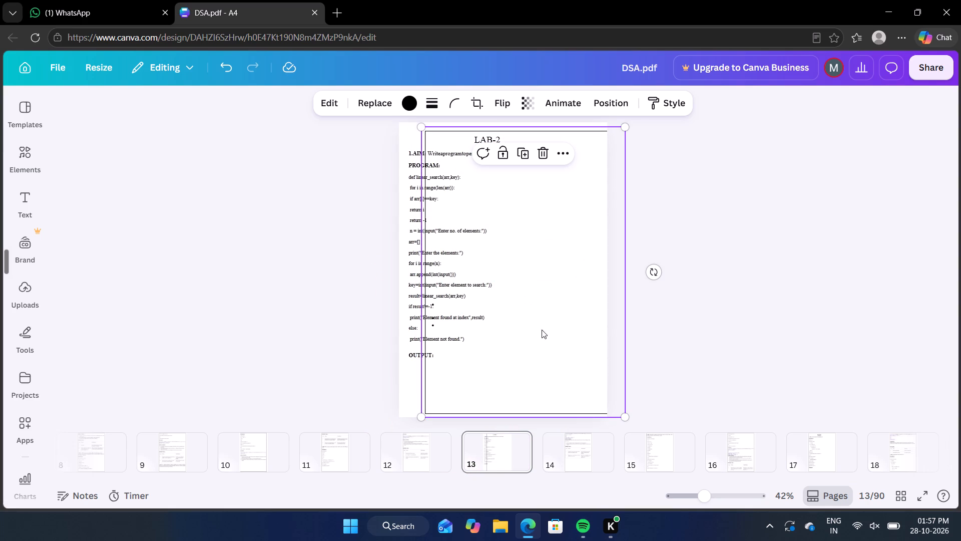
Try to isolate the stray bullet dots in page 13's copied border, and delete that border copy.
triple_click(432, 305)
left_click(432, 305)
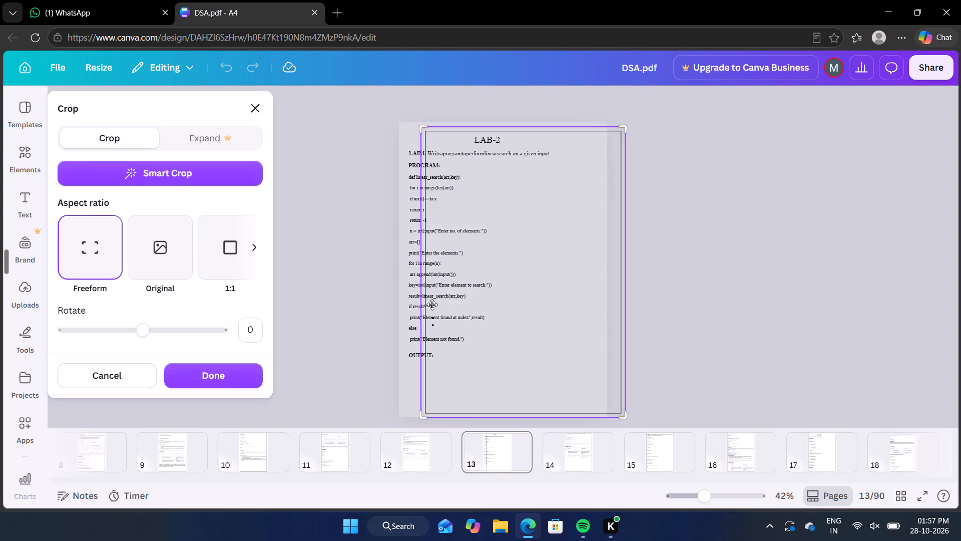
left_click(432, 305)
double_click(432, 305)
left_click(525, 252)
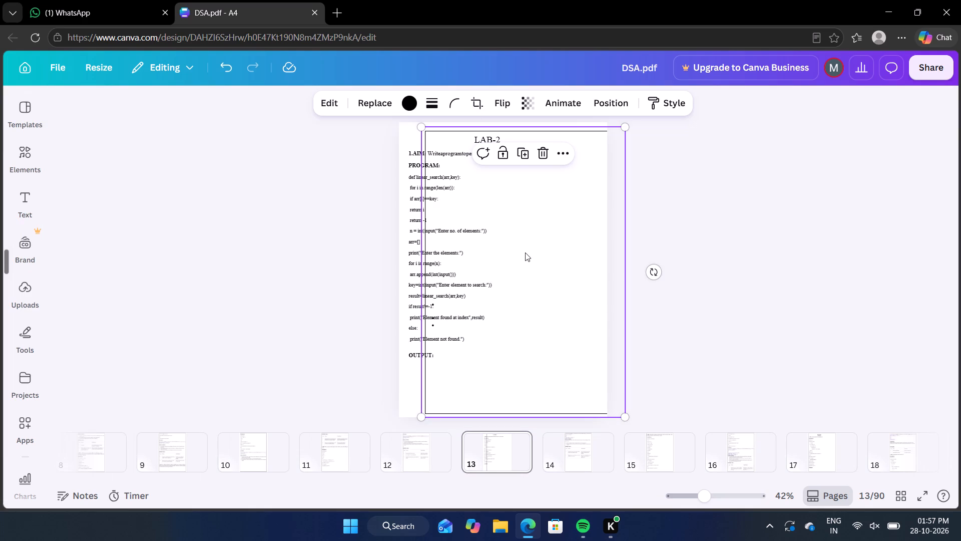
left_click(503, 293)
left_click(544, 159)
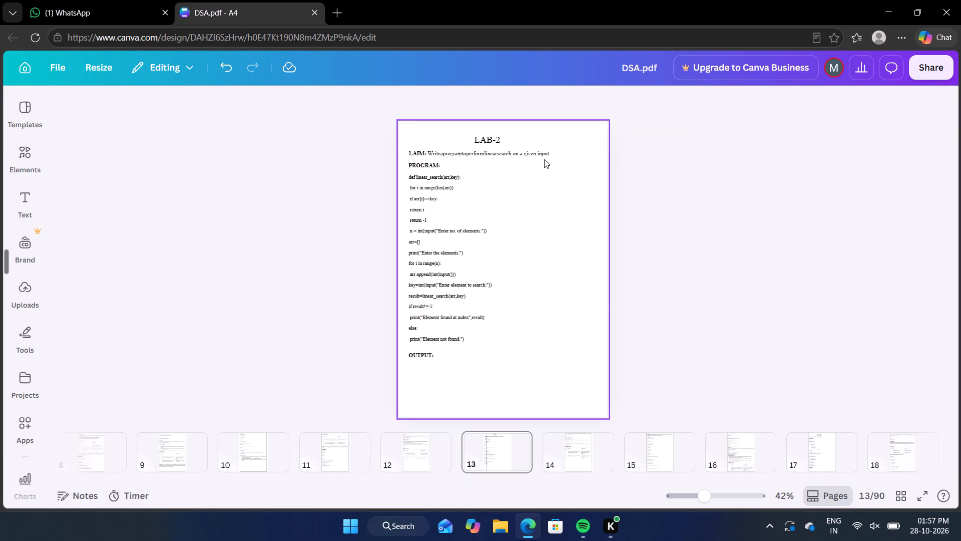
Duplicate page 15's border frame, move the copy to page 13 and centre it around the LAB-2 content.
left_click(582, 447)
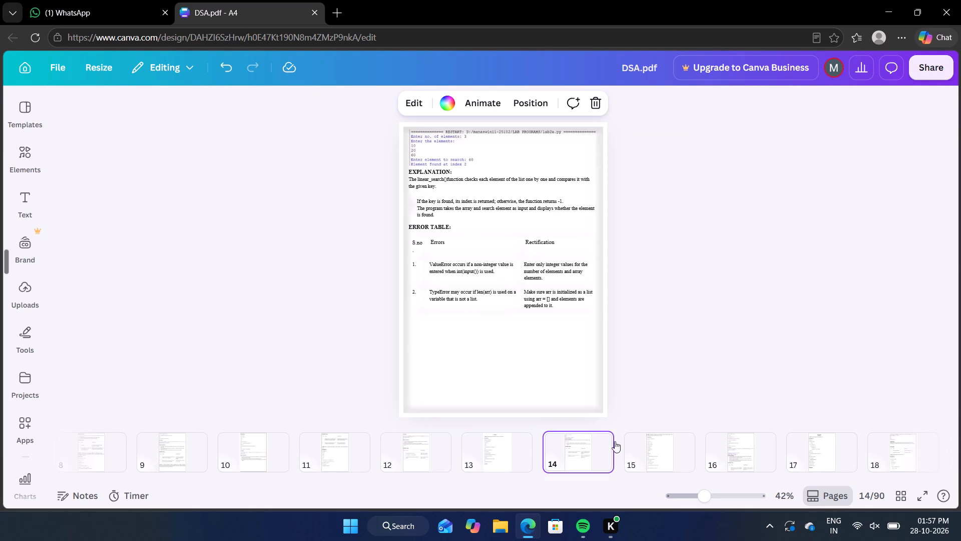
left_click(688, 447)
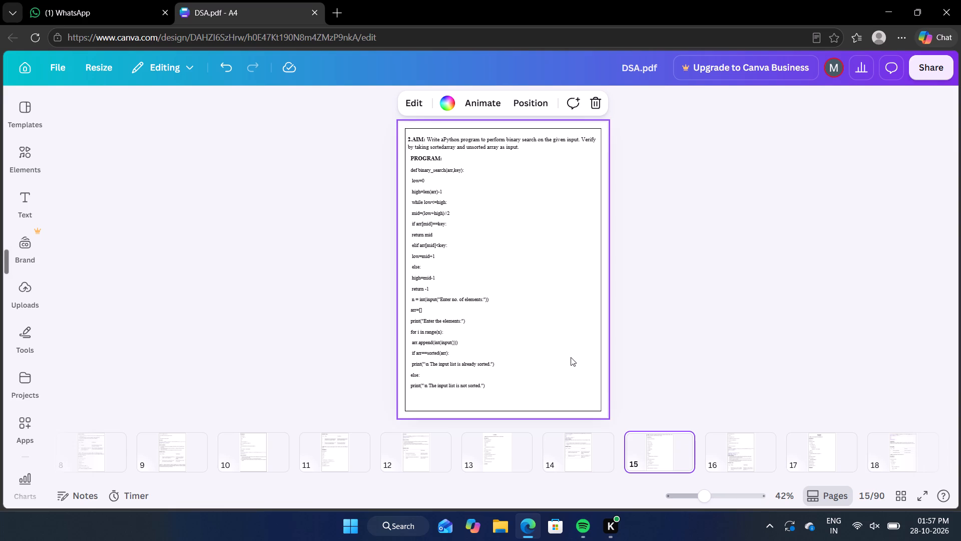
left_click(571, 357)
right_click(536, 233)
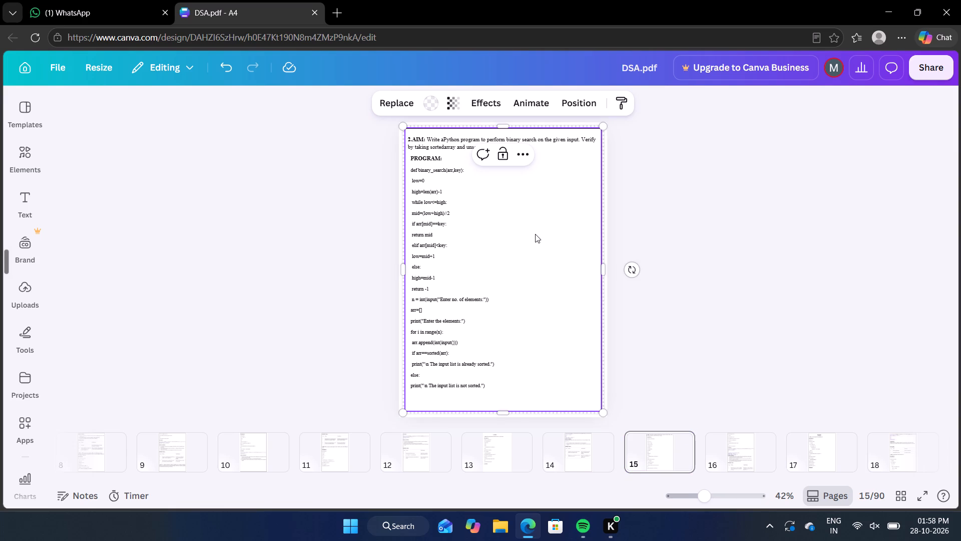
left_click(575, 290)
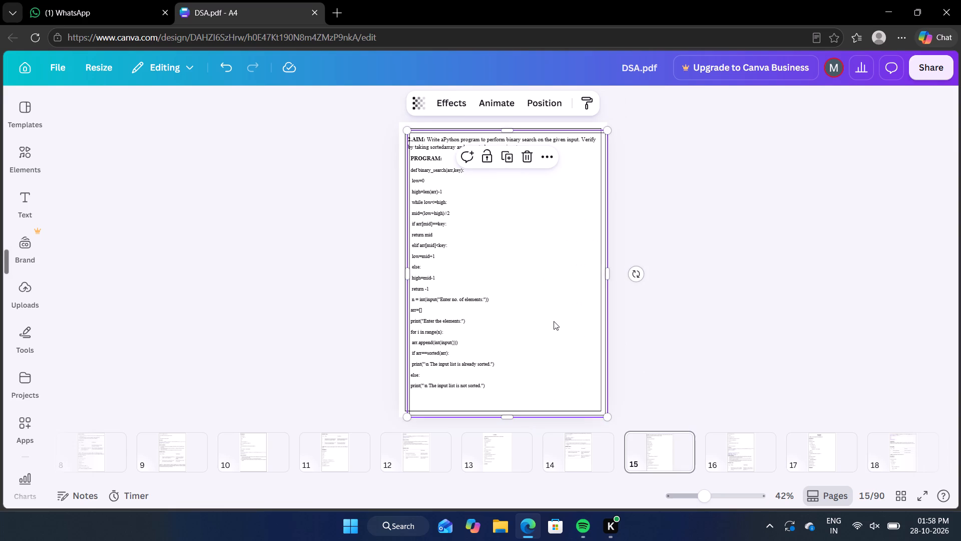
left_click_drag(554, 321, 502, 457)
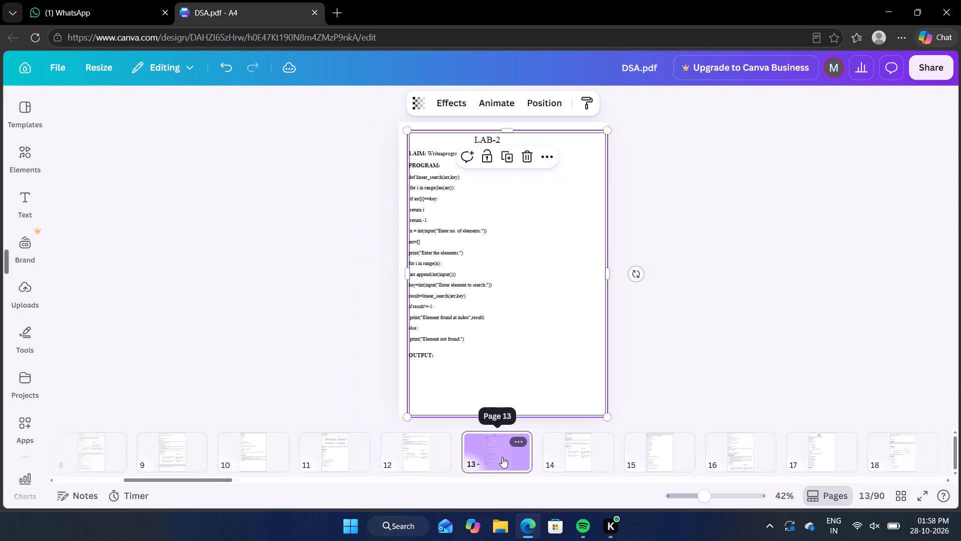
left_click(542, 336)
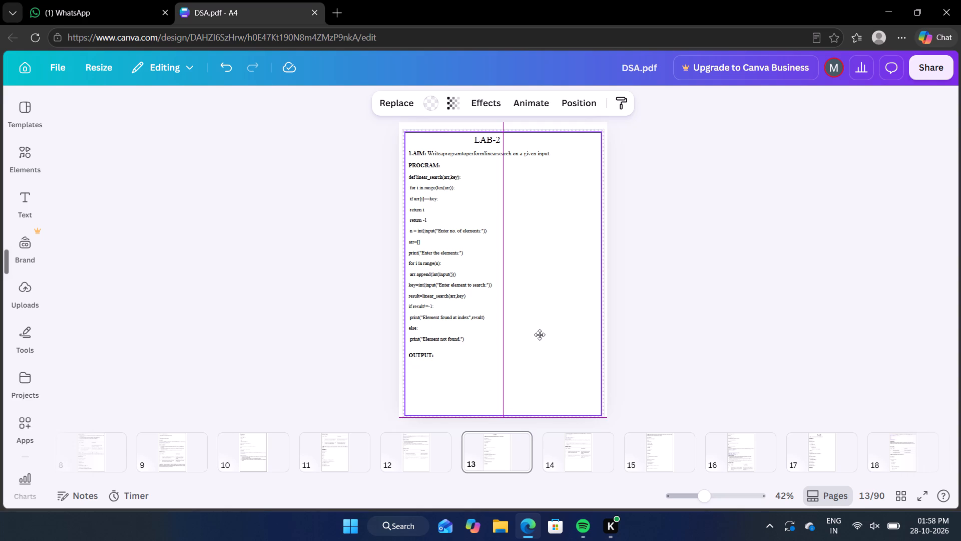
left_click(573, 333)
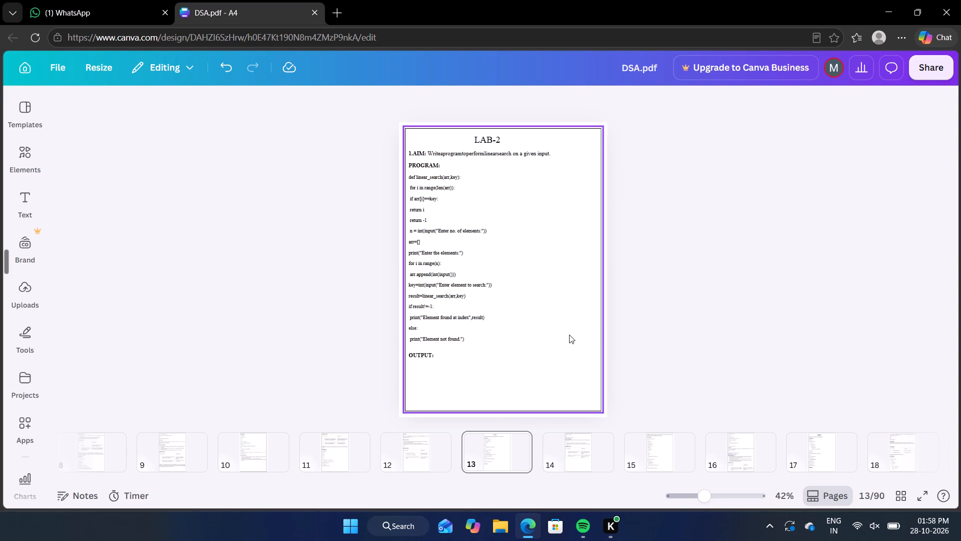
Check pages 14 to 24 one by one for stray lines through the text and for border problems.
left_click(777, 311)
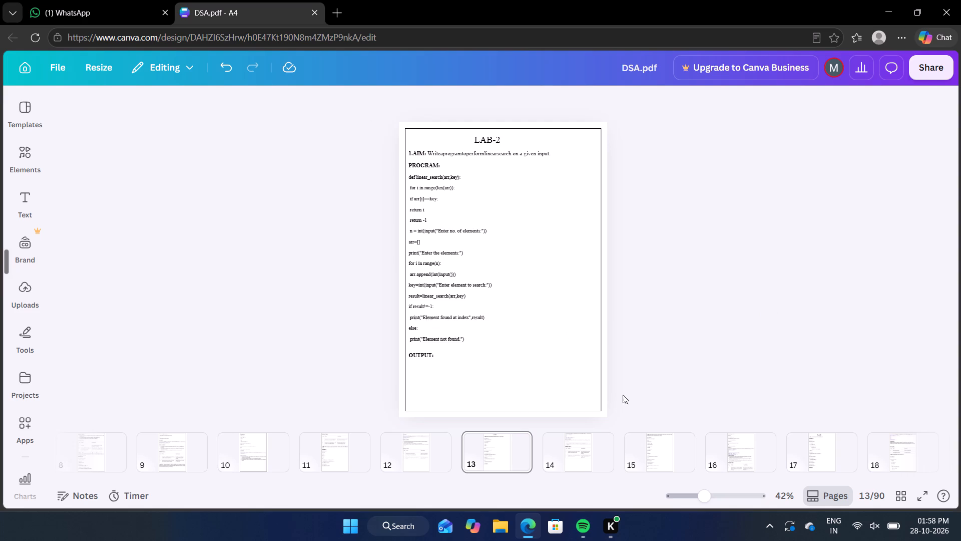
left_click(586, 448)
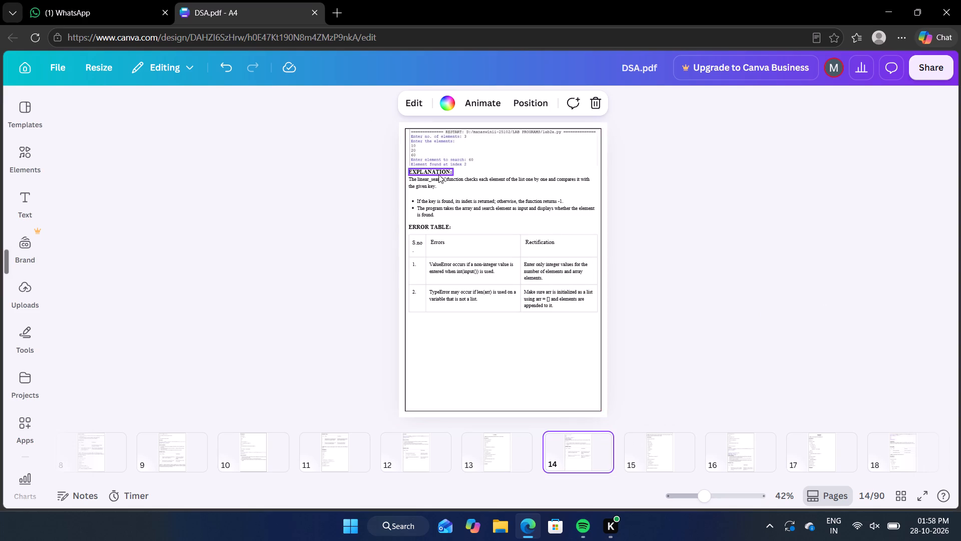
left_click(662, 453)
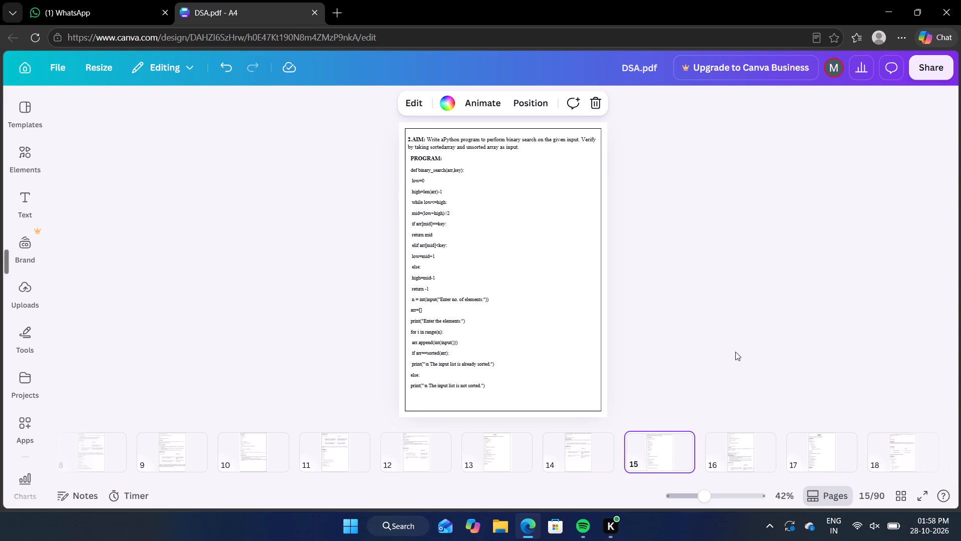
left_click(737, 452)
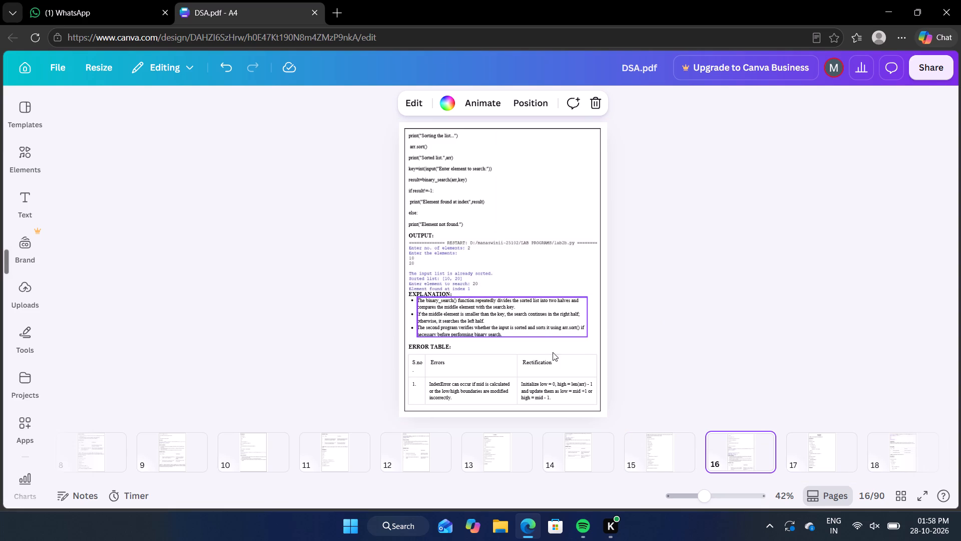
left_click(820, 449)
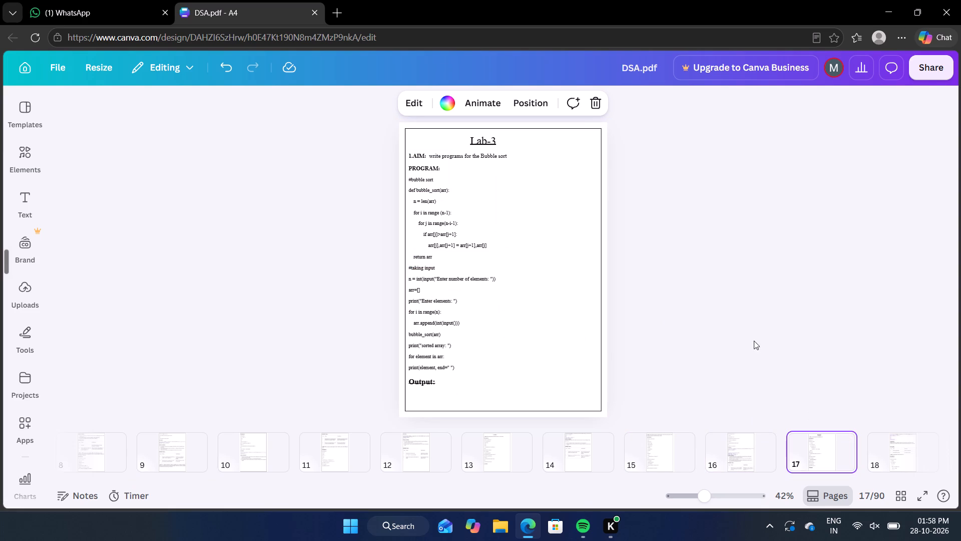
left_click(894, 450)
scroll(809, 452, "left", 4)
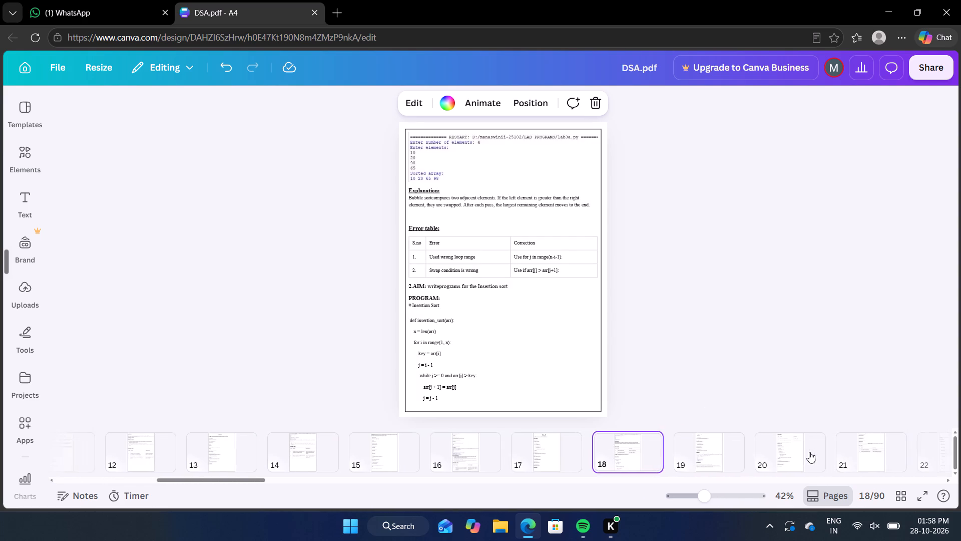
left_click(689, 453)
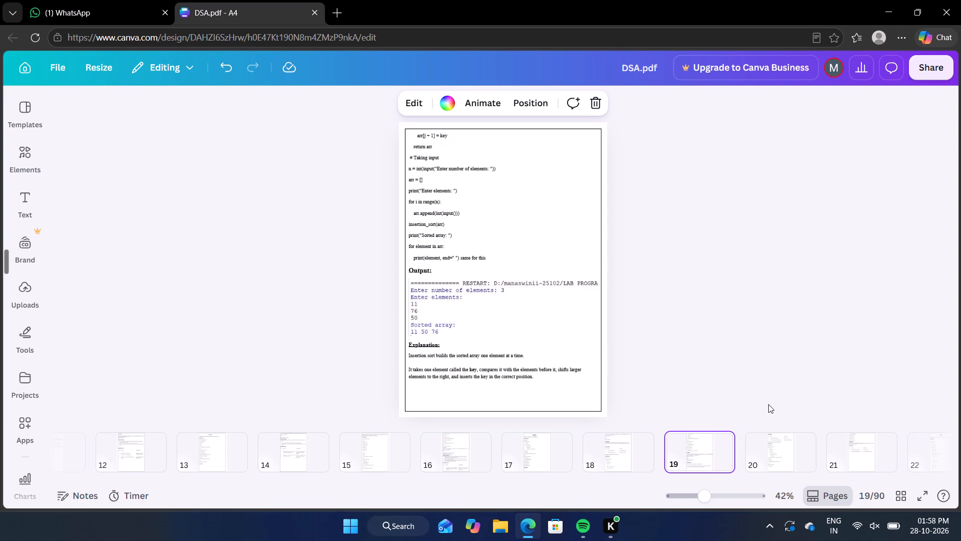
left_click(770, 447)
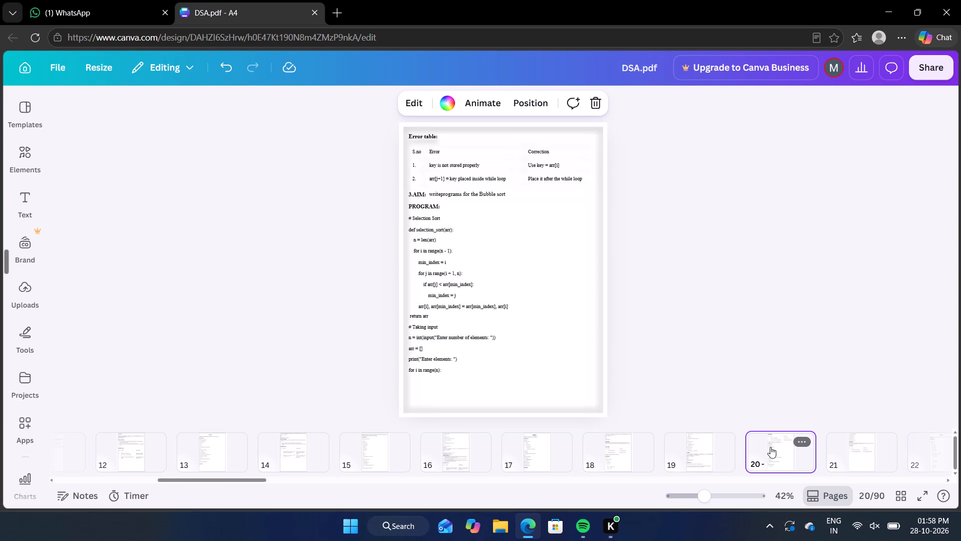
left_click(862, 447)
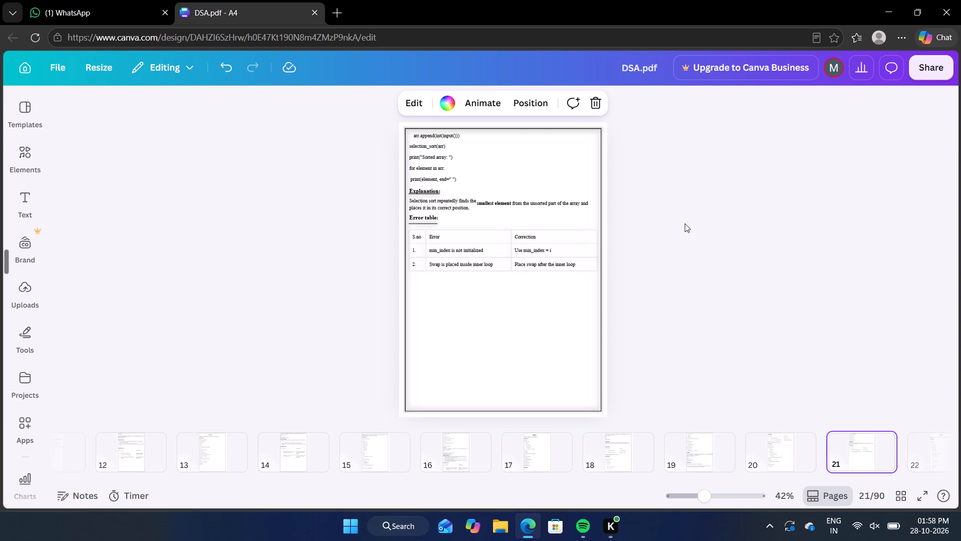
scroll(683, 469, "left", 5)
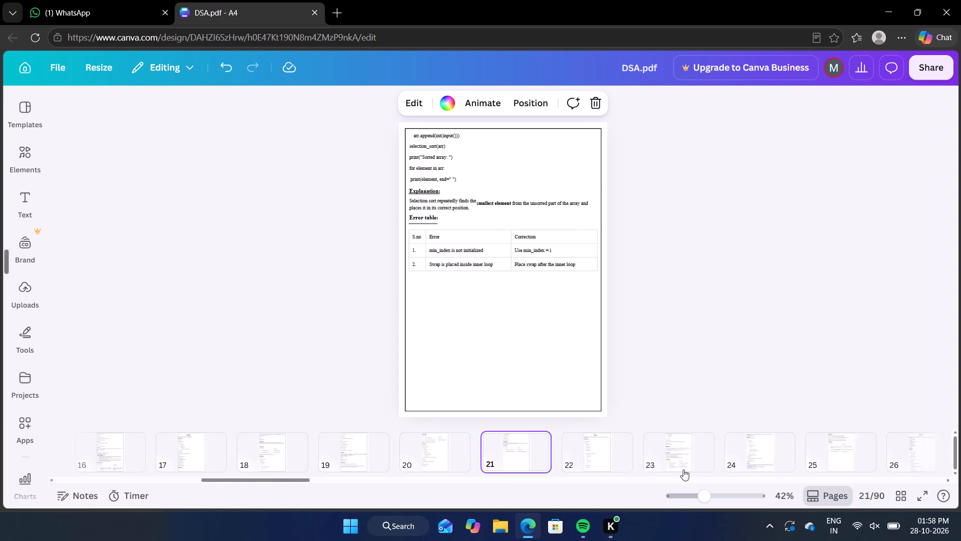
scroll(683, 469, "left", 1)
left_click(524, 449)
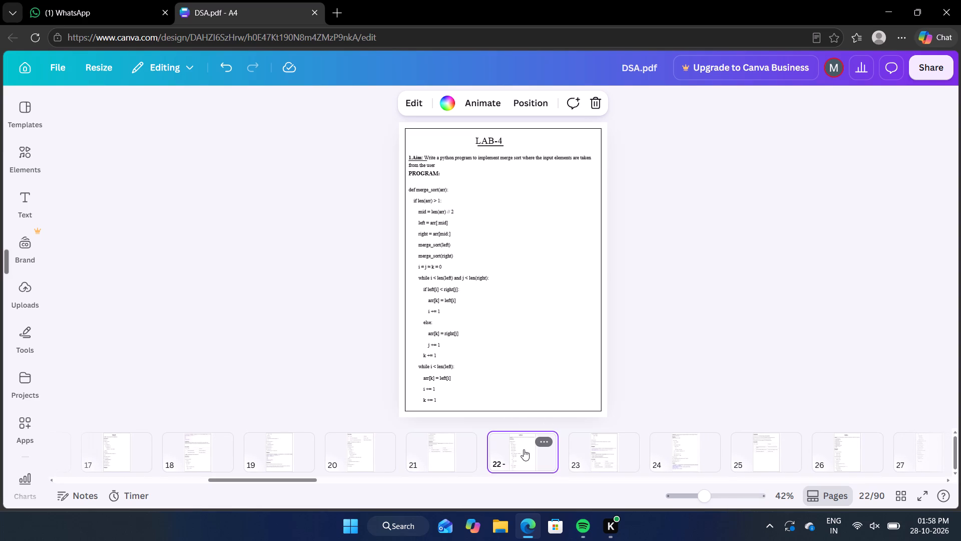
key("Right")
key("Right")
type("'[")
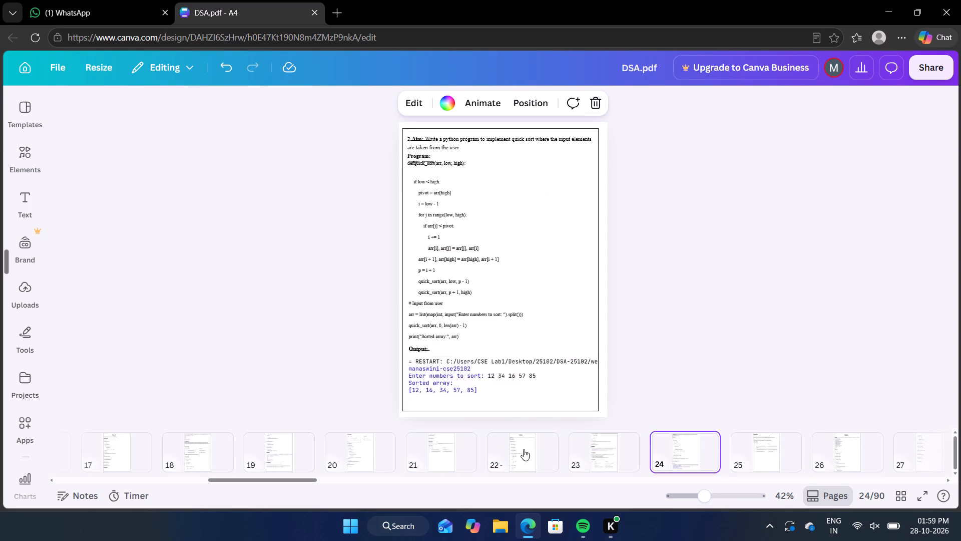
key("Left")
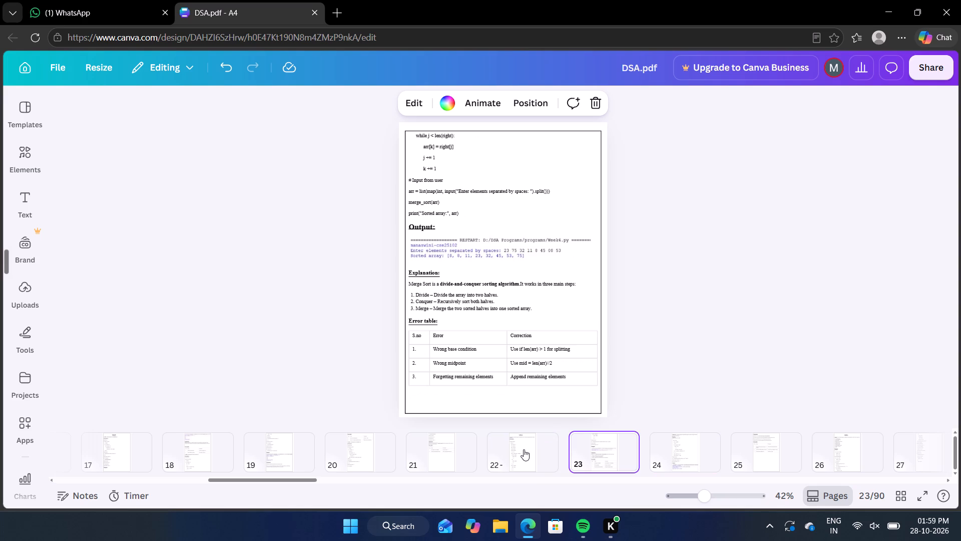
key("Right")
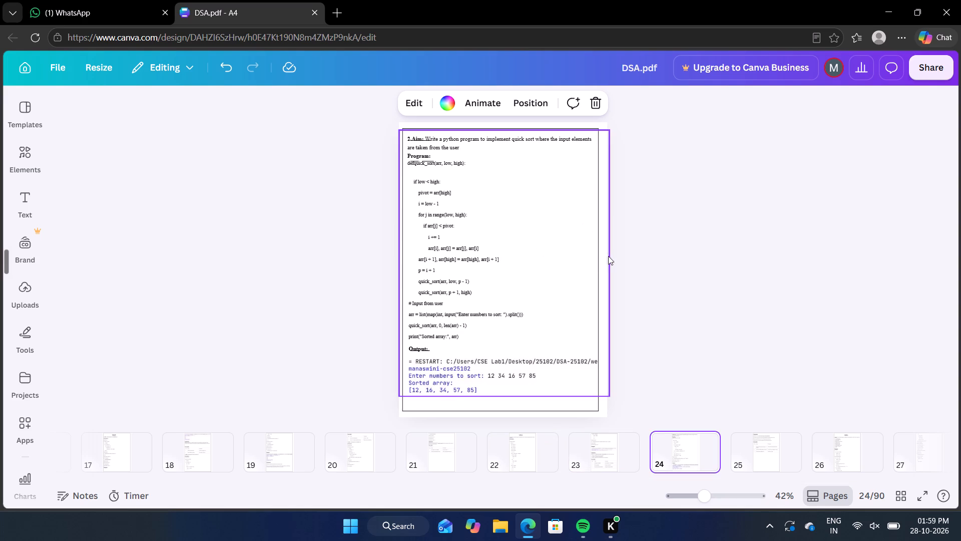
On page 24, move the border frame off the text and shift the "Output:" heading sideways, clear of the line through it.
left_click(573, 233)
left_click_drag(560, 214, 553, 209)
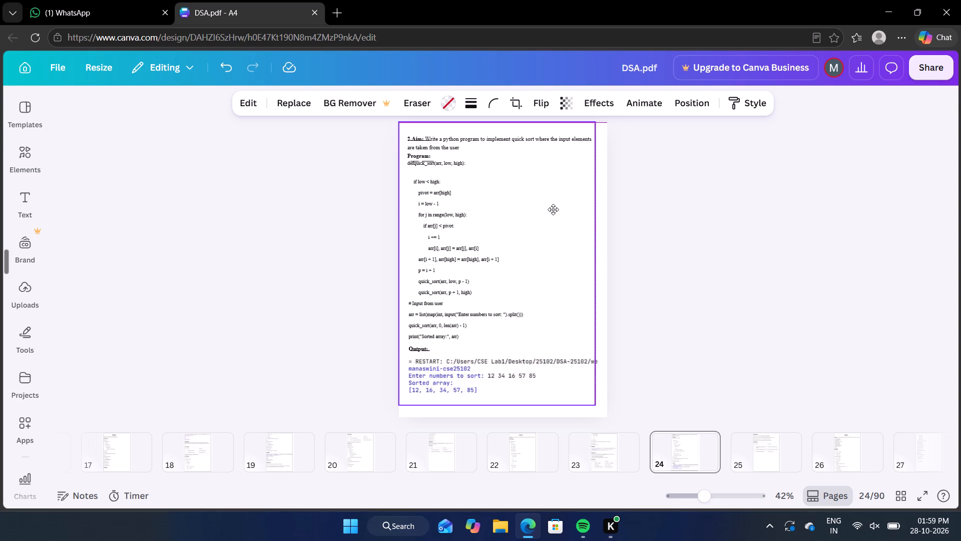
left_click_drag(553, 209, 653, 248)
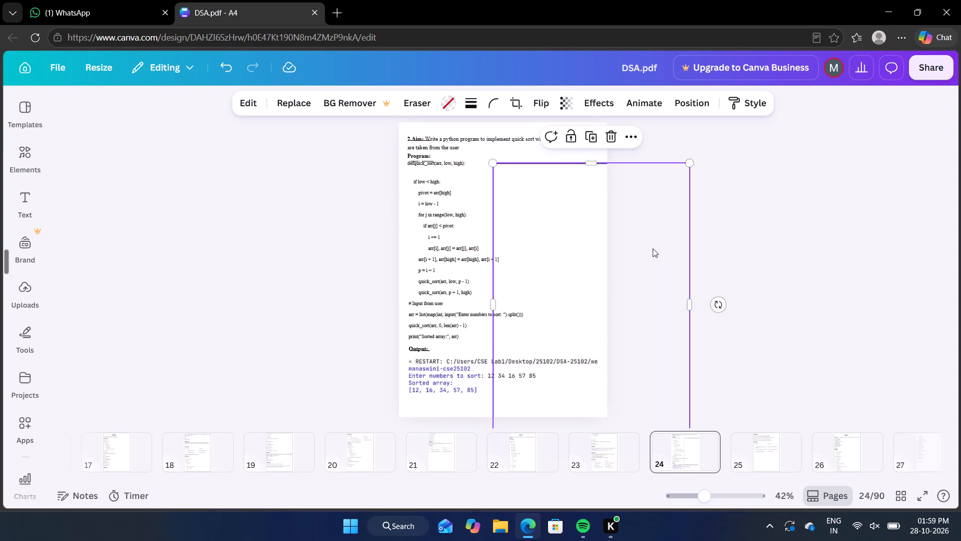
left_click(418, 350)
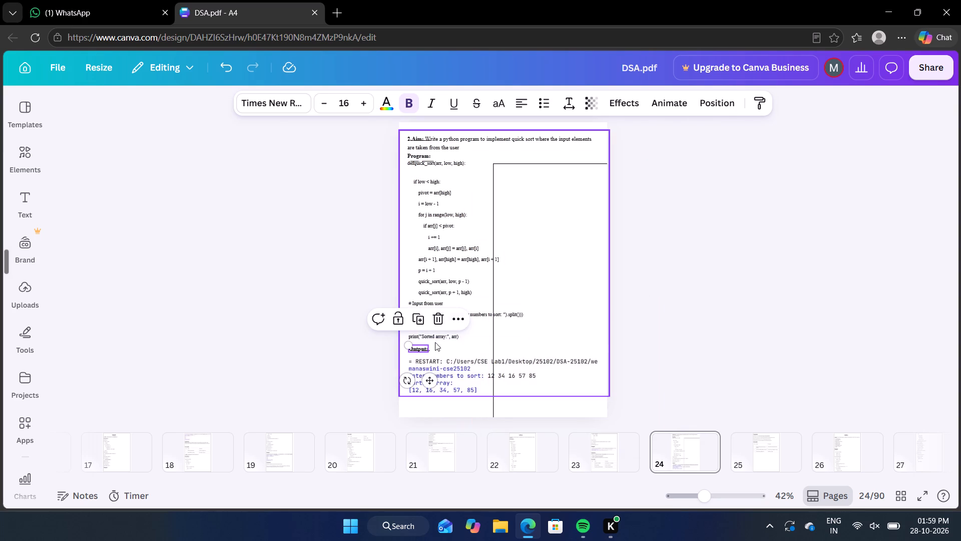
left_click_drag(423, 350, 453, 350)
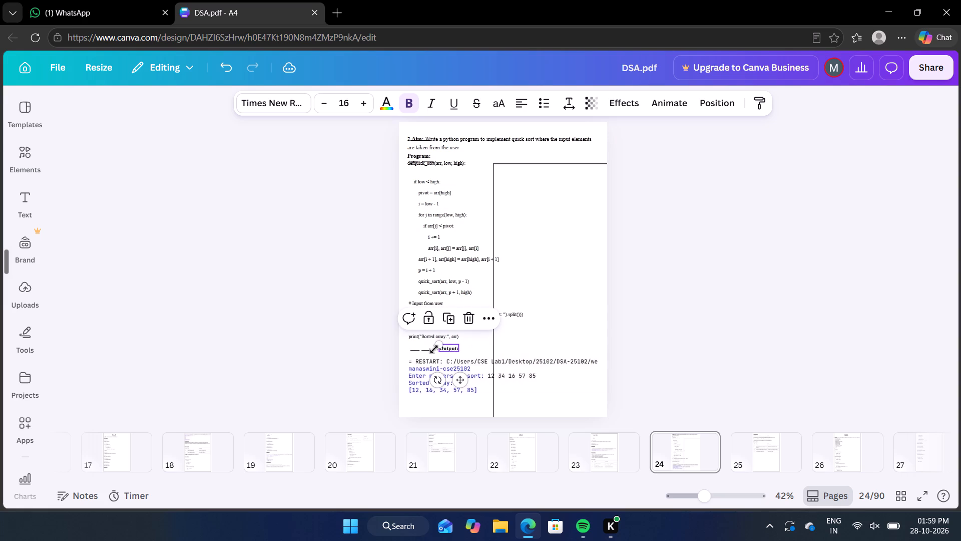
Drag page 24's stray line graphic away from the text, move the border frame clear of it, and delete the line graphic.
left_click(417, 348)
left_click_drag(419, 344, 328, 354)
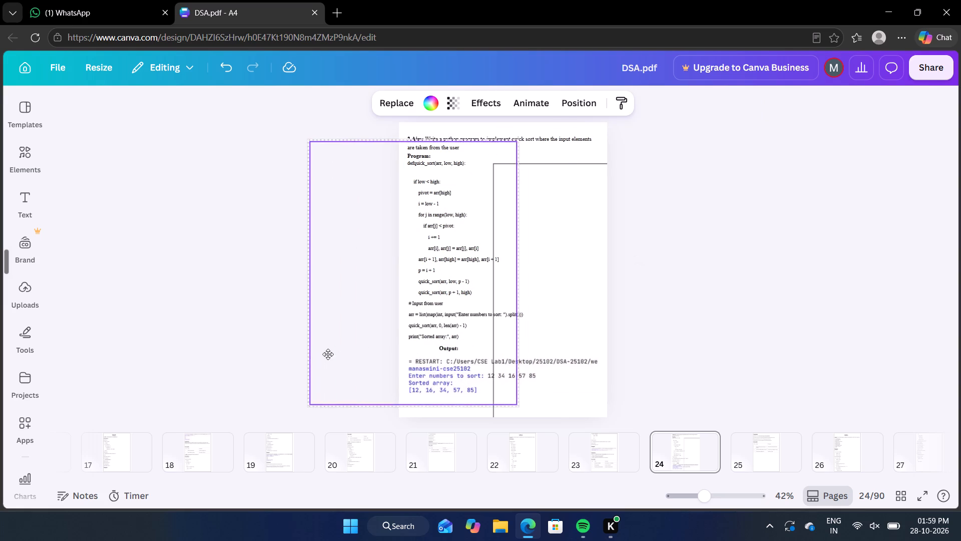
left_click_drag(328, 354, 539, 286)
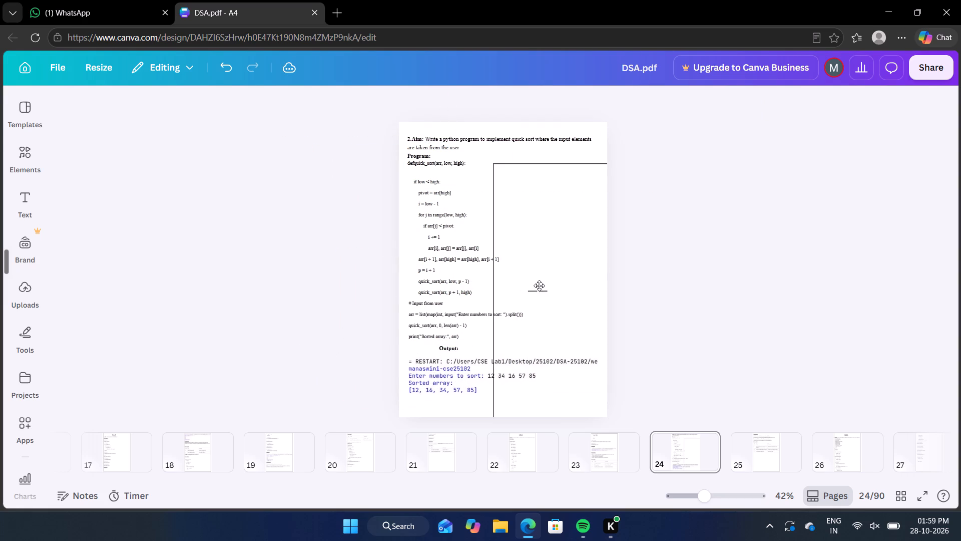
left_click_drag(539, 286, 500, 313)
left_click_drag(500, 313, 496, 329)
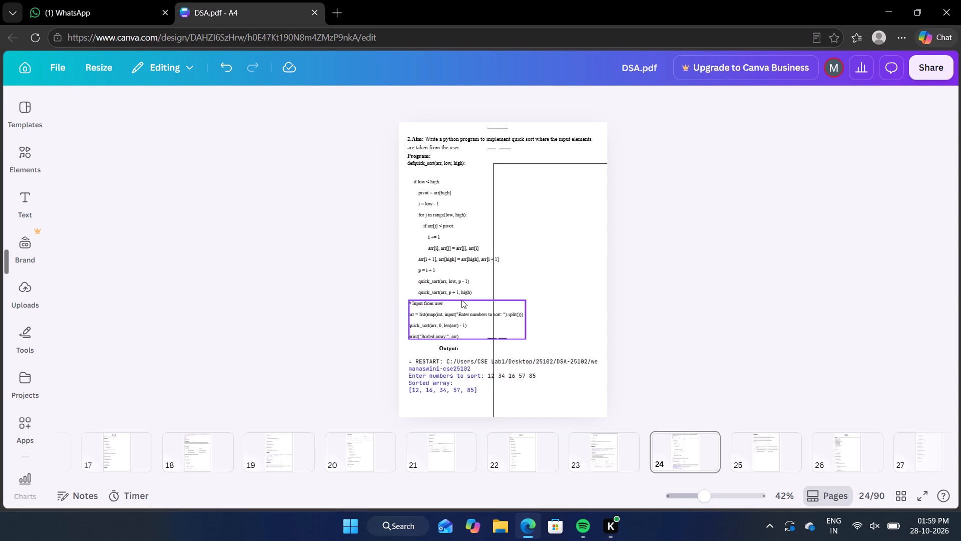
left_click_drag(521, 245, 625, 312)
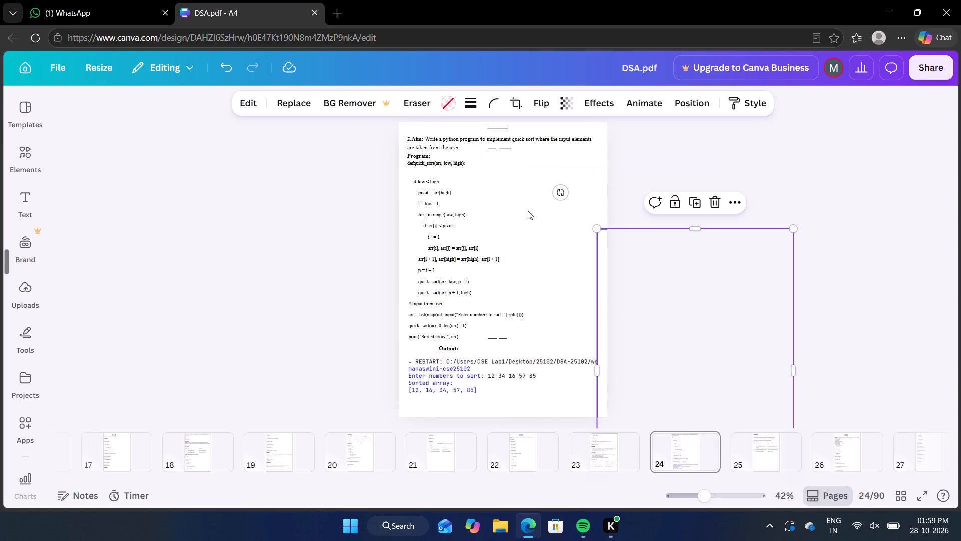
left_click(534, 206)
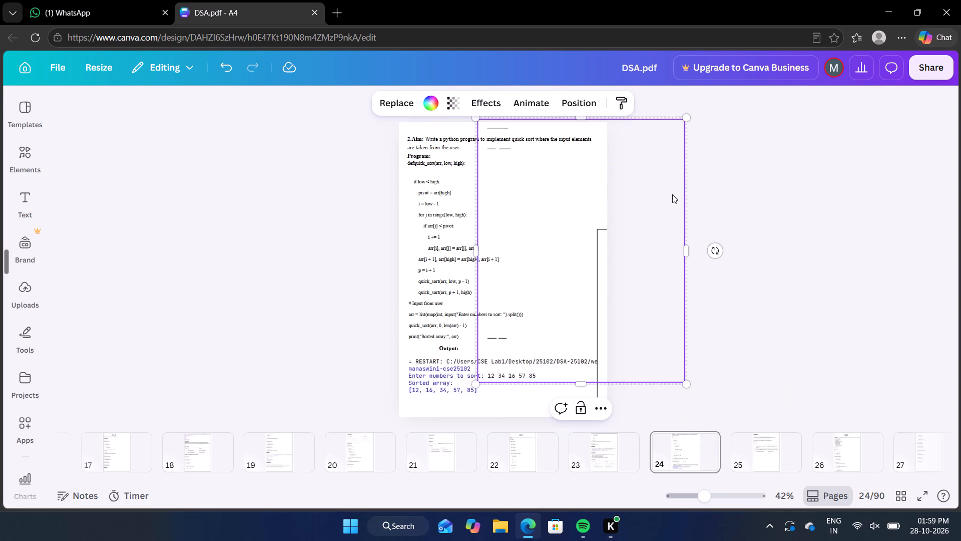
right_click(648, 156)
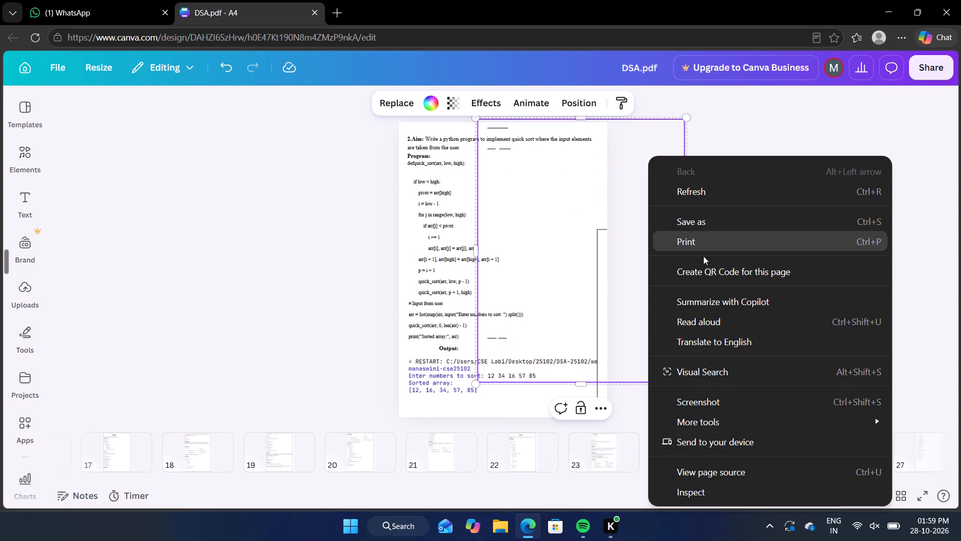
left_click(557, 266)
right_click(557, 266)
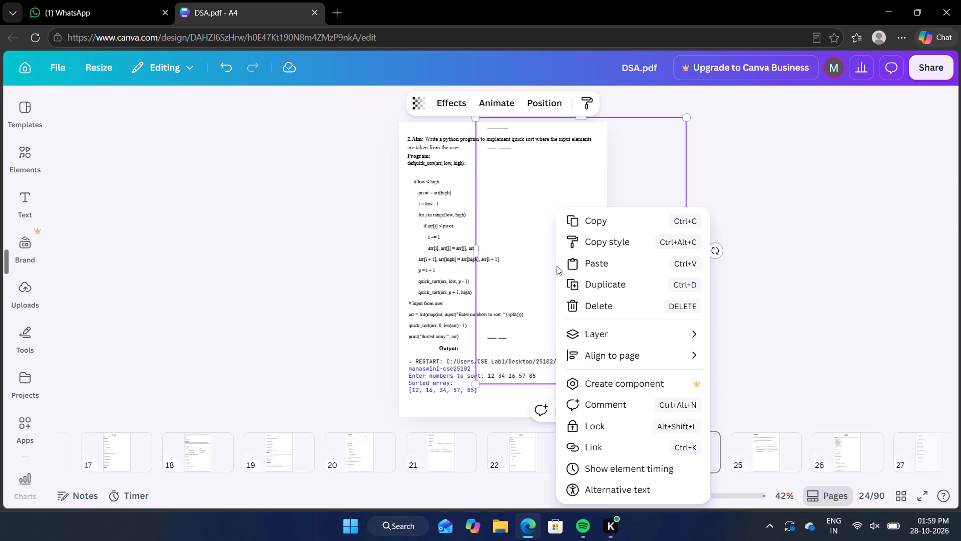
left_click(586, 313)
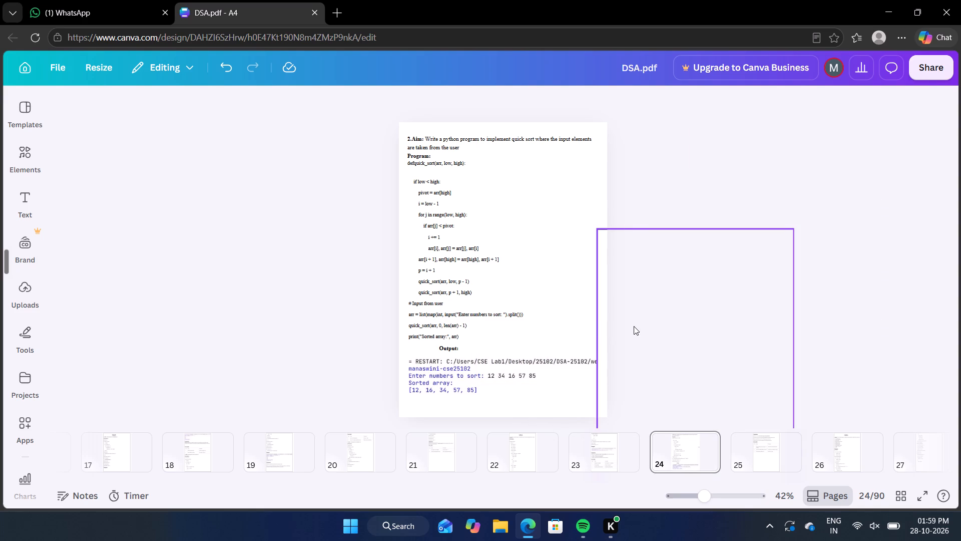
Move page 24's border frame back around the quick sort content, centred vertically on the page.
left_click_drag(602, 327, 402, 224)
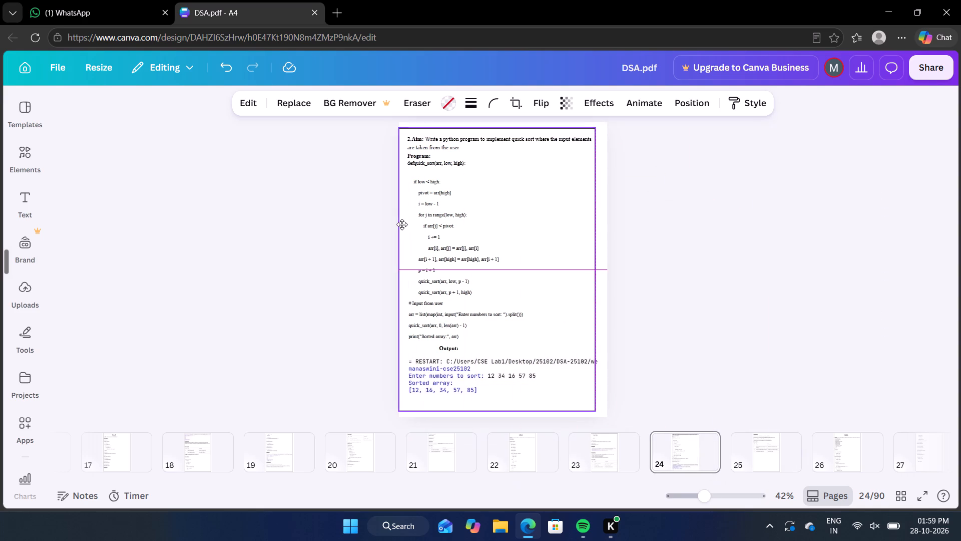
left_click_drag(402, 224, 409, 229)
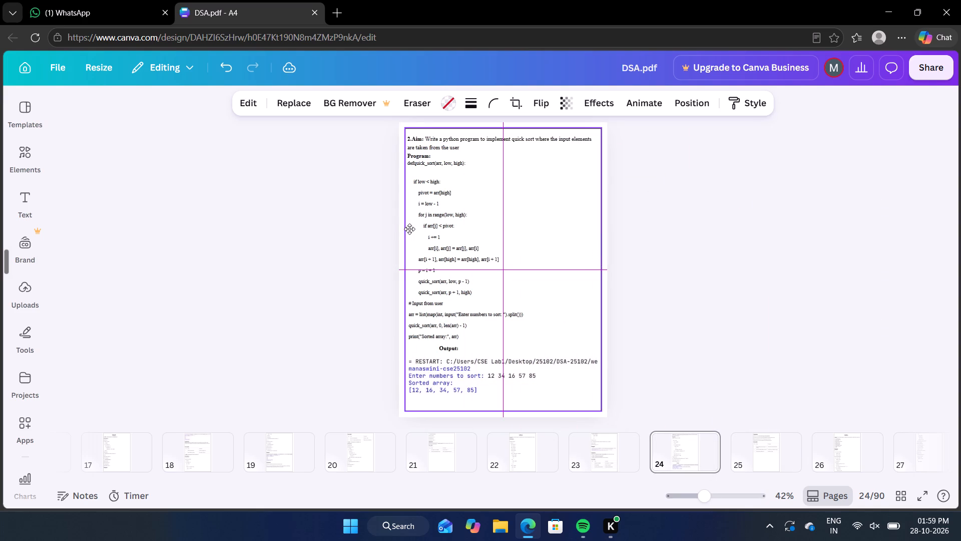
left_click_drag(409, 229, 409, 230)
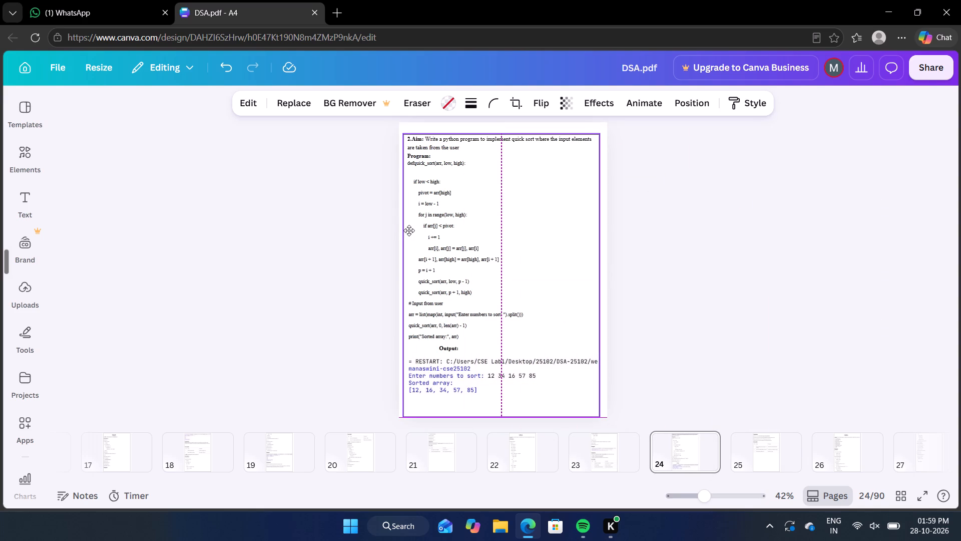
left_click_drag(409, 230, 409, 227)
left_click(763, 213)
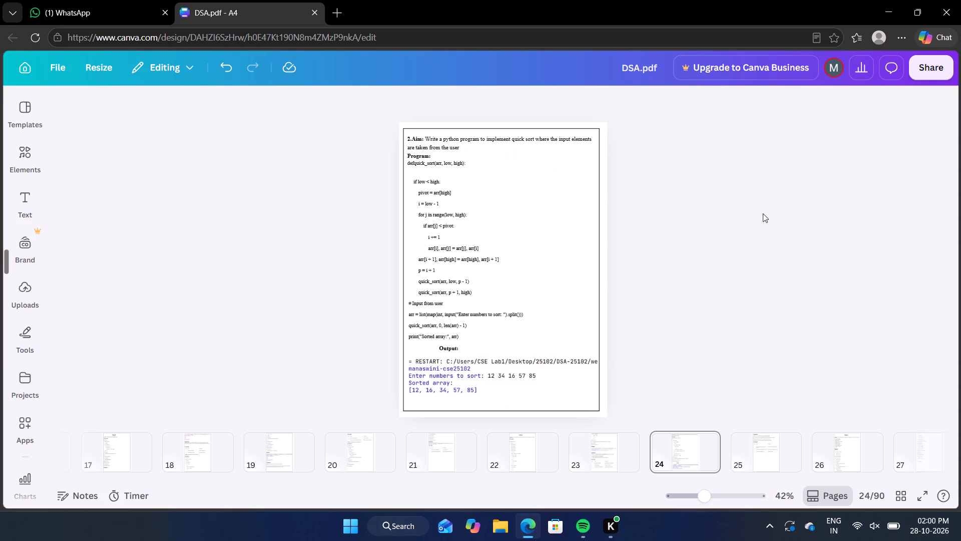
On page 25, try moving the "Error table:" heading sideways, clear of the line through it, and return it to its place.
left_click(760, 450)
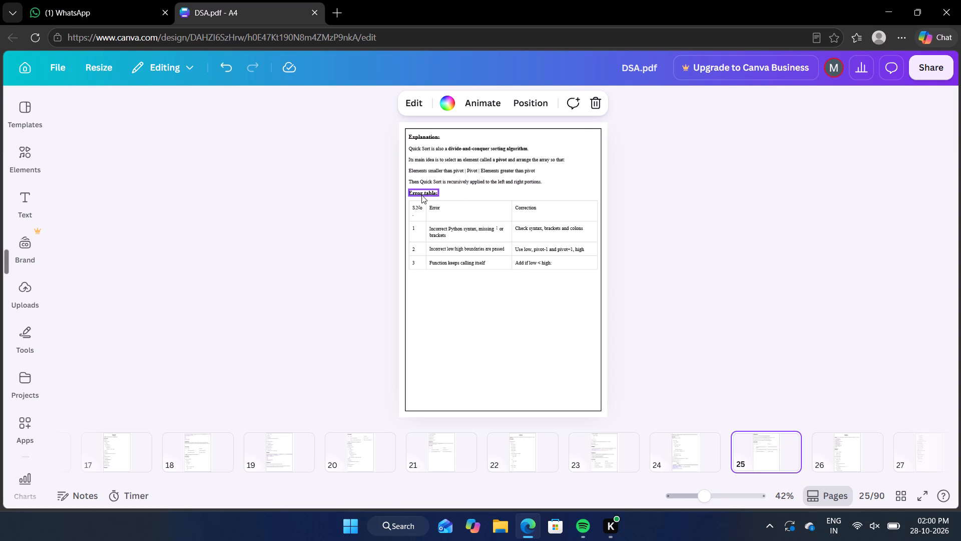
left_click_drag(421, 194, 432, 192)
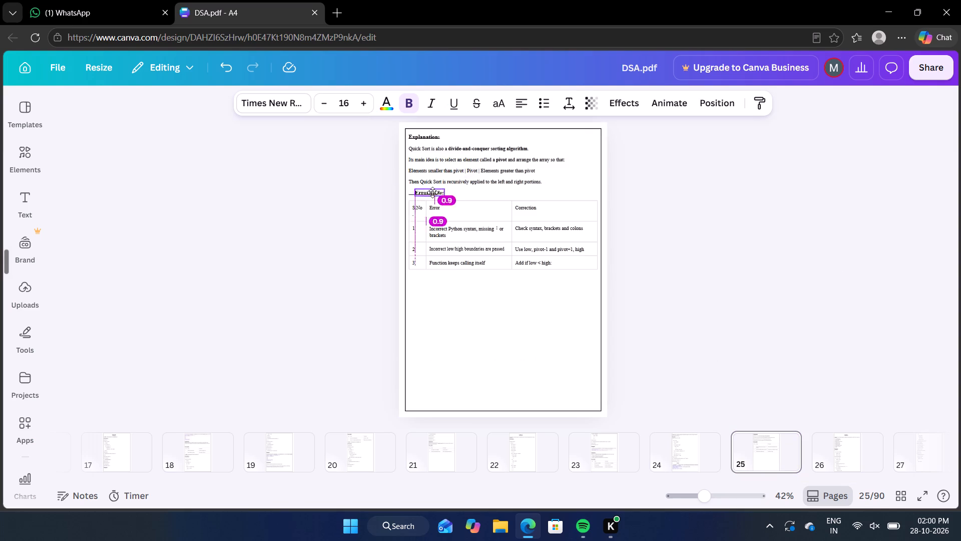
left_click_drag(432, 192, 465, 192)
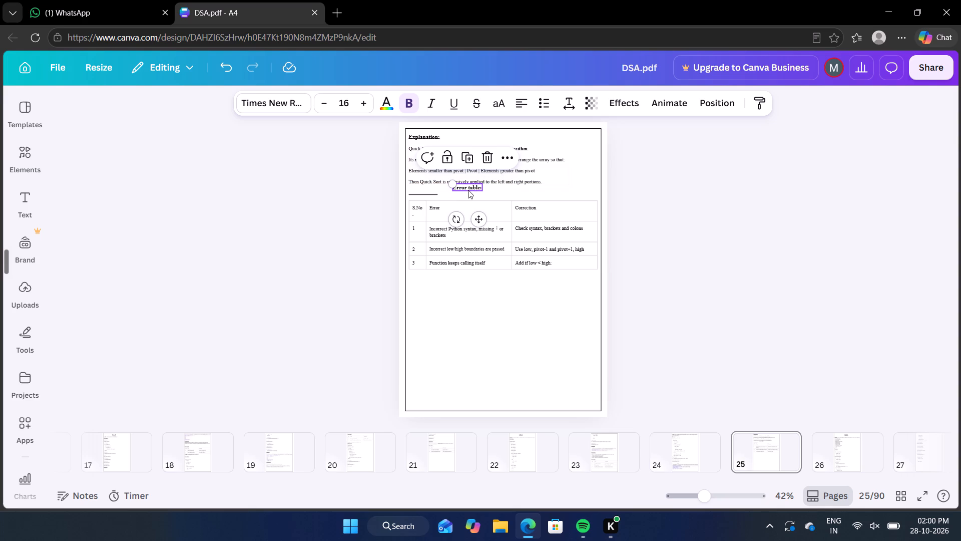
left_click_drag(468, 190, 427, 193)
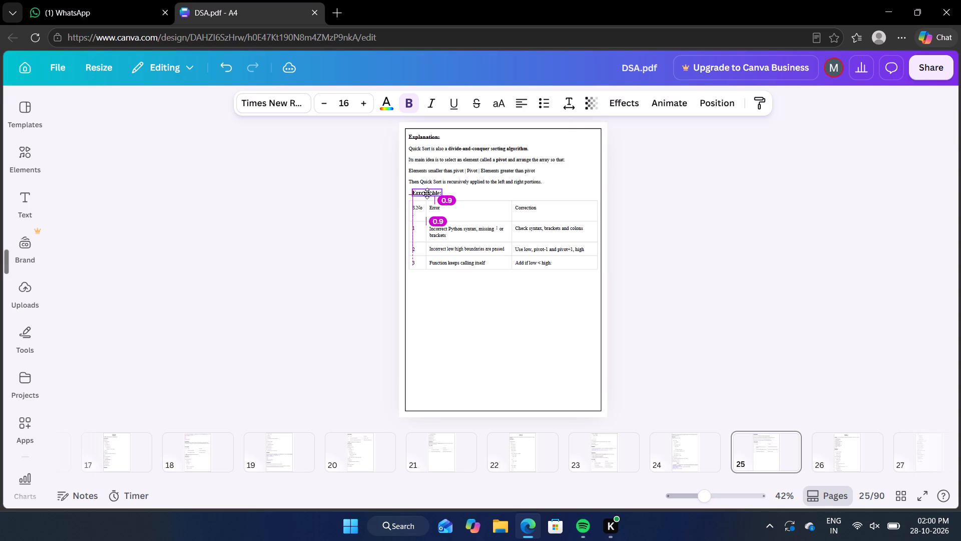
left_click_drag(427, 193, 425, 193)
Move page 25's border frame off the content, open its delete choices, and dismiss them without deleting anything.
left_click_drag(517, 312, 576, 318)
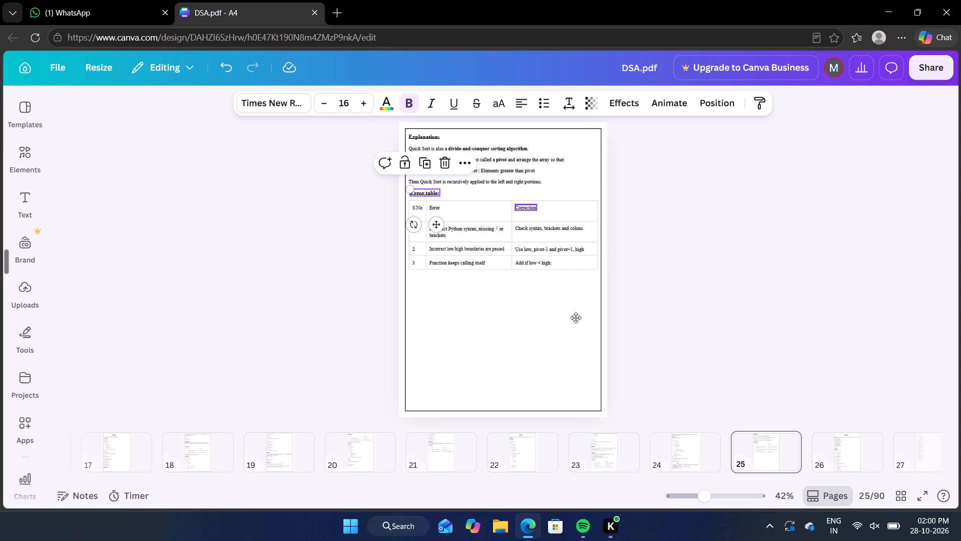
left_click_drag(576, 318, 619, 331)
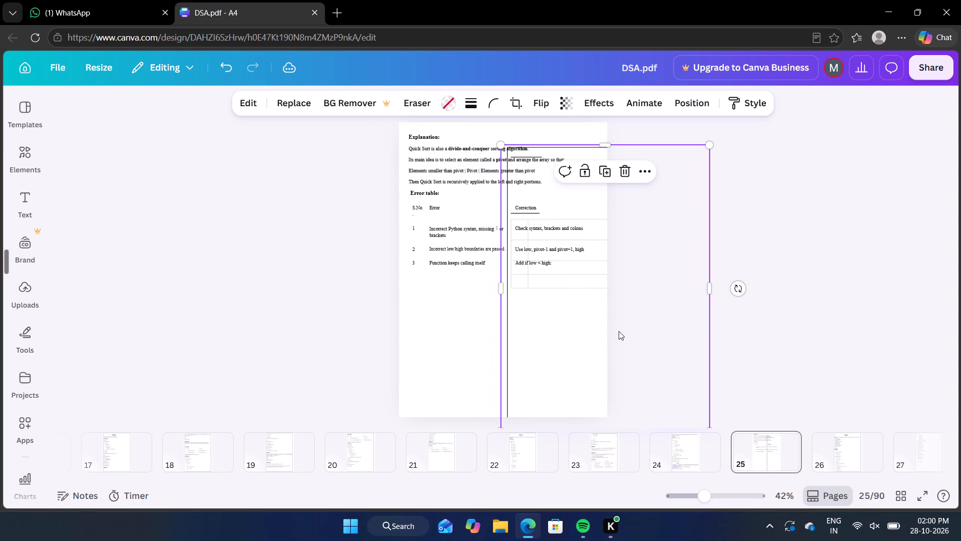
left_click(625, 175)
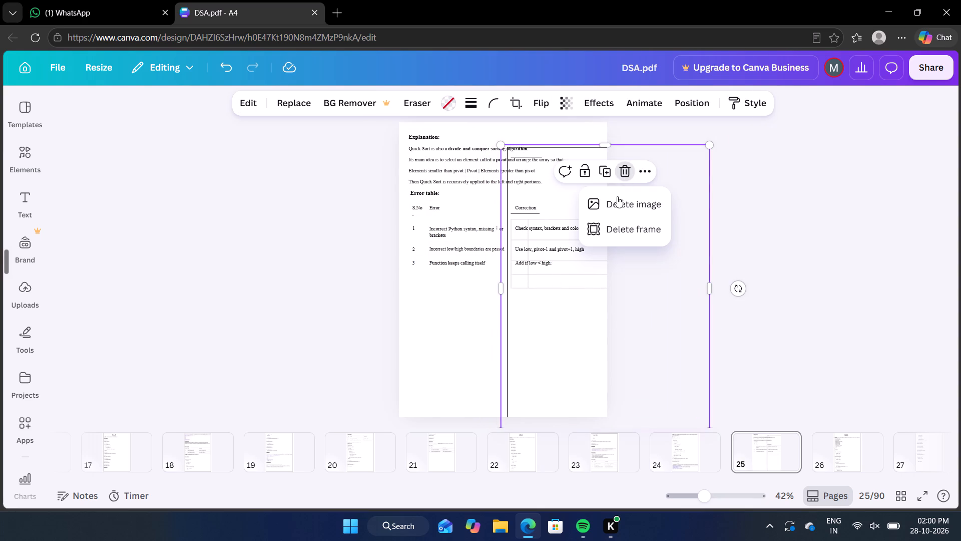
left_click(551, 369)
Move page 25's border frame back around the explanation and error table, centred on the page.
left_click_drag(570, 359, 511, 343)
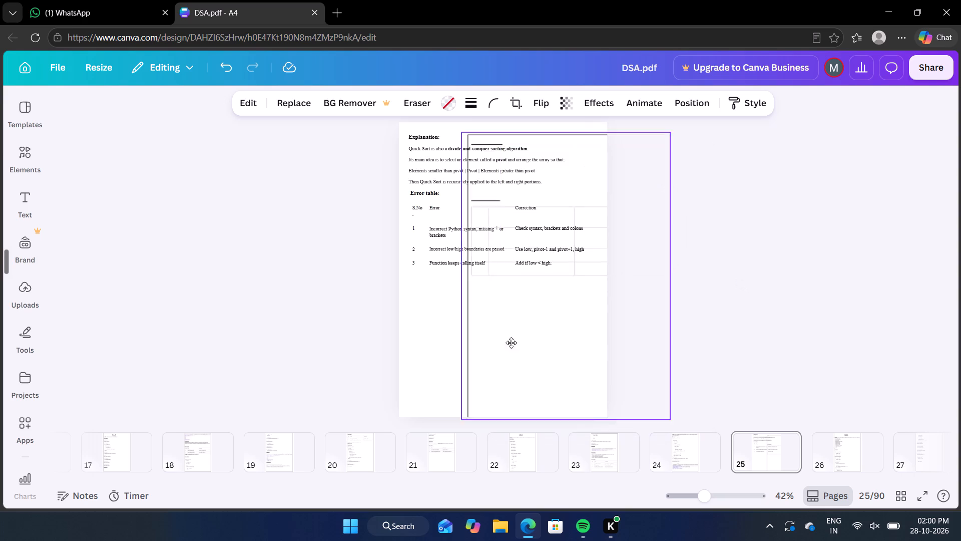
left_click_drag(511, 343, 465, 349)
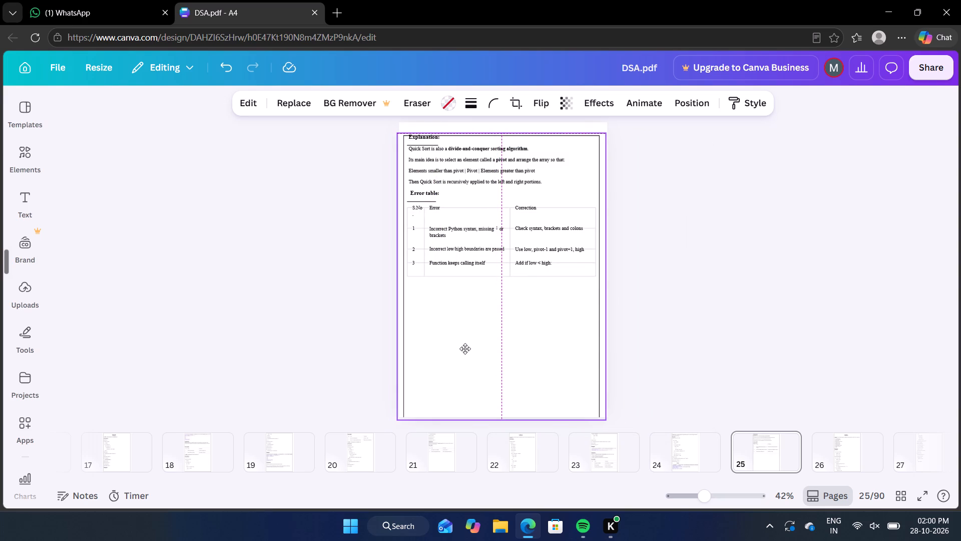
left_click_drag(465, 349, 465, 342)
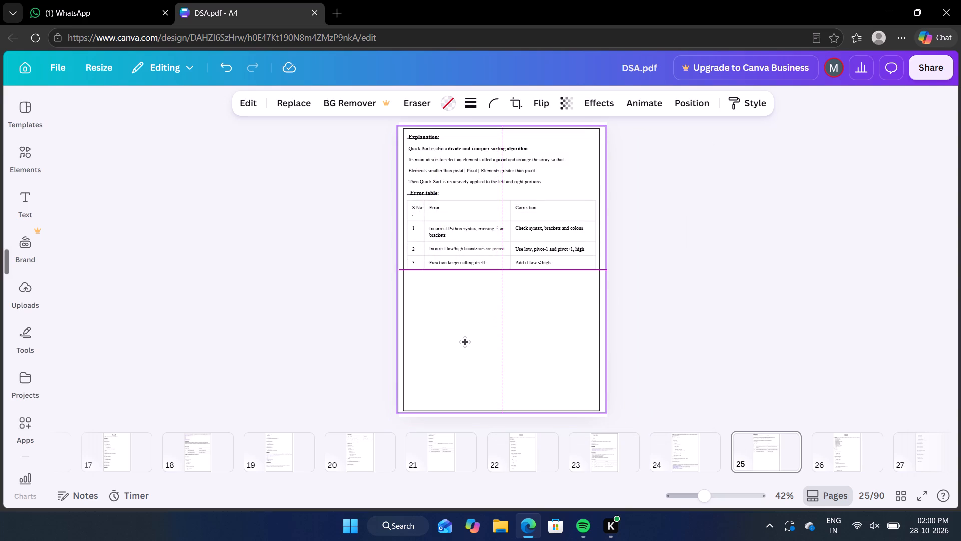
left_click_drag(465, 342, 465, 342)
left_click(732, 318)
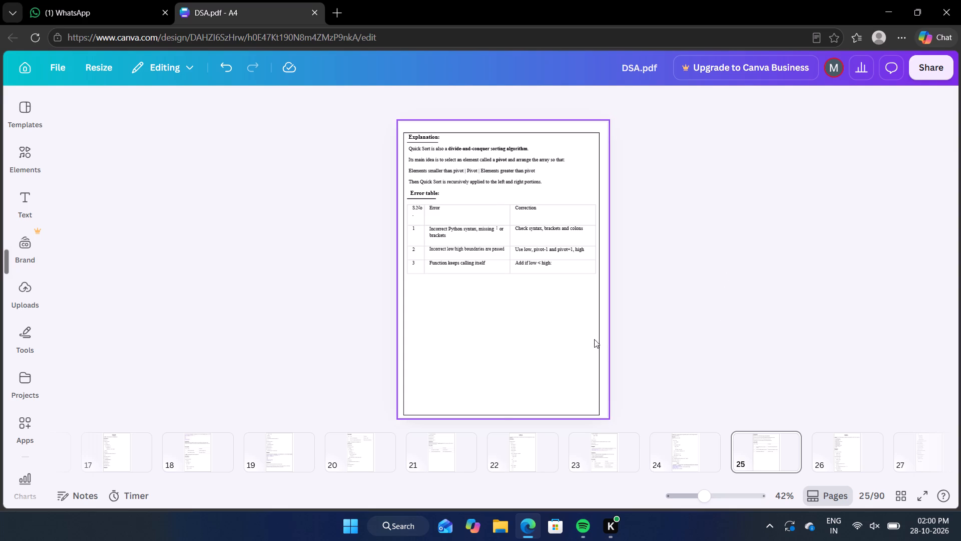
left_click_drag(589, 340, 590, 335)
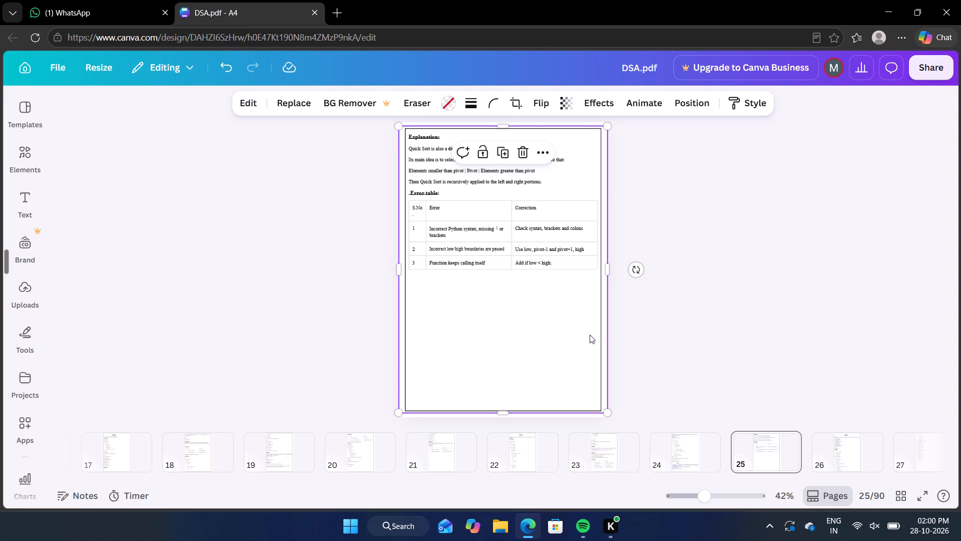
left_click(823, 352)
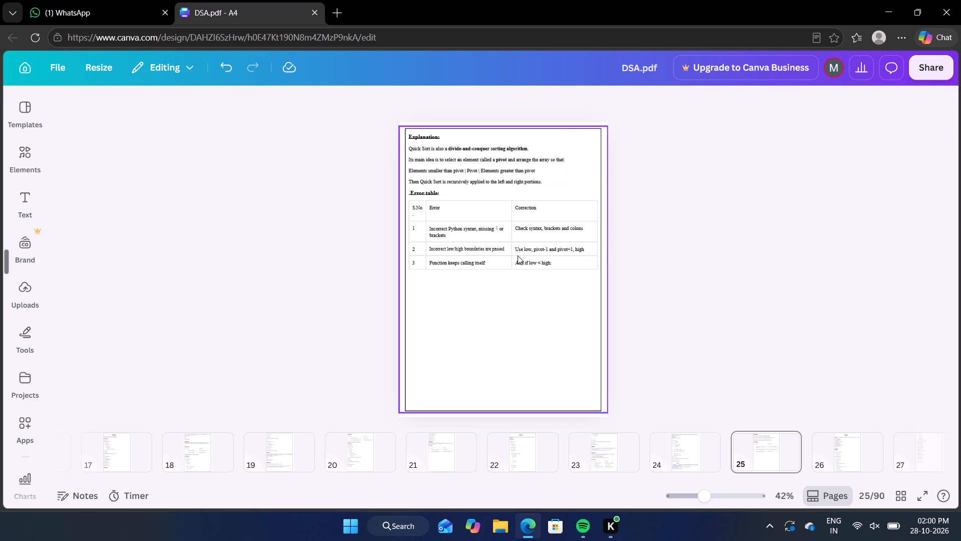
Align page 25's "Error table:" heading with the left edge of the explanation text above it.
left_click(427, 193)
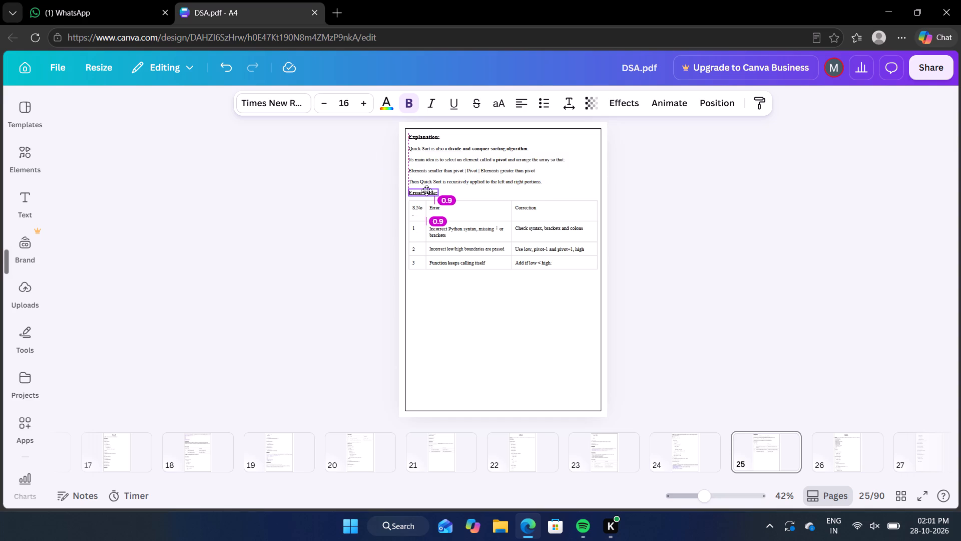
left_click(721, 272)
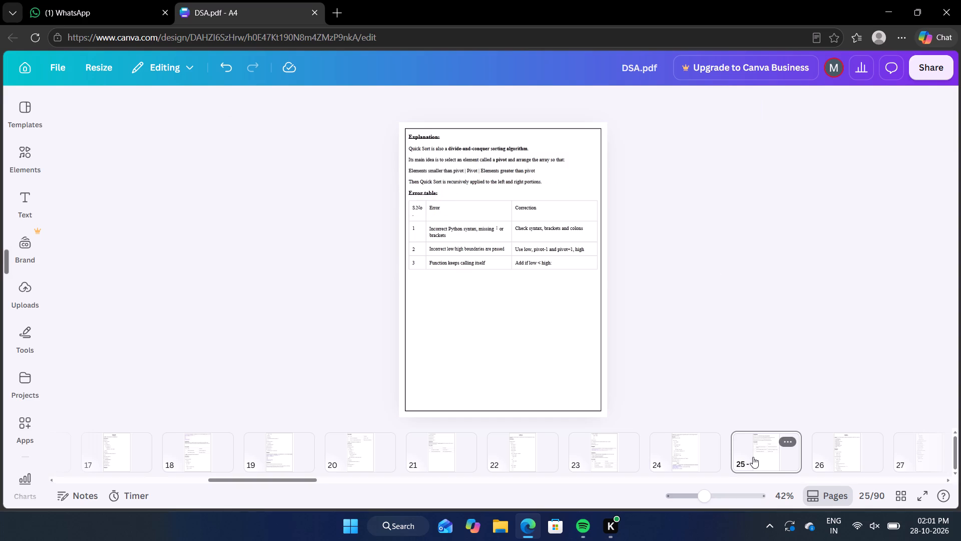
Check pages 26 to 35 one by one for stray lines through the text and for border problems.
key("Right")
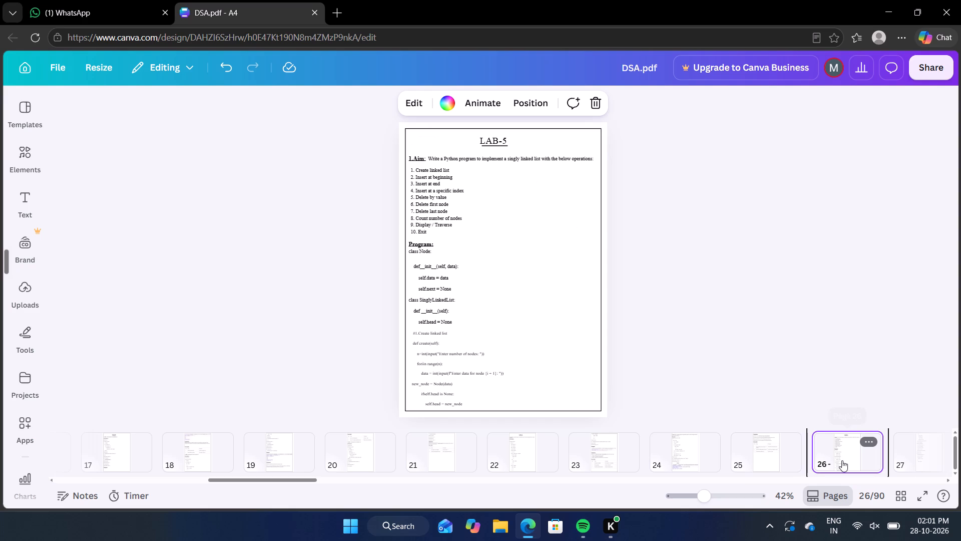
key("Right")
key("Right")
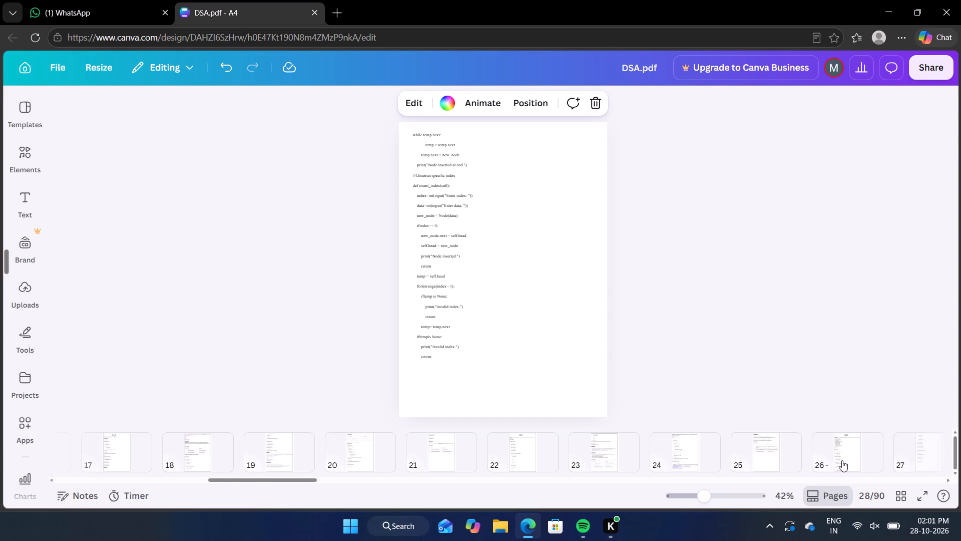
key("Right")
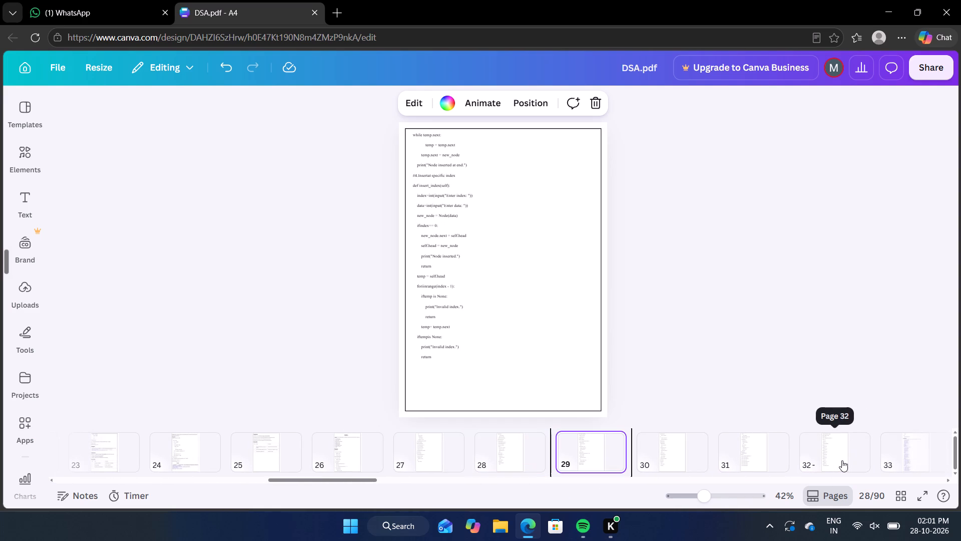
key("Right")
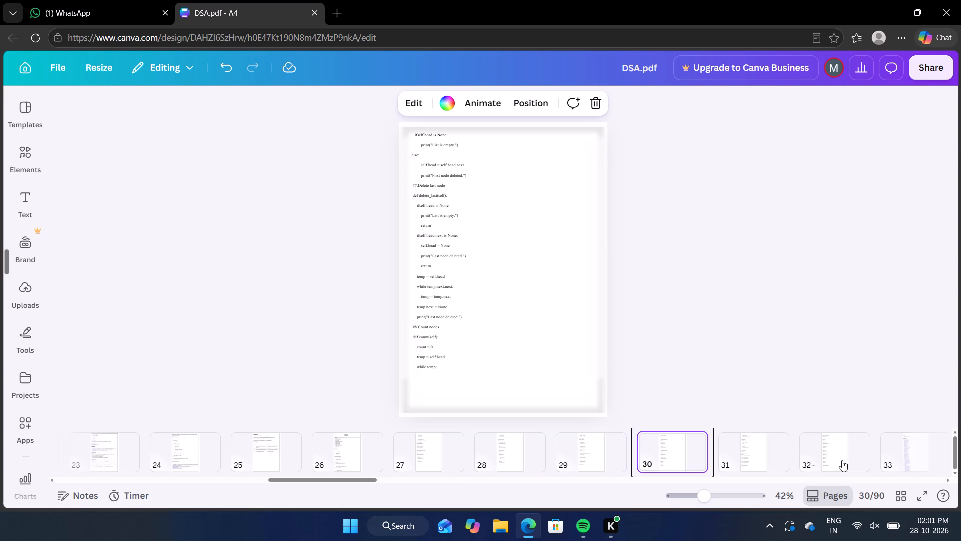
key("Right")
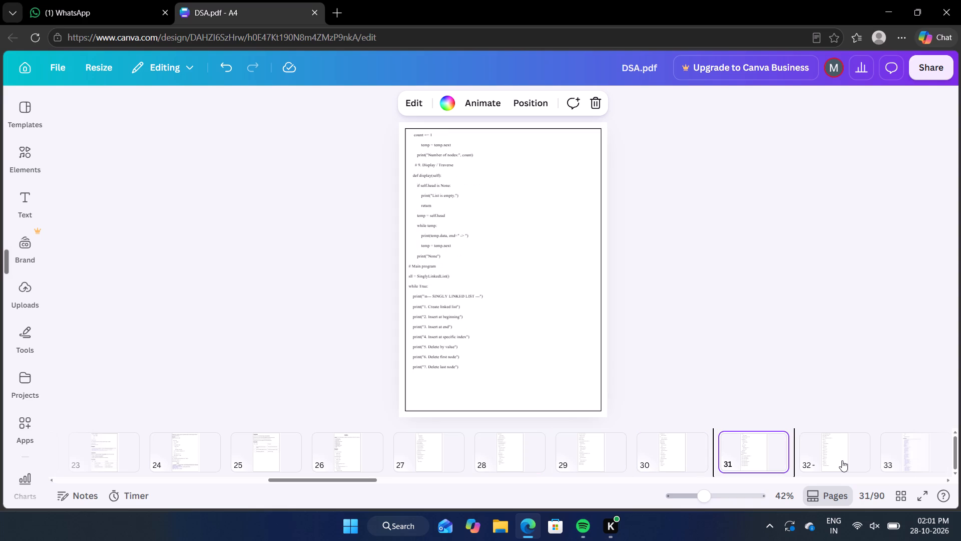
key("Right")
key("Right")
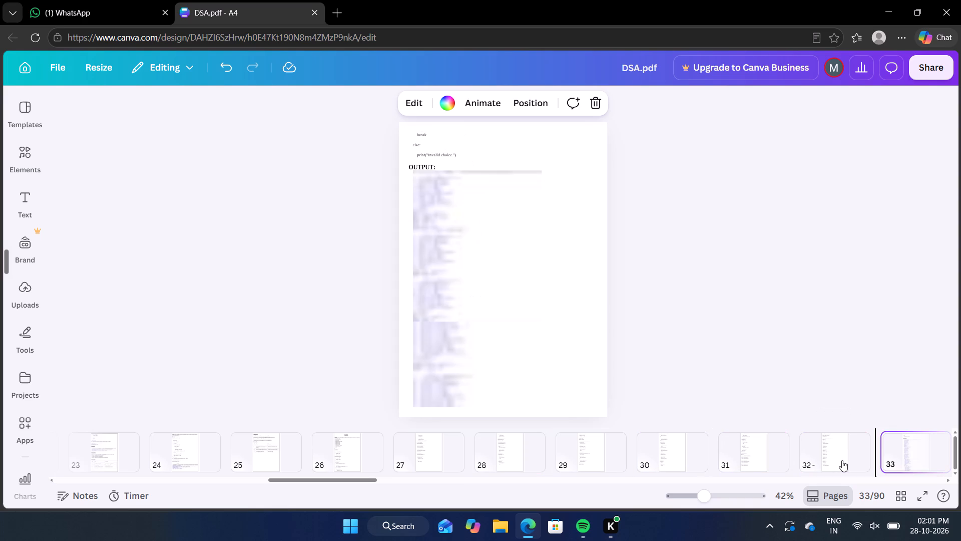
key("Right")
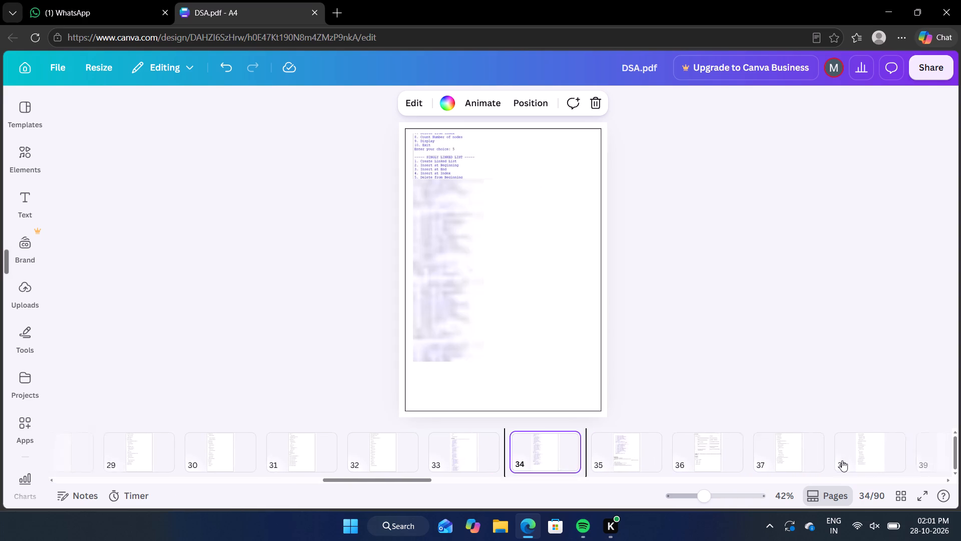
key("Right")
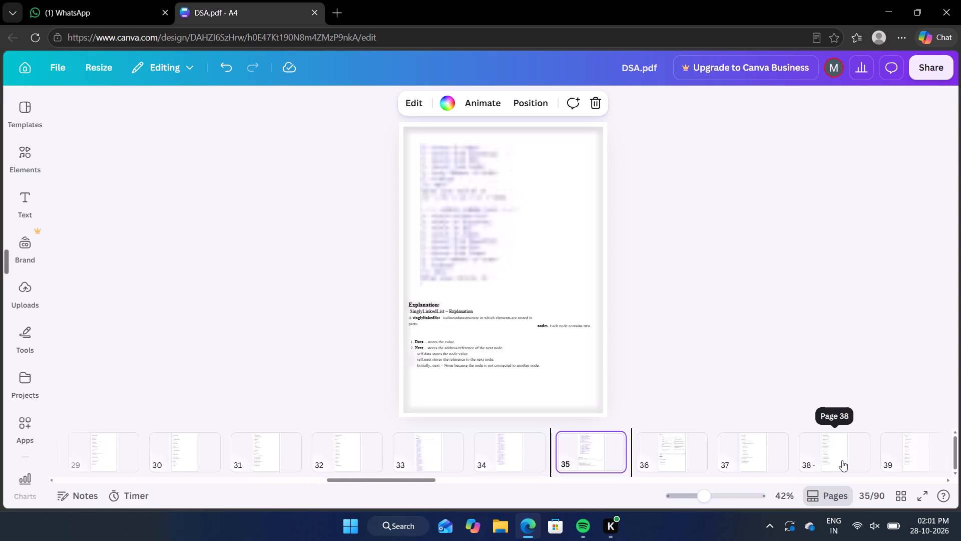
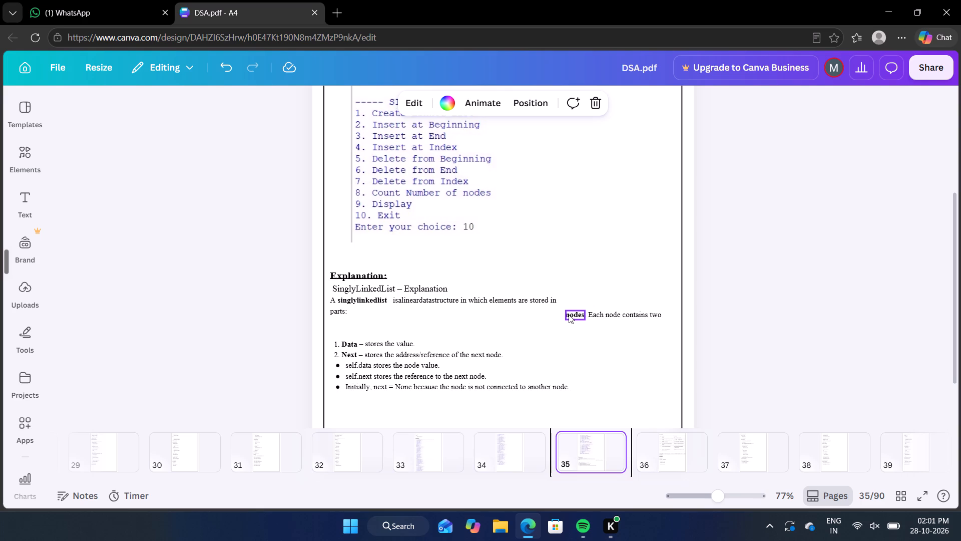
Remove the misplaced text fragments "Each node contains two" and "nodes" from page 35's singly linked list explanation.
left_click(616, 313)
left_click(641, 284)
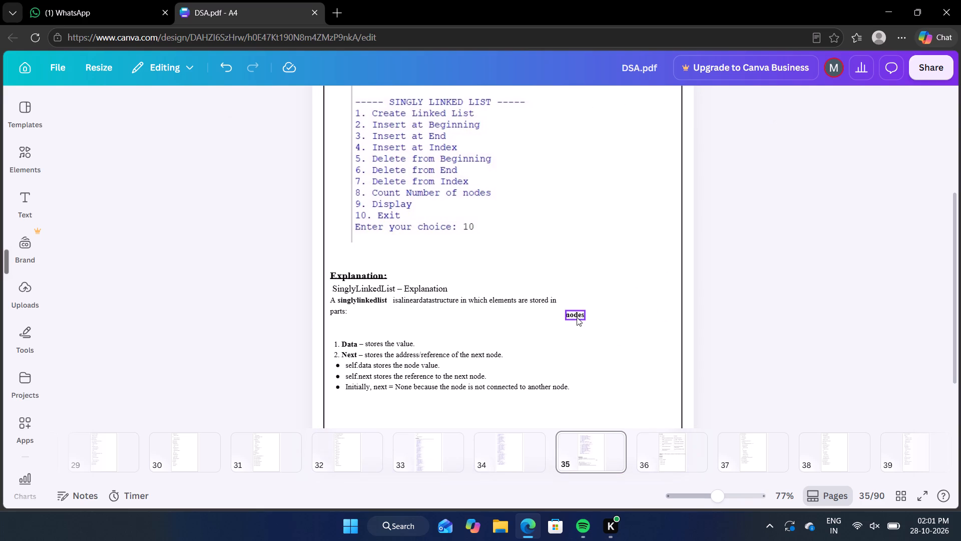
left_click(576, 316)
left_click(595, 289)
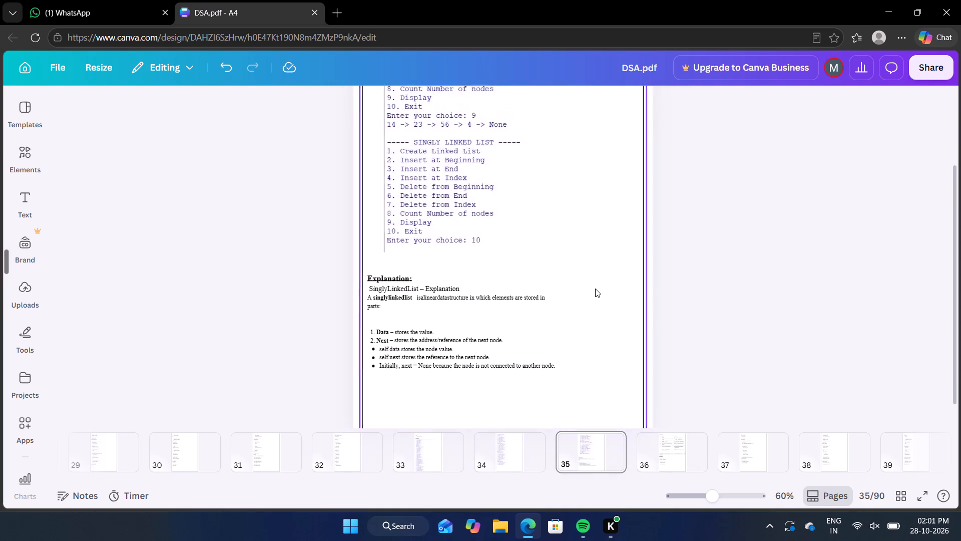
Check pages 36 to 50 one by one for stray lines through the text and for border problems.
left_click(660, 447)
scroll(548, 276, "up", 1)
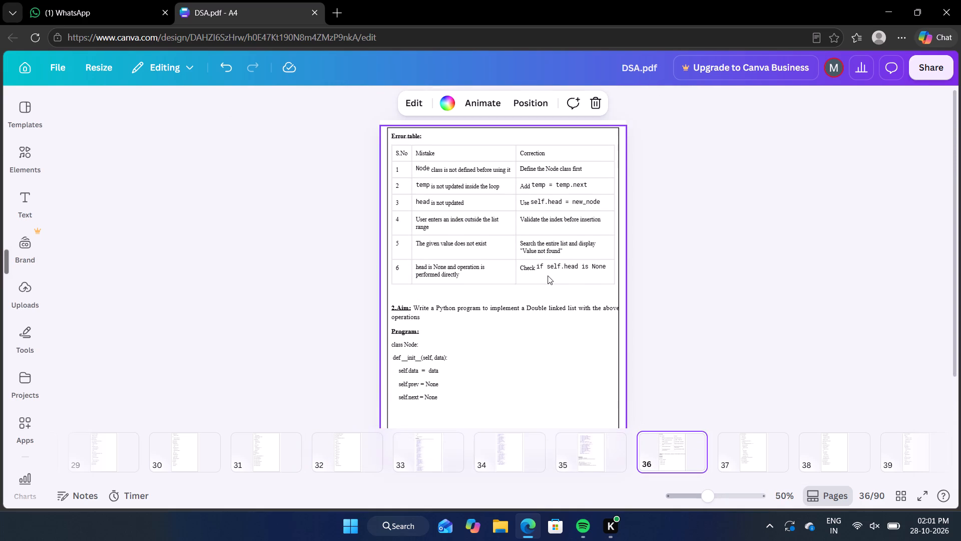
scroll(548, 276, "up", 1)
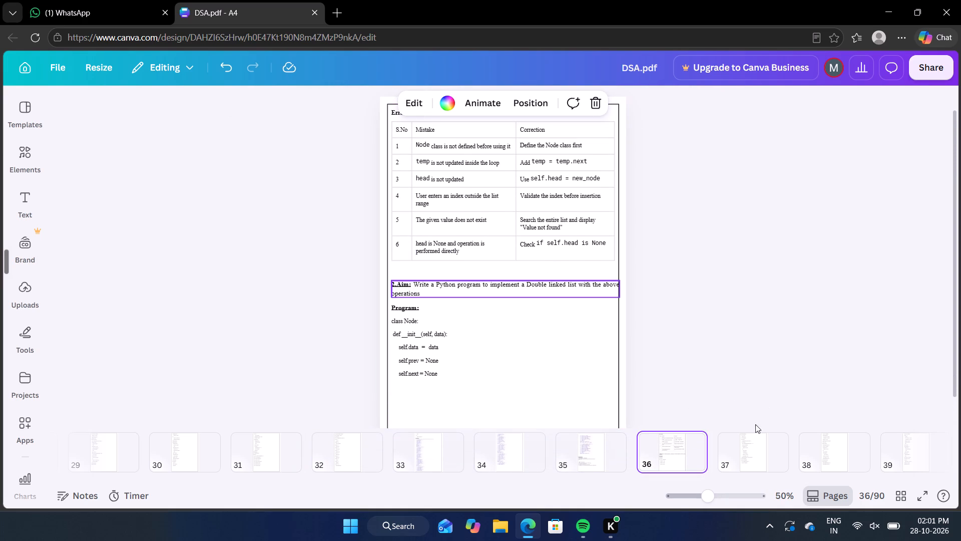
left_click(748, 447)
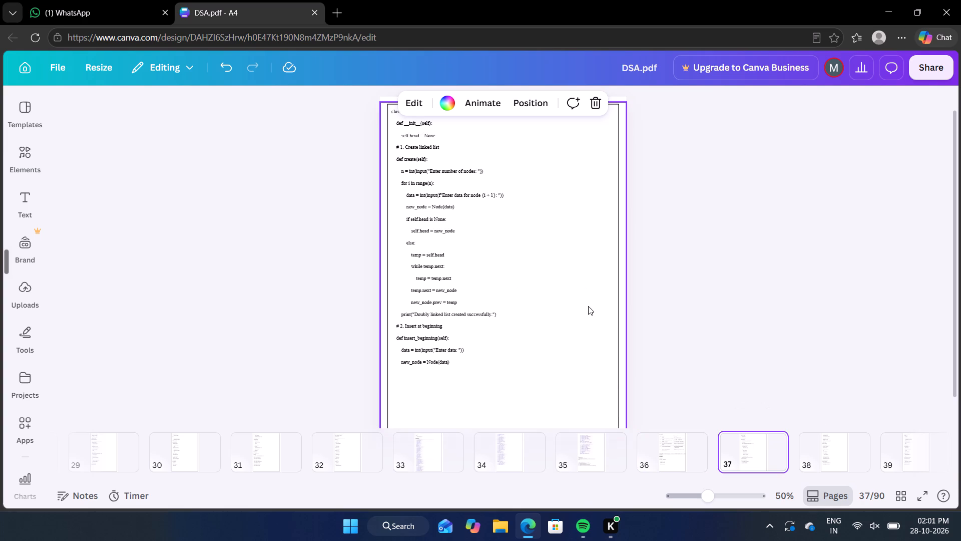
left_click(837, 452)
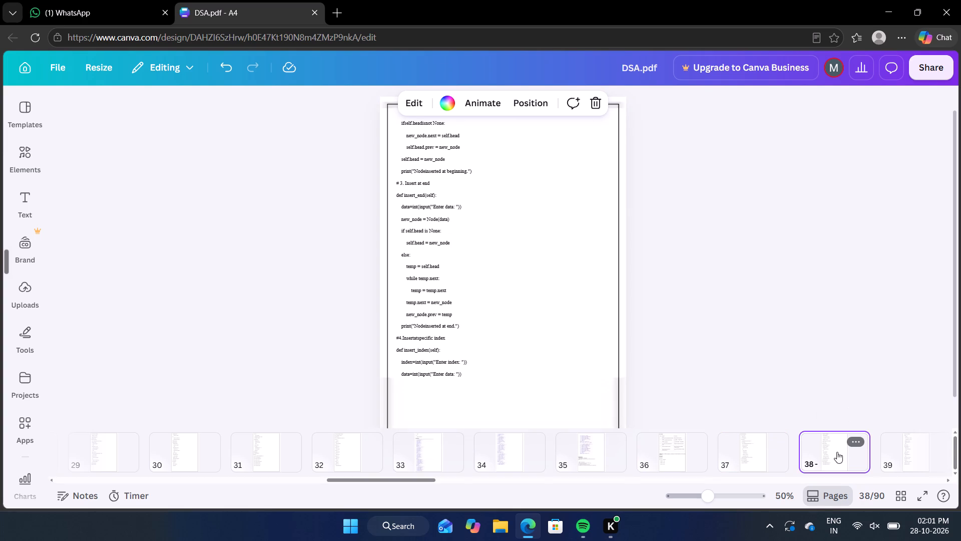
key("Right")
key("Right")
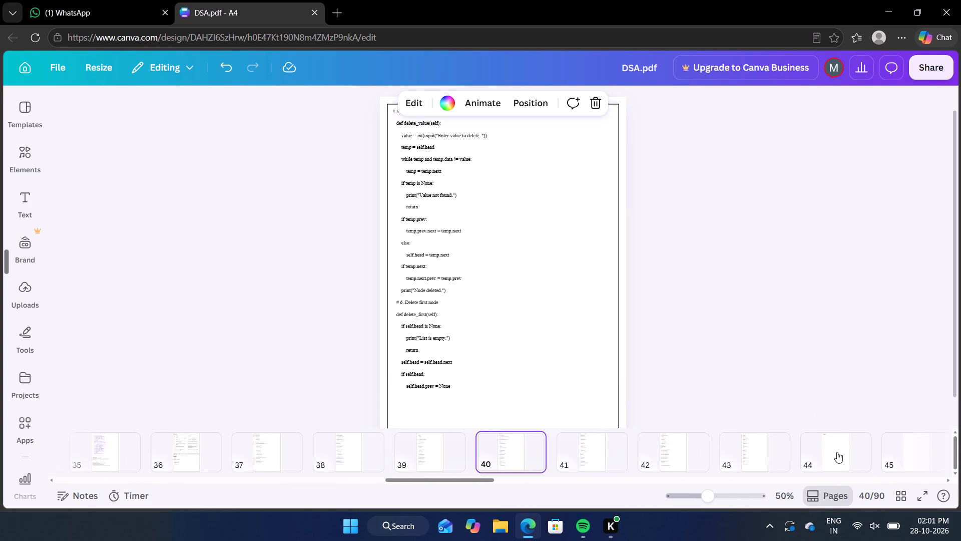
key("Right")
key("Right")
key("Right")
key("Right")
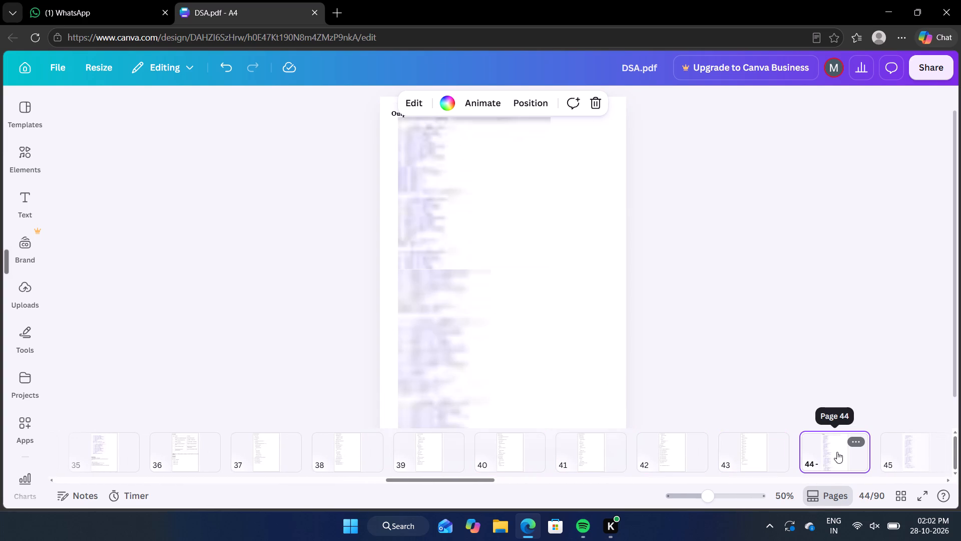
key("Right")
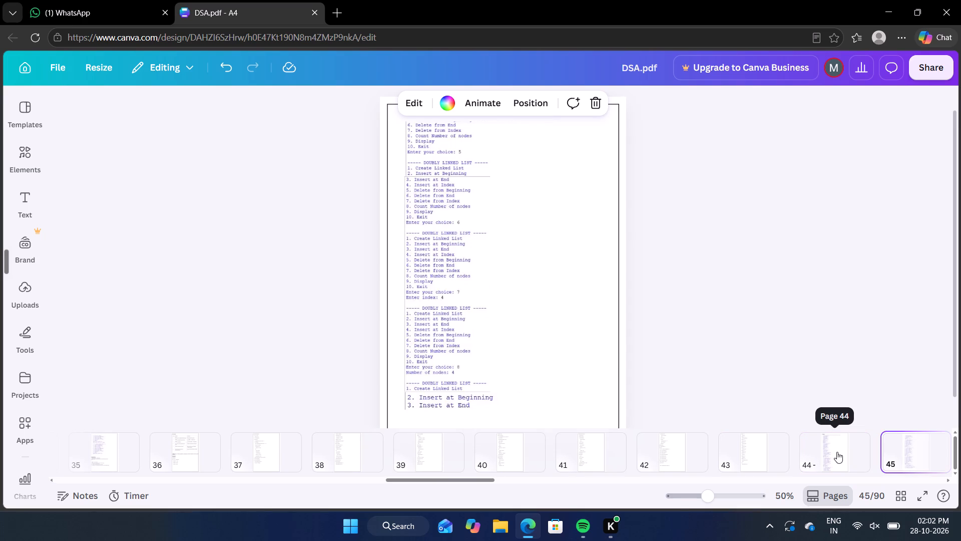
key("Right")
key("Right")
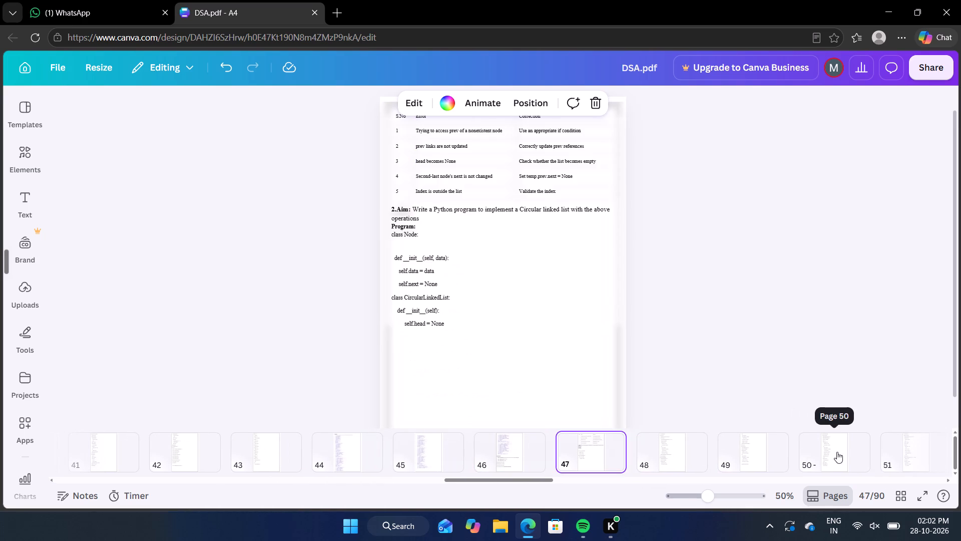
key("Right")
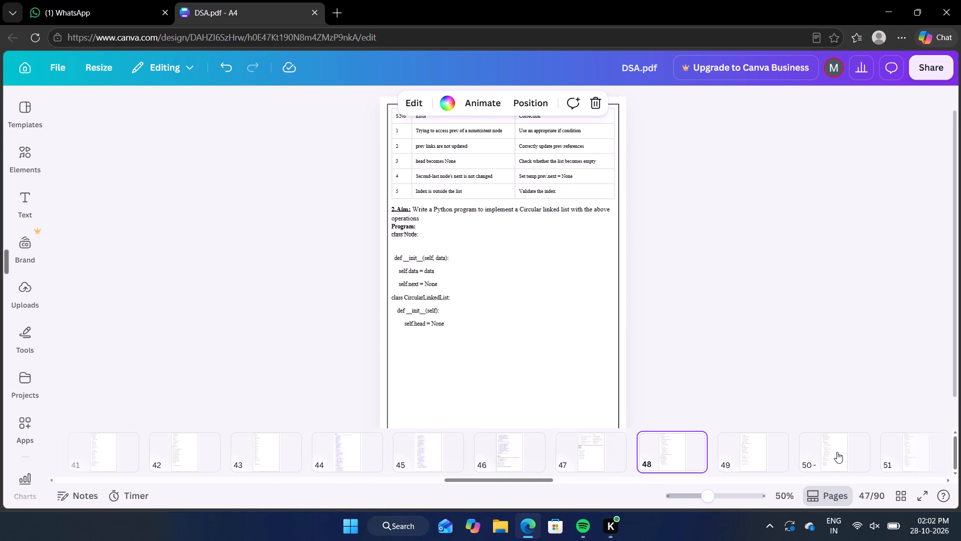
key("Left")
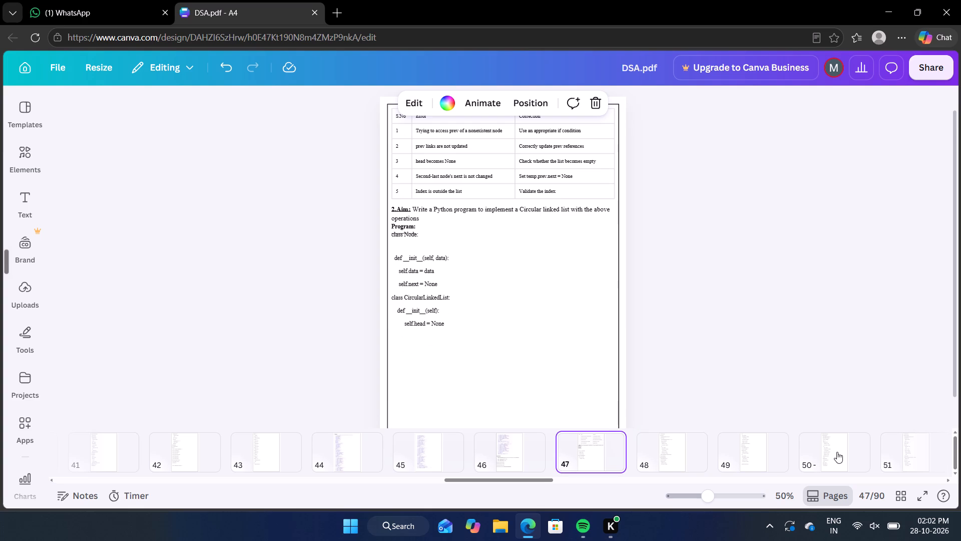
key("Right")
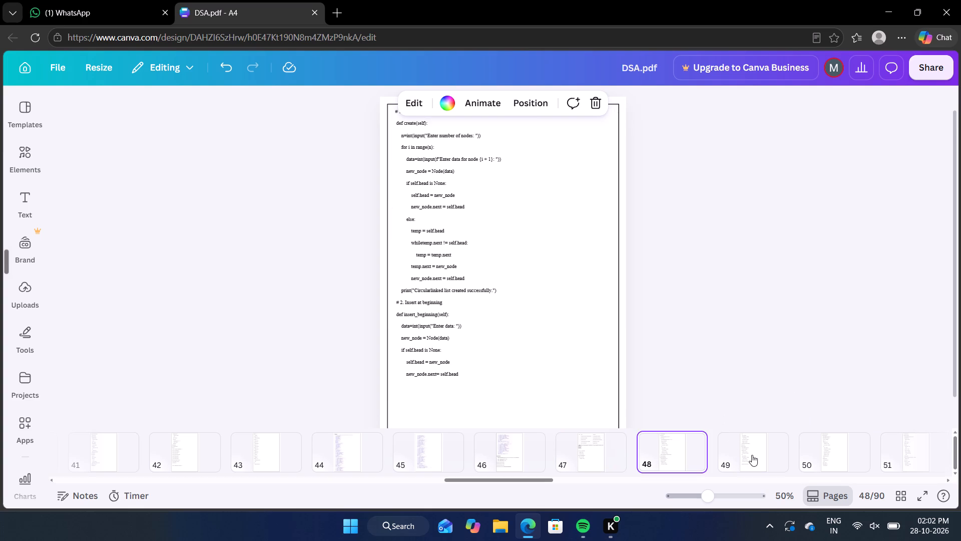
left_click(754, 455)
left_click(828, 447)
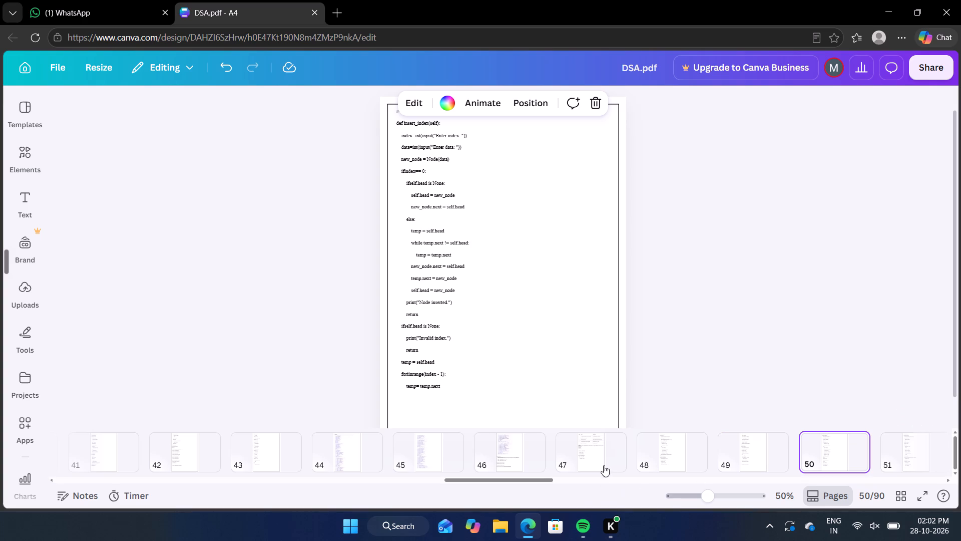
Re-examine page 47's border frame and lower area, and look back over the earlier pages as far as page 36.
left_click(592, 458)
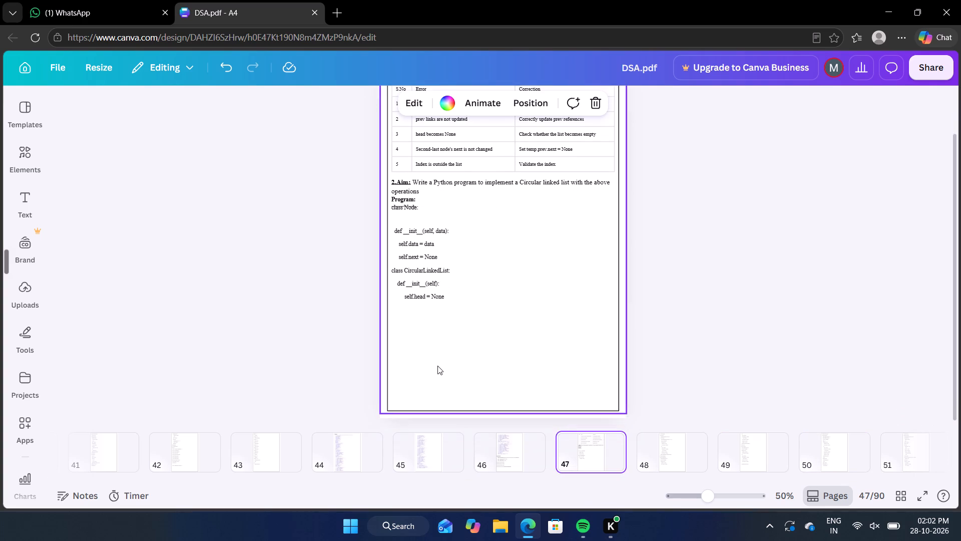
left_click(450, 351)
scroll(503, 363, "down", 1)
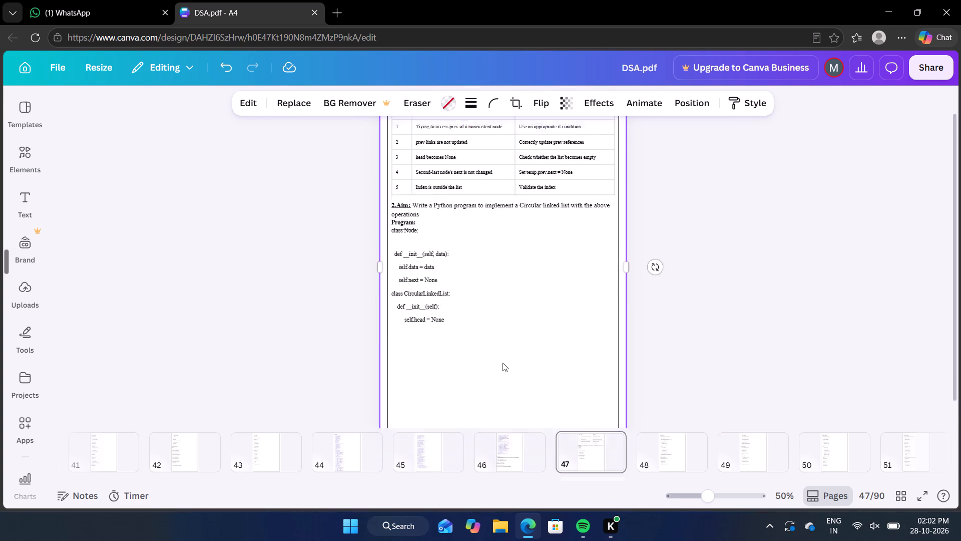
scroll(503, 363, "down", 1)
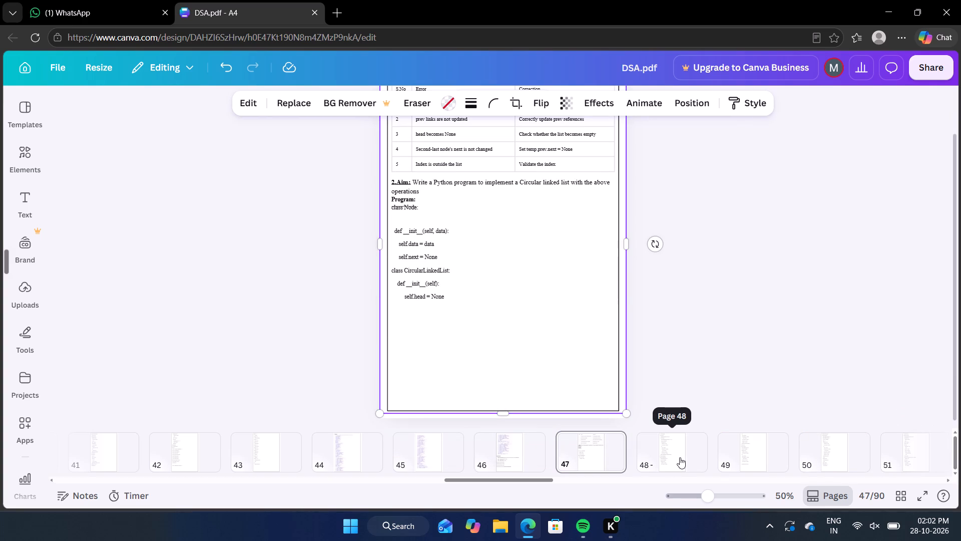
left_click(518, 454)
left_click(419, 449)
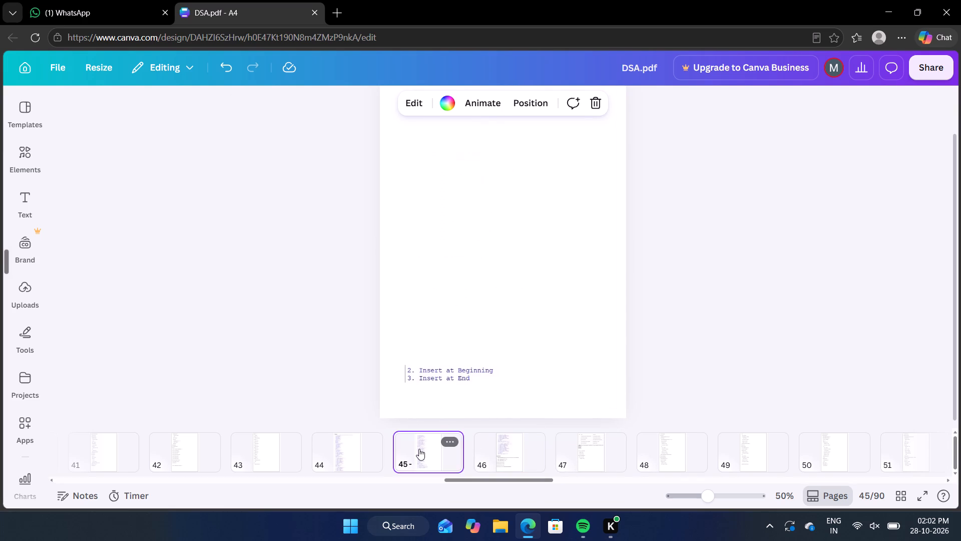
left_click(343, 450)
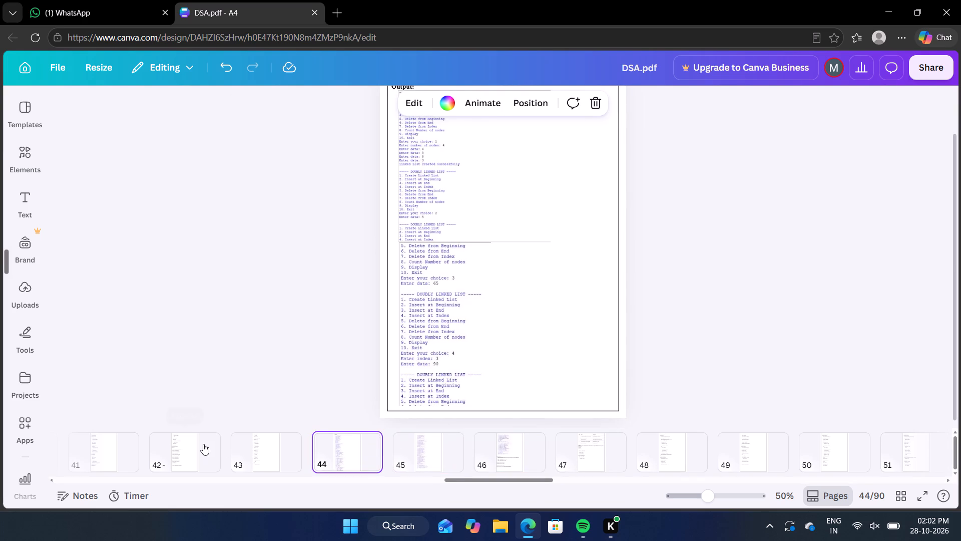
scroll(203, 444, "right", 6)
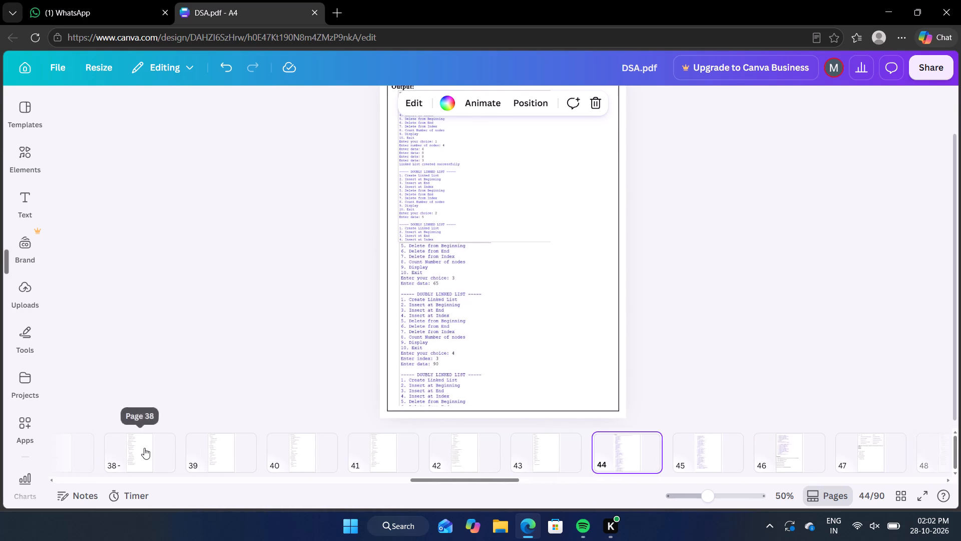
left_click(144, 448)
scroll(144, 448, "right", 2)
left_click(158, 453)
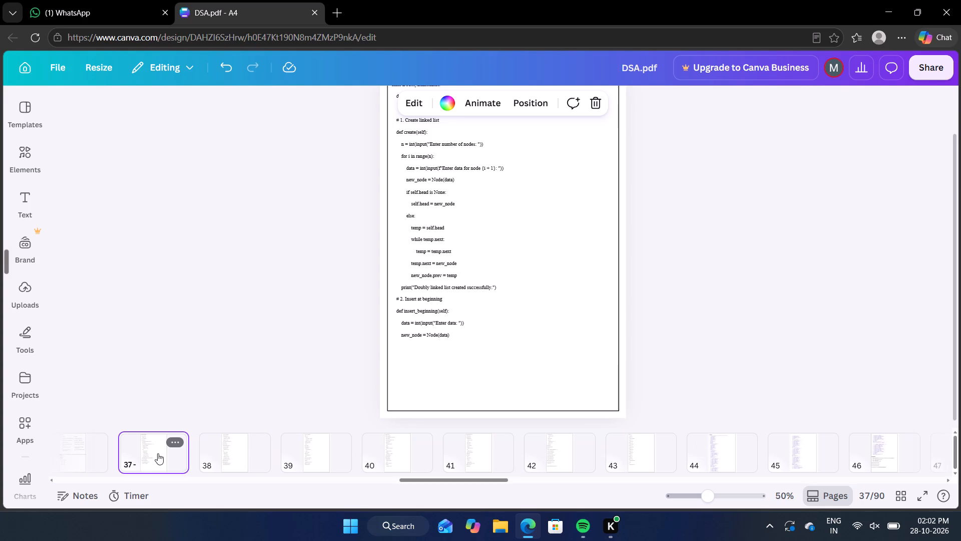
scroll(505, 317, "up", 2)
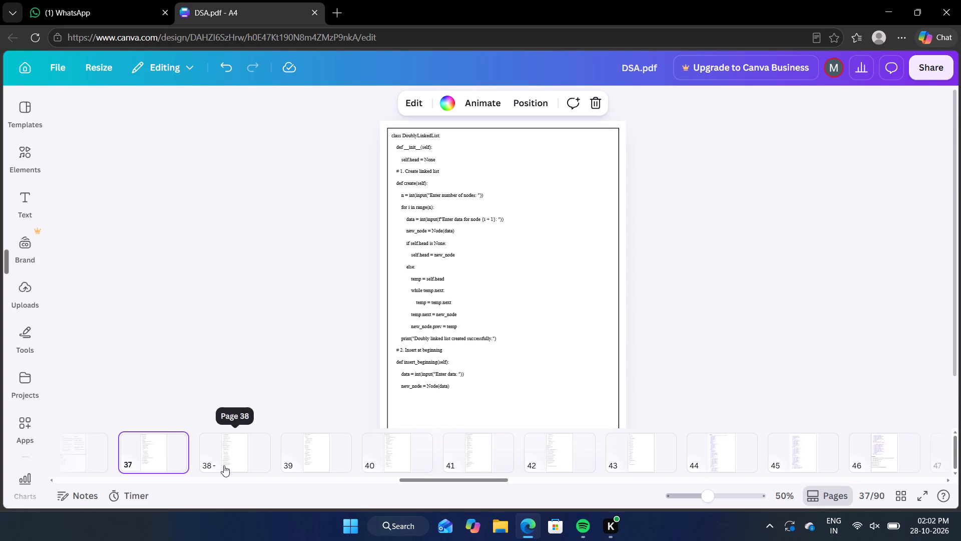
scroll(273, 460, "right", 1)
left_click(166, 454)
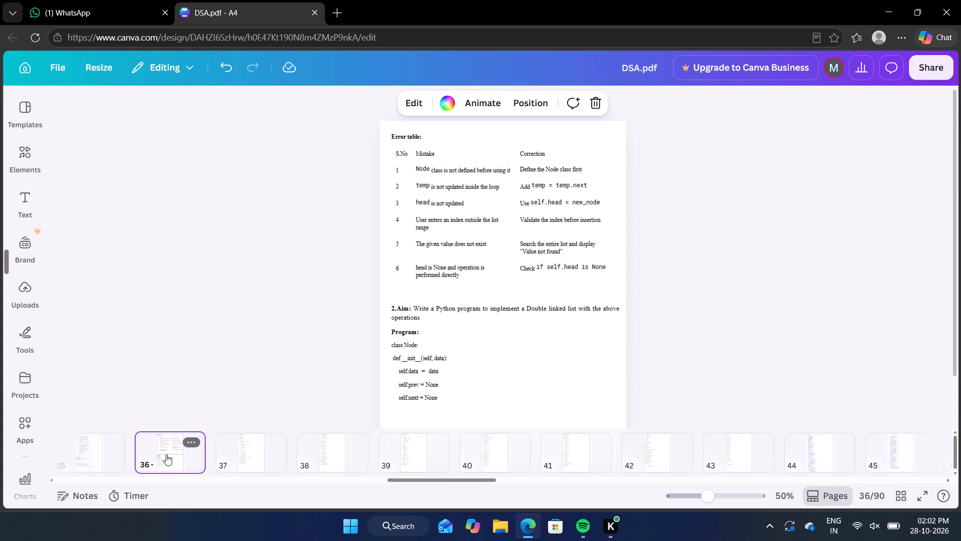
Go through pages 37 to 47 again, comparing the border and the text layout on each page.
left_click(242, 465)
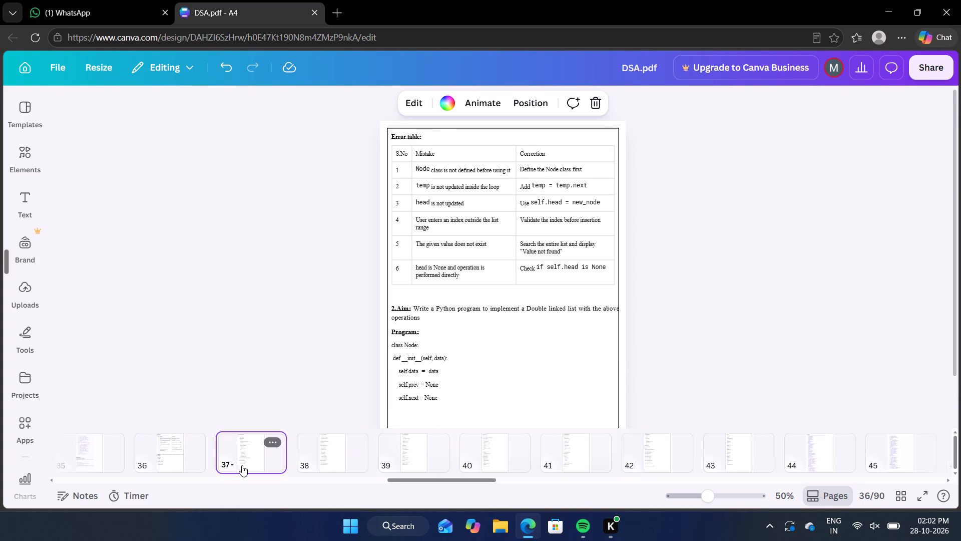
left_click(330, 461)
left_click(442, 449)
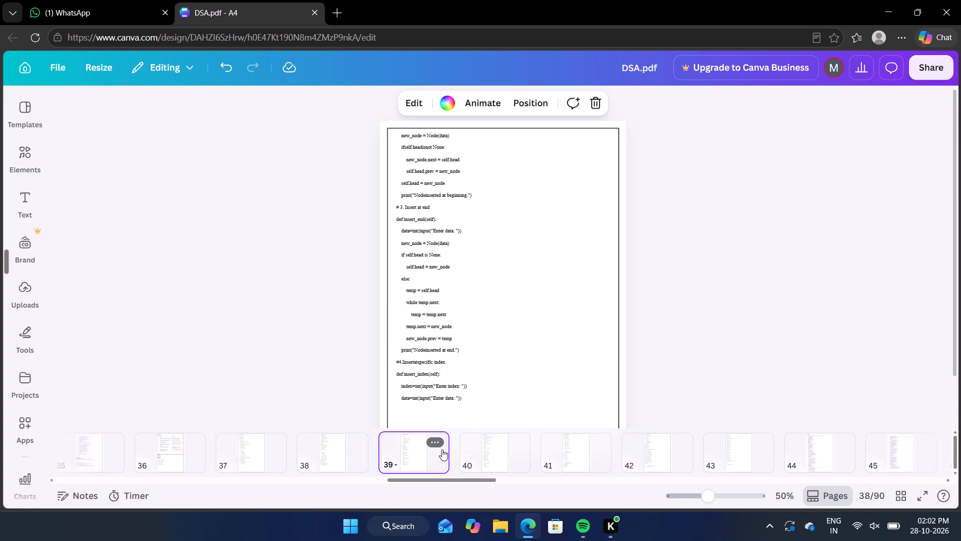
left_click(522, 445)
left_click(569, 453)
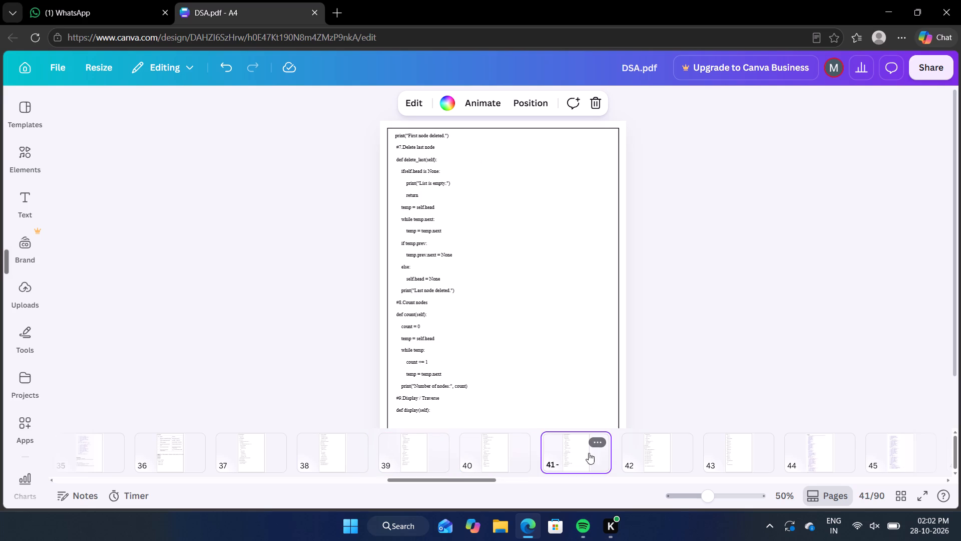
left_click(650, 452)
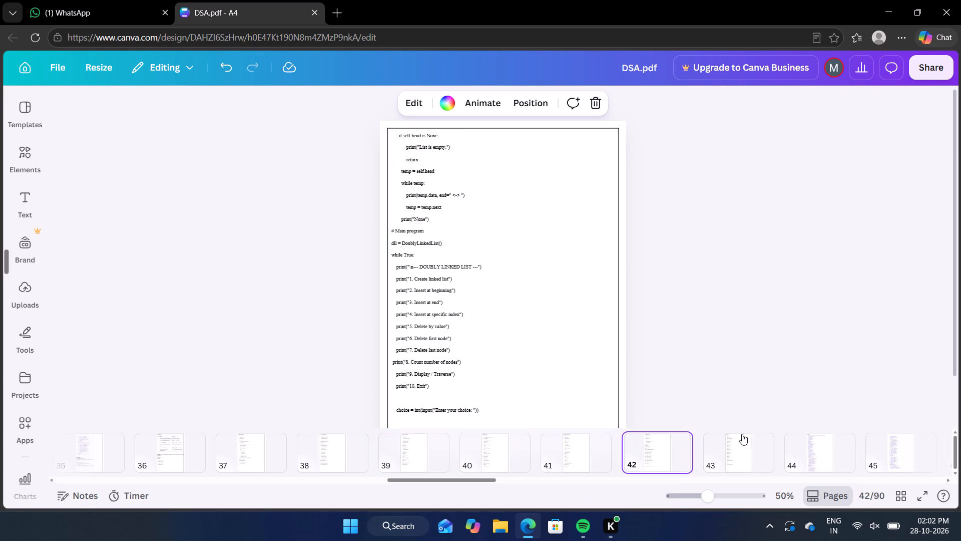
left_click(740, 446)
scroll(740, 446, "left", 3)
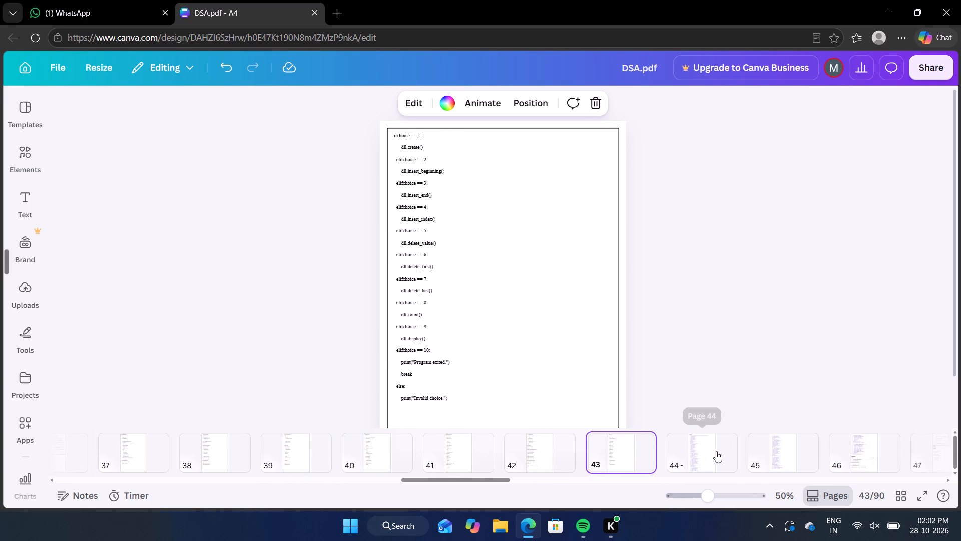
left_click(716, 451)
left_click(786, 451)
left_click(854, 443)
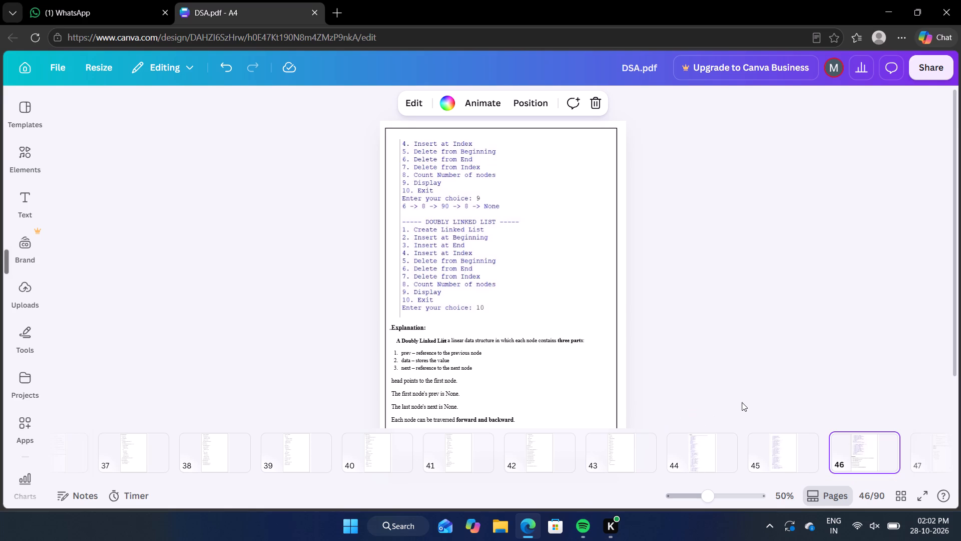
key("Right")
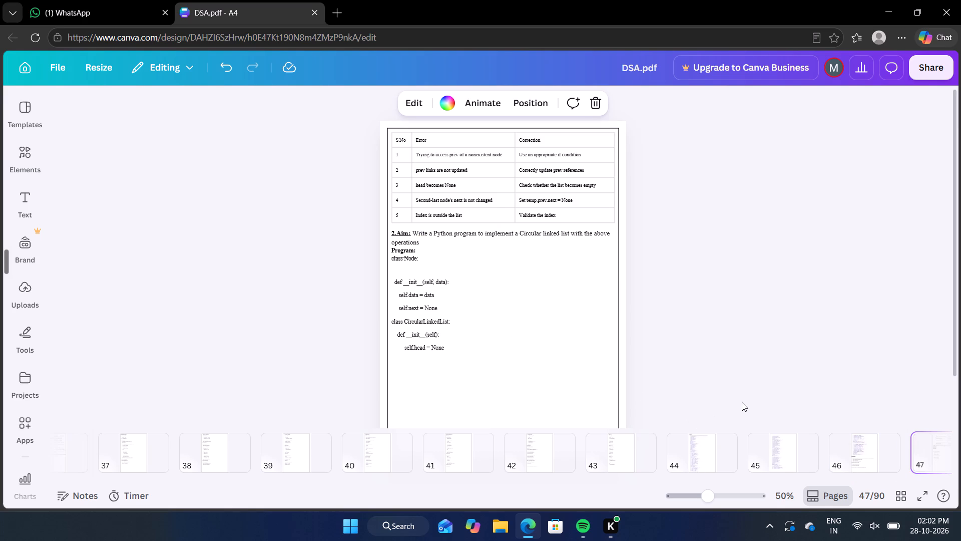
Look back through pages 47 to 36, comparing each page's border frame with its text and tables.
key("Left")
key("Left")
key("Left")
key("Left")
key("Left")
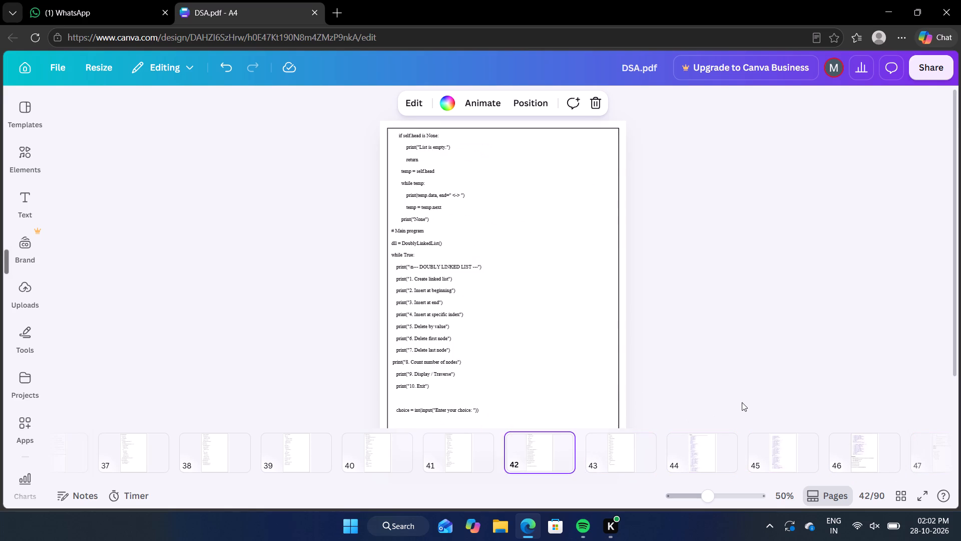
key("Left")
key("Left")
key("Left")
key("Left")
key("Left")
key("Left")
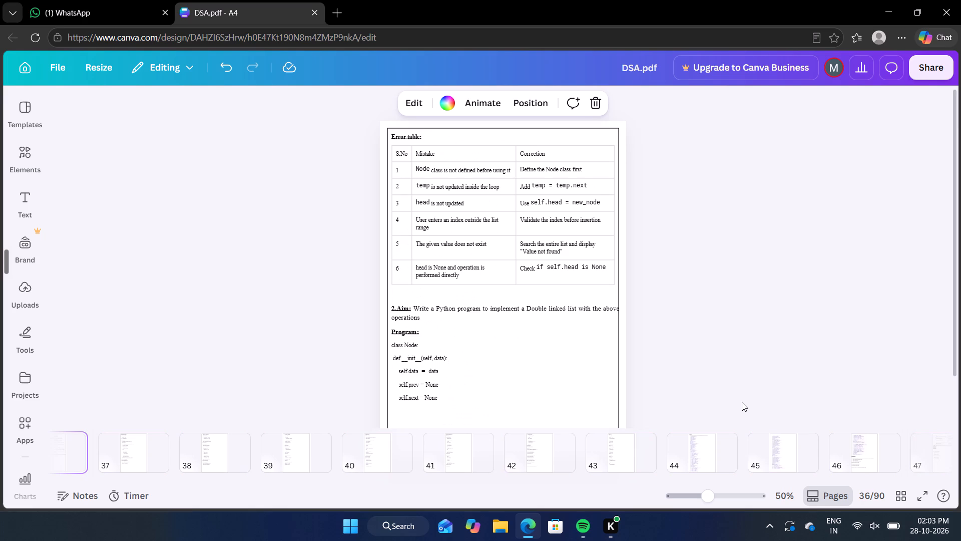
Check pages 37 to 47 in order for differences in border position and text alignment.
key("Right")
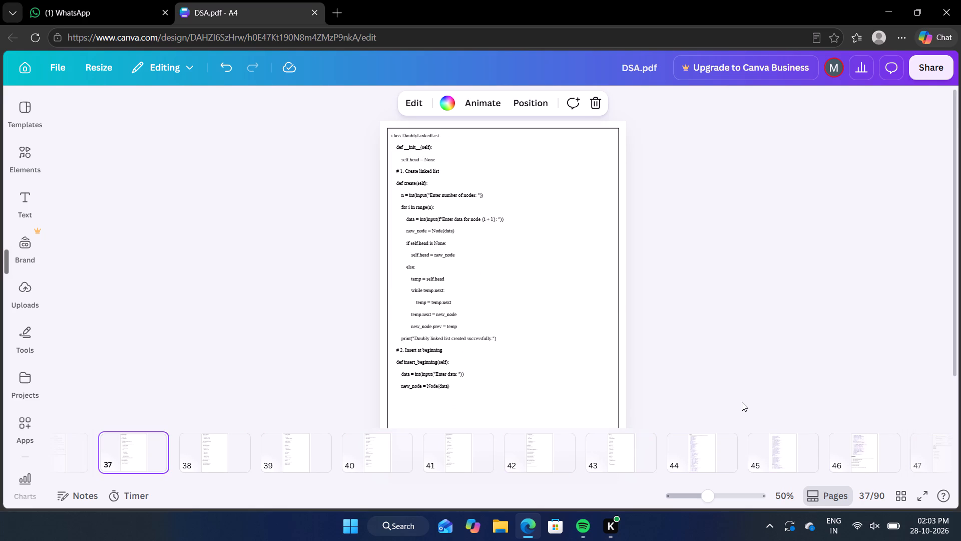
key("Right")
key("Right")
key("Right")
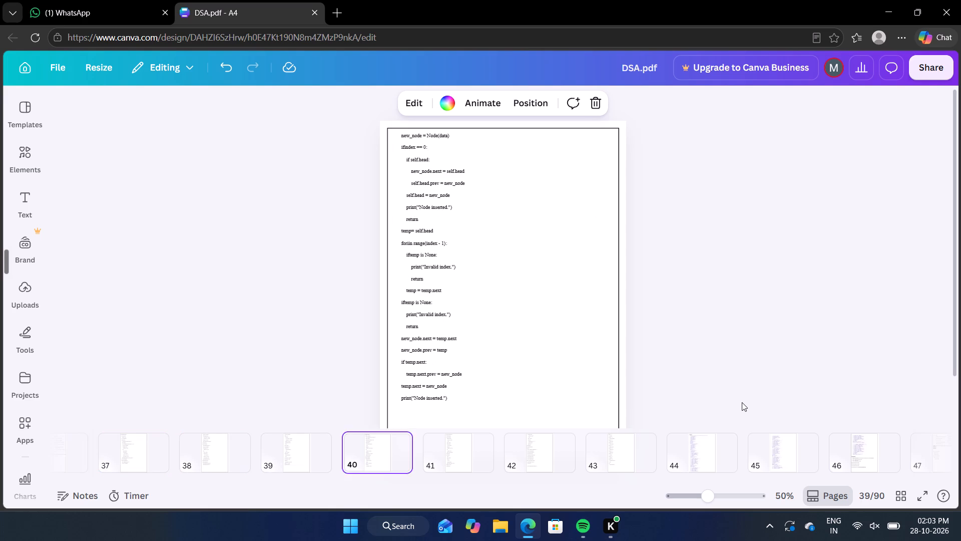
key("Right")
key("Right")
key("Right")
key("Right")
key("Right")
key("Right")
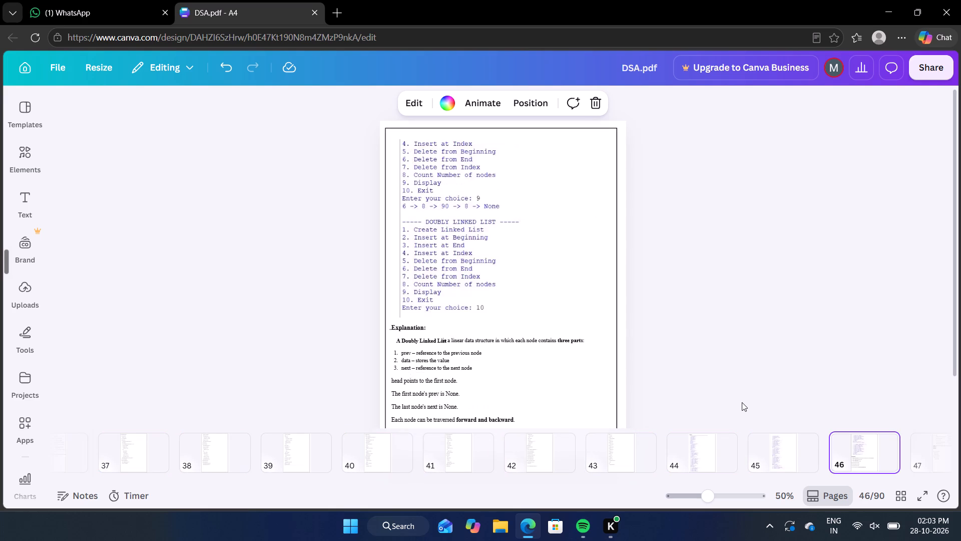
key("Right")
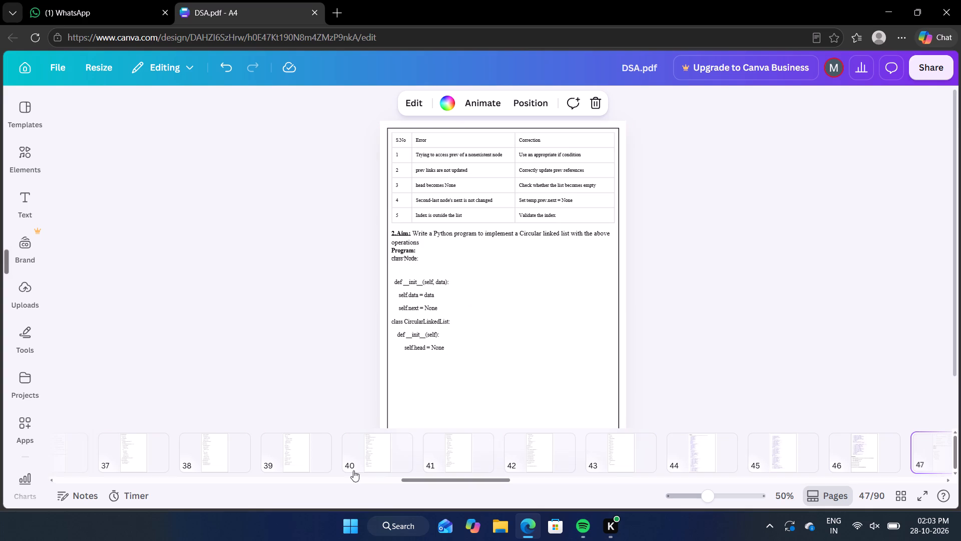
Shift page 36's border and table-line image slightly to the right so the frame encloses the end of the Aim line.
left_click(125, 452)
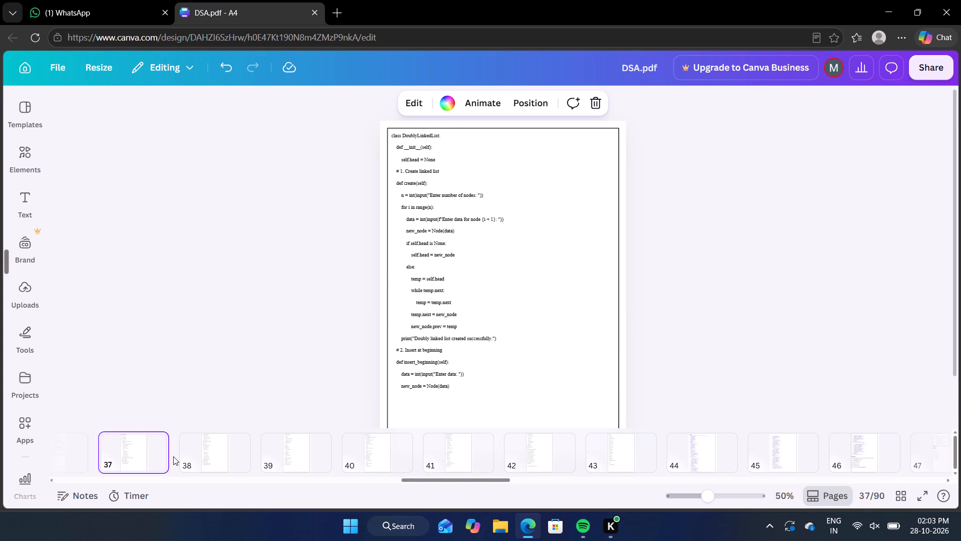
scroll(142, 459, "right", 1)
left_click(104, 457)
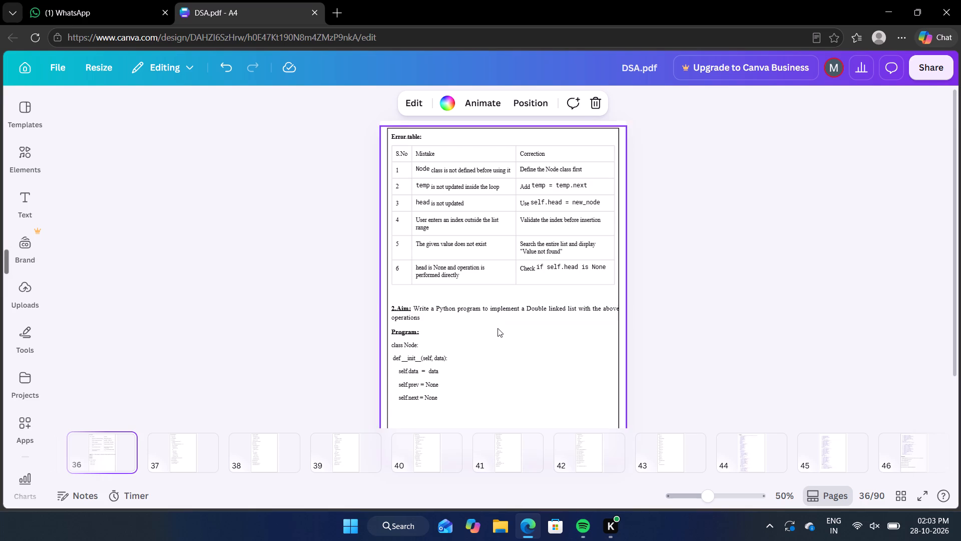
left_click_drag(508, 297, 485, 388)
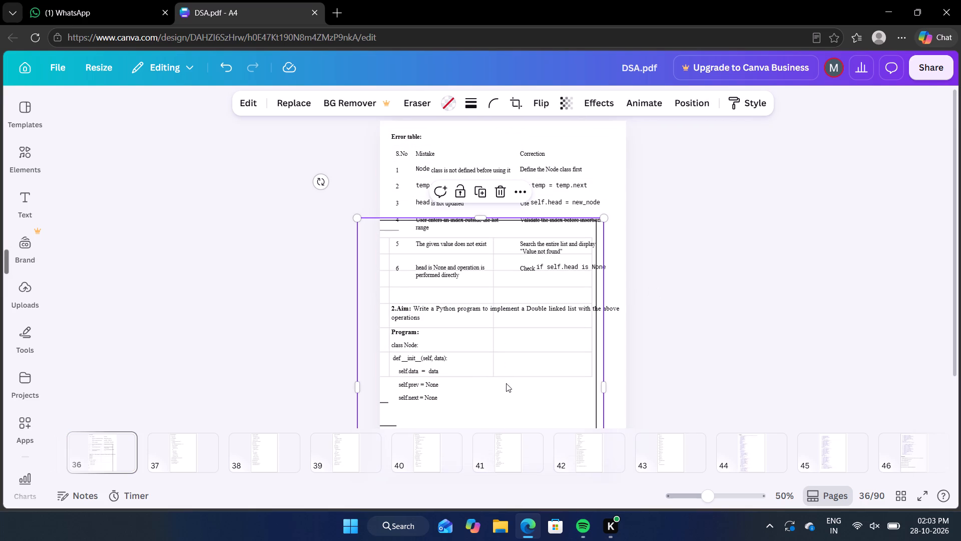
left_click_drag(507, 408, 529, 330)
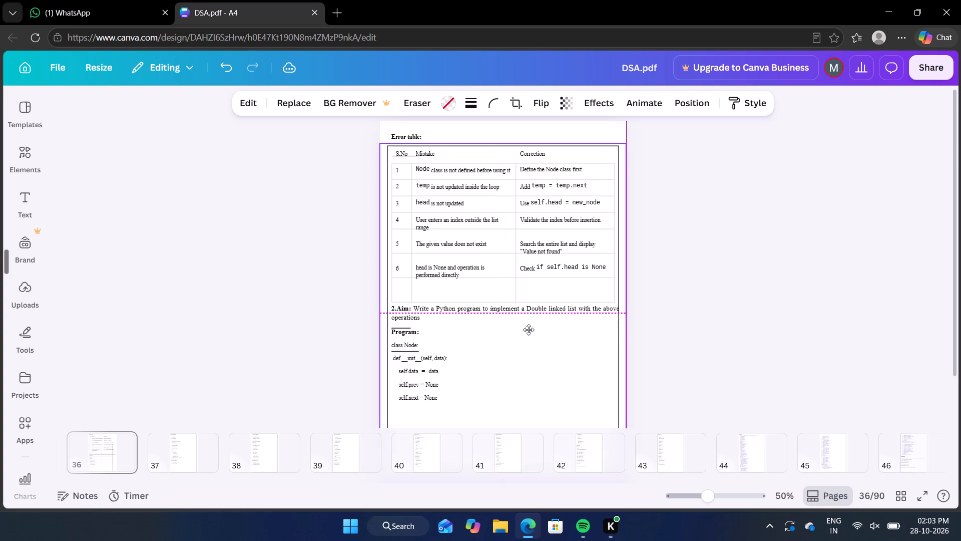
left_click_drag(529, 330, 530, 316)
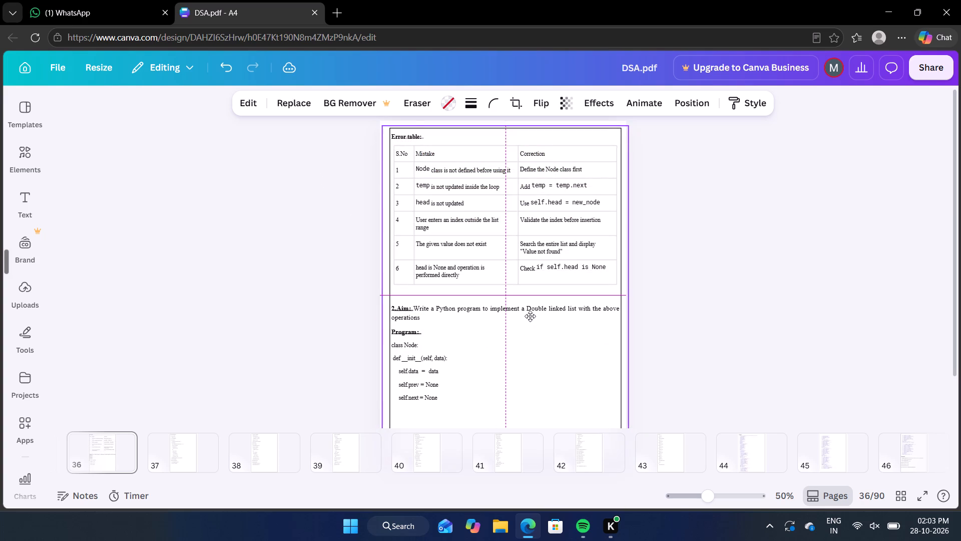
left_click_drag(530, 316, 530, 318)
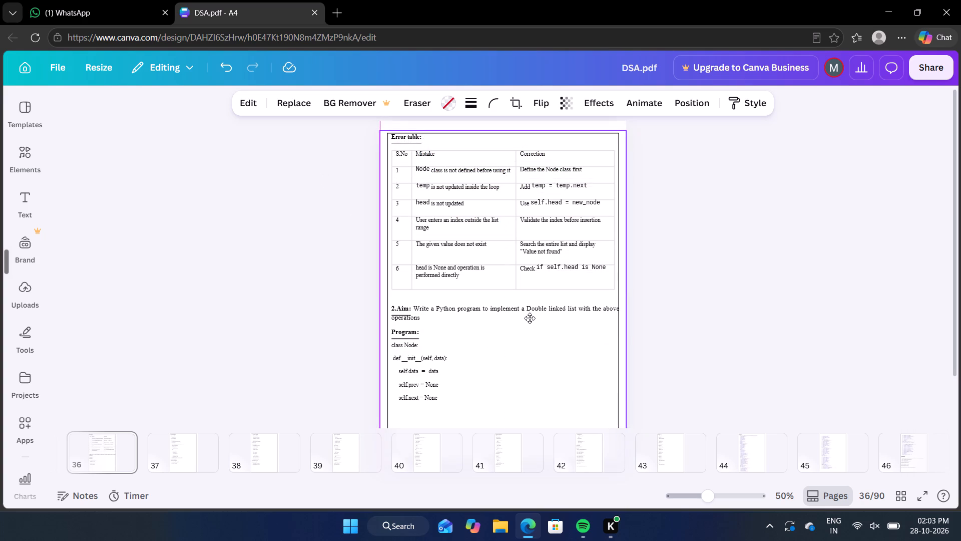
left_click_drag(530, 318, 530, 317)
left_click(706, 355)
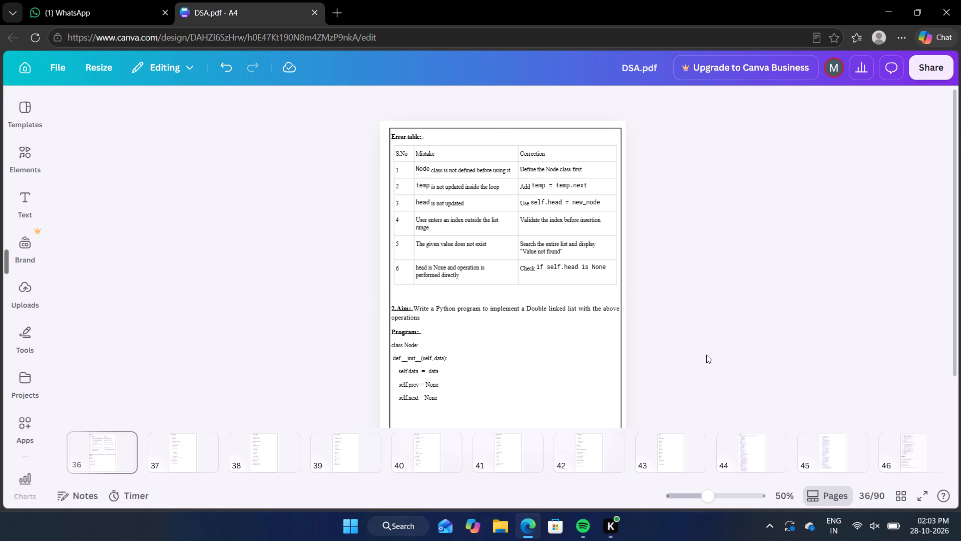
Examine the earlier pages from 34 back to 28 for border placement and text layout.
scroll(706, 355, "down", 1)
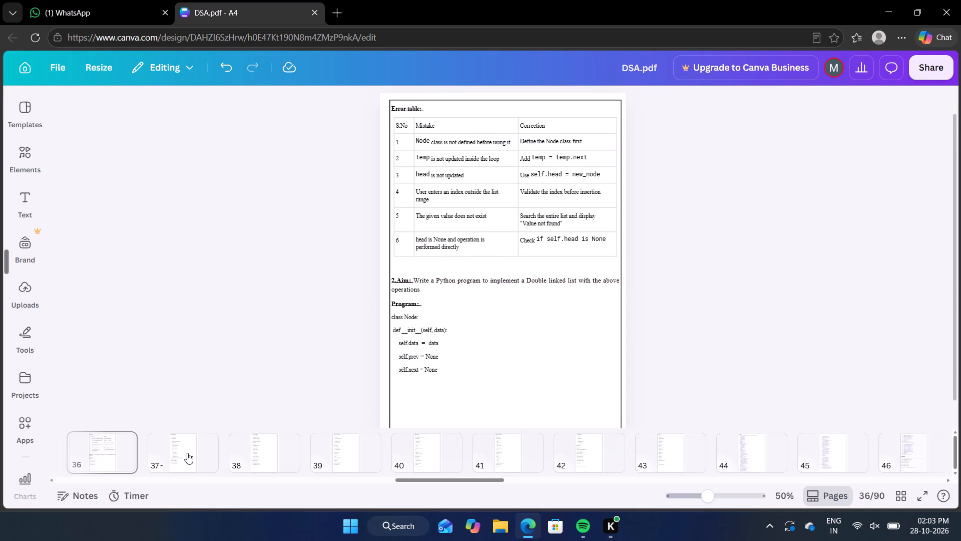
scroll(186, 452, "right", 4)
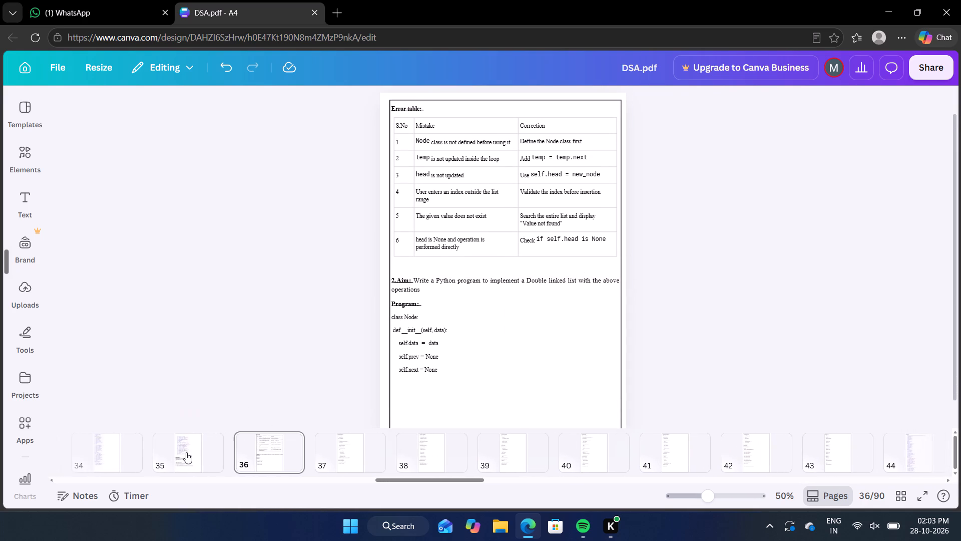
left_click(113, 452)
scroll(113, 452, "right", 4)
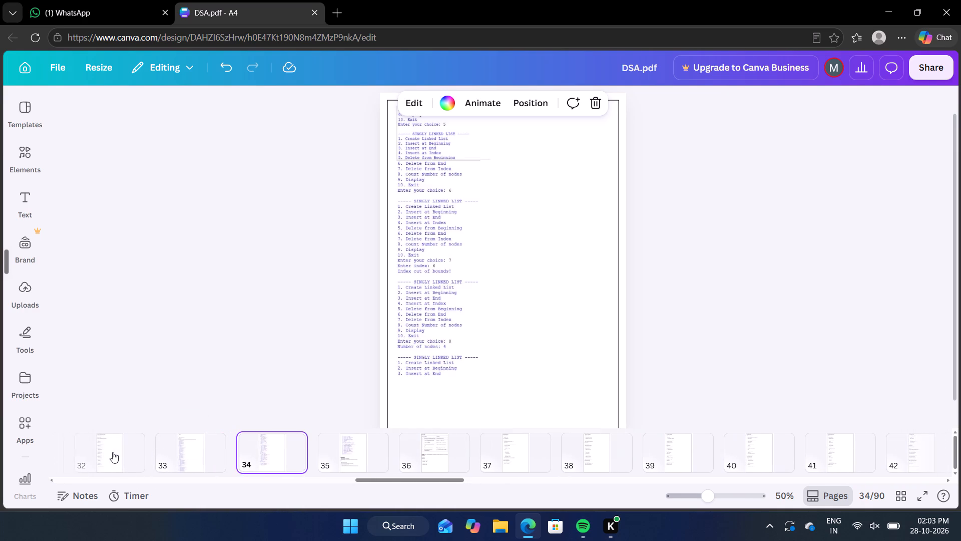
left_click(213, 445)
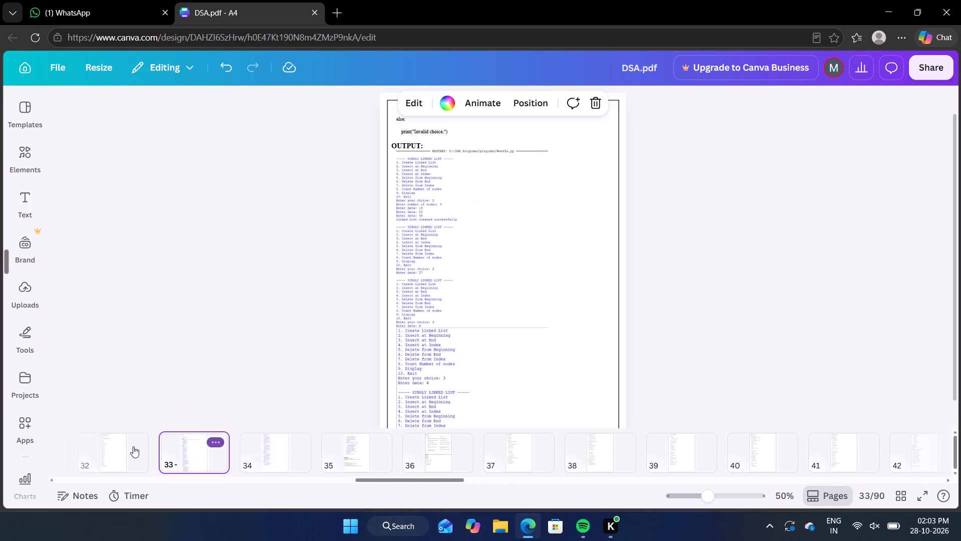
left_click(133, 446)
scroll(133, 446, "right", 4)
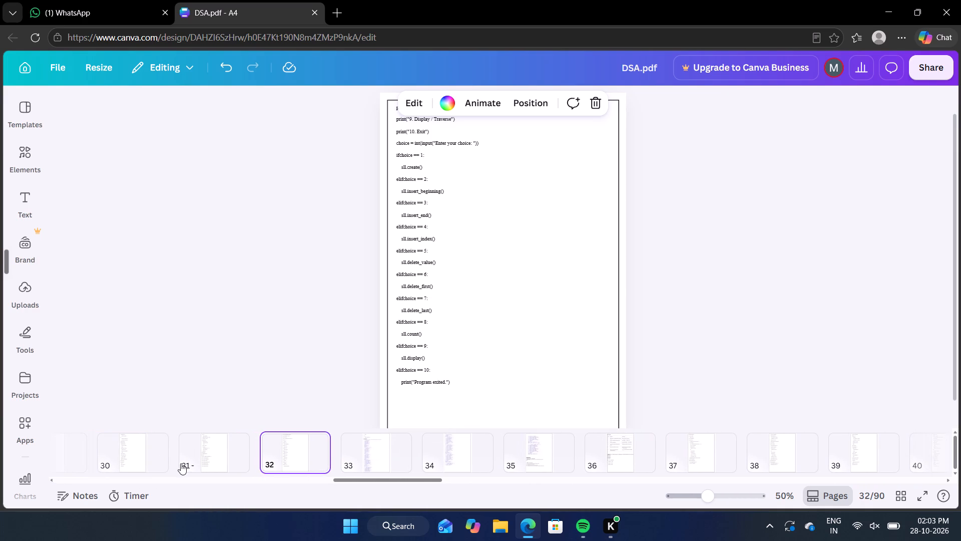
left_click(212, 455)
left_click(147, 451)
scroll(147, 451, "right", 3)
left_click(127, 454)
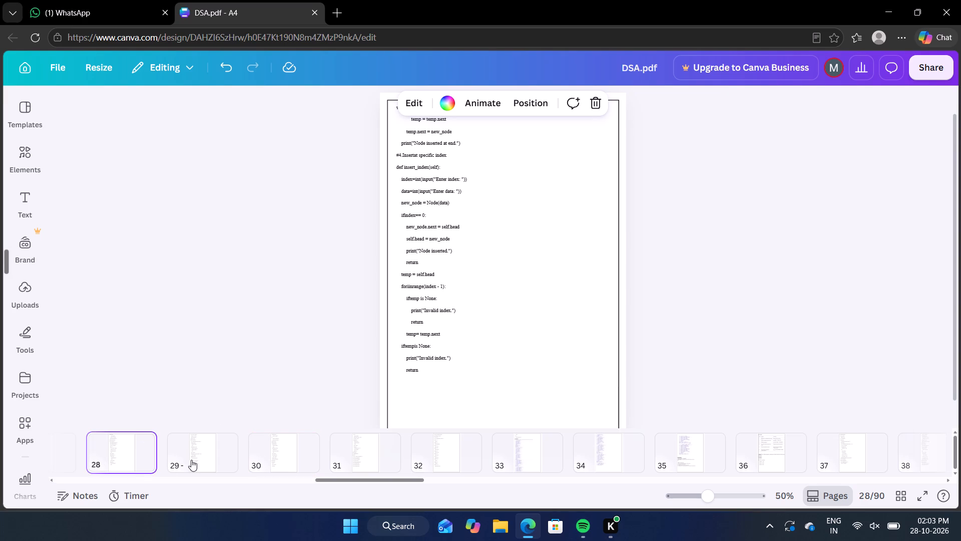
Review the linked-list lab's opening page 26, then its program code on page 30.
scroll(141, 462, "right", 2)
left_click(135, 454)
scroll(135, 454, "right", 1)
left_click(165, 449)
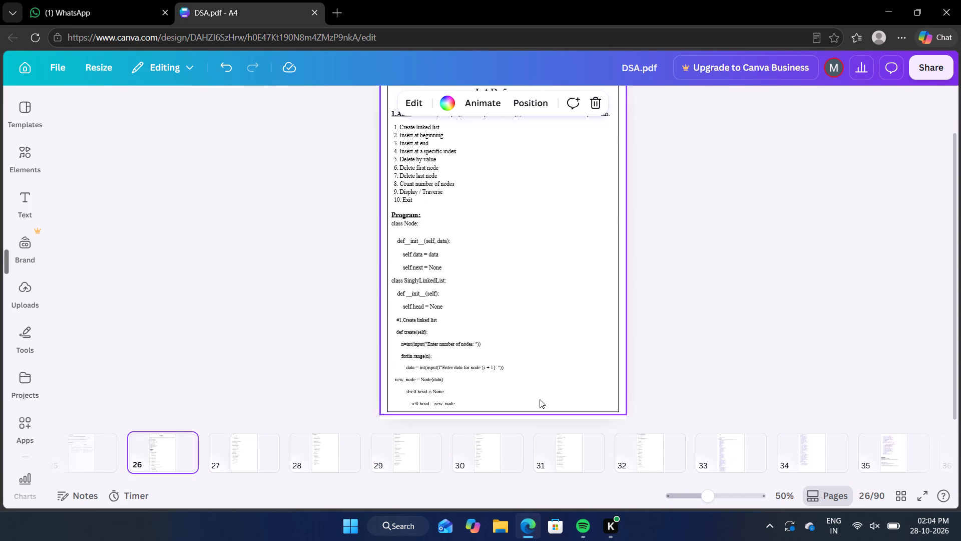
left_click(497, 451)
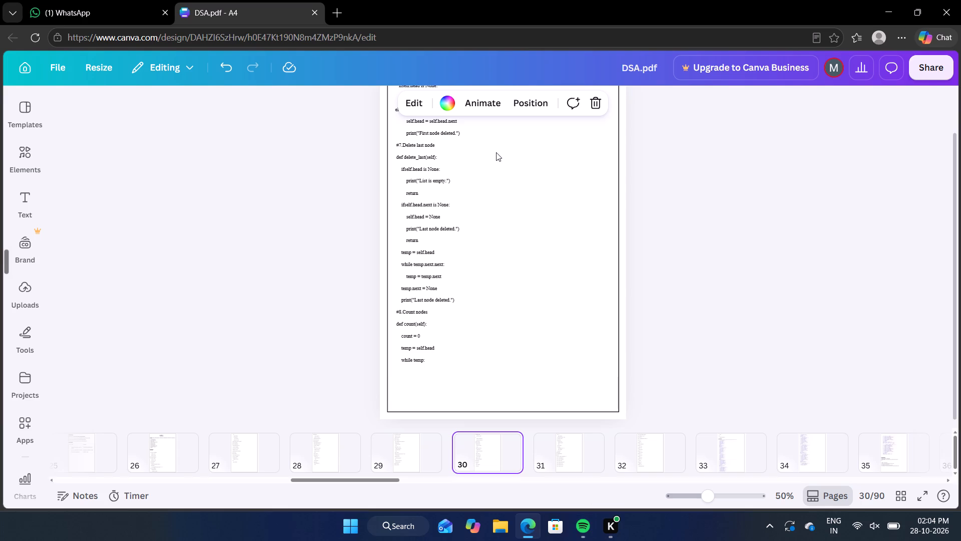
Open the DSA repository on GitHub in a new browser tab and go to its LAB-5 folder.
left_click(338, 9)
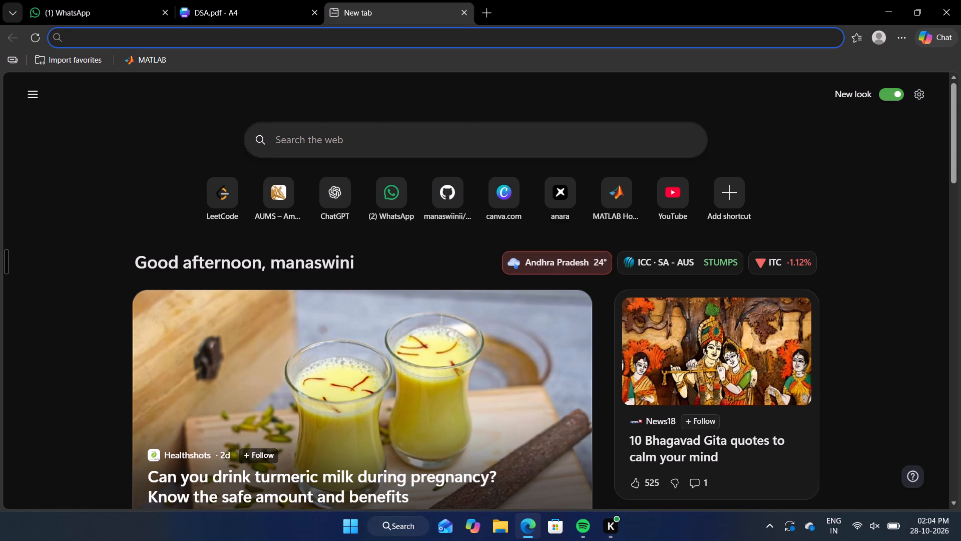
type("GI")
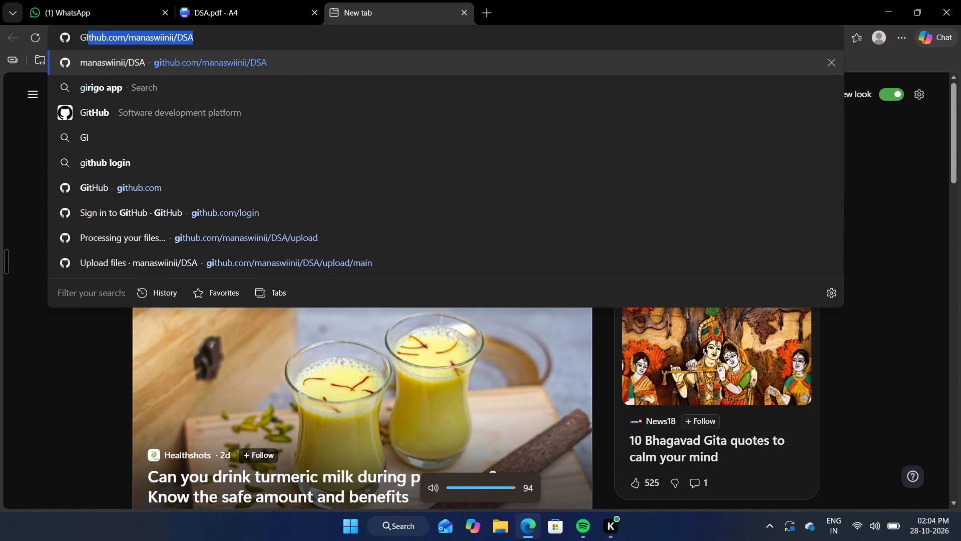
left_click(304, 62)
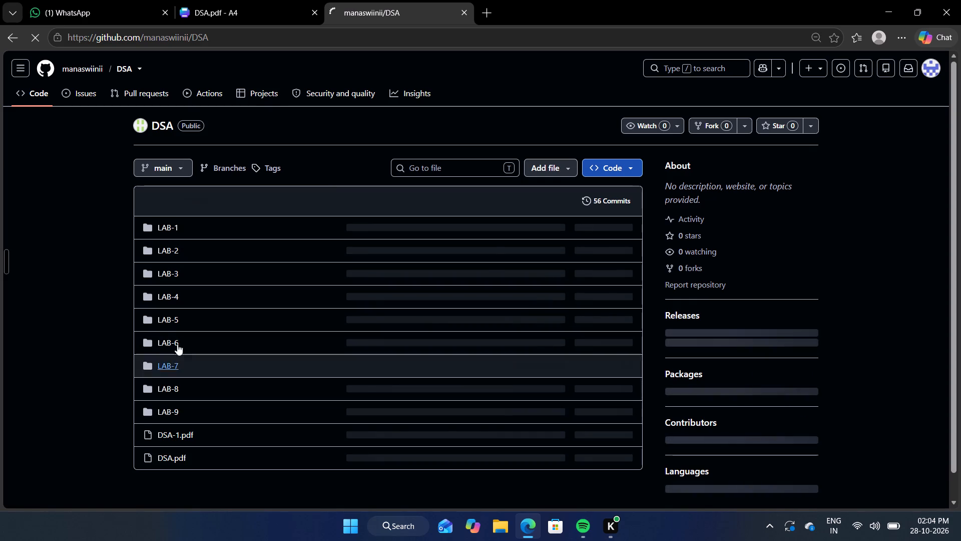
left_click(166, 321)
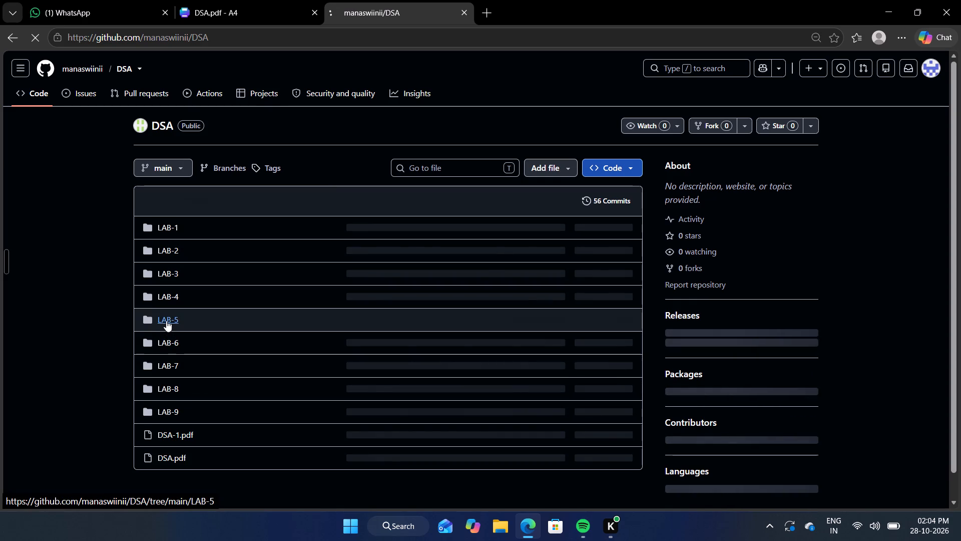
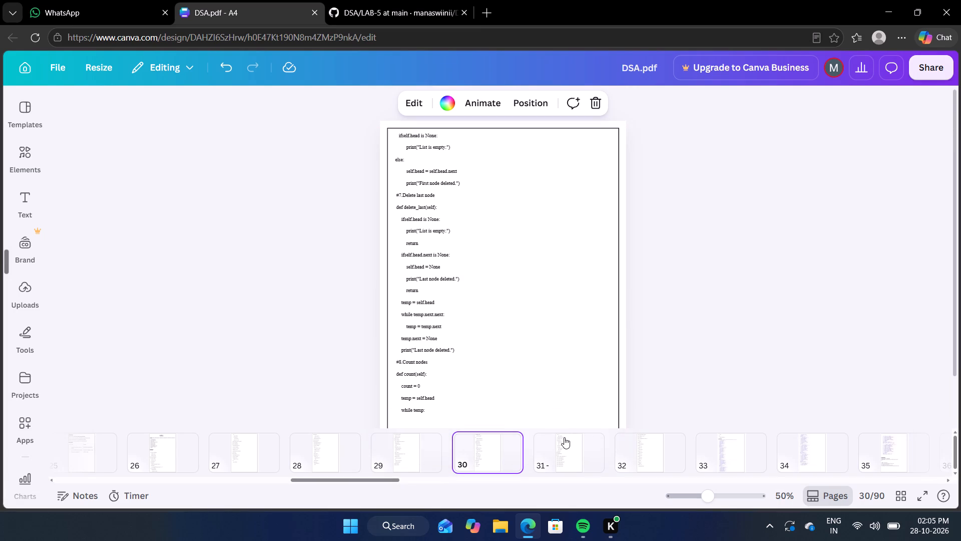
Check pages 32 to 36 in order, comparing each page's border frame with its code, output and table text.
left_click(625, 462)
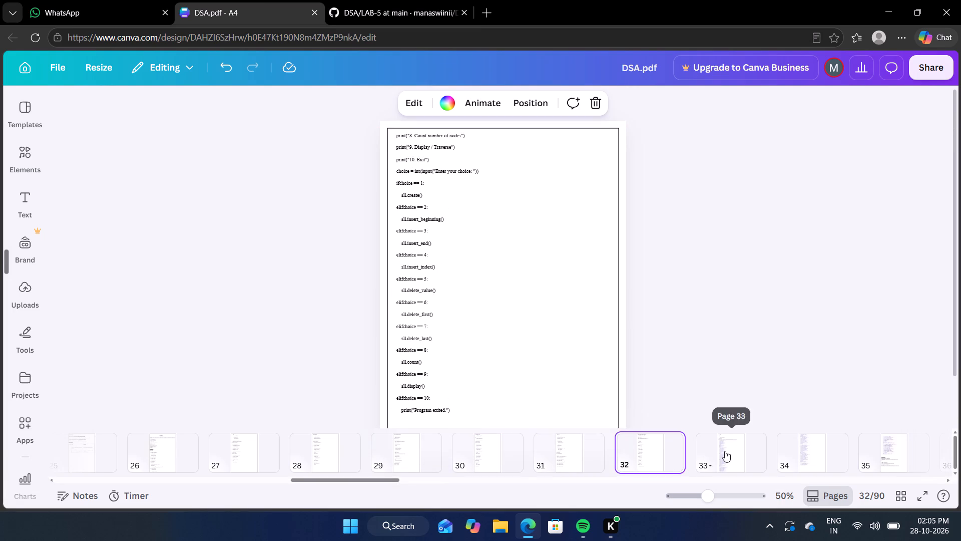
left_click(725, 451)
scroll(725, 451, "left", 4)
left_click(653, 452)
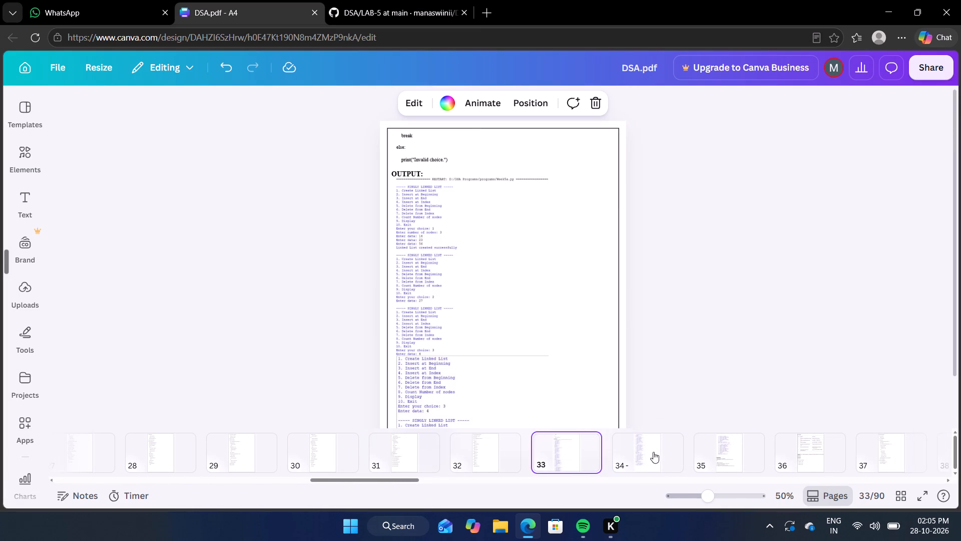
left_click(707, 452)
scroll(707, 452, "left", 3)
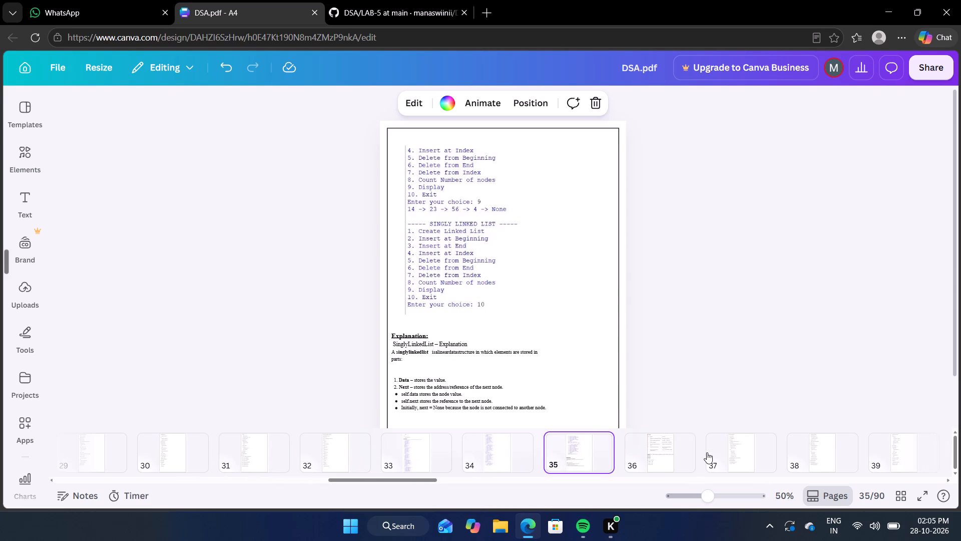
left_click(671, 450)
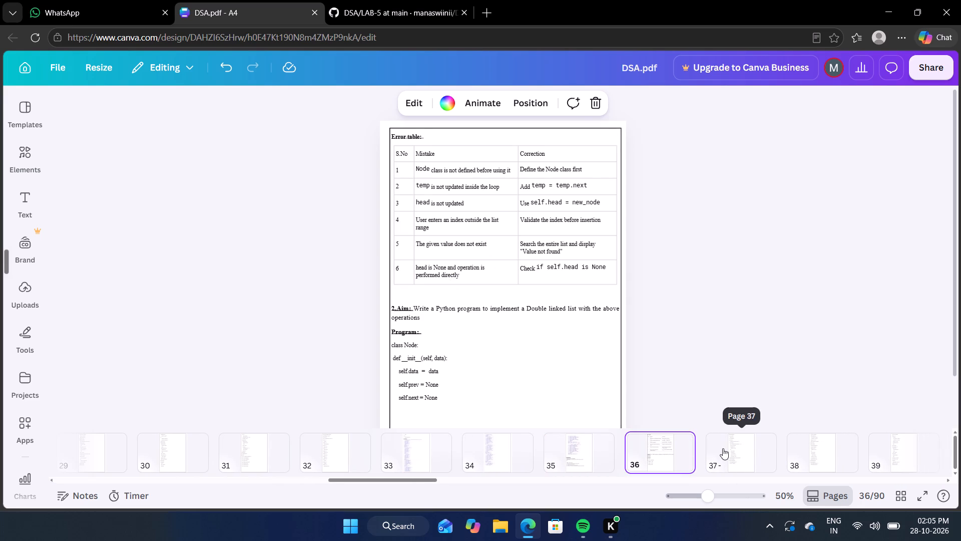
Check pages 37 to 47 in order for border placement and alignment of the text, output and table.
scroll(723, 448, "left", 3)
left_click(602, 455)
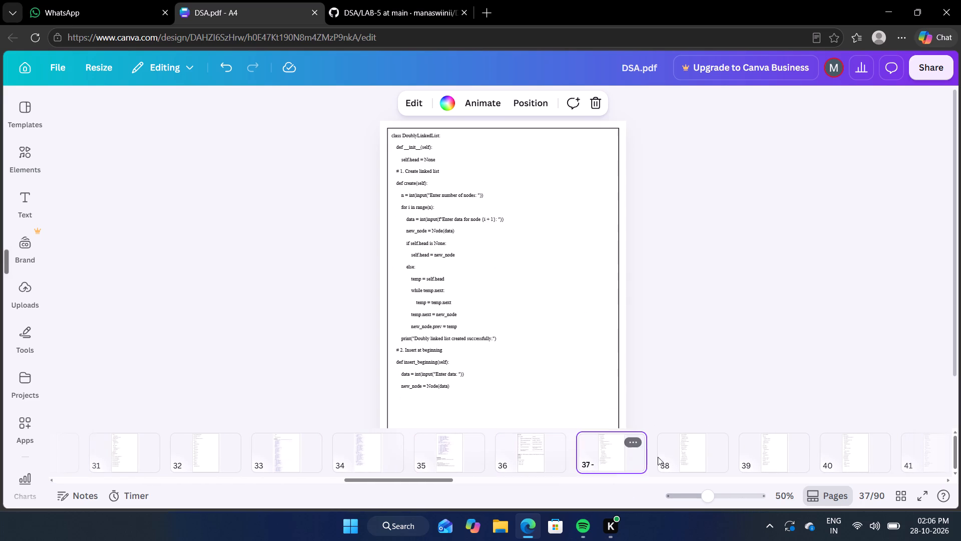
left_click(698, 452)
left_click(767, 449)
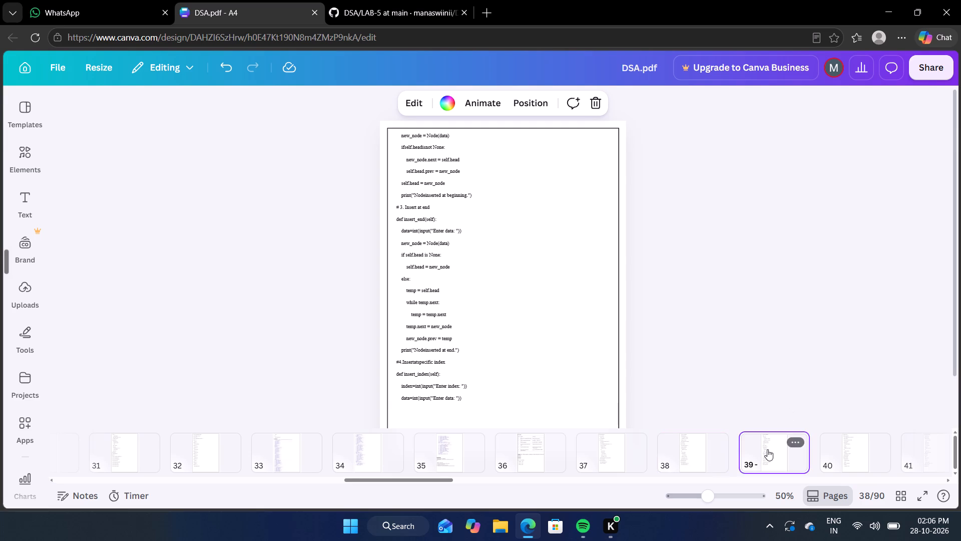
scroll(767, 449, "left", 2)
left_click(701, 449)
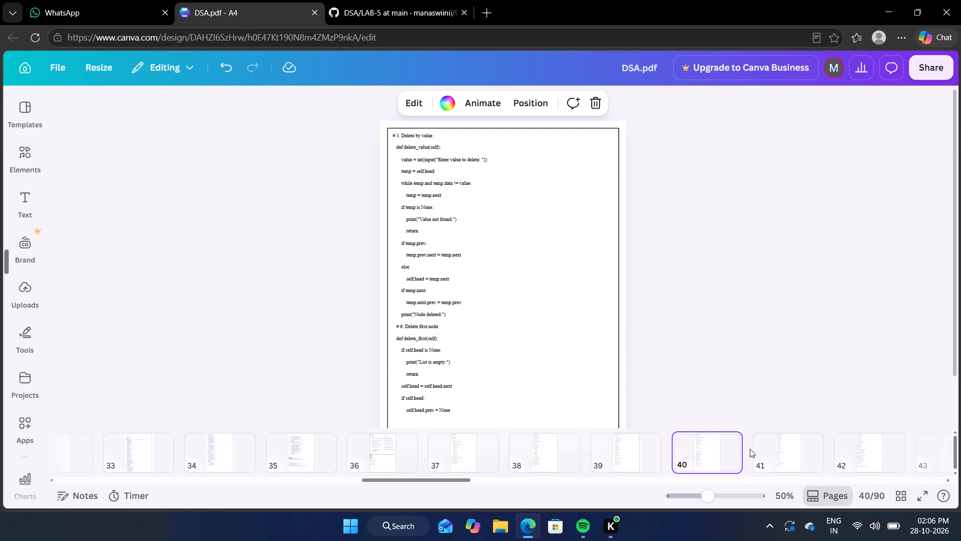
left_click(778, 445)
scroll(778, 445, "left", 3)
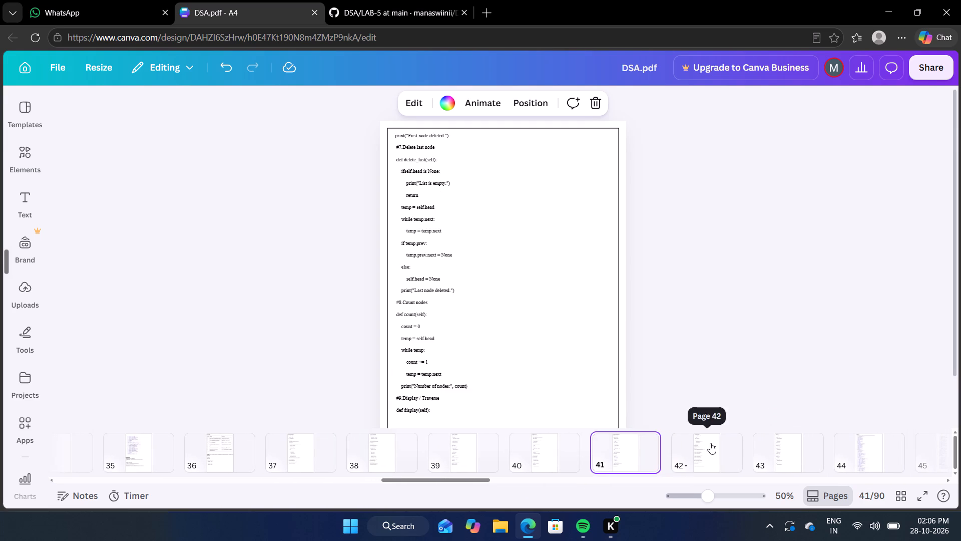
left_click(710, 443)
left_click(776, 448)
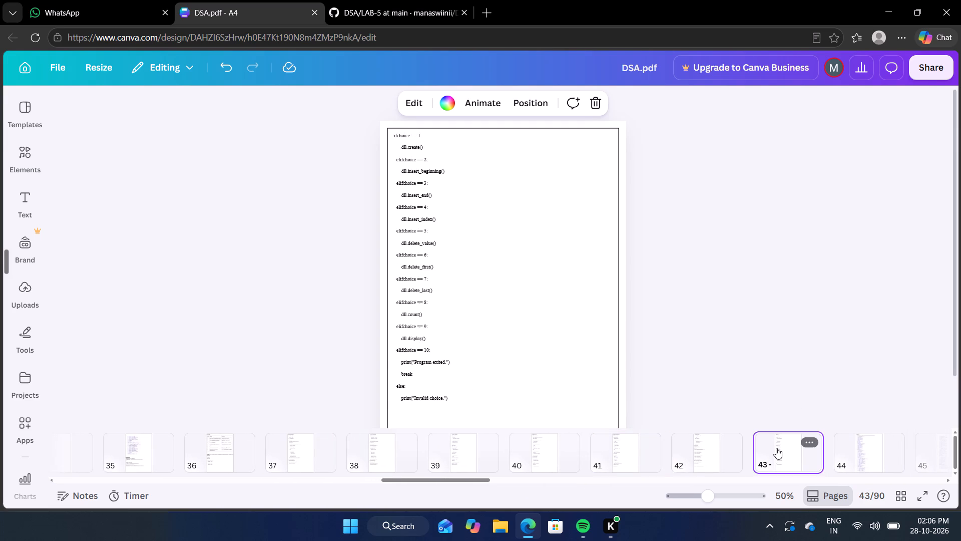
left_click(853, 451)
scroll(853, 451, "left", 2)
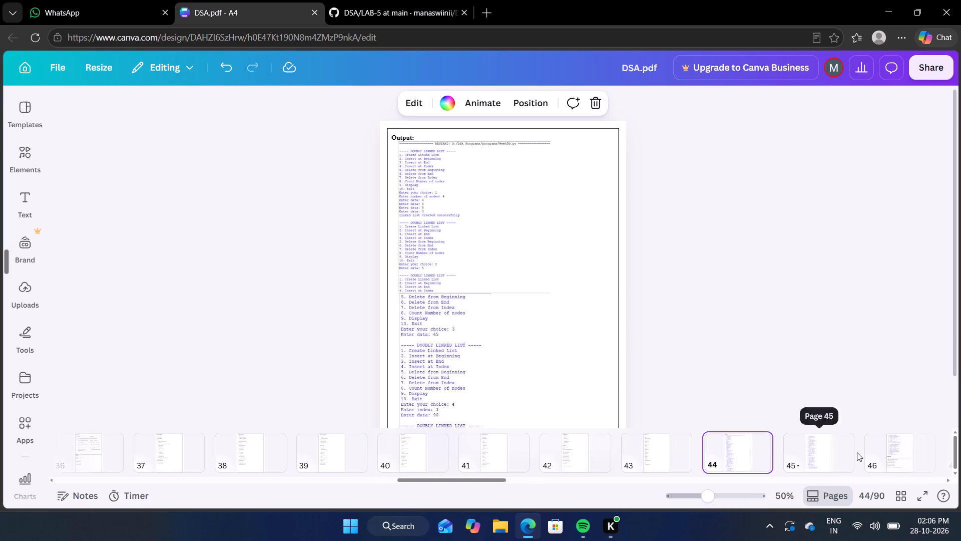
left_click(816, 455)
left_click(901, 445)
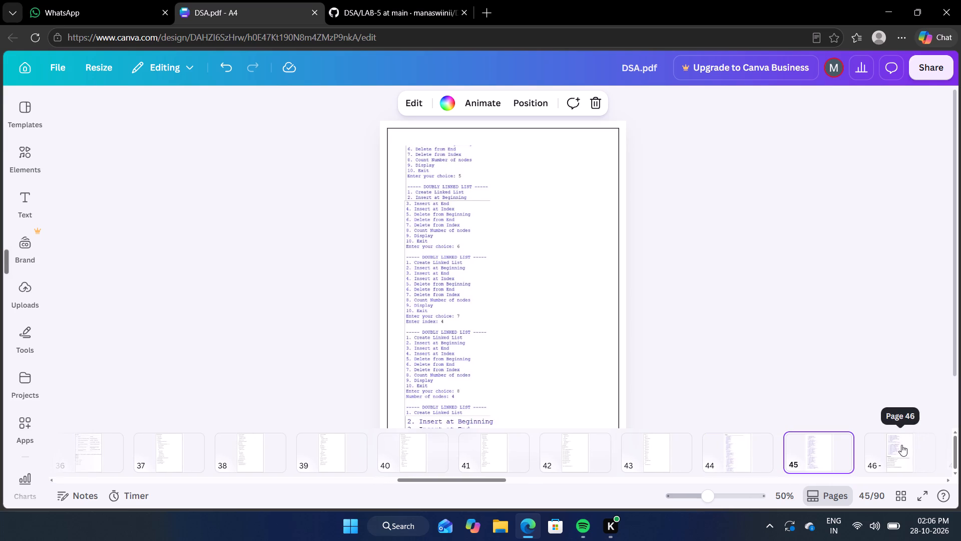
scroll(901, 445, "left", 5)
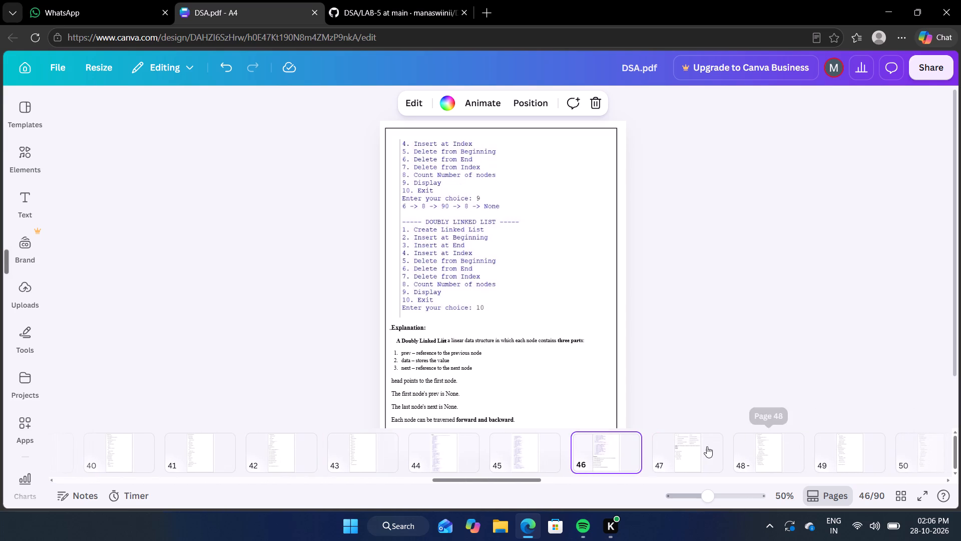
left_click(699, 447)
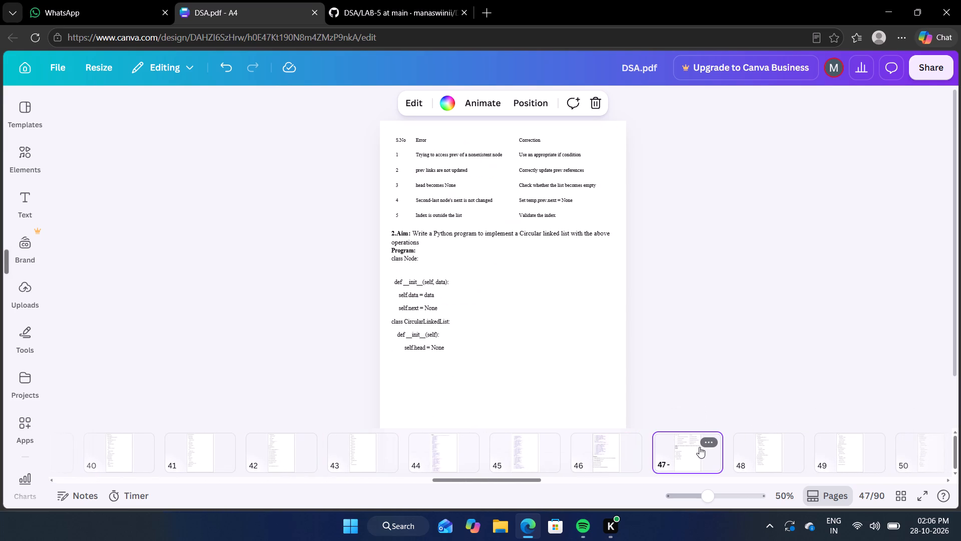
left_click(699, 447)
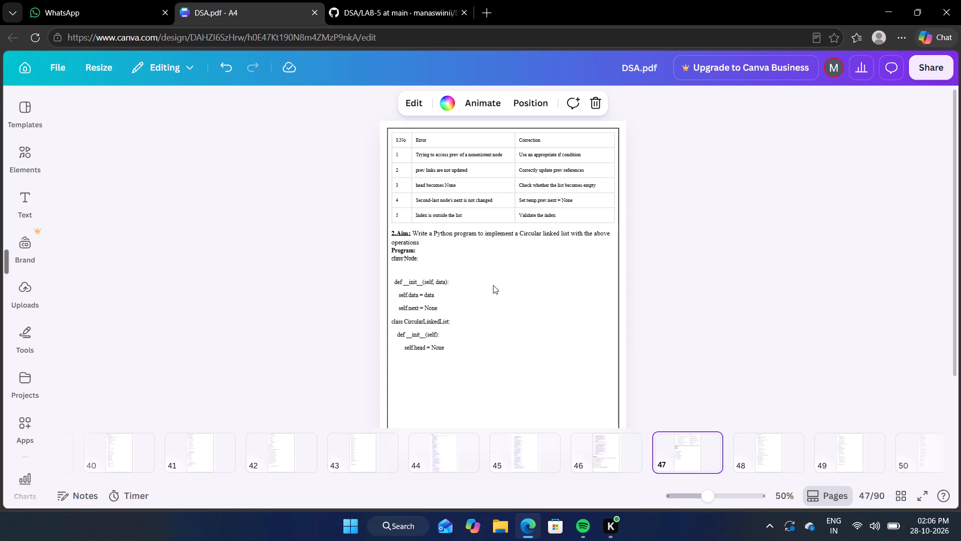
Compare the border and text layout of page 47 with pages 48 to 50, down to the bottom edge.
scroll(537, 361, "down", 1)
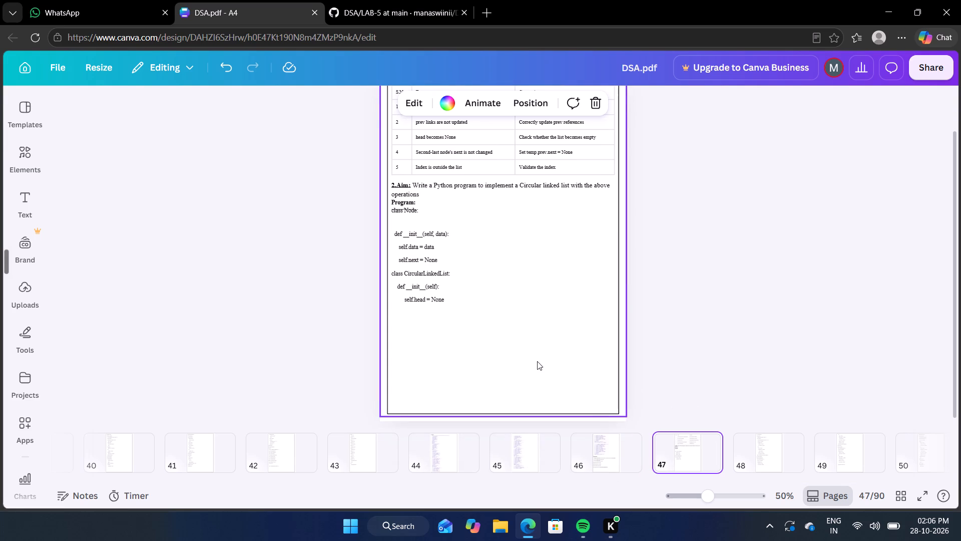
left_click(761, 455)
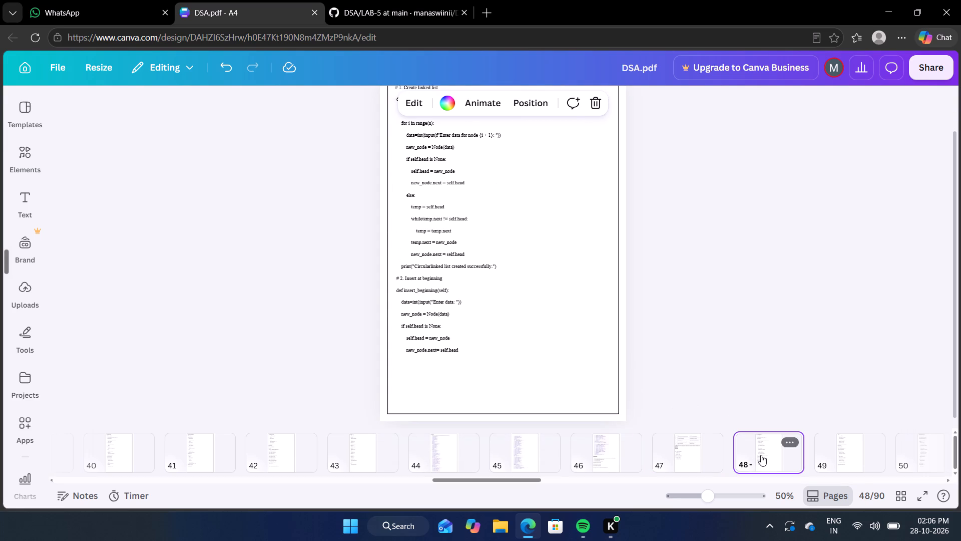
left_click(676, 455)
left_click(766, 456)
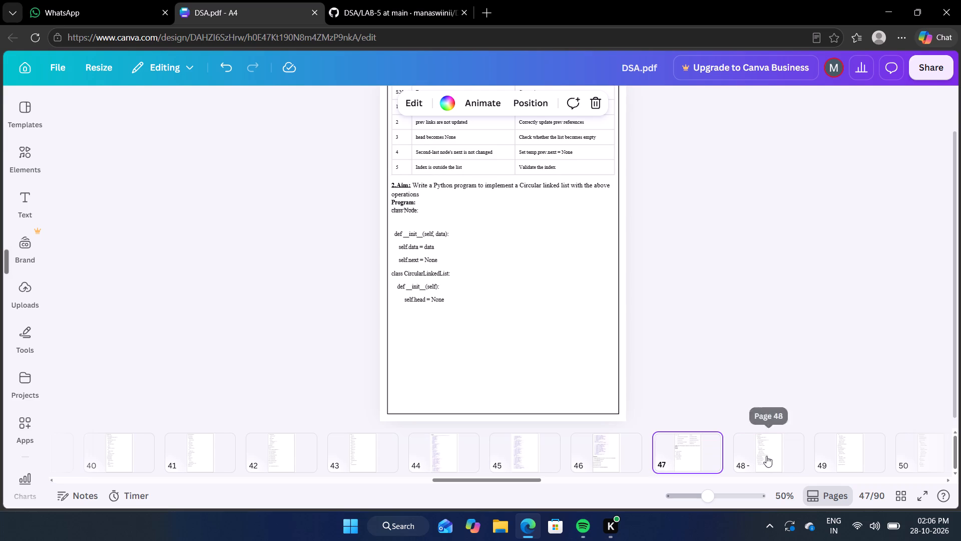
scroll(531, 294, "up", 1)
scroll(531, 294, "down", 1)
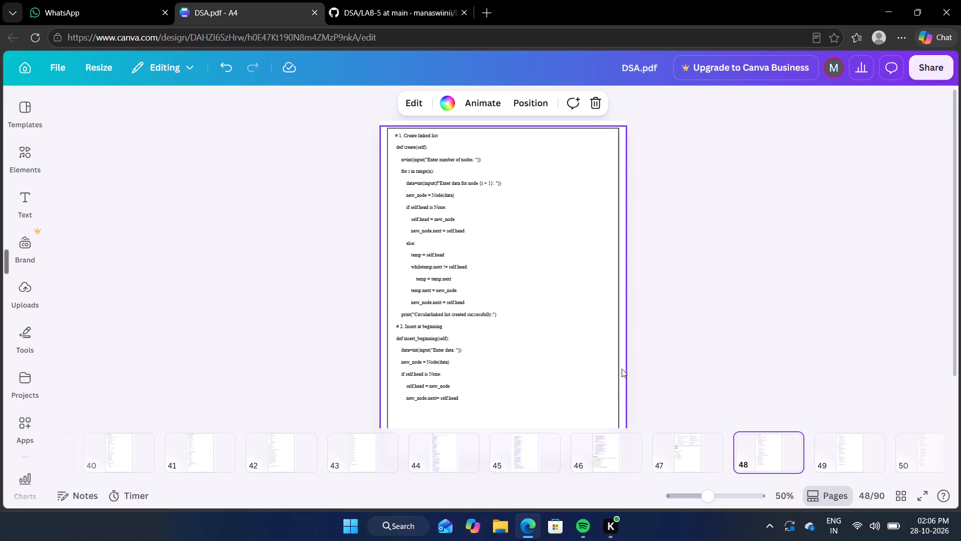
left_click(861, 444)
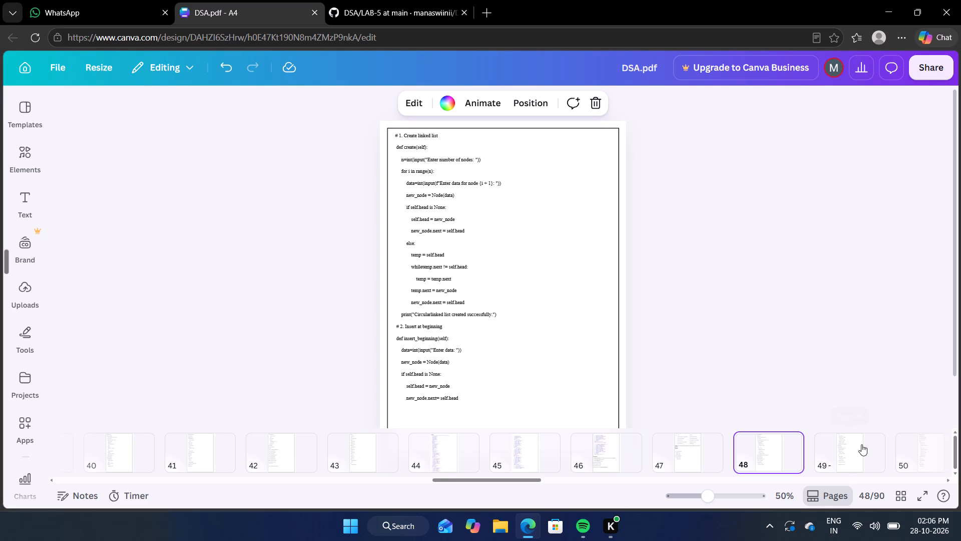
scroll(861, 444, "left", 4)
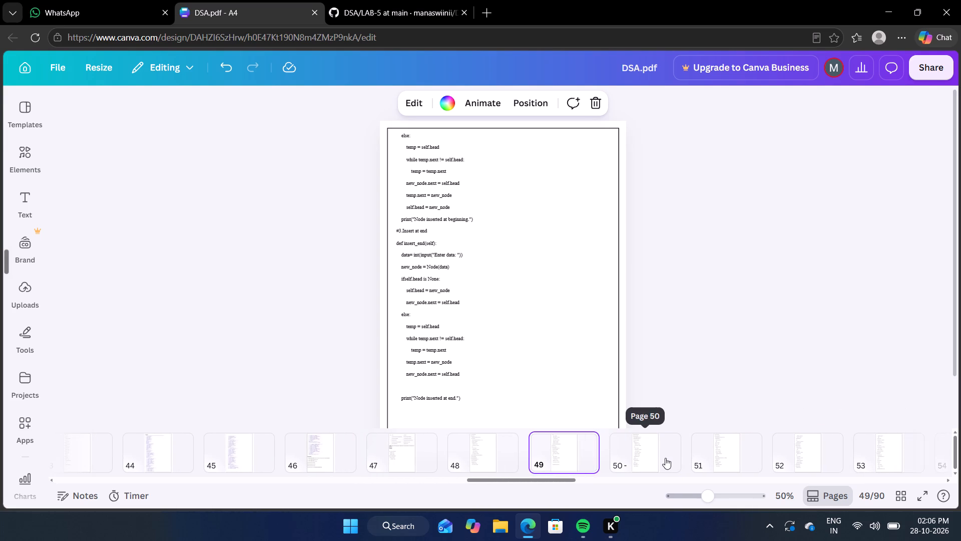
left_click(665, 458)
left_click(480, 454)
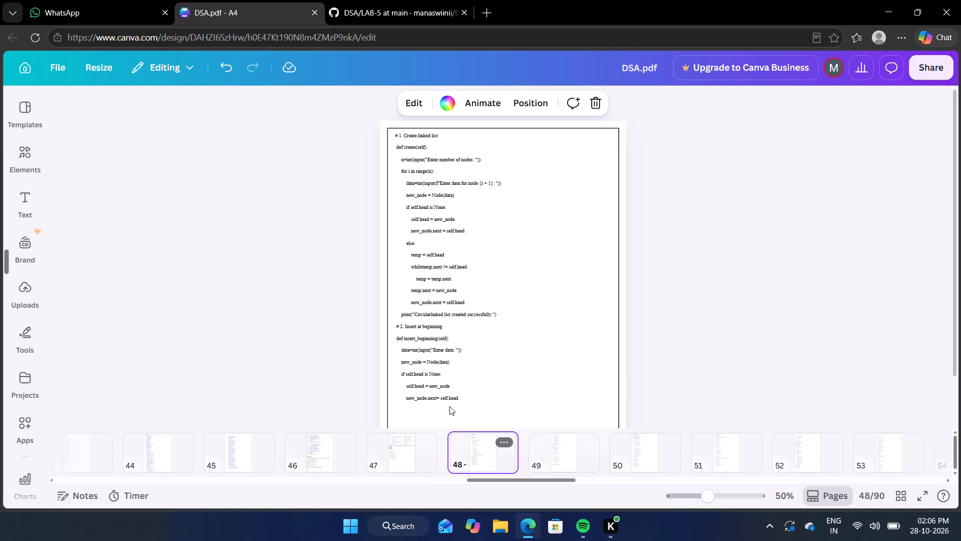
Renumber the Circular linked list Aim heading on page 47 as "3.".
left_click(404, 453)
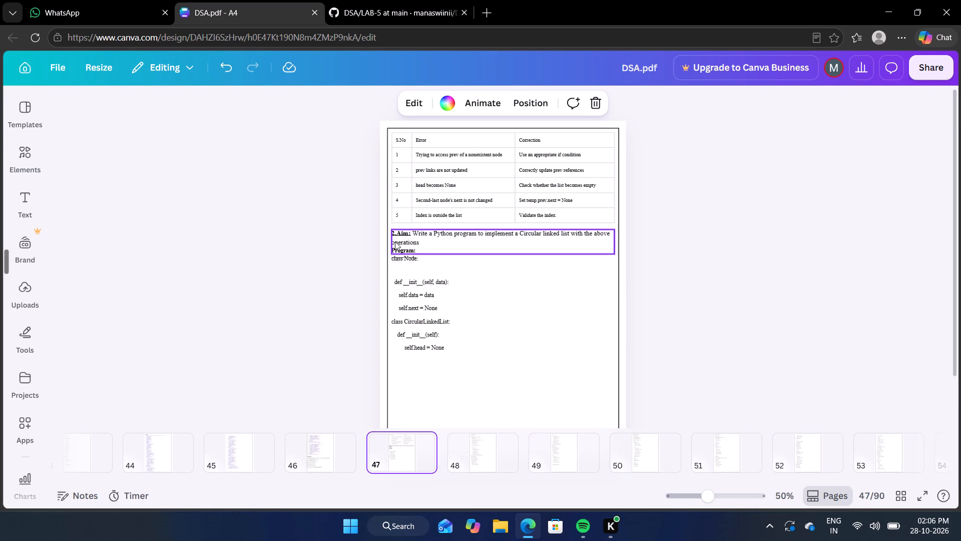
left_click(395, 234)
left_click(395, 234)
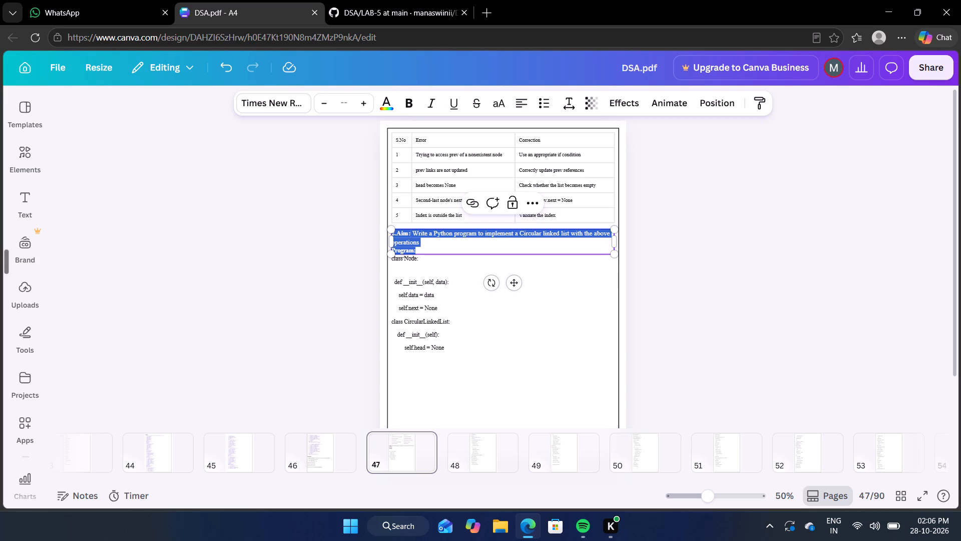
left_click(395, 233)
key("BackSpace")
key("BackSpace")
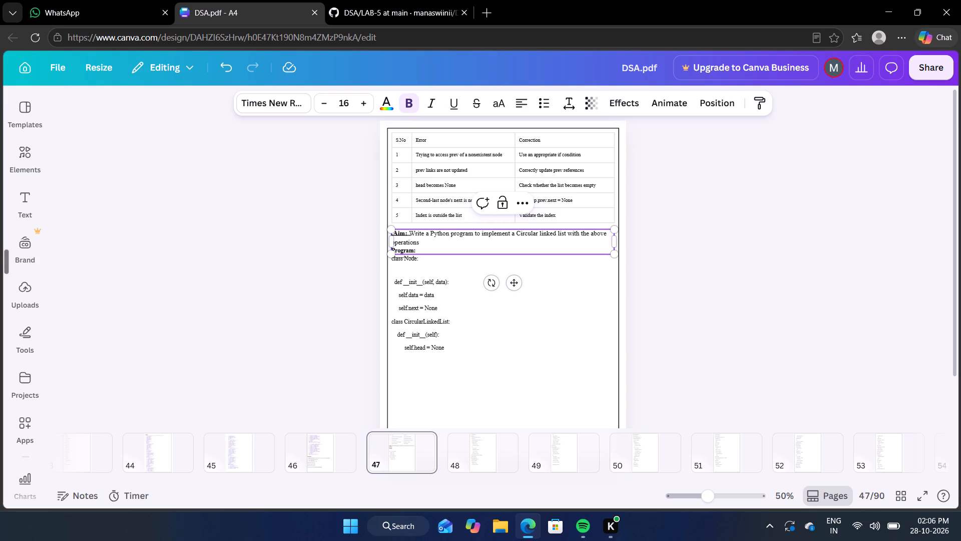
type("3.")
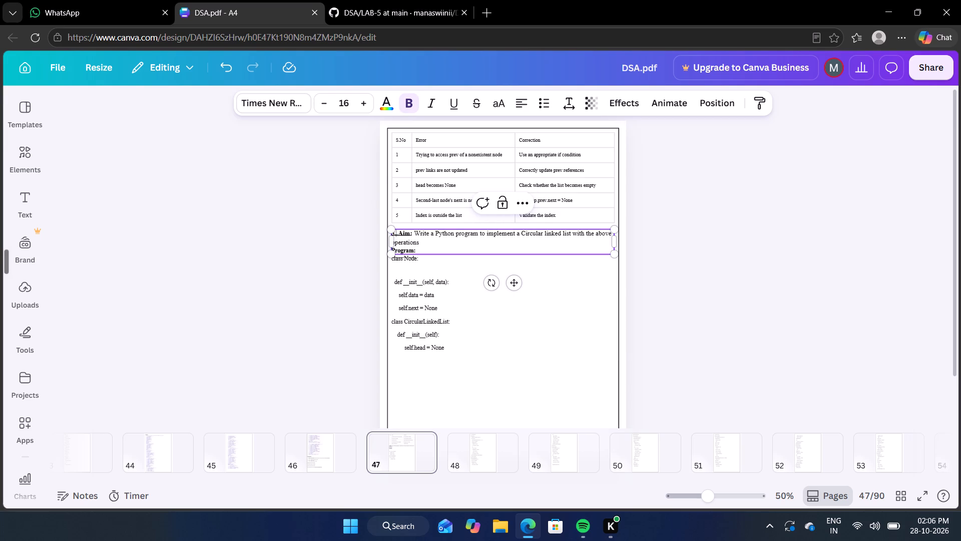
left_click(705, 295)
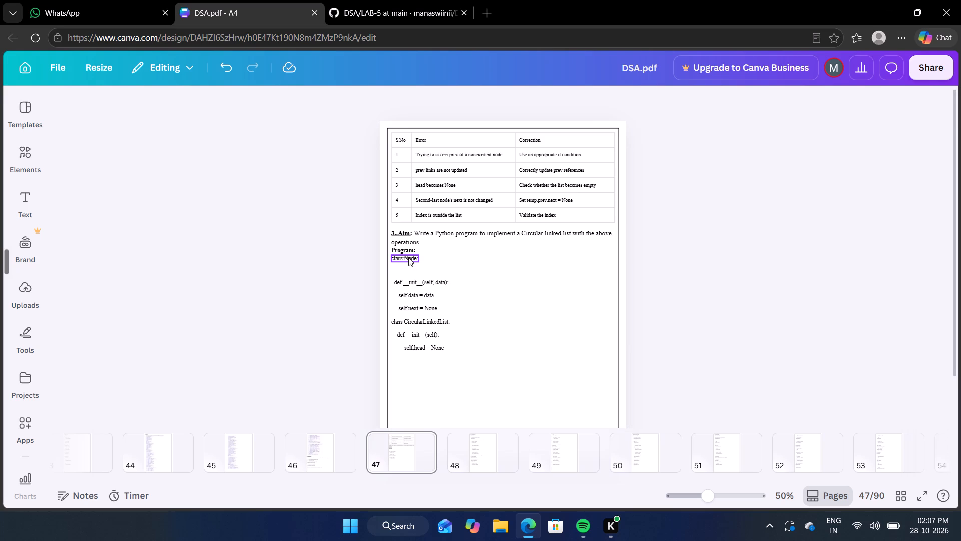
Move the "class Node:" line on page 47 slightly down, clear of the line under the Program heading.
left_click_drag(408, 257, 409, 264)
left_click(765, 282)
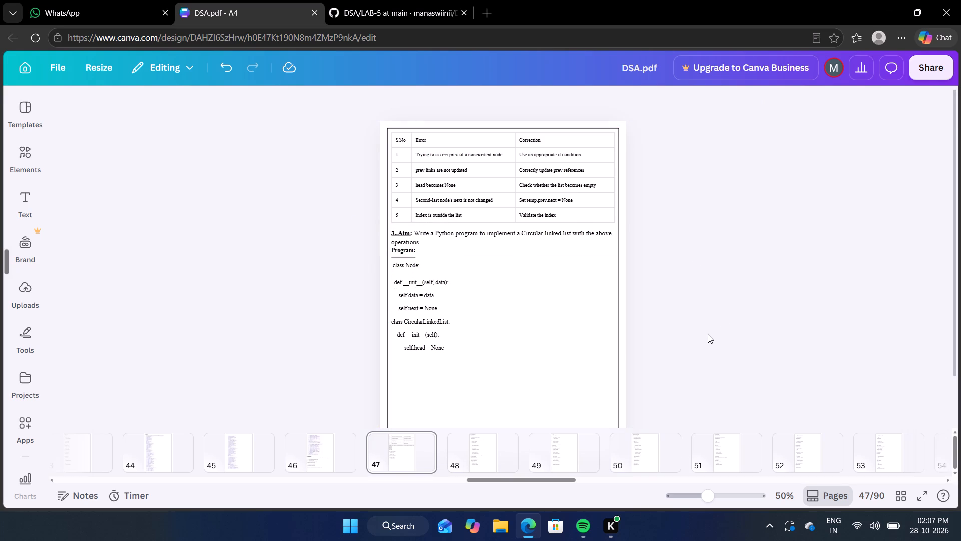
Examine pages 48 to 60 in order for border placement, stray lines and text layout.
key("Right")
key("Right")
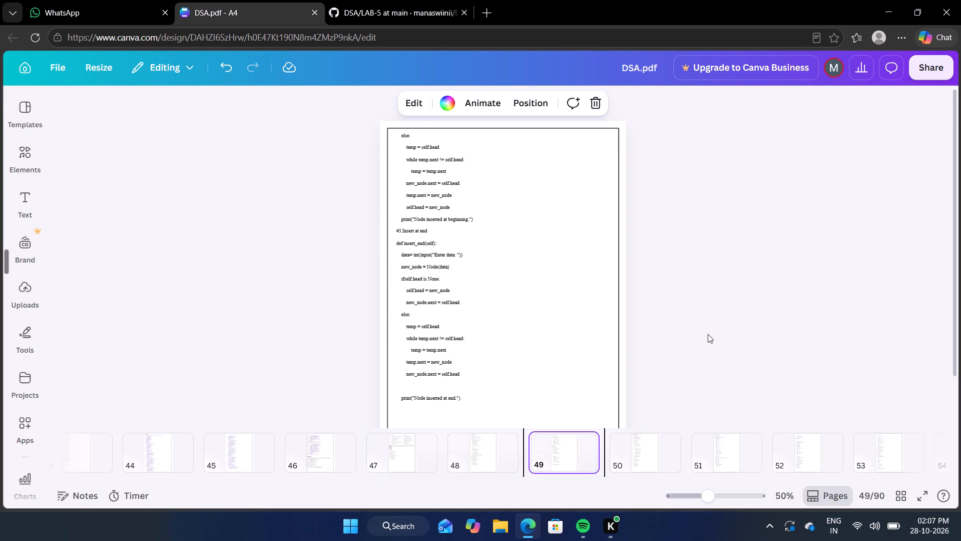
key("Right")
key("Right")
key("Right")
key("Right")
key("Right")
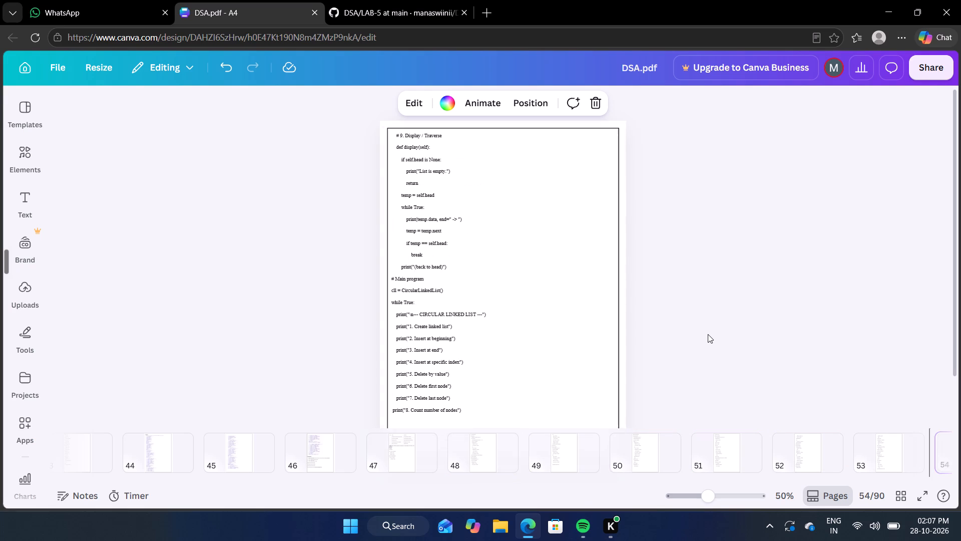
key("Right")
key("Right")
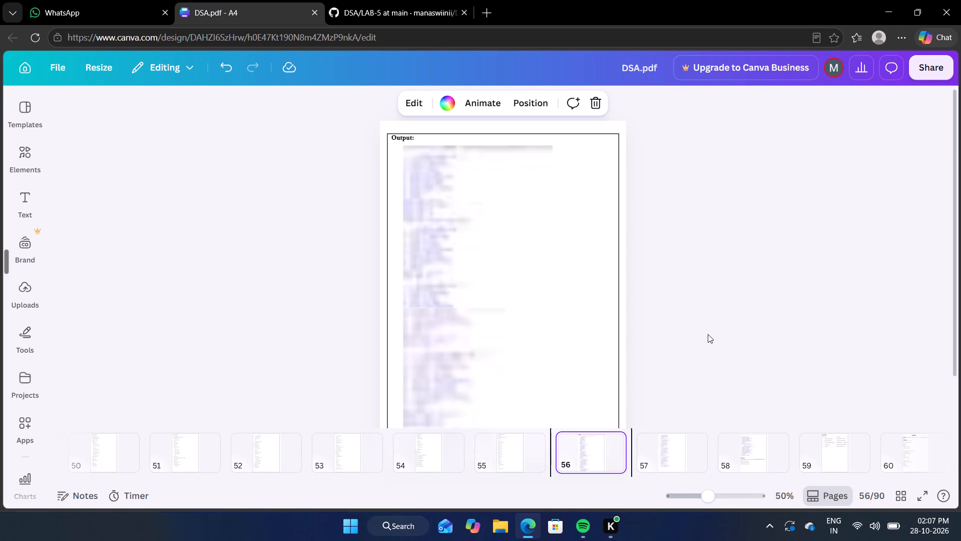
key("Right")
key("Right")
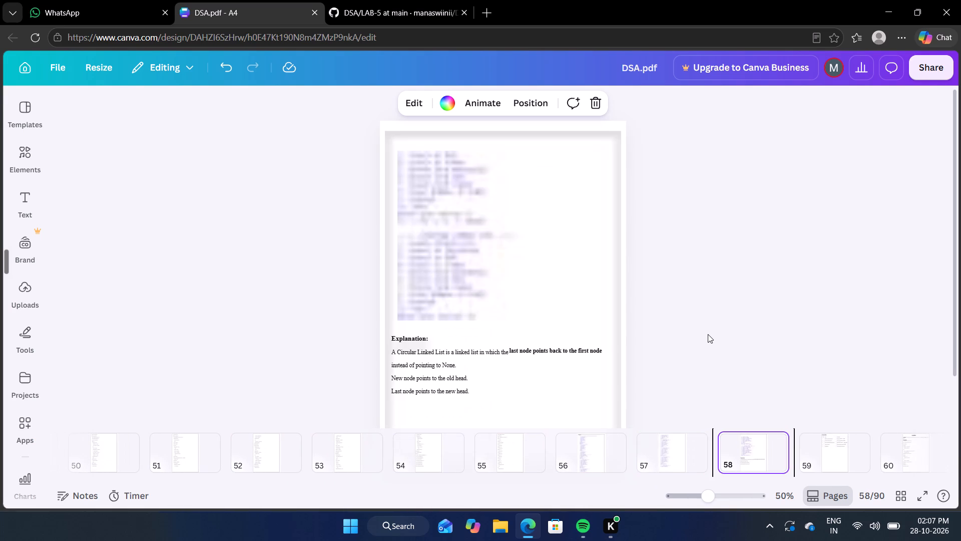
key("Right")
key("Right")
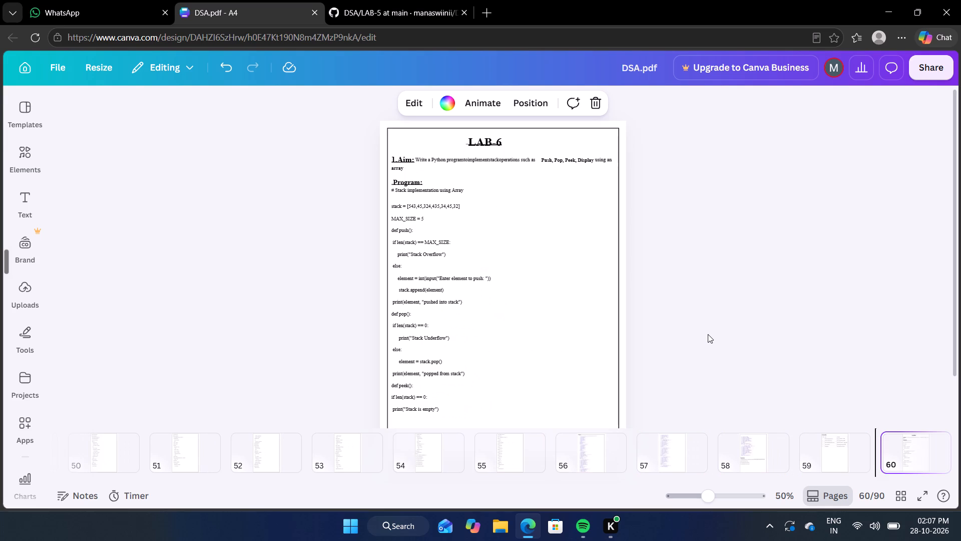
Delete the border and underline image from the LAB-6 title page, page 60.
left_click(548, 248)
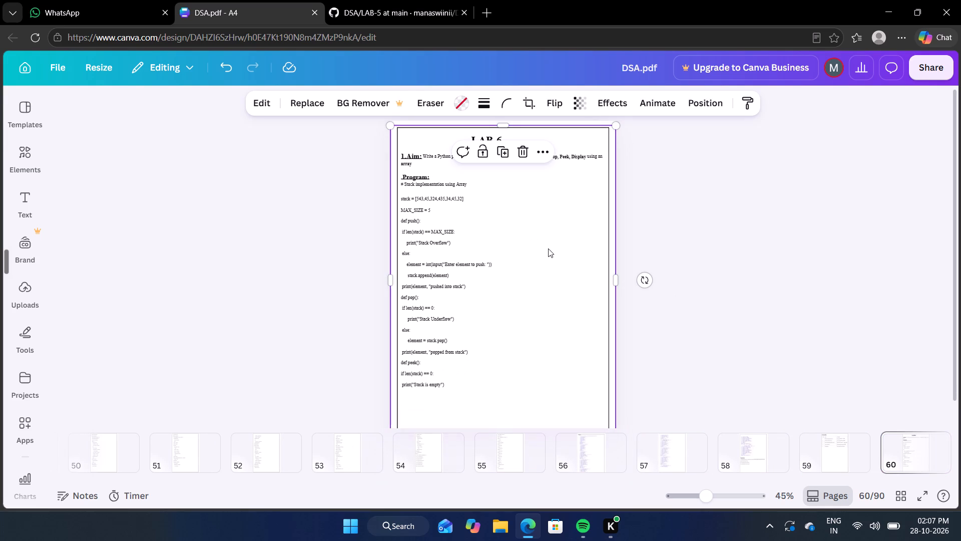
left_click(526, 149)
left_click(525, 207)
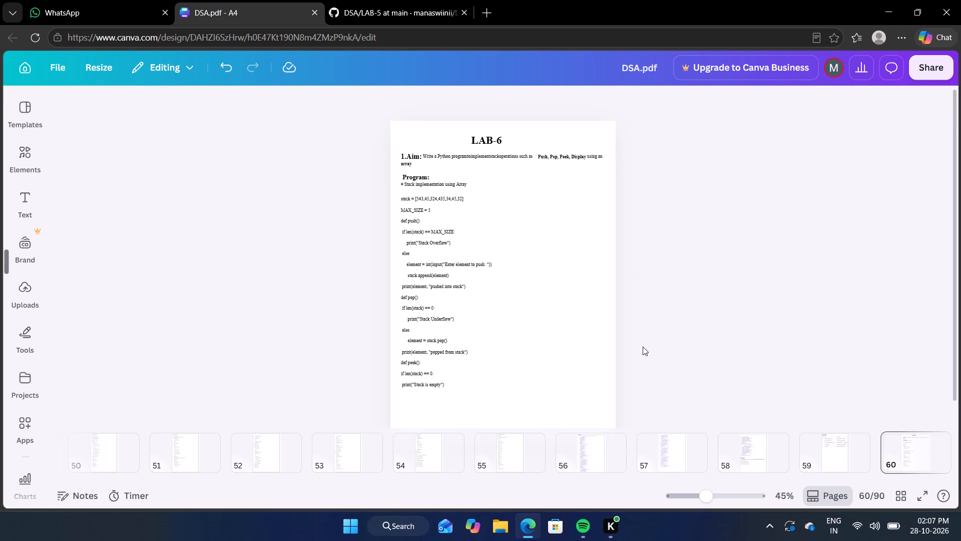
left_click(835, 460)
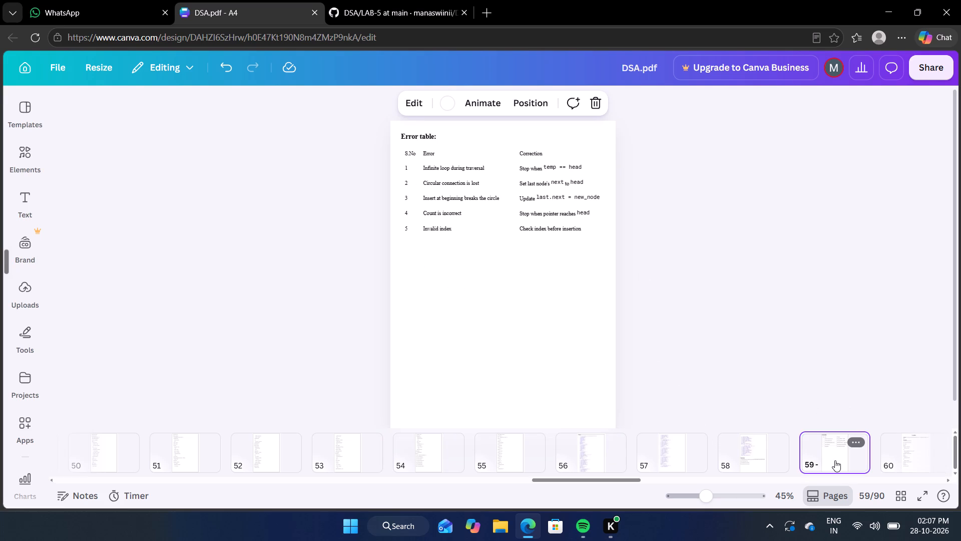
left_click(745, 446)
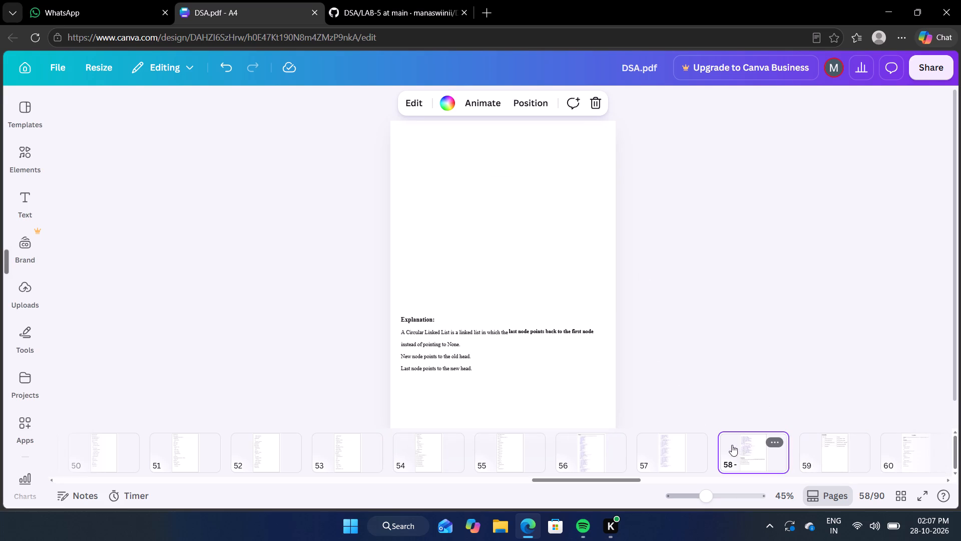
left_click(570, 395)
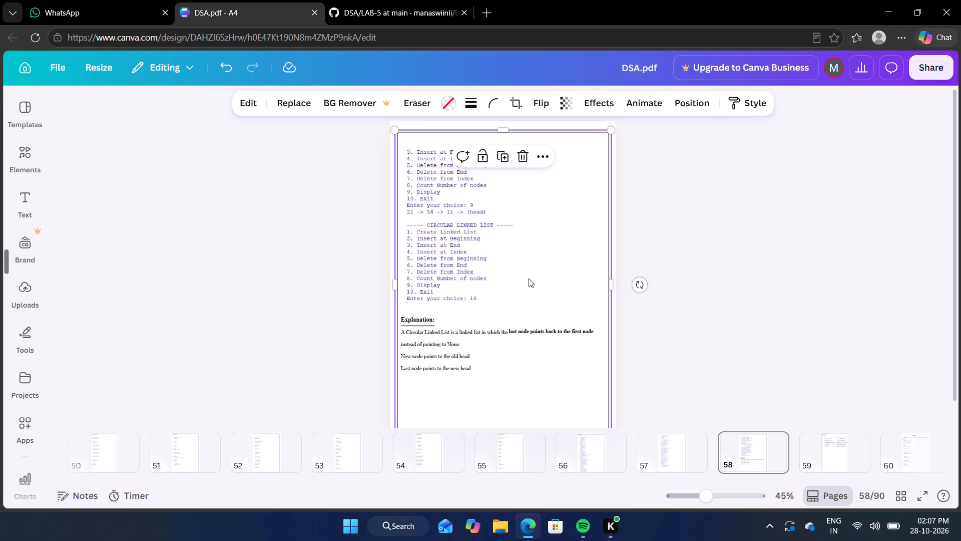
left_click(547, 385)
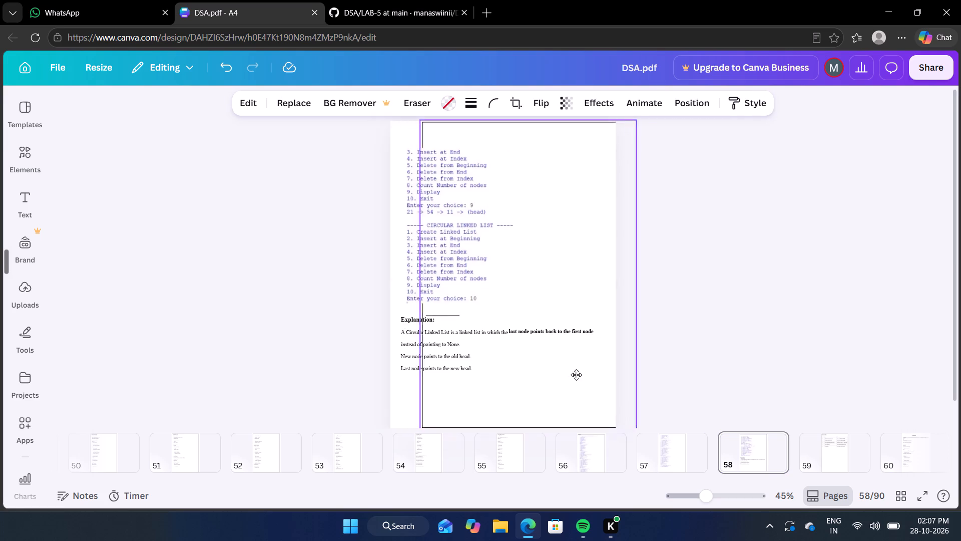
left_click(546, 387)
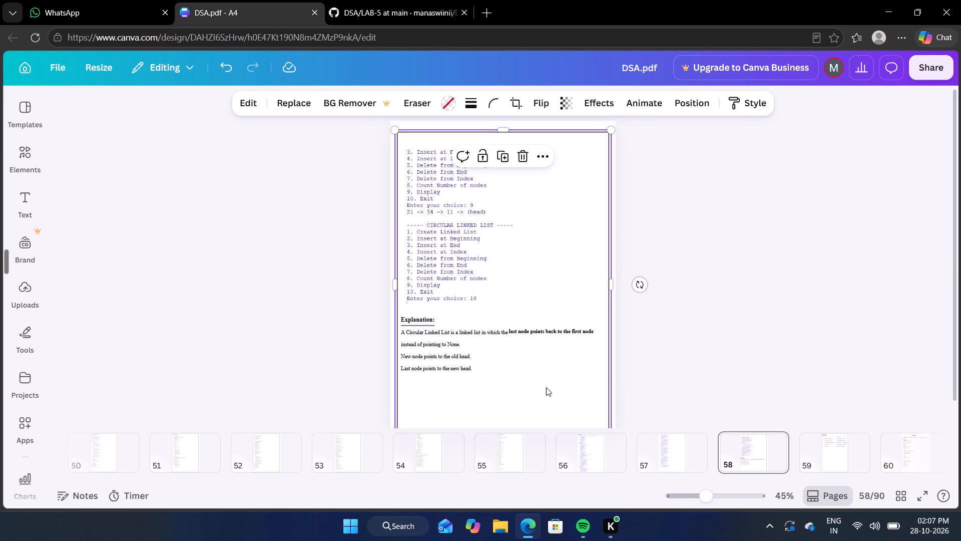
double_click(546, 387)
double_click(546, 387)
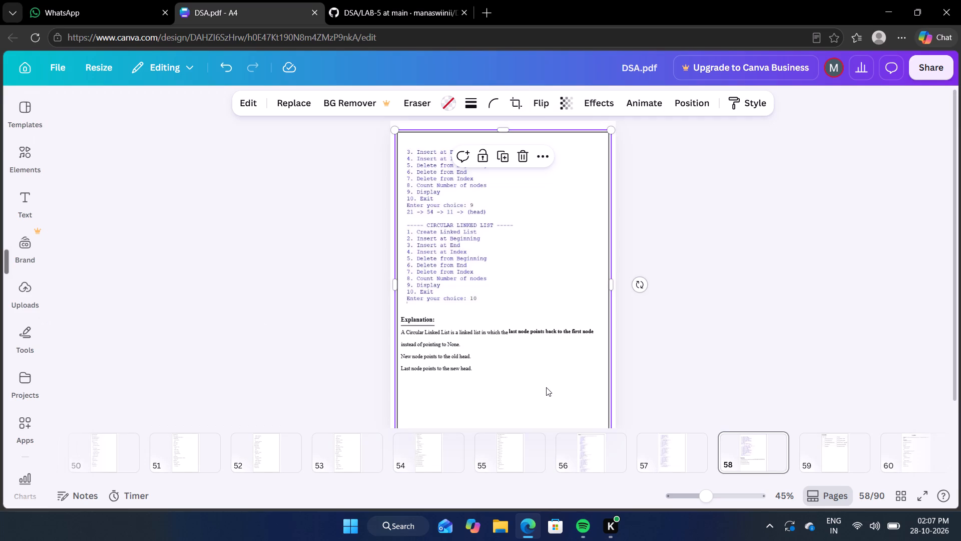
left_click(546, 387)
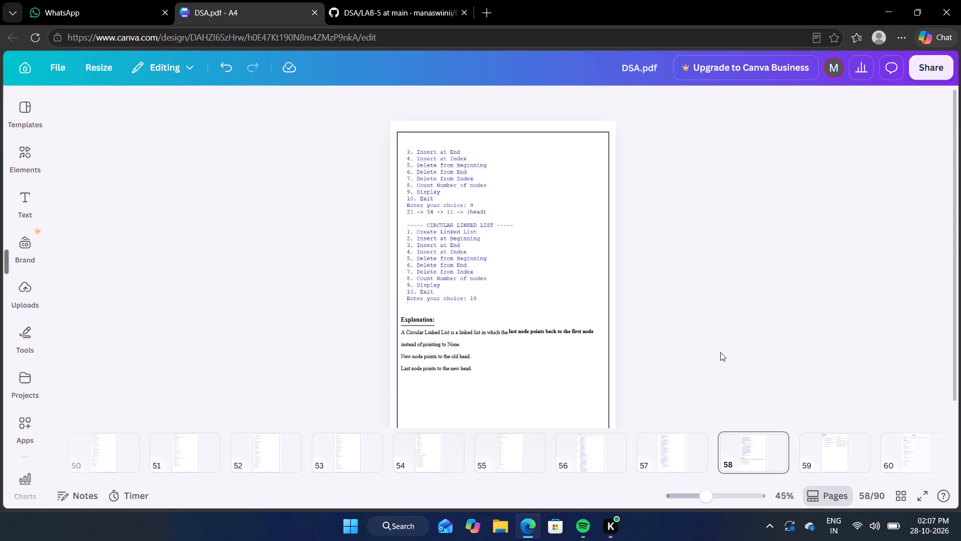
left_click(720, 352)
Duplicate the page border from page 57 and place the copy centred on the LAB-6 title page, page 60.
left_click(670, 462)
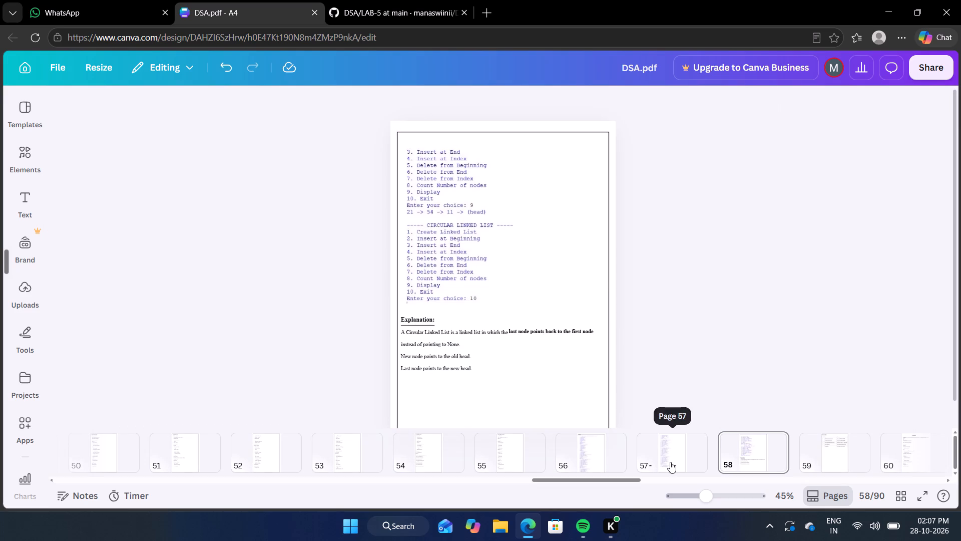
left_click(588, 303)
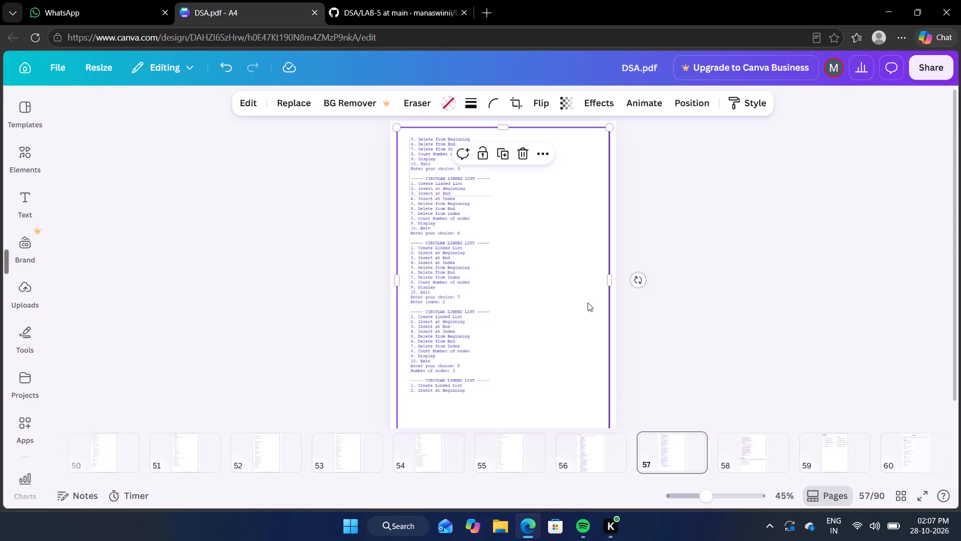
left_click(505, 157)
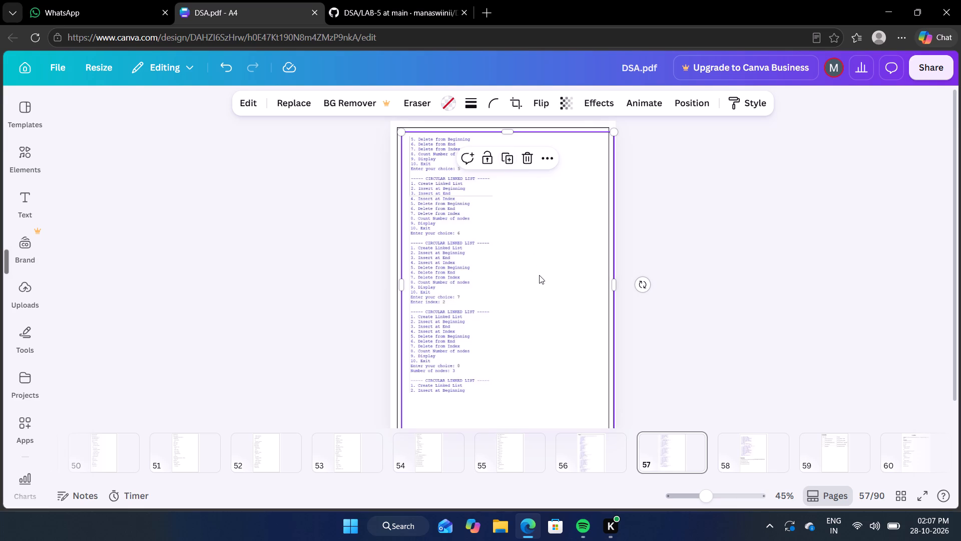
left_click_drag(540, 277, 915, 431)
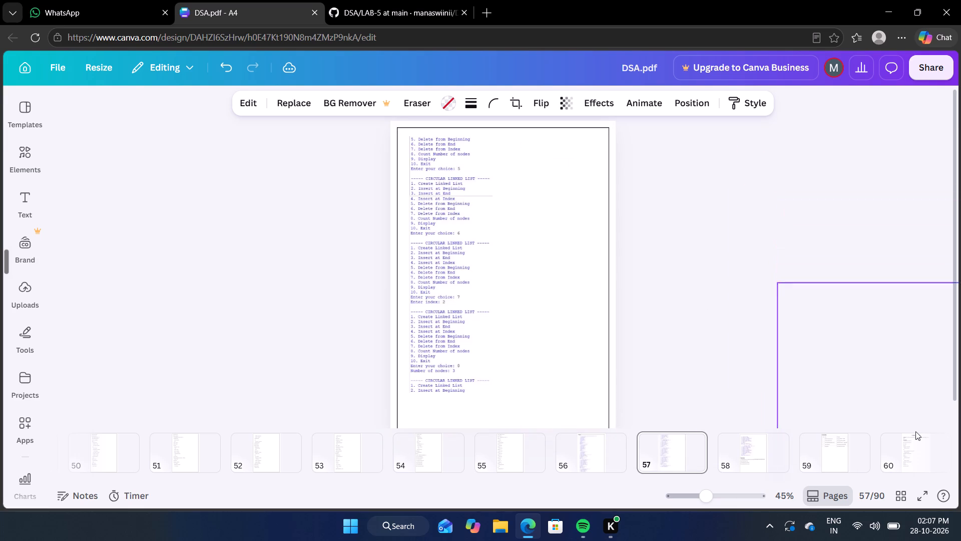
left_click_drag(915, 431, 916, 444)
left_click_drag(589, 316, 572, 316)
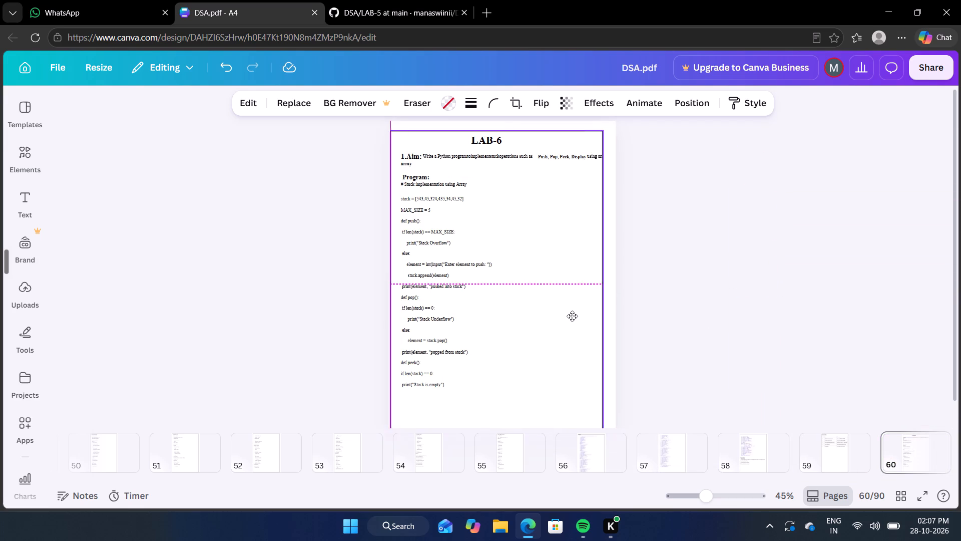
left_click_drag(572, 316, 585, 309)
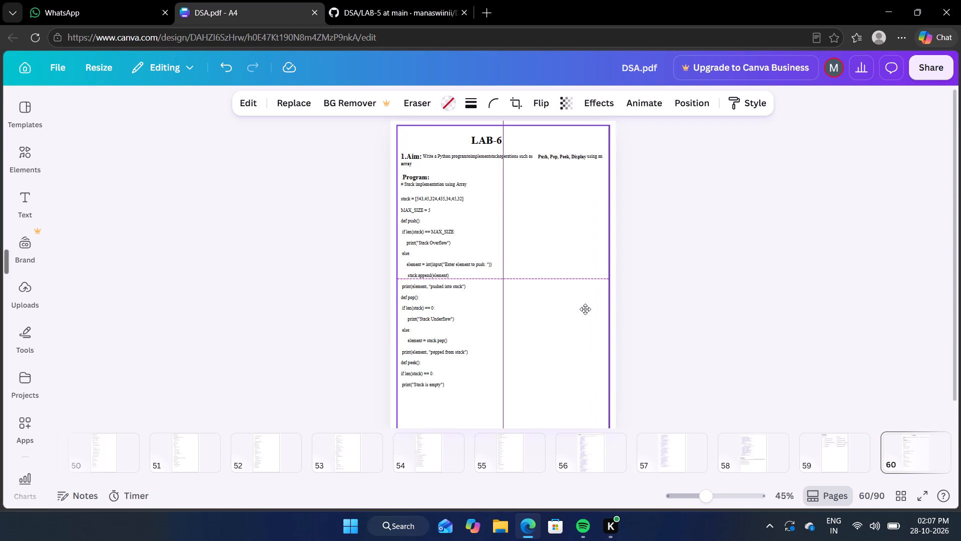
left_click_drag(585, 309, 584, 312)
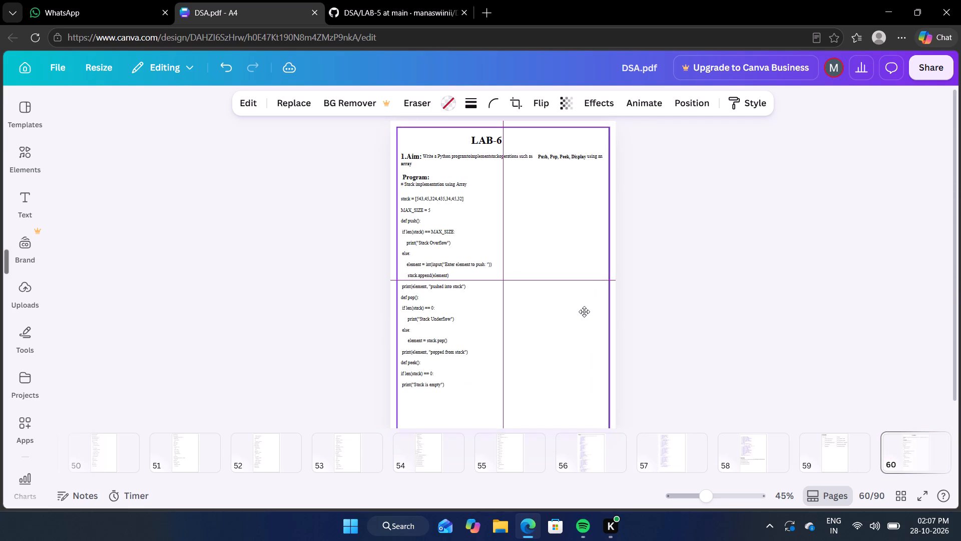
left_click_drag(584, 312, 584, 311)
left_click(738, 320)
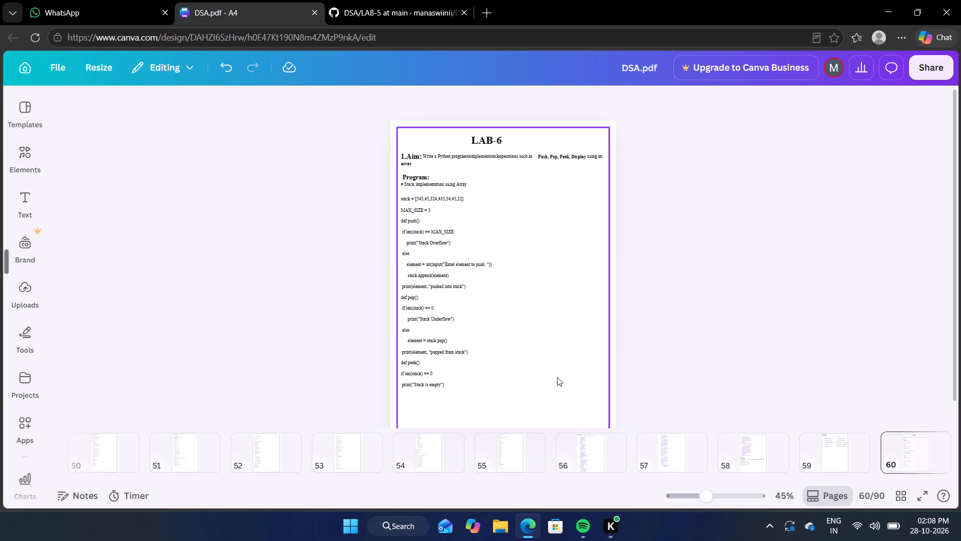
scroll(557, 377, "down", 1)
scroll(557, 377, "up", 1)
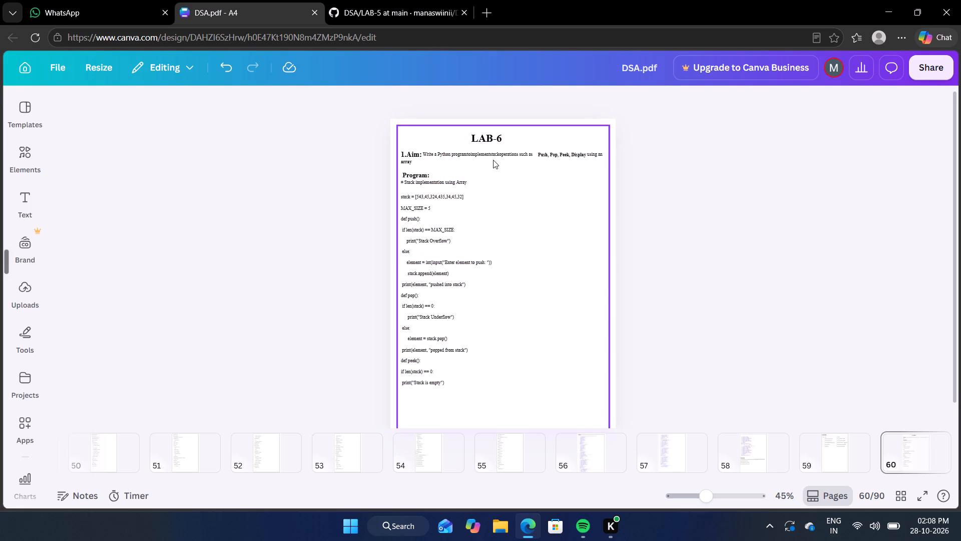
left_click(441, 160)
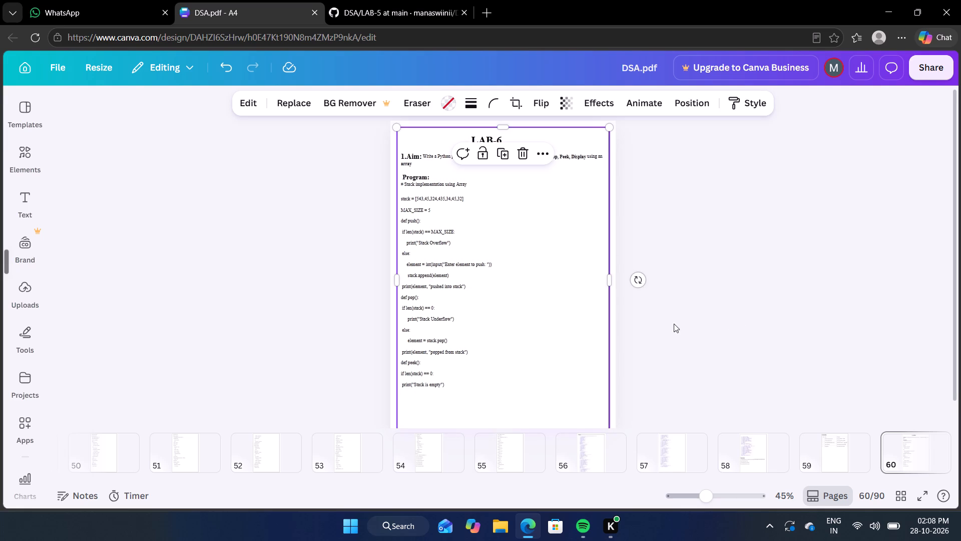
left_click(737, 347)
Examine pages 61 to 64 and recheck page 60 for border placement, stray lines and text layout.
scroll(831, 449, "left", 1)
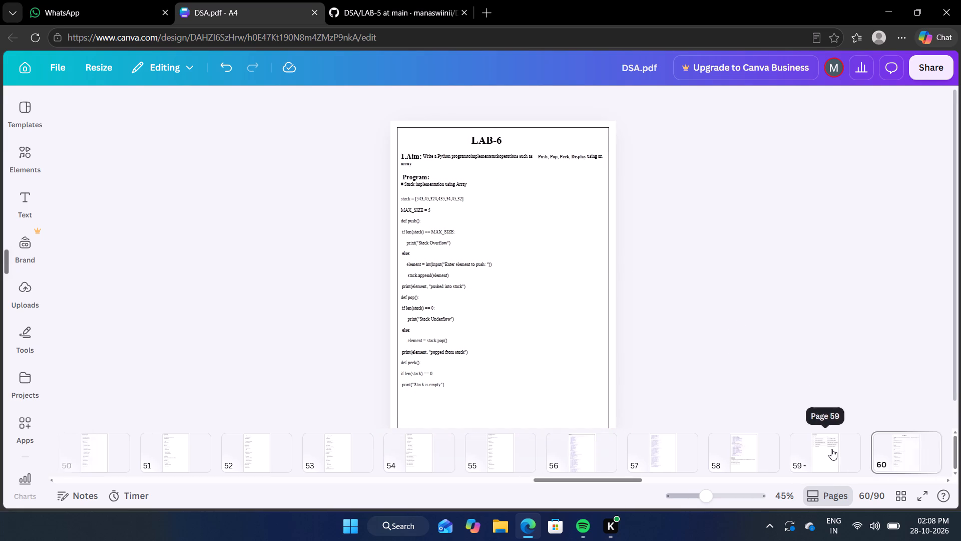
scroll(831, 449, "left", 4)
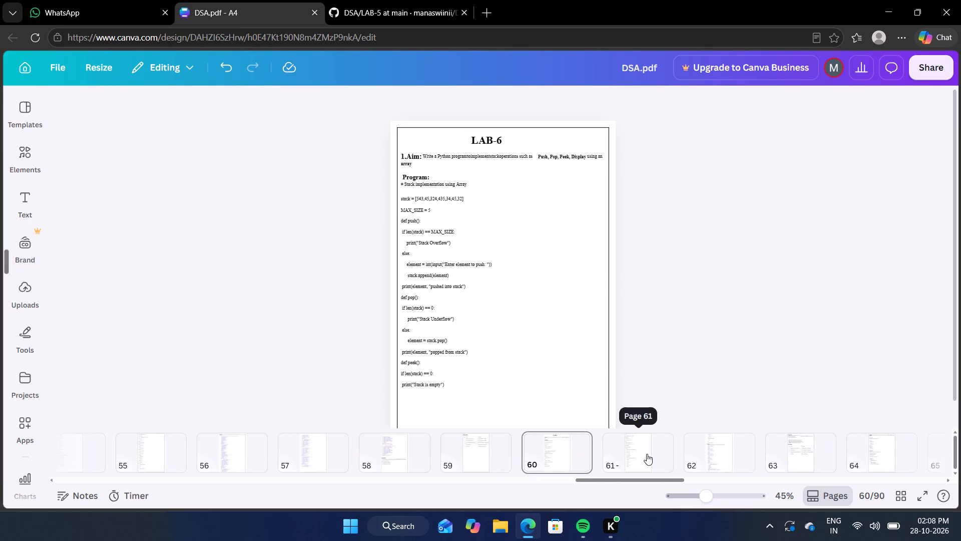
left_click(647, 454)
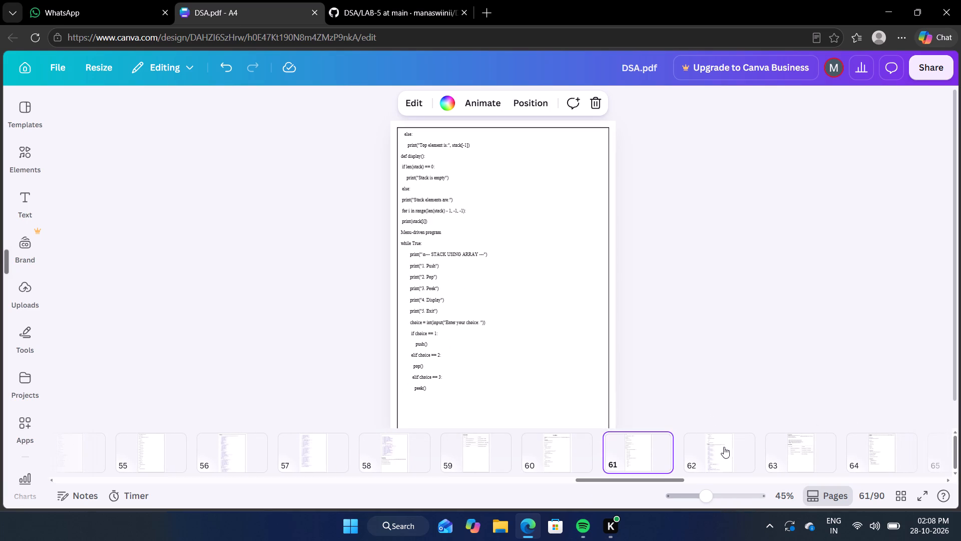
left_click(714, 450)
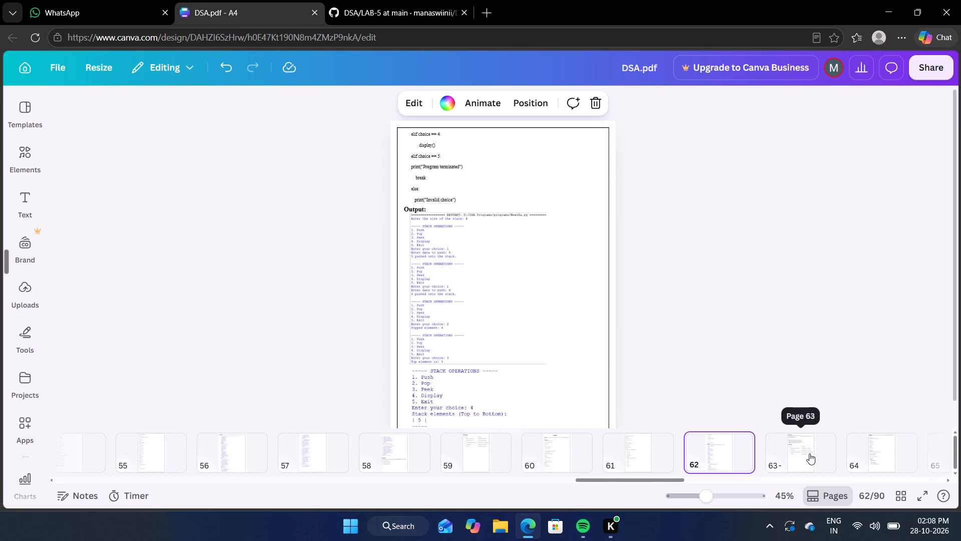
left_click(809, 453)
scroll(809, 453, "left", 2)
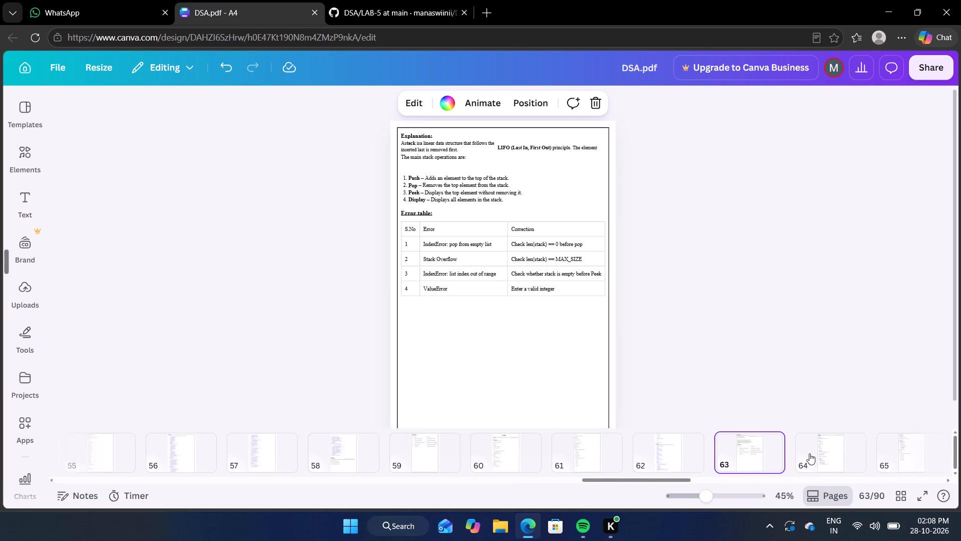
scroll(809, 453, "left", 1)
left_click(772, 443)
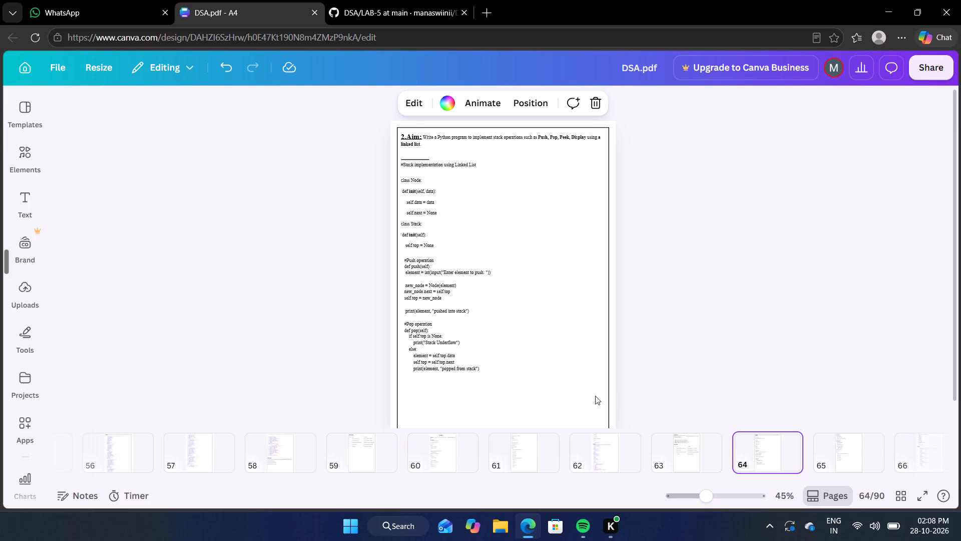
left_click(446, 441)
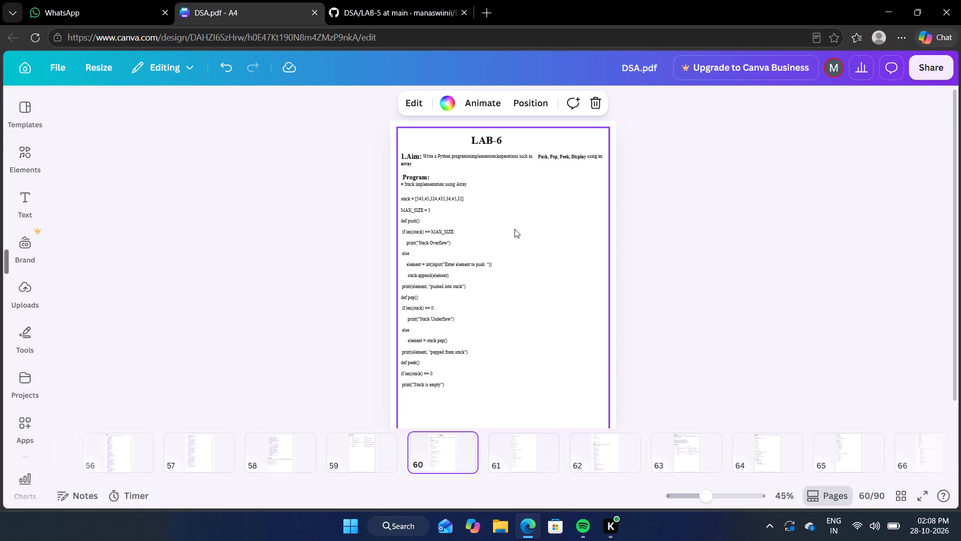
scroll(517, 287, "down", 1)
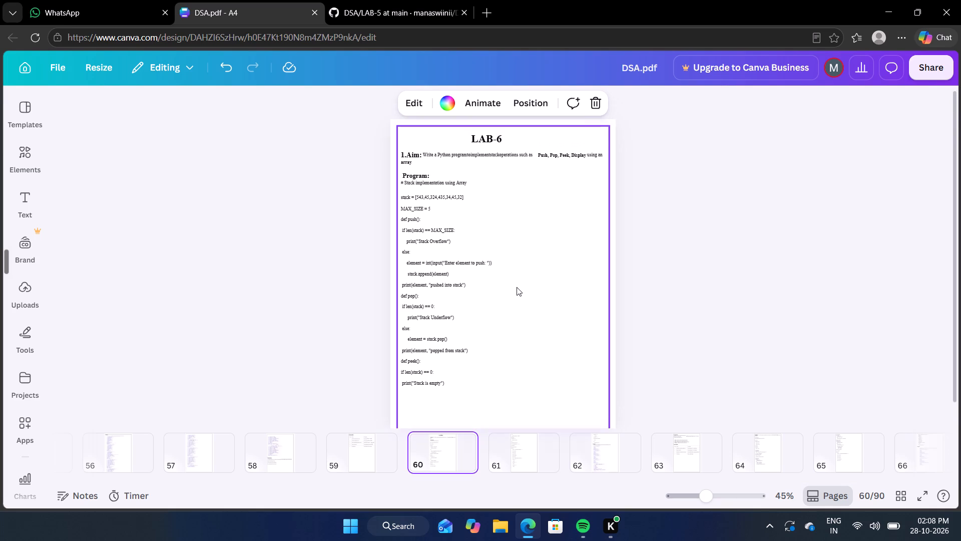
scroll(517, 287, "down", 1)
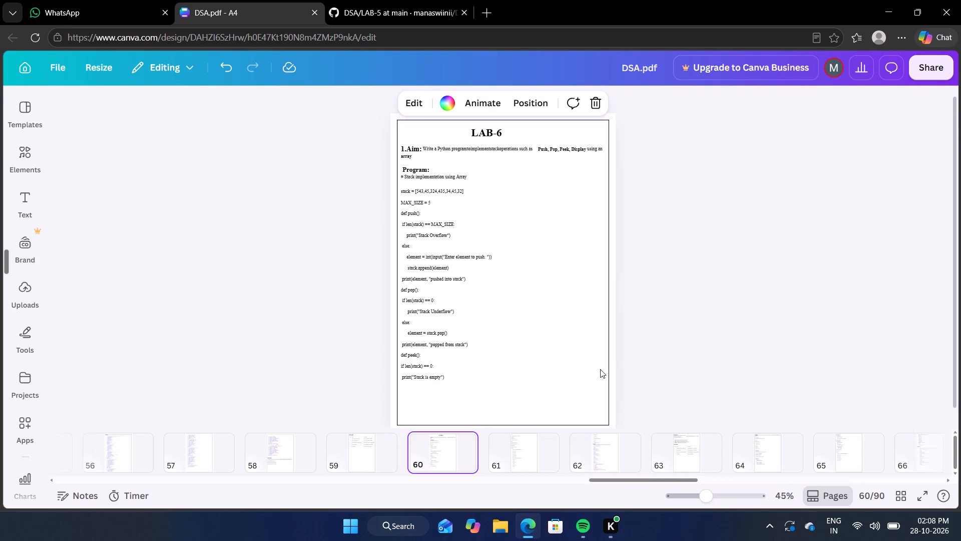
Switch to the DSA repository on GitHub and open Week6a.py in the LAB-6 folder to view its stack program.
left_click(416, 0)
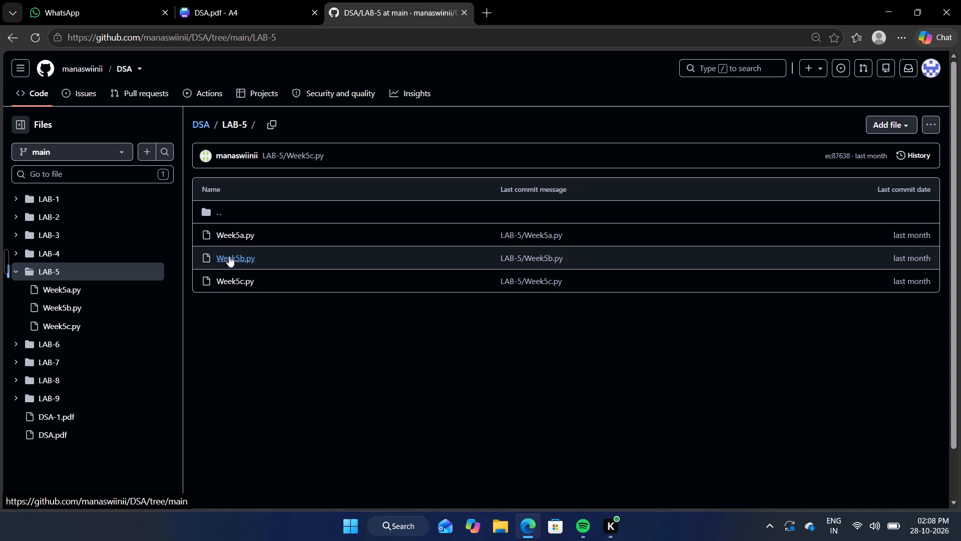
left_click(5, 38)
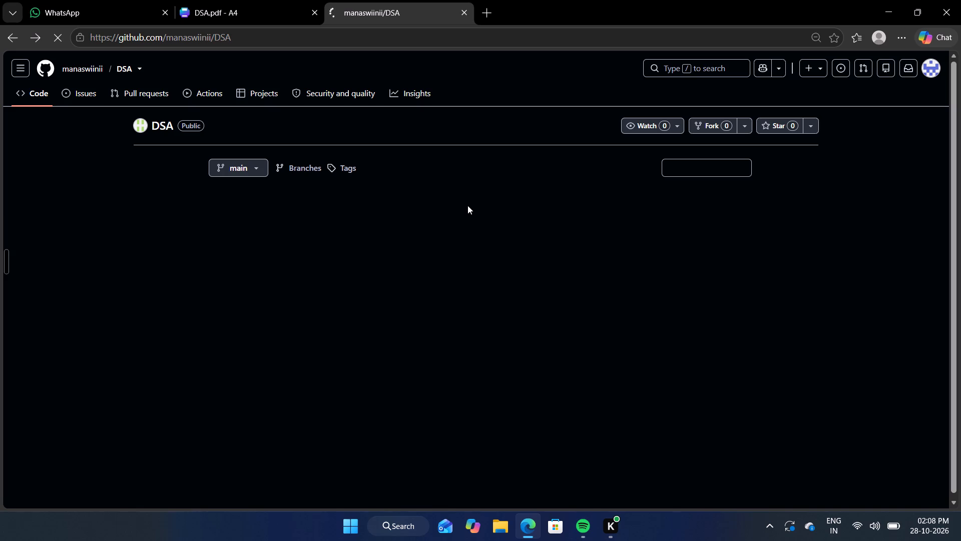
left_click(181, 0)
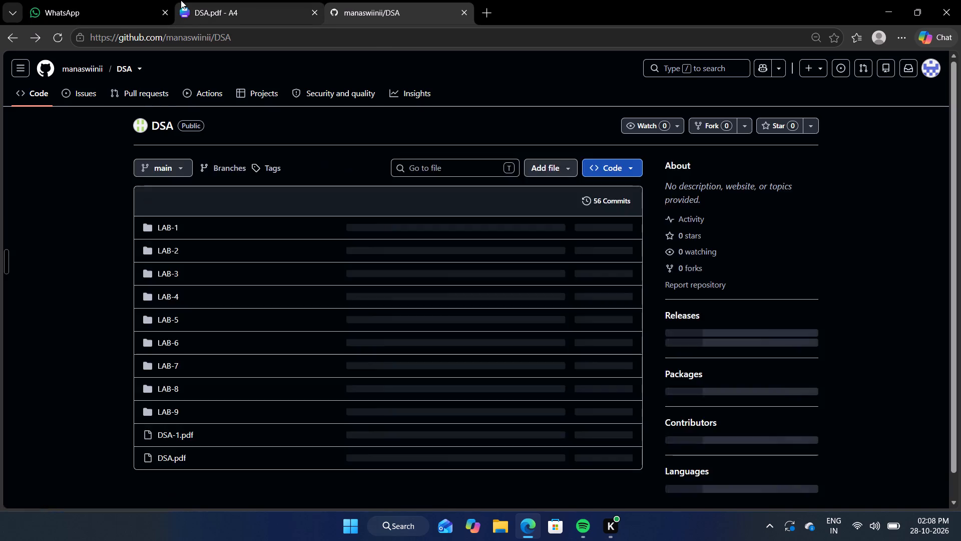
left_click(466, 0)
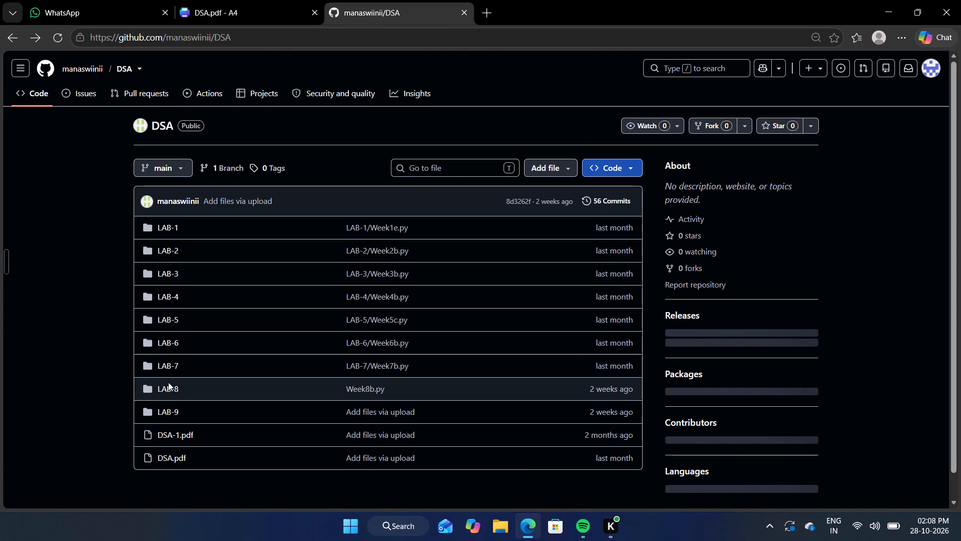
left_click(168, 341)
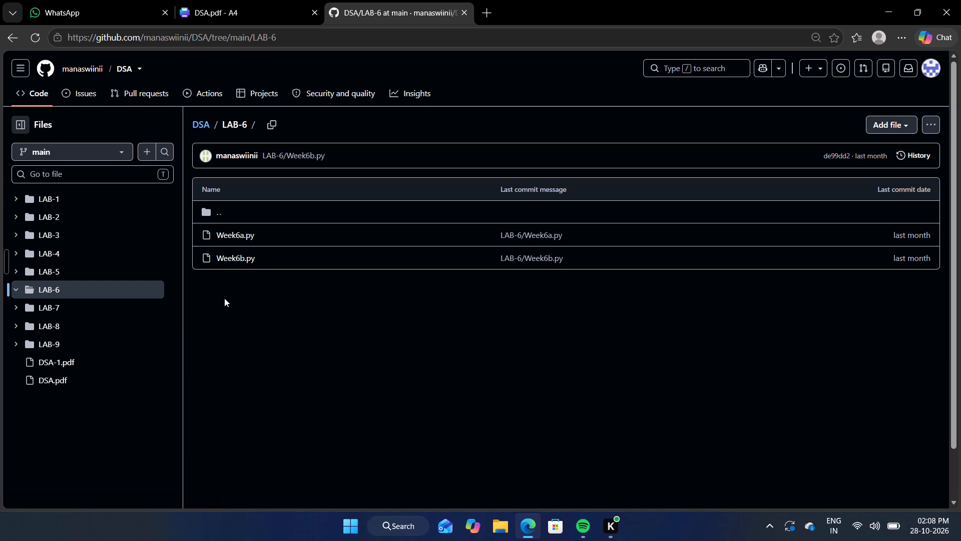
left_click(236, 230)
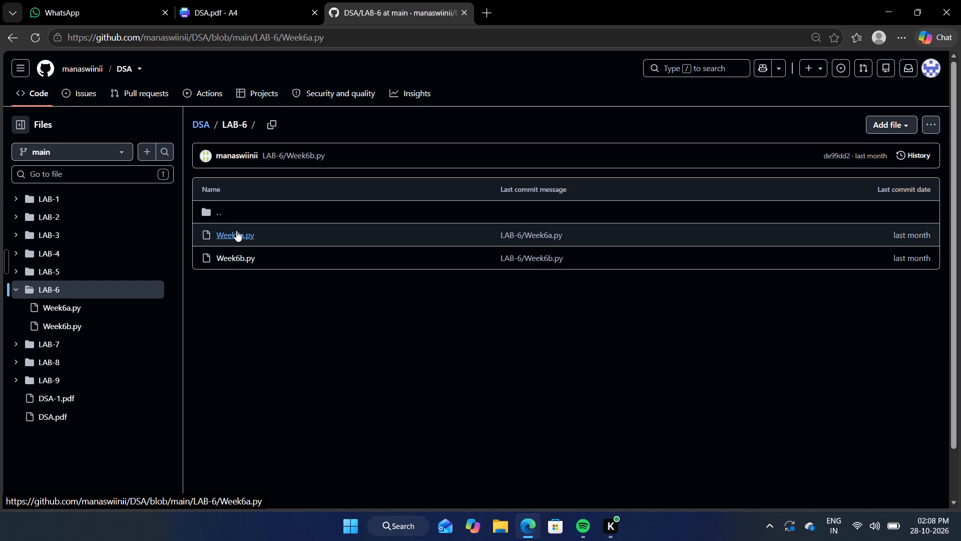
left_click(234, 237)
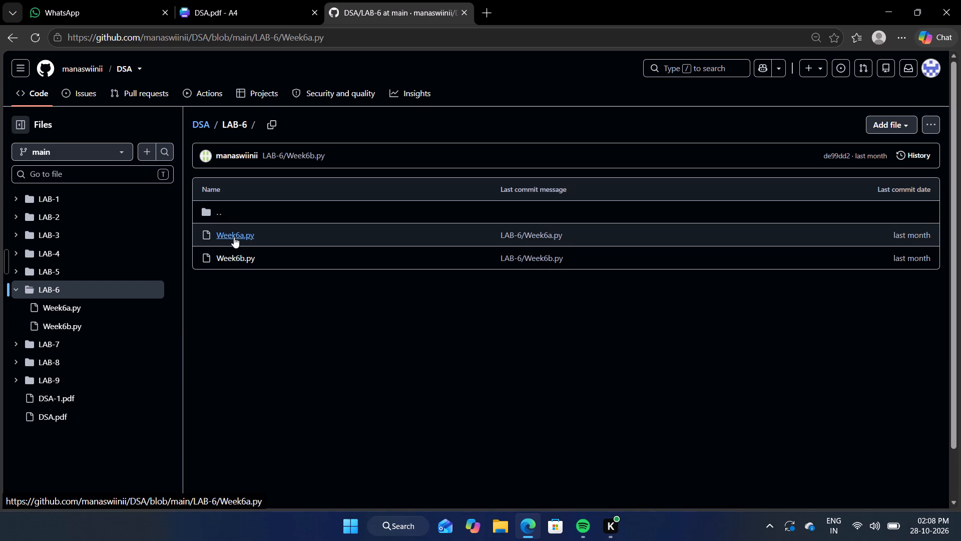
double_click(234, 237)
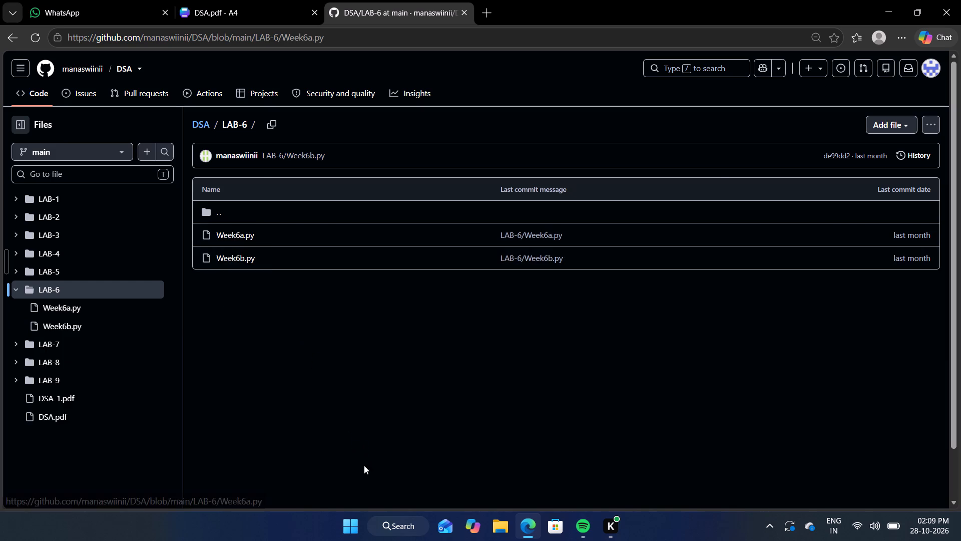
scroll(227, 276, "right", 1)
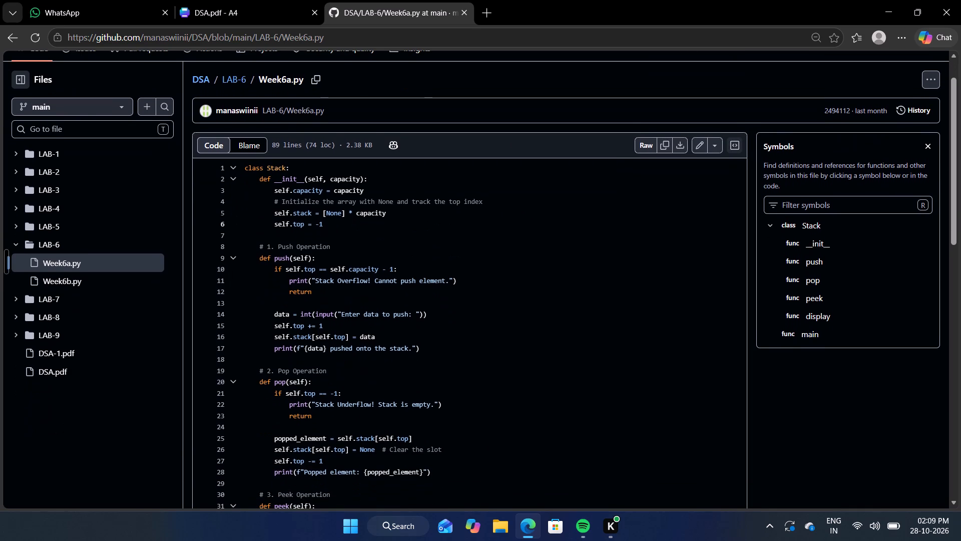
Copy lines 1 to 28 of Week6a.py, from the Stack class declaration through the end of the Pop operation.
left_click_drag(245, 166, 461, 407)
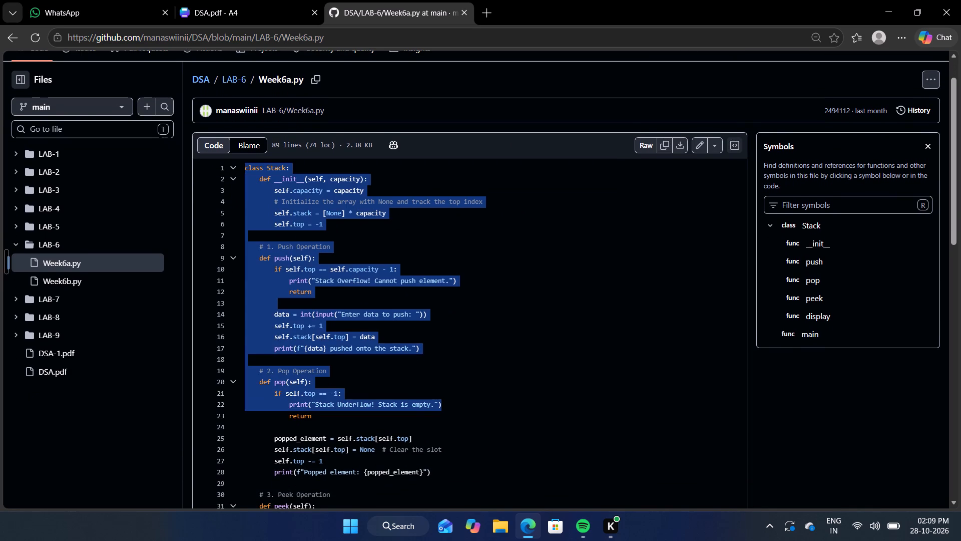
left_click_drag(461, 407, 458, 473)
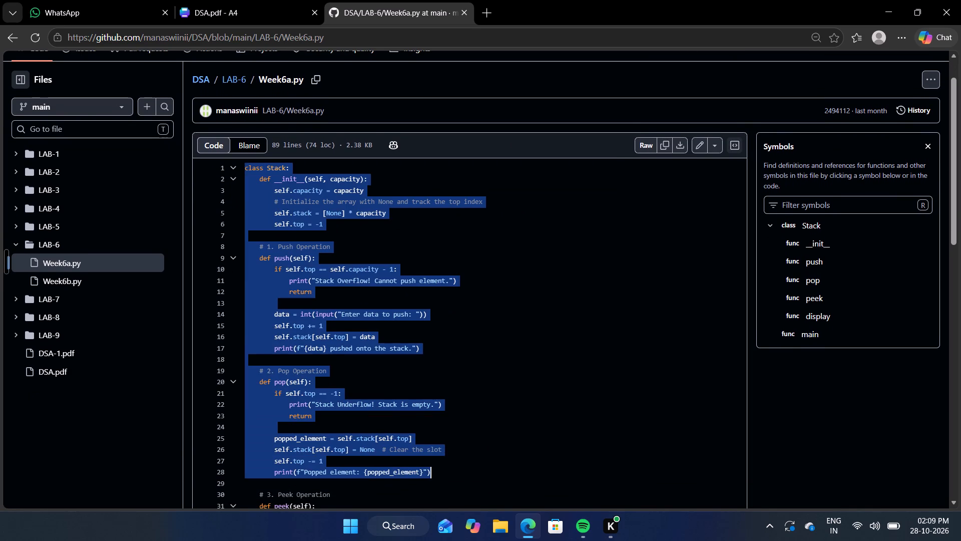
key("ctrl+c")
left_click(458, 473)
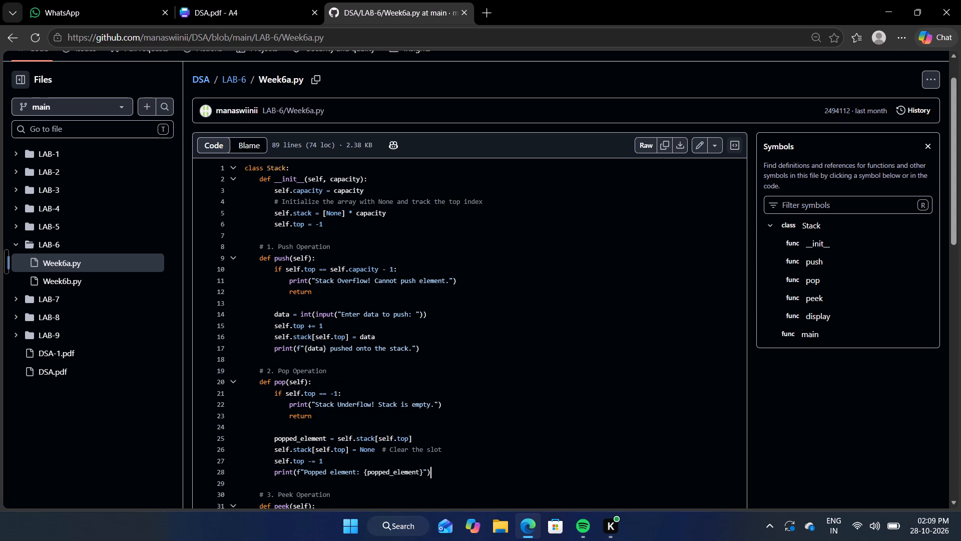
In the DSA.pdf design, move page 60's border aside and delete the old program lines from the stack comment through def peek().
left_click(218, 0)
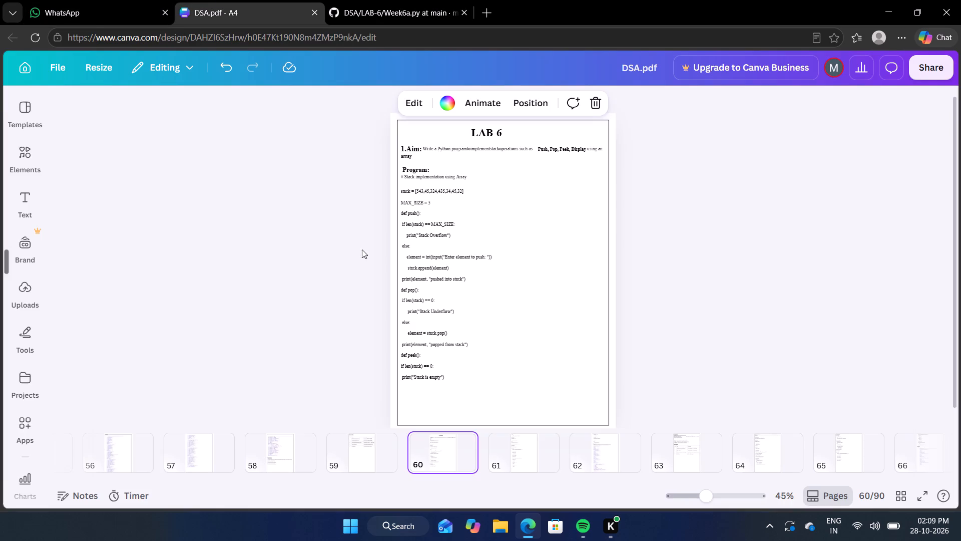
left_click_drag(512, 250, 528, 251)
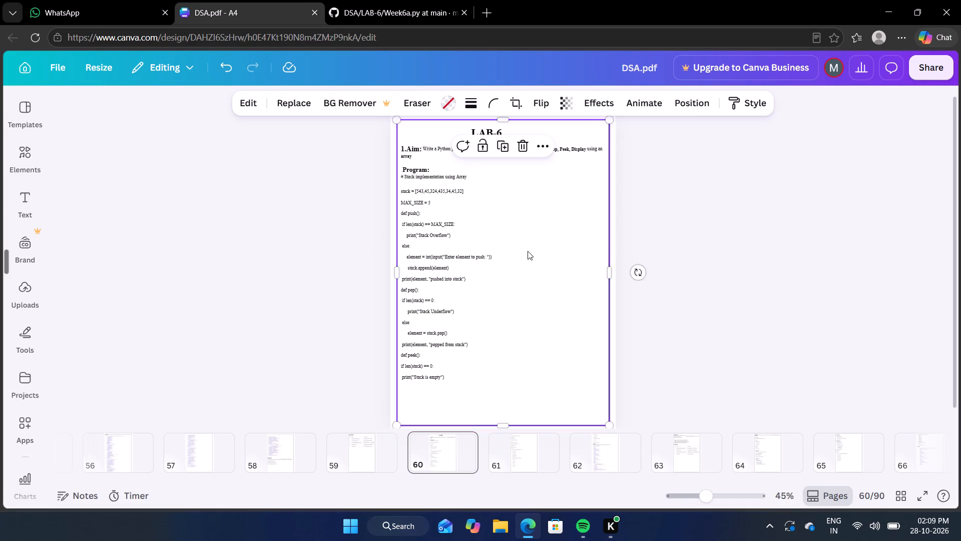
left_click_drag(528, 251, 716, 247)
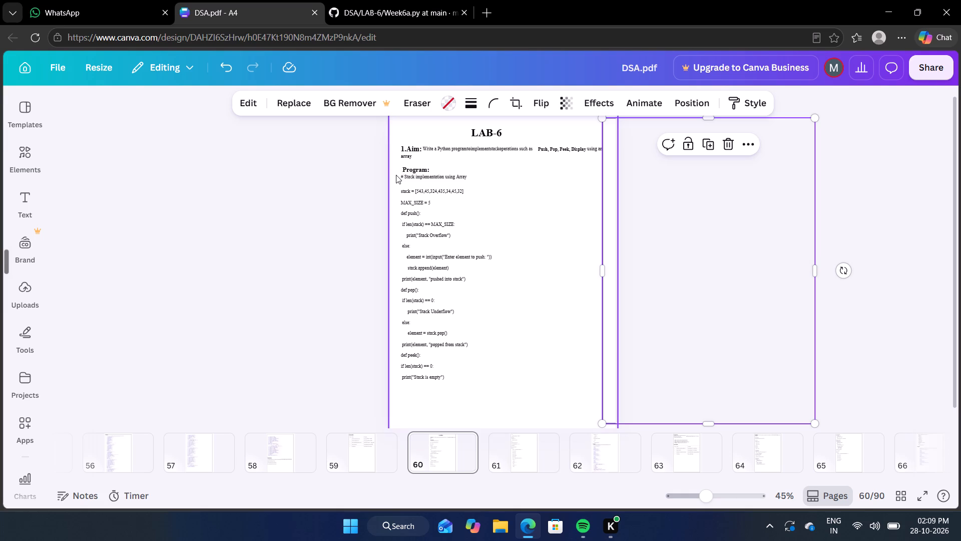
left_click_drag(396, 175, 464, 294)
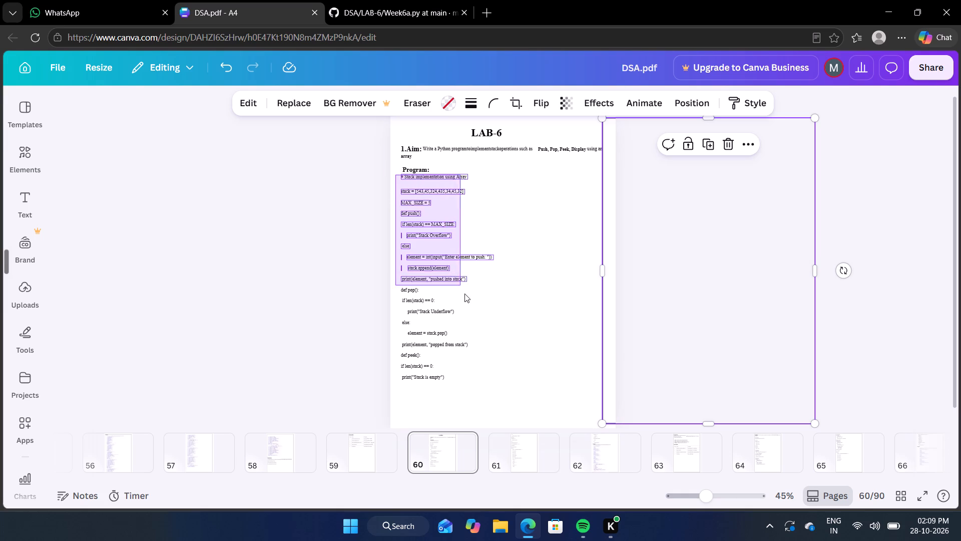
left_click_drag(464, 294, 475, 356)
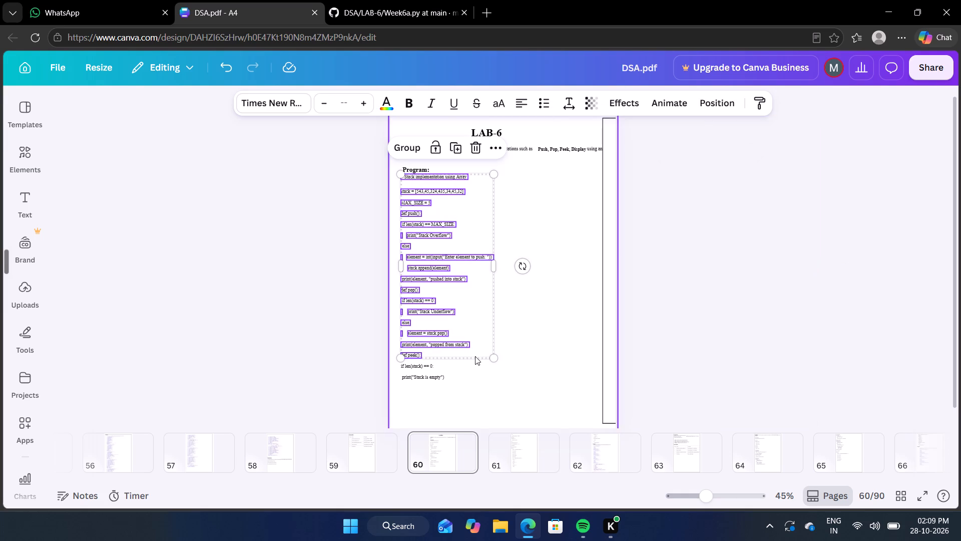
left_click(476, 147)
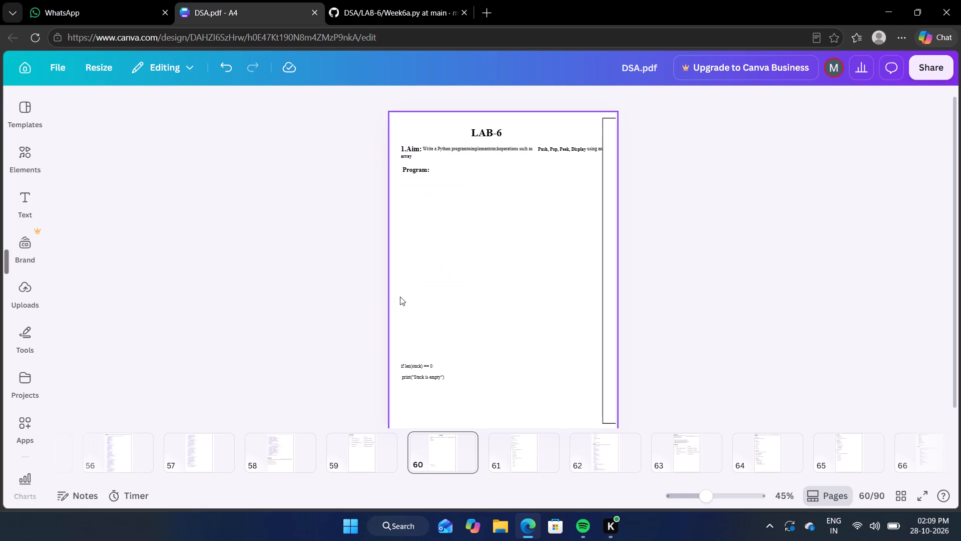
Paste the copied Stack class code on page 60, left-align it and place it directly under the Program heading.
key("ctrl+v")
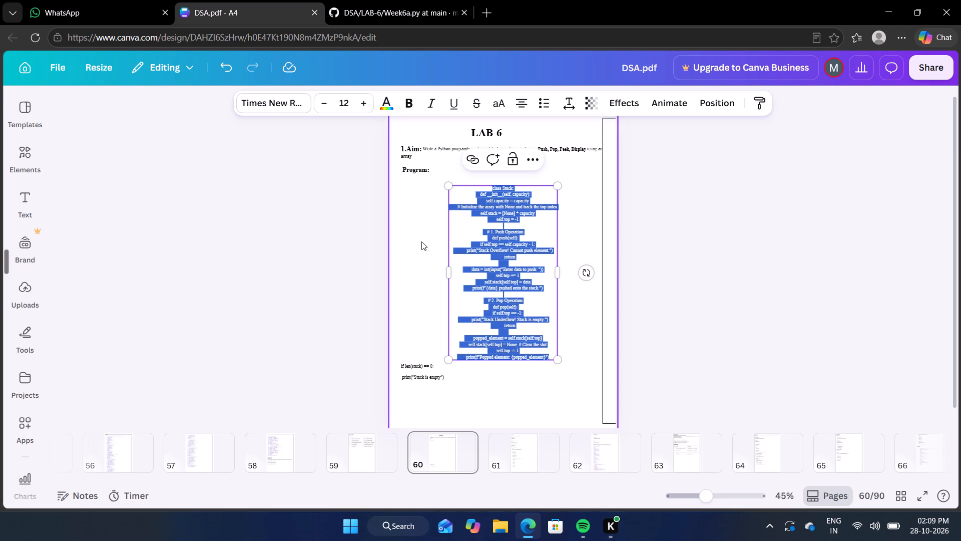
left_click(520, 105)
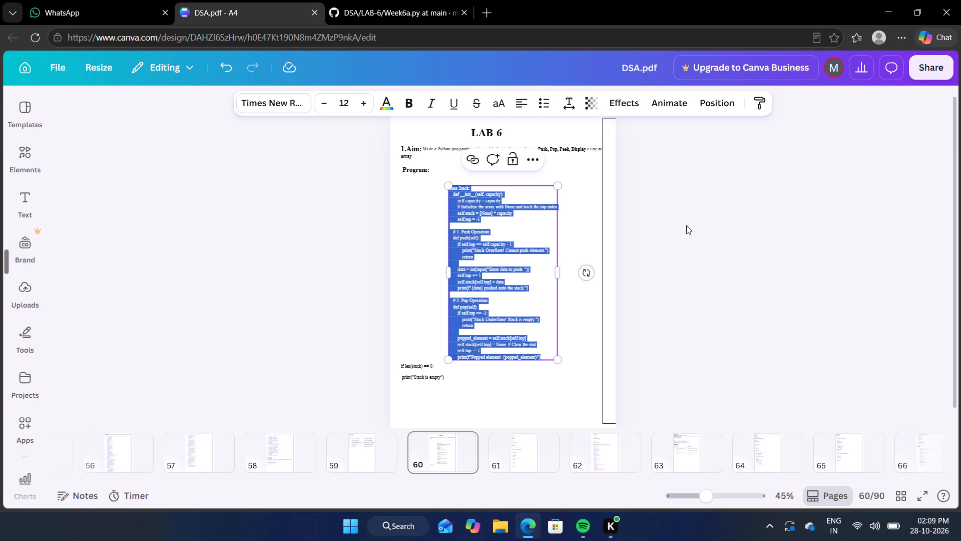
left_click(686, 225)
left_click_drag(504, 276, 455, 268)
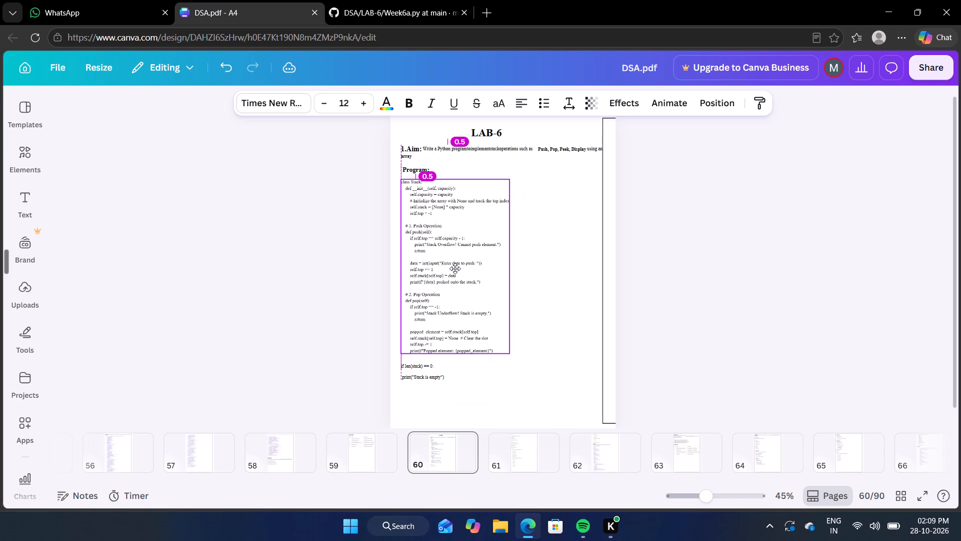
left_click_drag(455, 268, 455, 269)
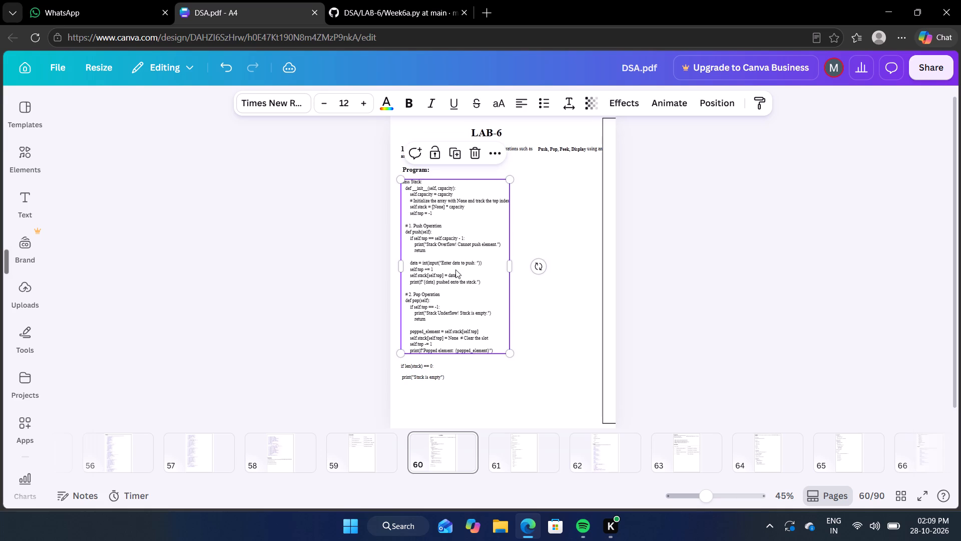
left_click(737, 326)
Delete the two leftover old program lines, the len(stack) check and "Stack is empty" print, below the pasted code.
left_click_drag(397, 358, 449, 388)
left_click(449, 341)
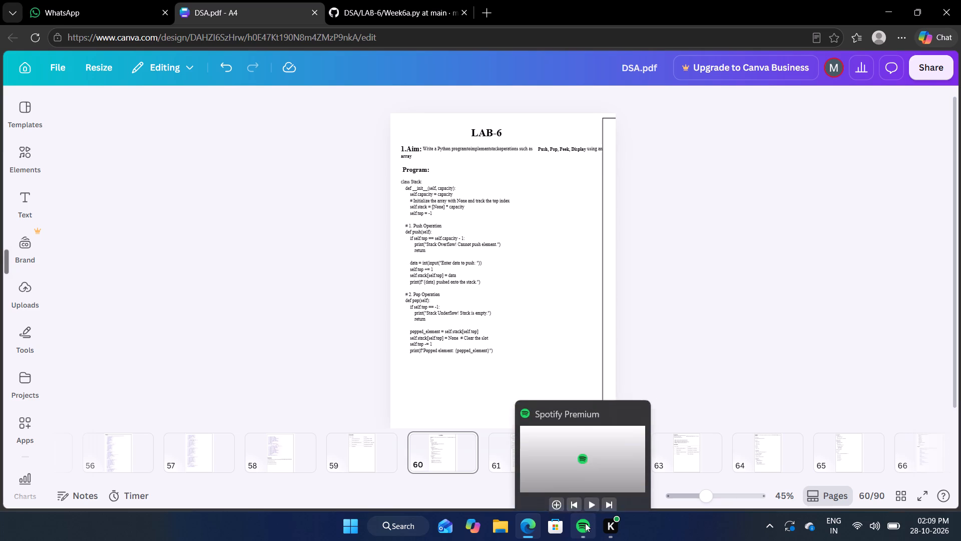
Switch to Week6a.py on GitHub and copy lines 30 to 42, from the Peek Operation comment to the Display operation's return.
left_click(341, 0)
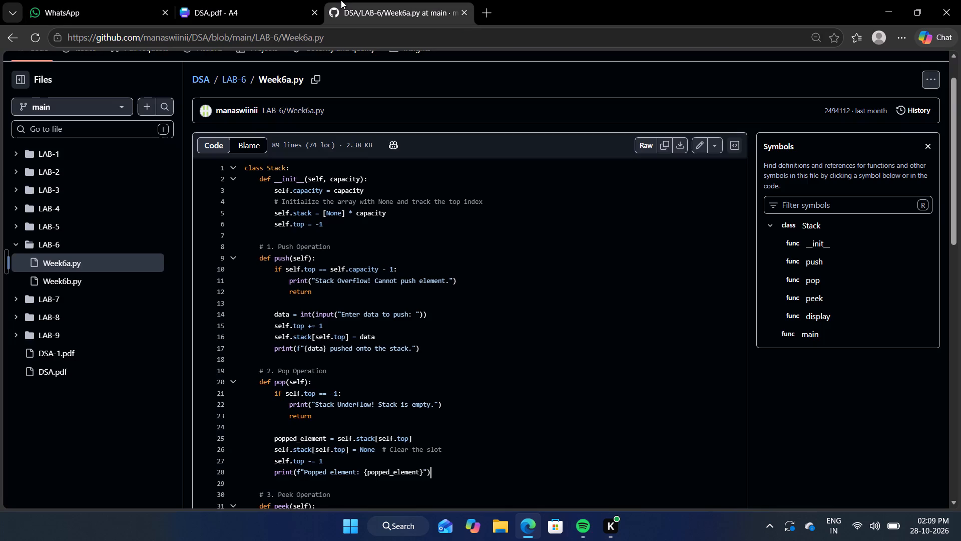
scroll(441, 358, "down", 6)
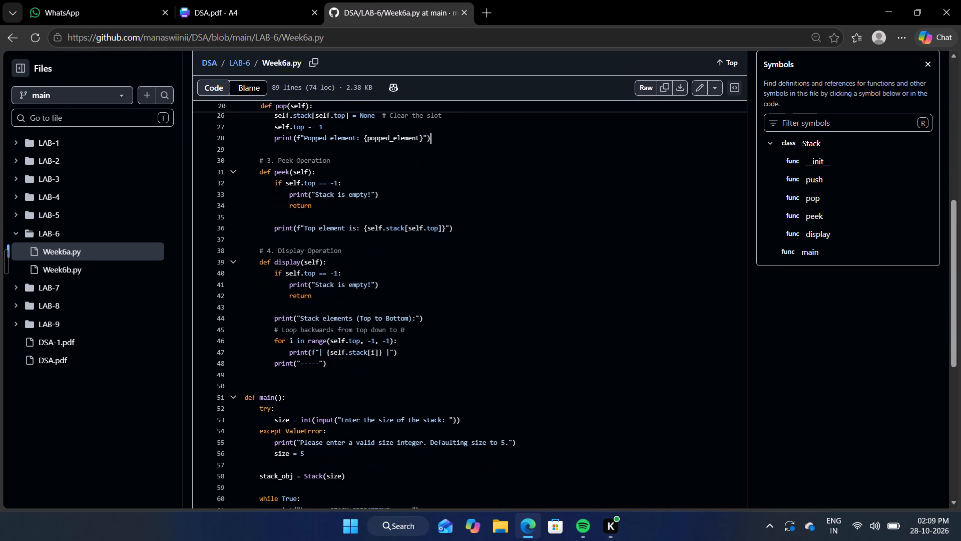
left_click_drag(254, 156, 450, 338)
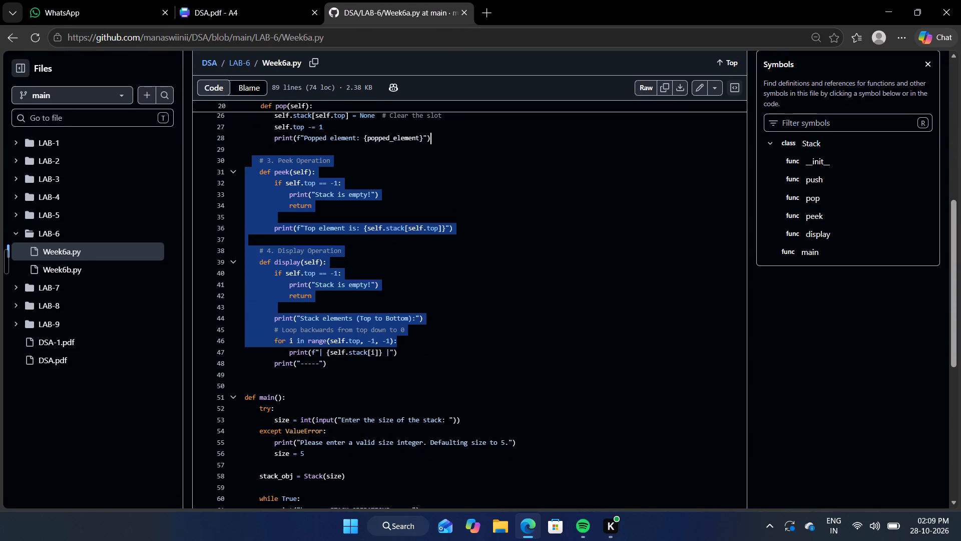
left_click_drag(450, 338, 447, 301)
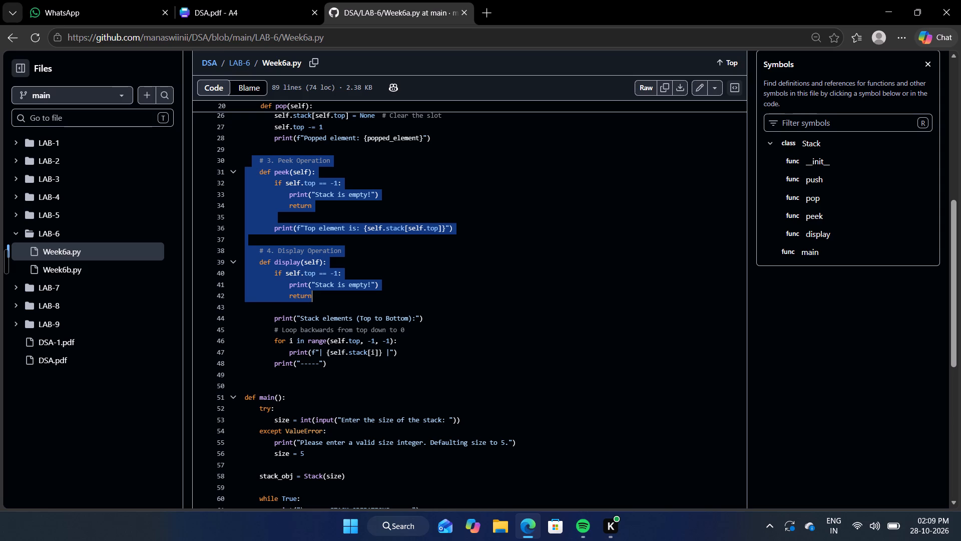
key("ctrl+c")
left_click(447, 301)
Paste the Peek and Display code on page 60 of DSA.pdf, left-align it and place it directly below the Pop code.
left_click(207, 0)
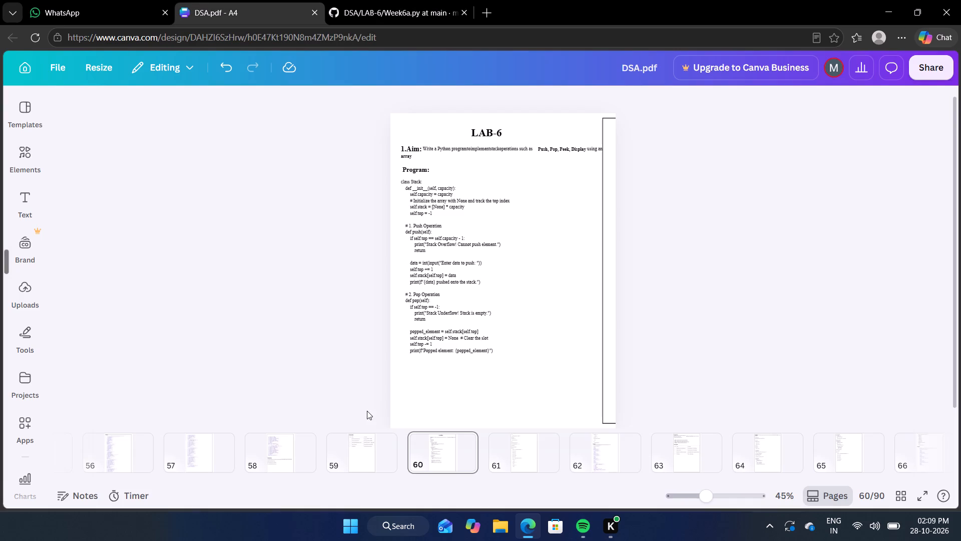
key("ctrl+v")
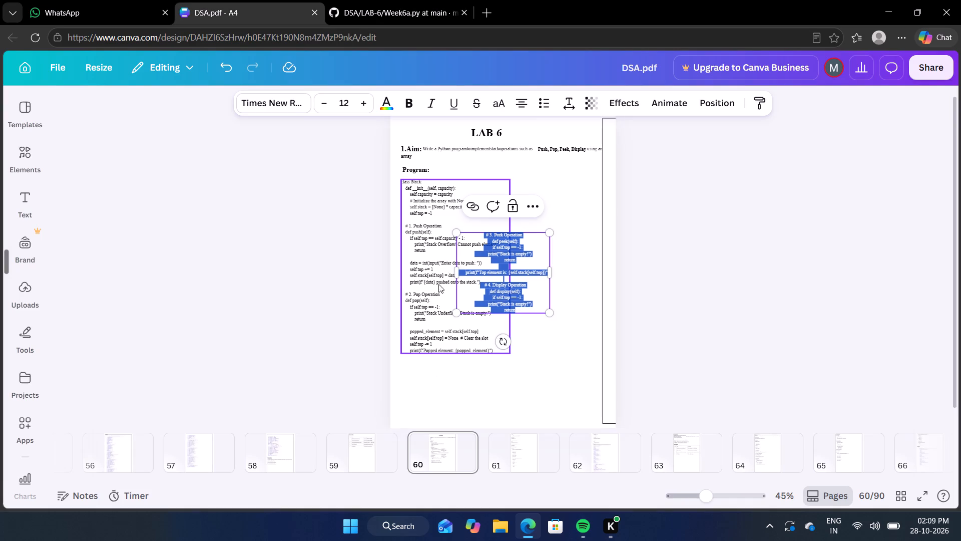
left_click(525, 106)
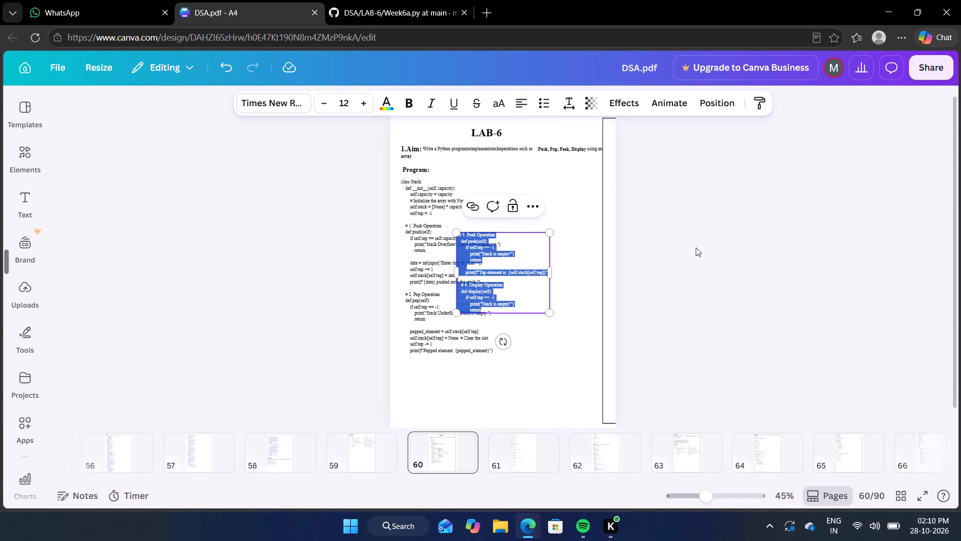
left_click(733, 336)
left_click_drag(517, 283, 476, 375)
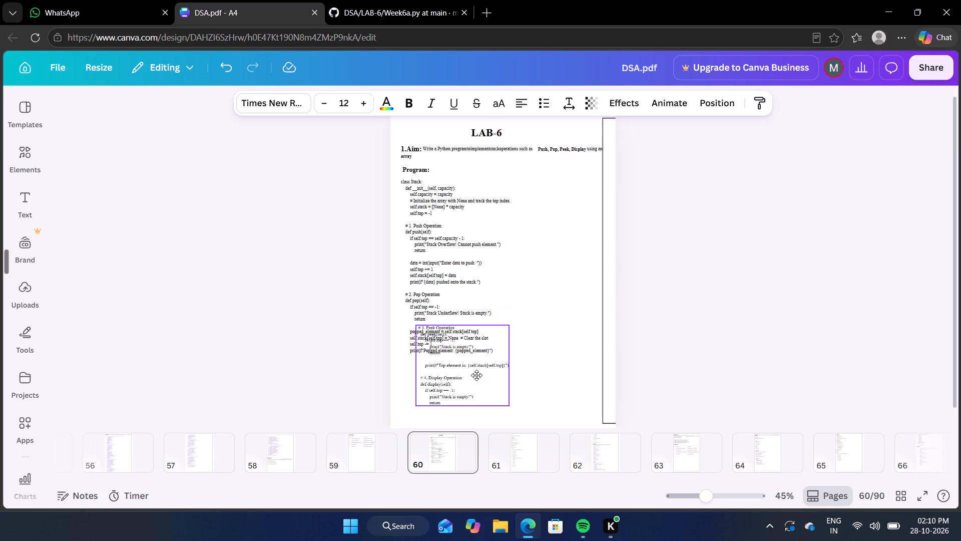
left_click_drag(476, 375, 465, 407)
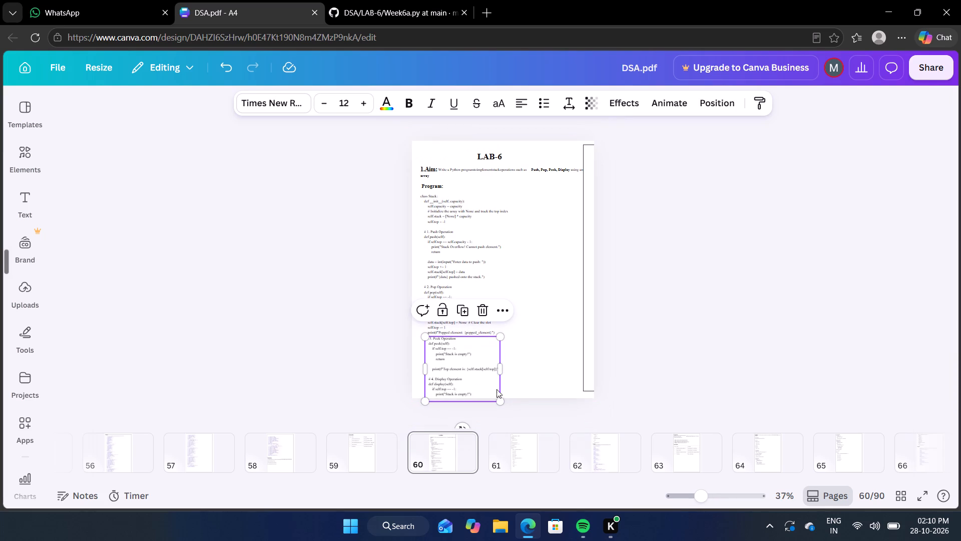
left_click(709, 346)
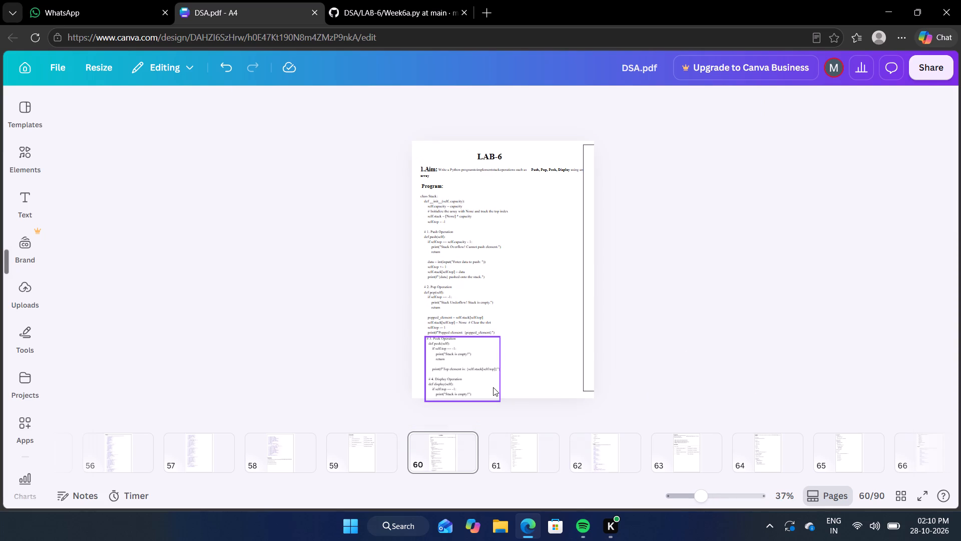
Delete the "Stack is empty!" print and return lines at the end of the pasted Display operation.
left_click(473, 380)
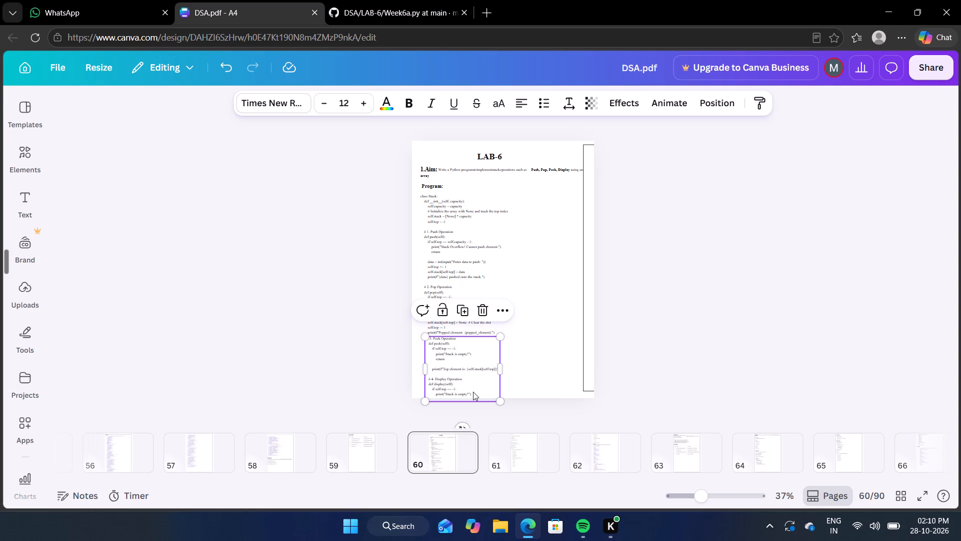
left_click(473, 392)
left_click(473, 392)
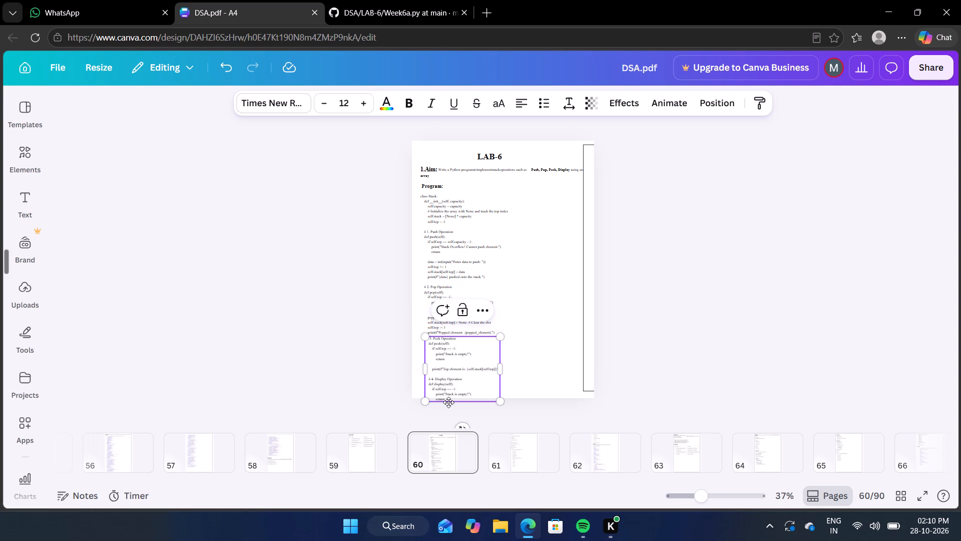
left_click_drag(434, 395, 443, 399)
key("BackSpace")
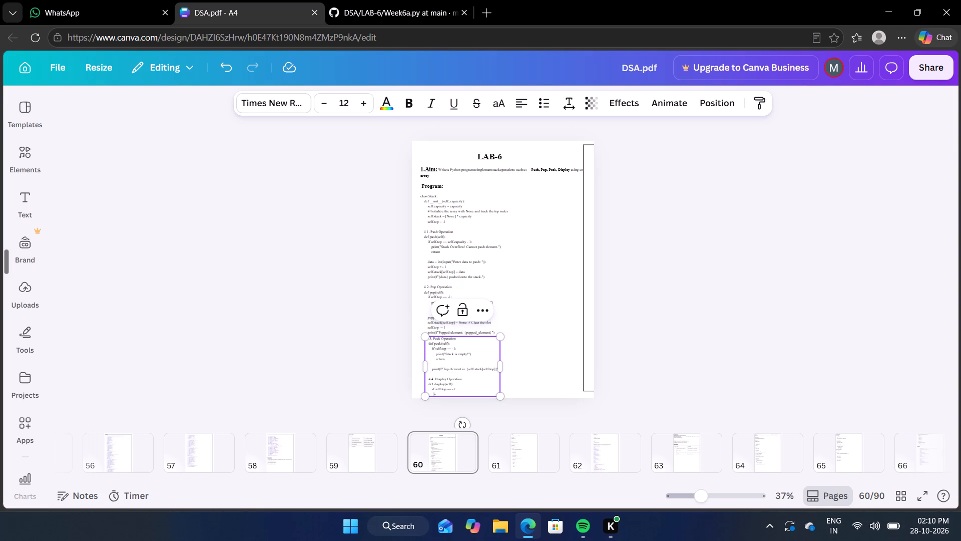
left_click(436, 394)
key("BackSpace")
left_click(715, 351)
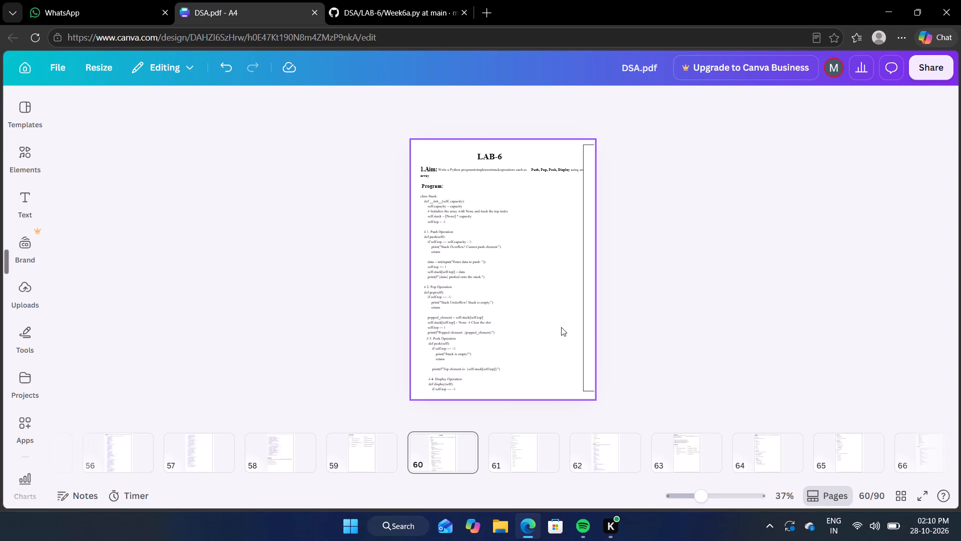
Delete the remaining Display Operation lines from the lower code block on page 60, keeping only the Peek operation.
scroll(561, 327, "down", 1)
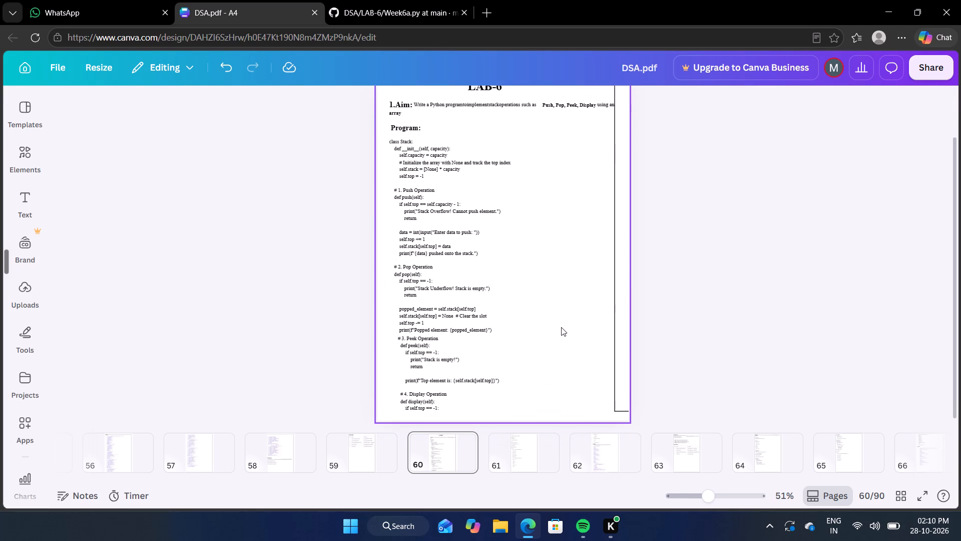
scroll(561, 327, "down", 6)
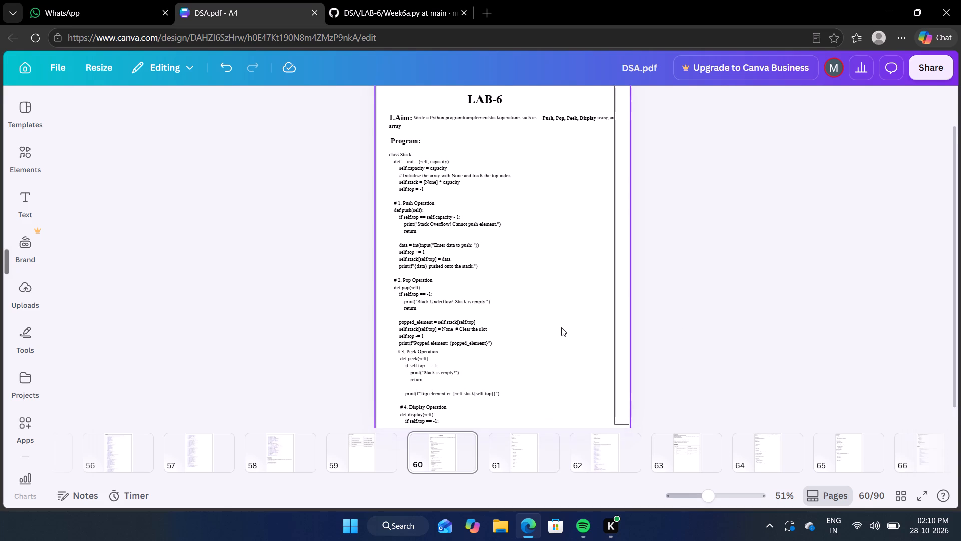
scroll(561, 327, "down", 1)
left_click(396, 393)
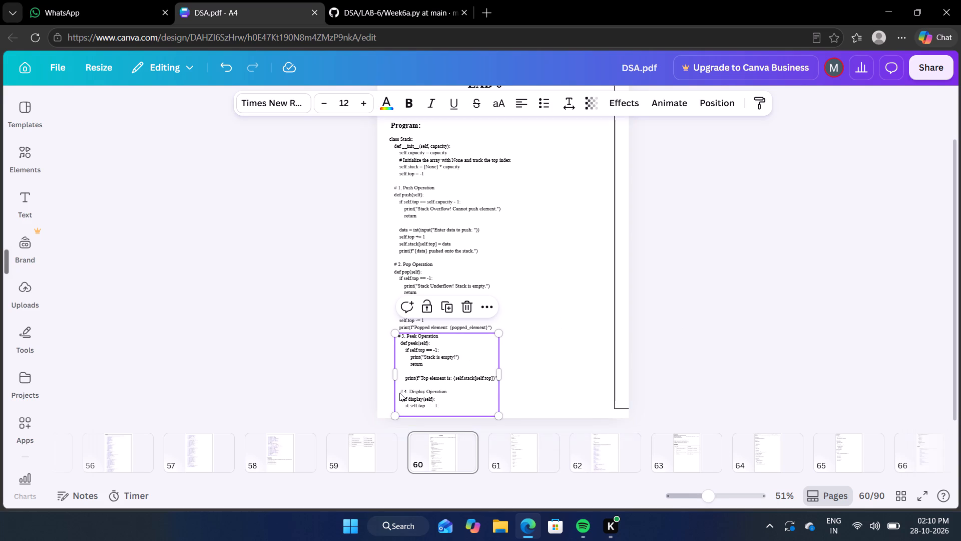
double_click(399, 391)
left_click_drag(399, 391, 435, 401)
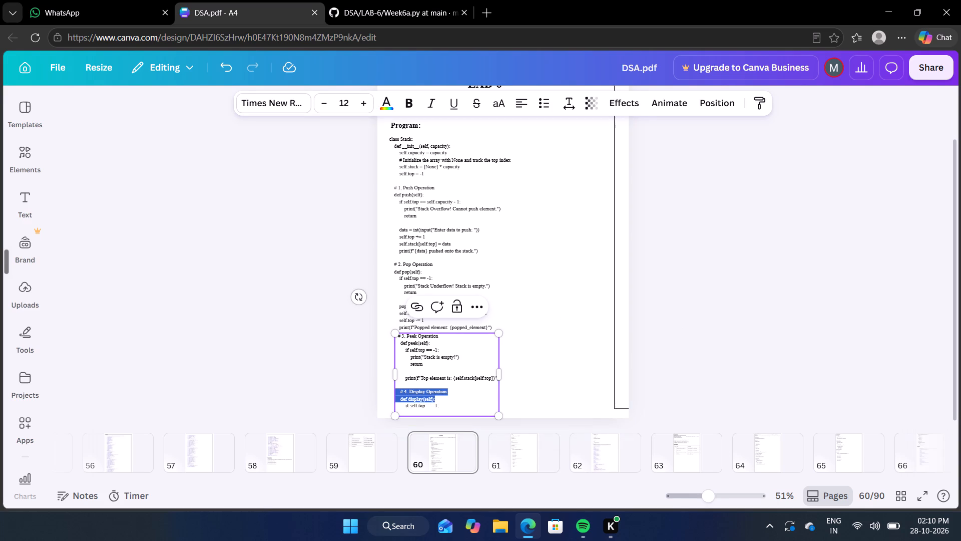
left_click_drag(435, 401, 438, 407)
key("BackSpace")
left_click(760, 363)
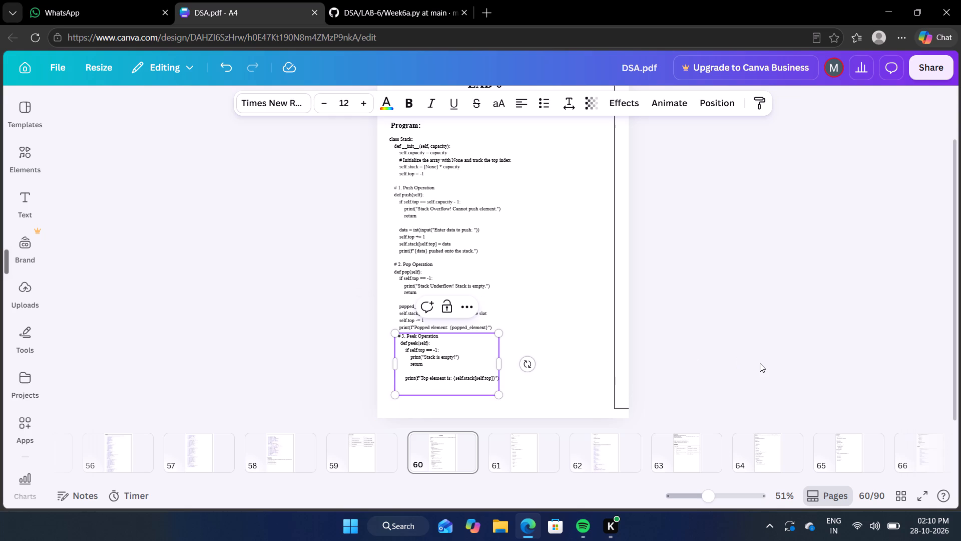
Nudge the Peek operation code block slightly down on page 60 to leave a small gap below the Pop code.
left_click(443, 357)
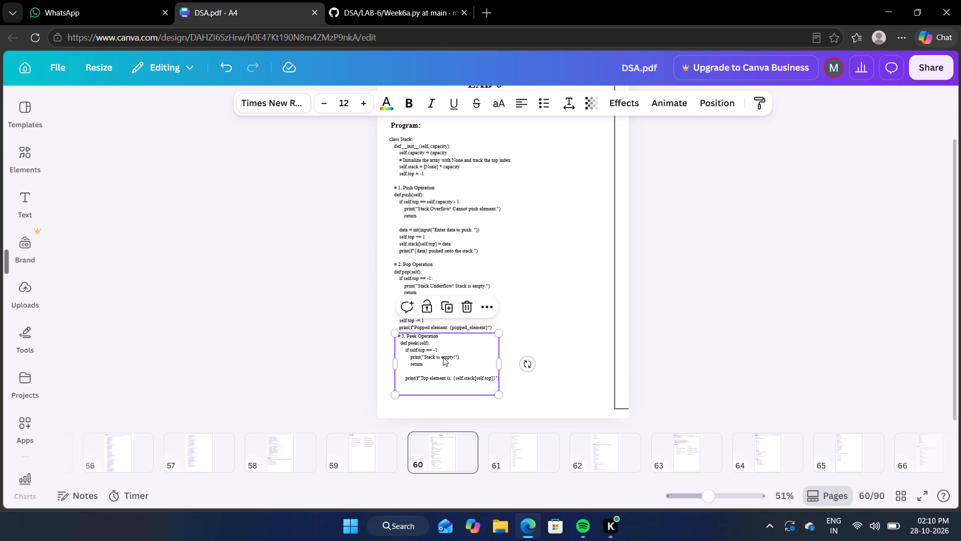
left_click(726, 349)
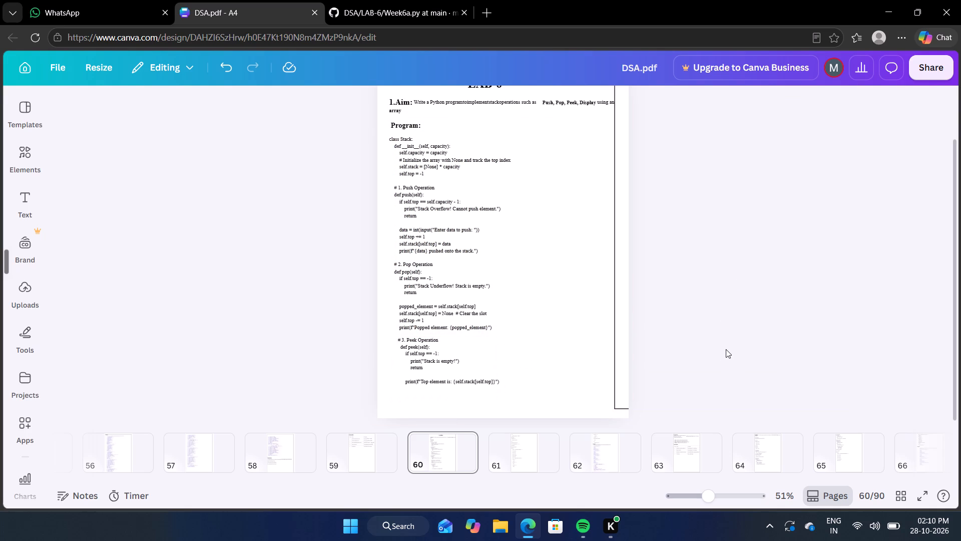
Remove the bold formatting from "Push, Pop, Peek, Display" in the LAB-6 Aim line.
scroll(658, 271, "up", 1)
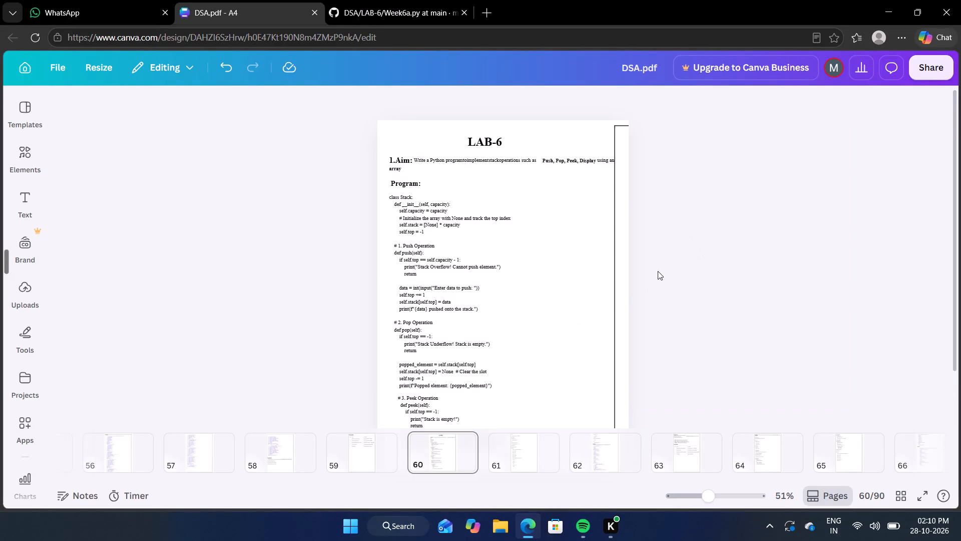
left_click(560, 159)
left_click(404, 101)
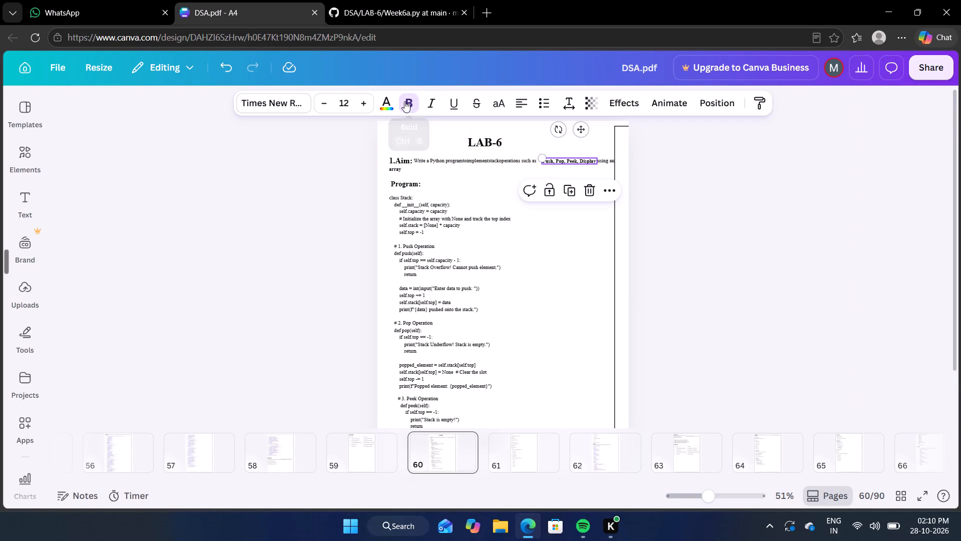
left_click(740, 190)
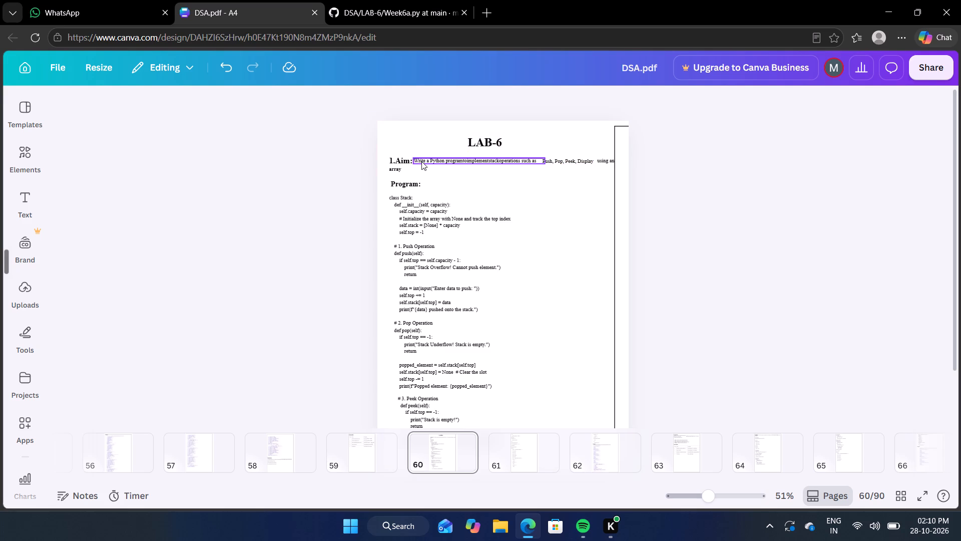
Move the text "Push, Pop, Peek, Display" out of its separate box into the Aim sentence, right after "such as".
double_click(561, 159)
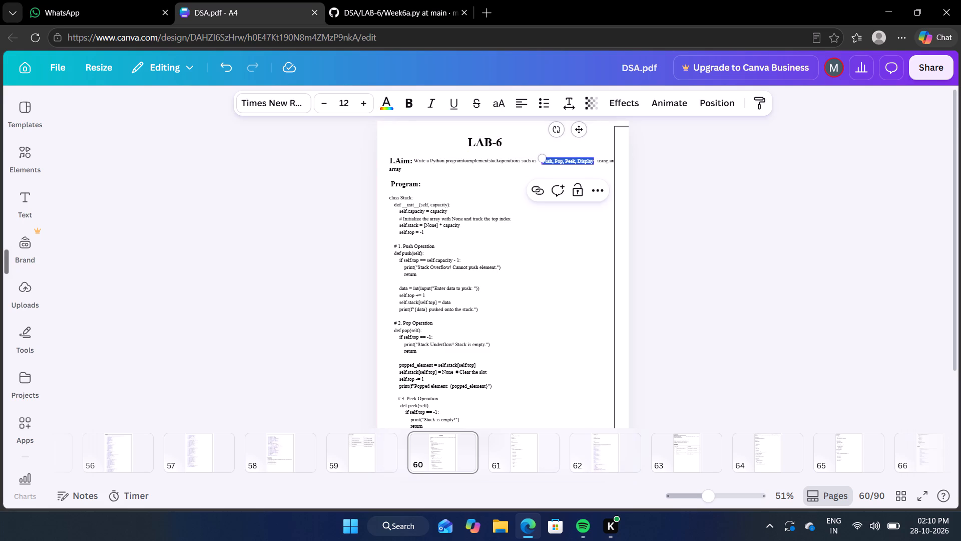
key("ctrl+c")
key("BackSpace")
left_click(526, 163)
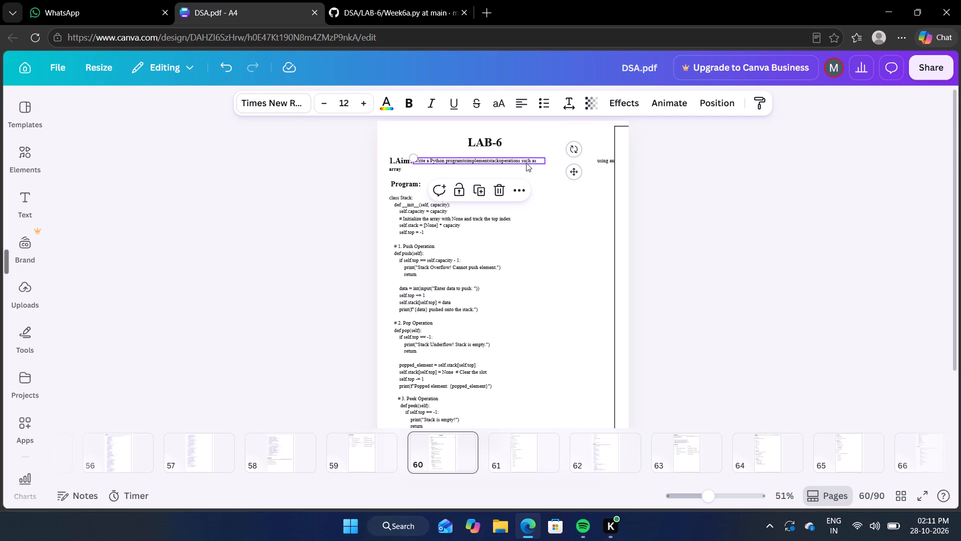
left_click(538, 160)
left_click_drag(524, 161, 536, 161)
left_click(536, 161)
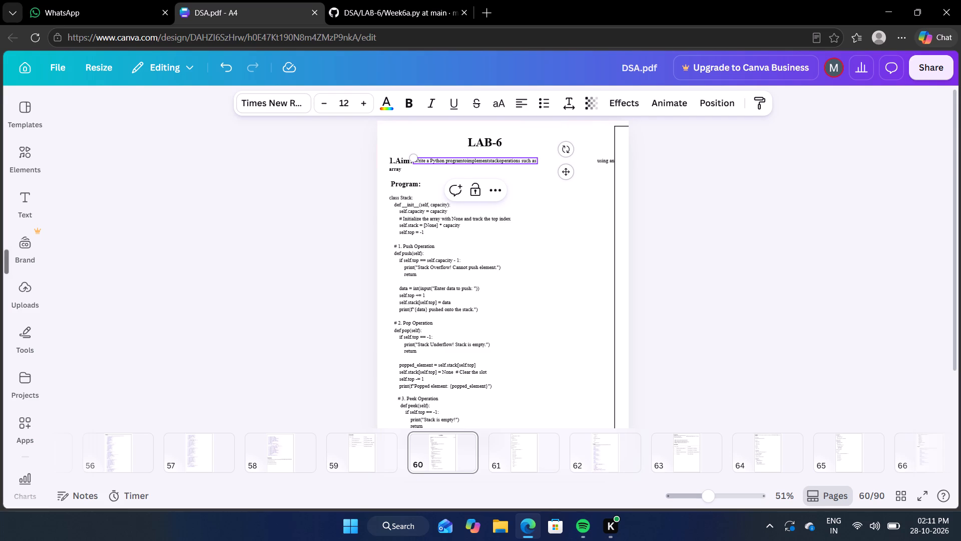
key("space")
key("ctrl+v")
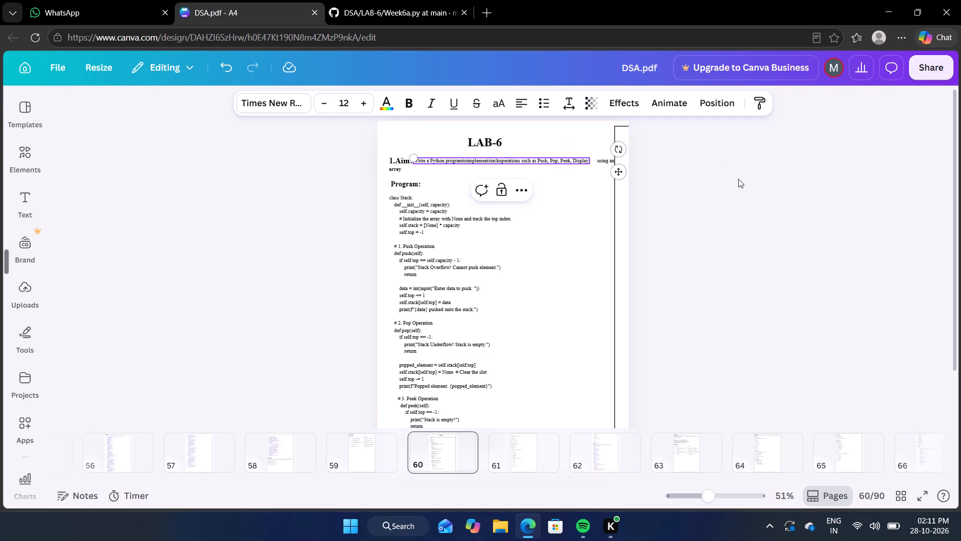
left_click(738, 179)
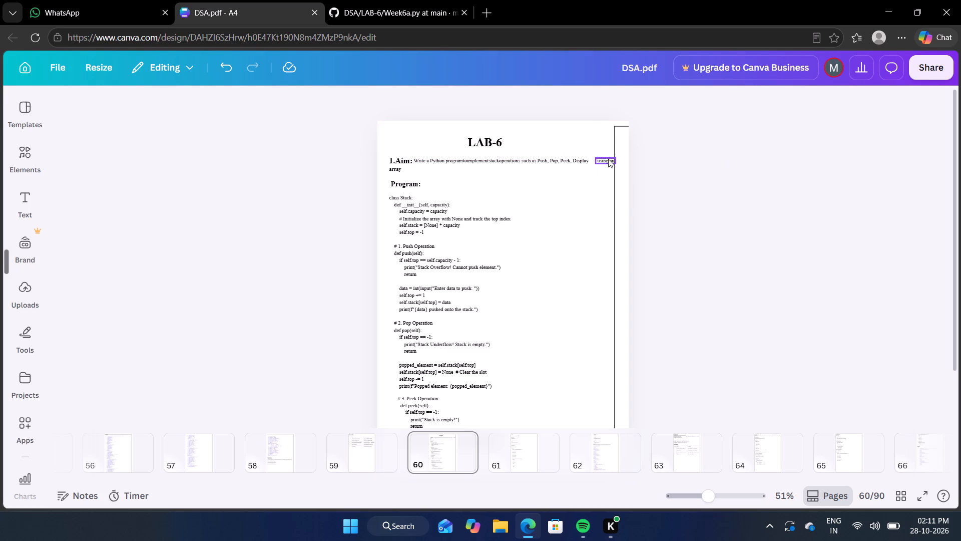
Move the separate text "using an" into the Aim sentence, right after "Display".
double_click(608, 159)
key("ctrl+c")
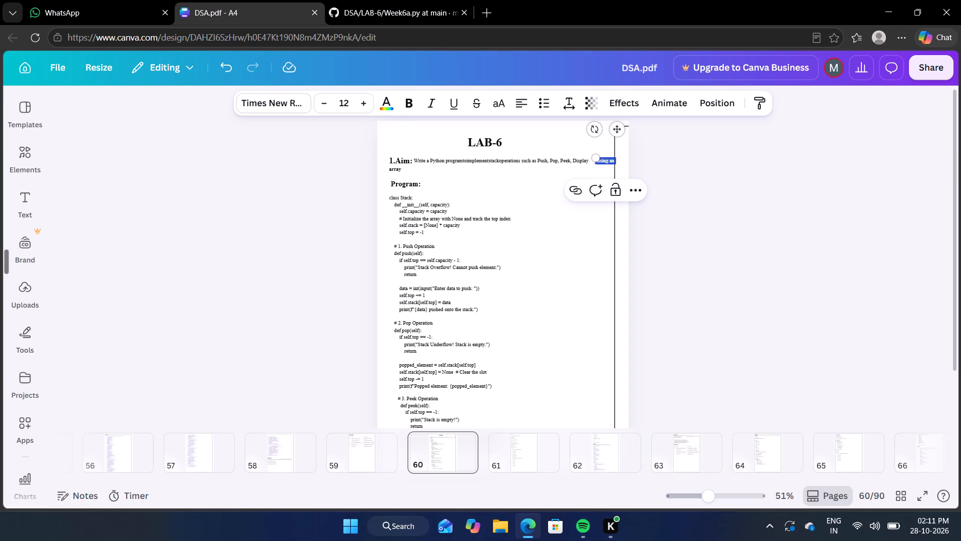
key("BackSpace")
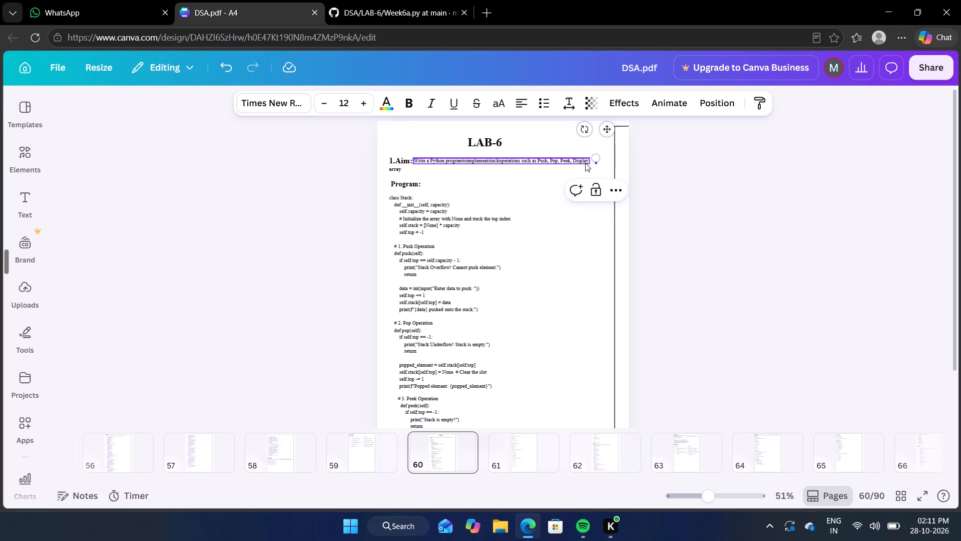
double_click(584, 162)
left_click(587, 161)
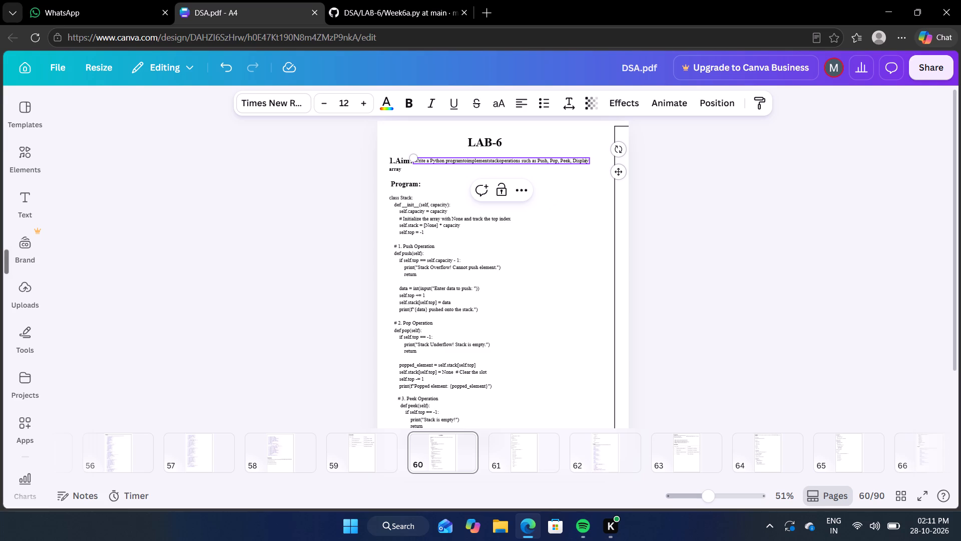
left_click(588, 161)
key("space")
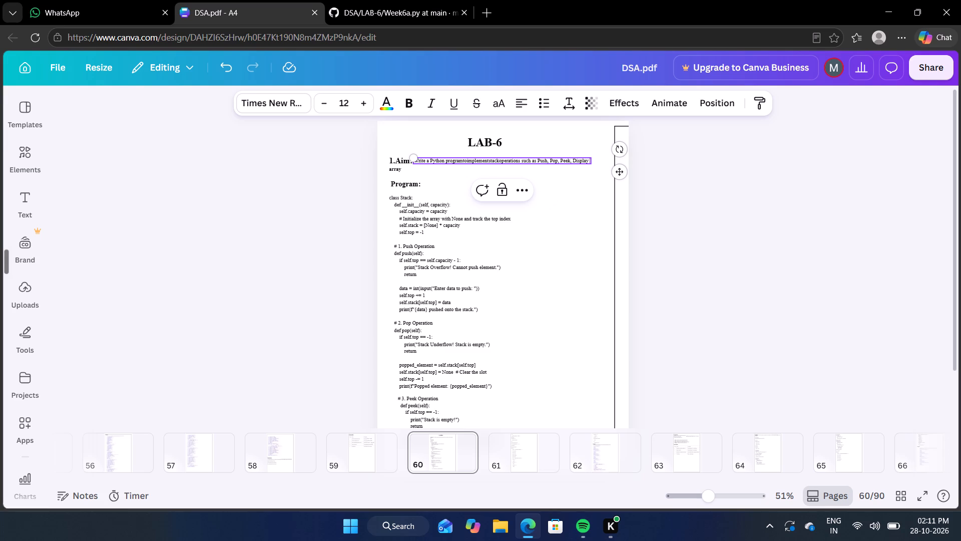
key("ctrl+v")
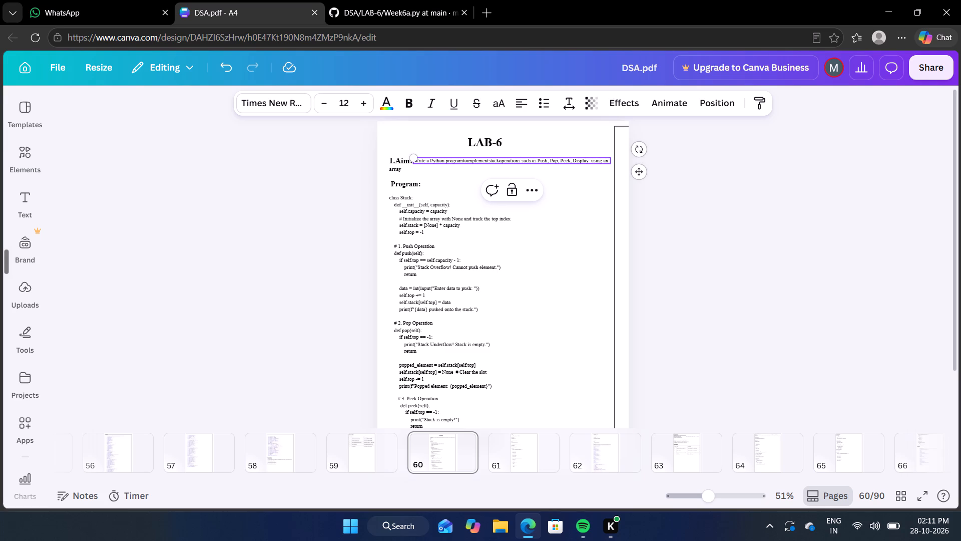
Unbold the separate word "array" and move it to the end of the Aim sentence, after "using an".
double_click(390, 171)
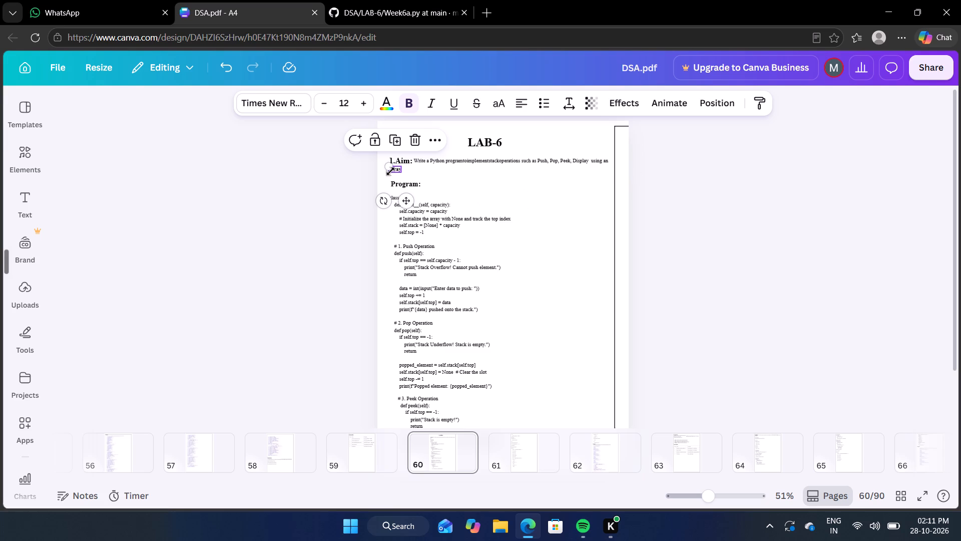
double_click(399, 170)
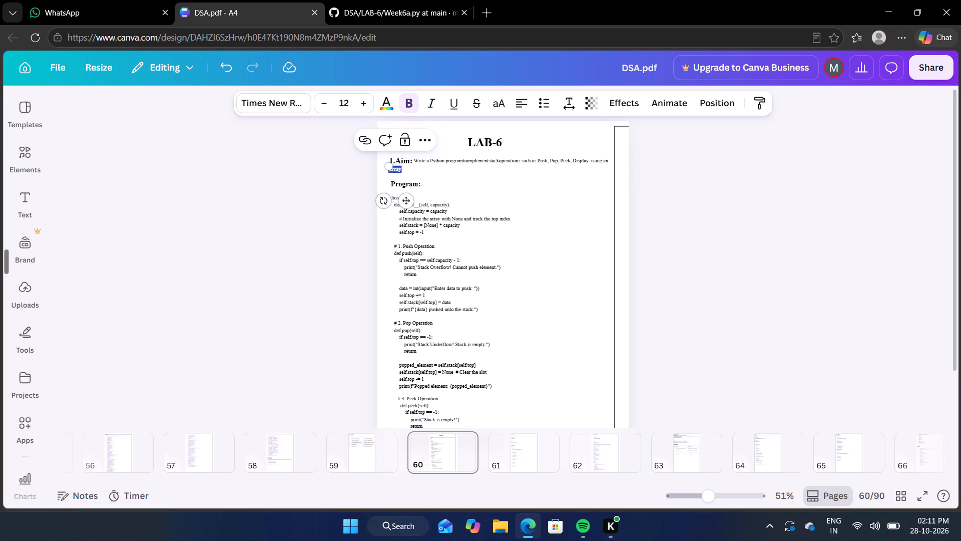
left_click(412, 105)
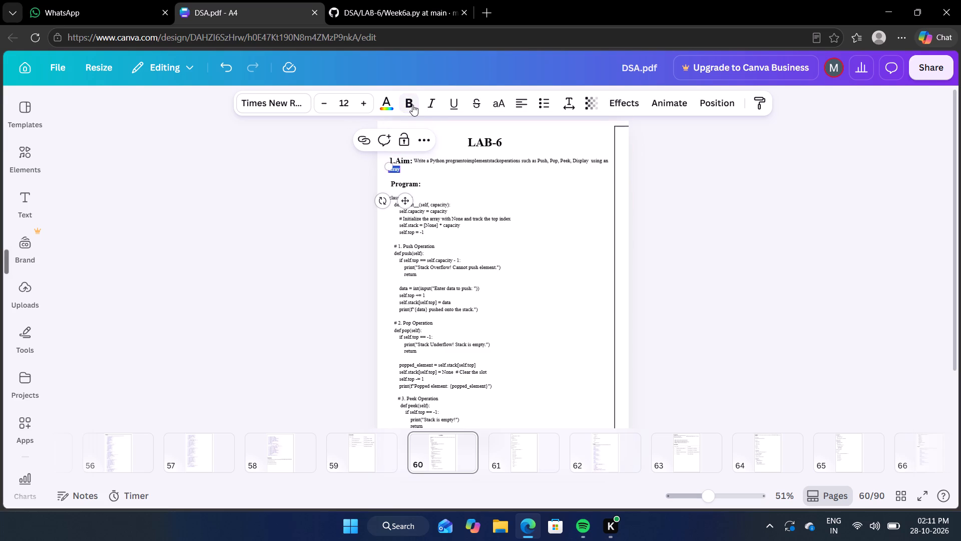
key("ctrl+c")
key("BackSpace")
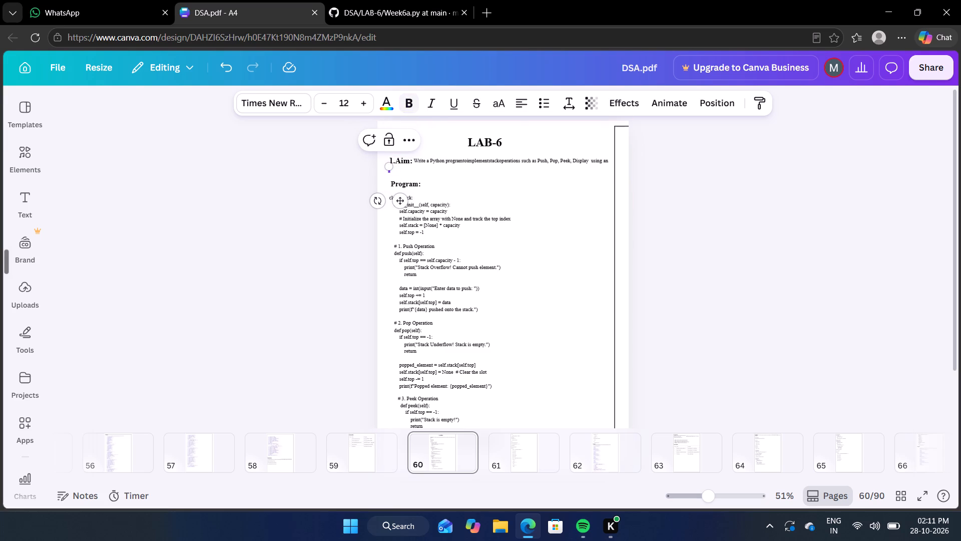
double_click(580, 158)
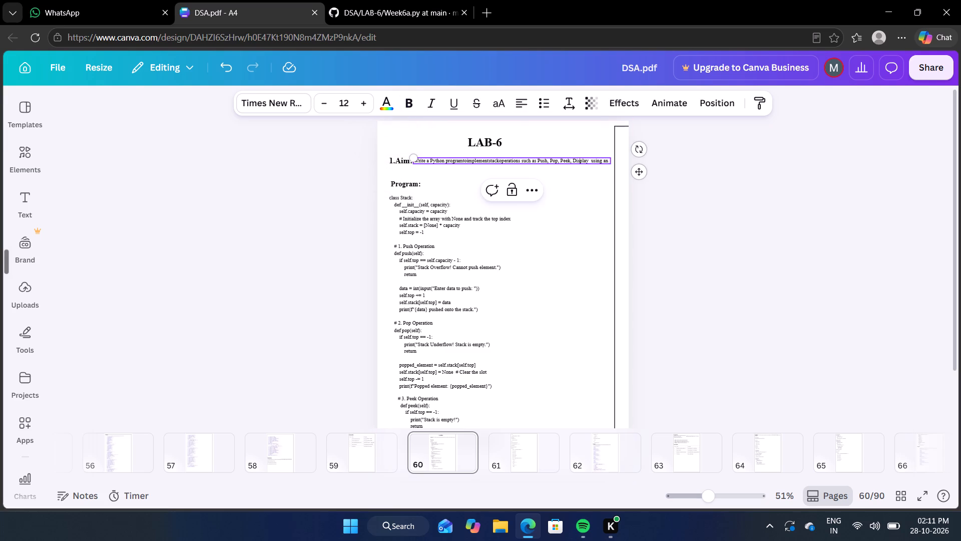
left_click(608, 161)
key("space")
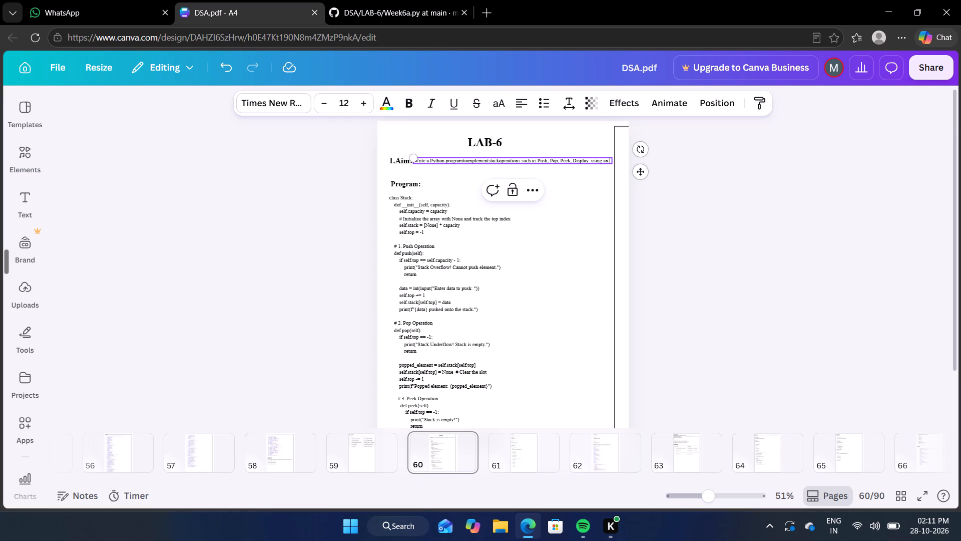
key("ctrl+v")
left_click(714, 196)
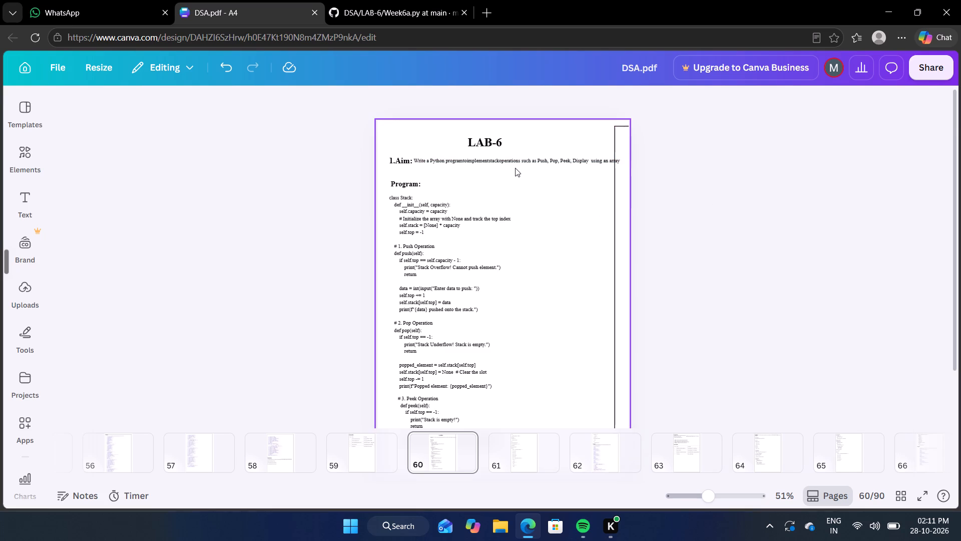
Increase the font size of the Aim sentence to 13.
left_click(586, 159)
left_click(609, 160)
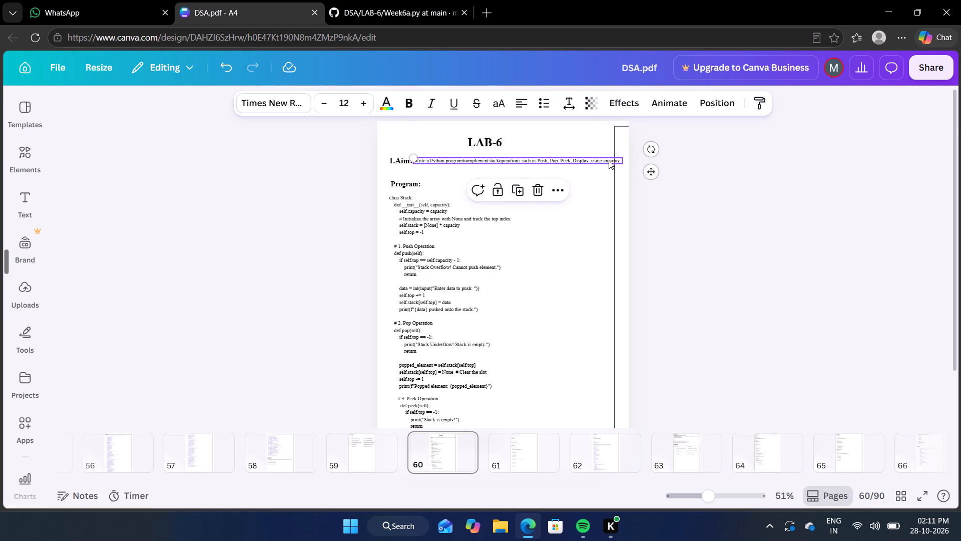
left_click(609, 160)
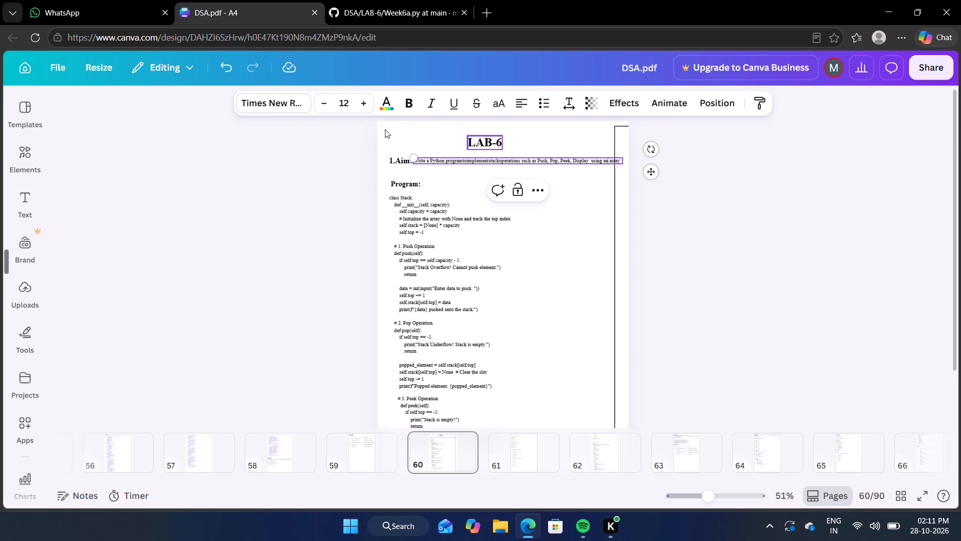
left_click(365, 106)
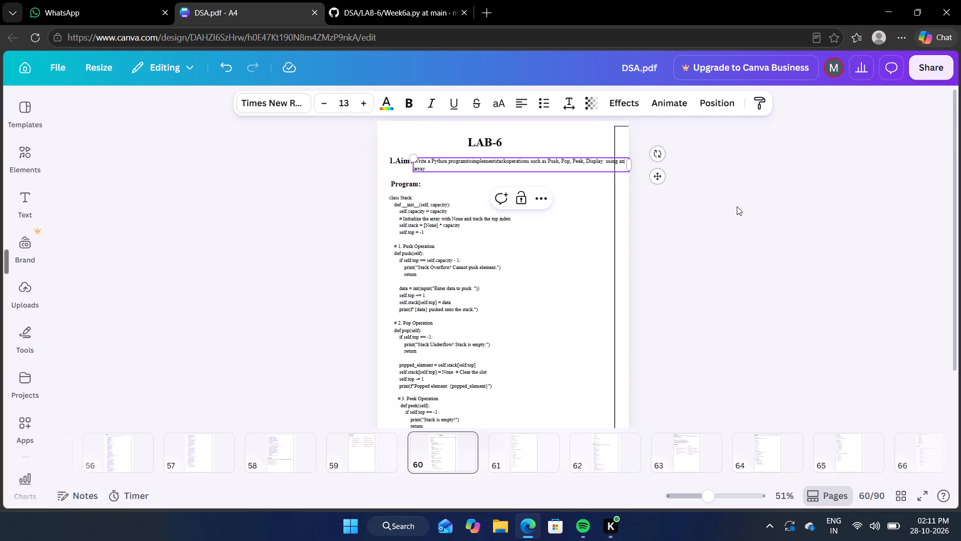
left_click(737, 206)
Shift the page border off the Aim text and insert a line break before "using an array".
left_click_drag(620, 159, 601, 159)
left_click(601, 159)
left_click(555, 166)
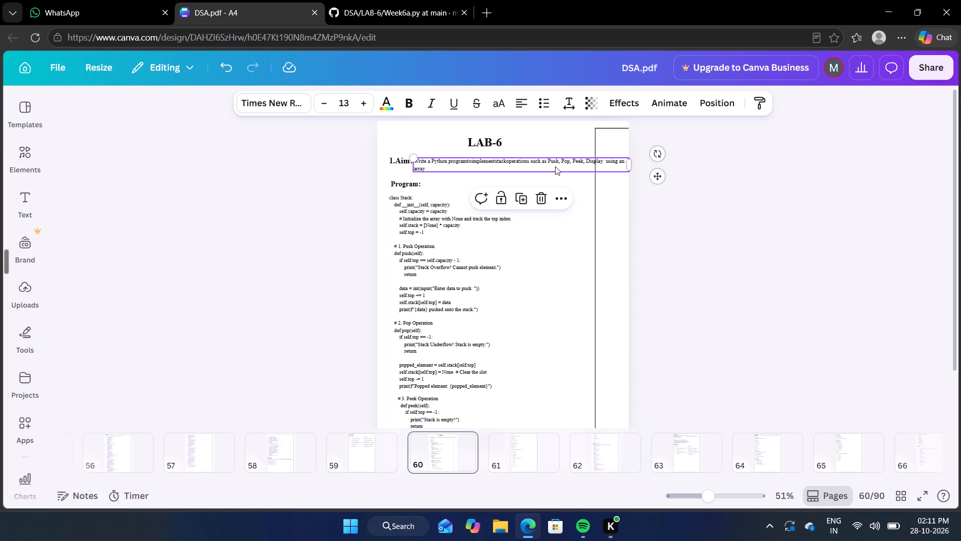
left_click_drag(617, 200, 601, 261)
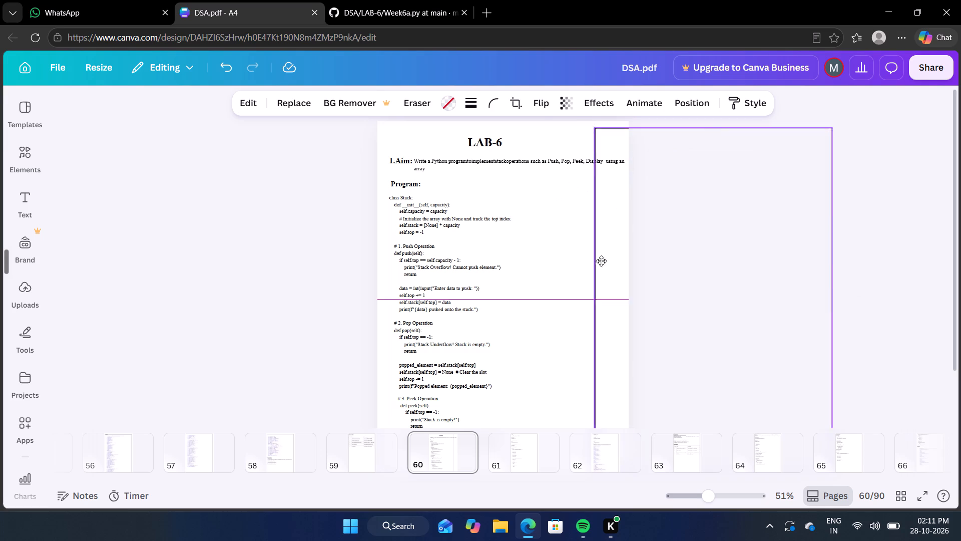
left_click_drag(601, 261, 602, 266)
left_click(604, 161)
left_click(604, 161)
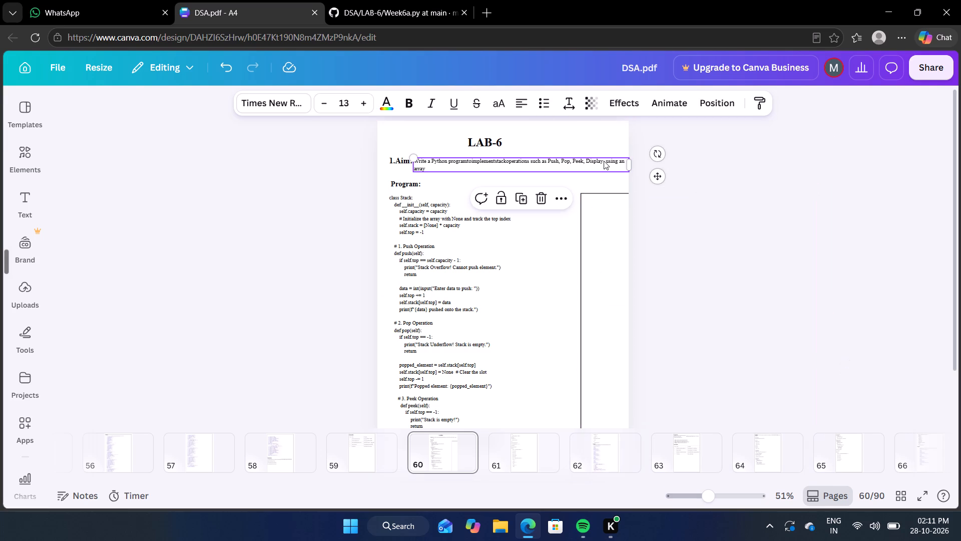
left_click(604, 161)
key("Return")
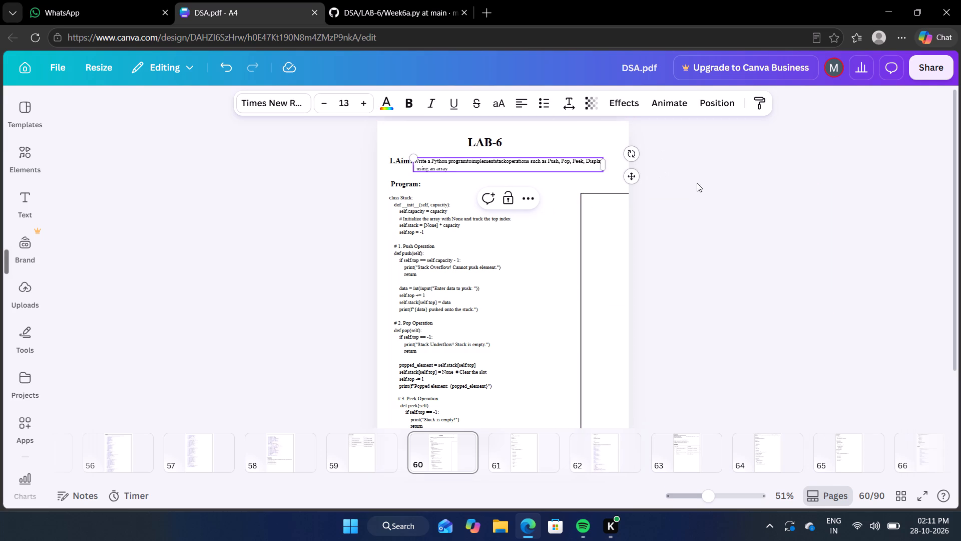
left_click(705, 187)
Move the page border back so it frames all the LAB-6 content on page 60.
left_click_drag(623, 275, 405, 194)
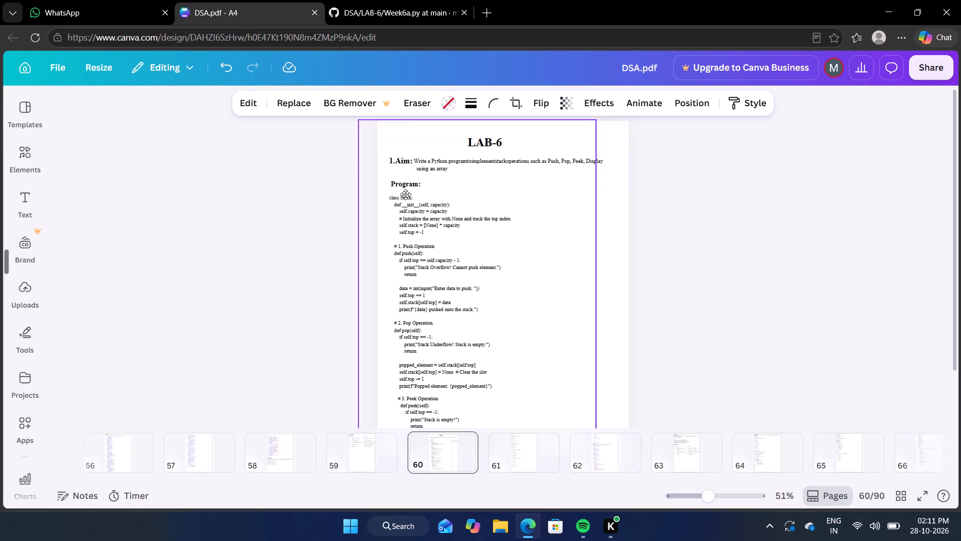
left_click_drag(405, 194, 424, 203)
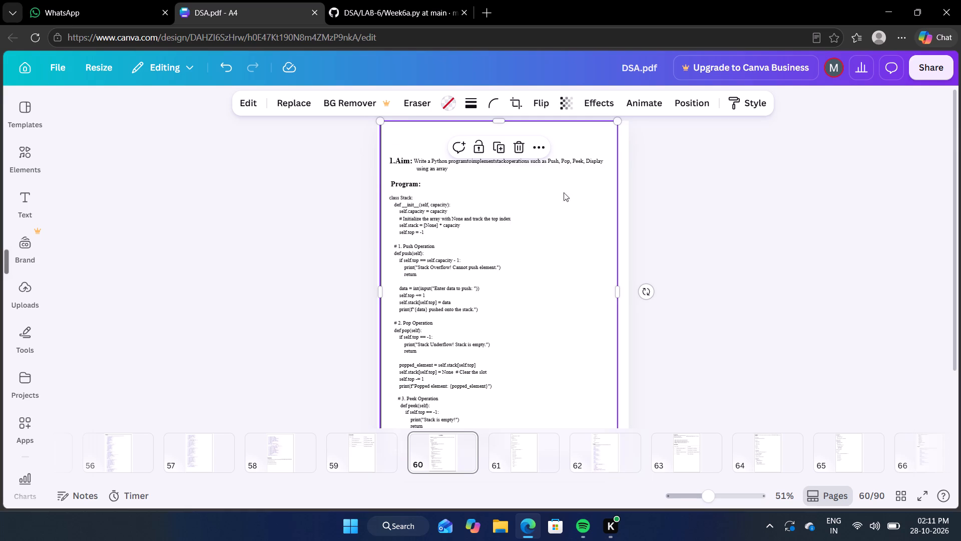
left_click_drag(584, 196, 587, 204)
left_click(686, 229)
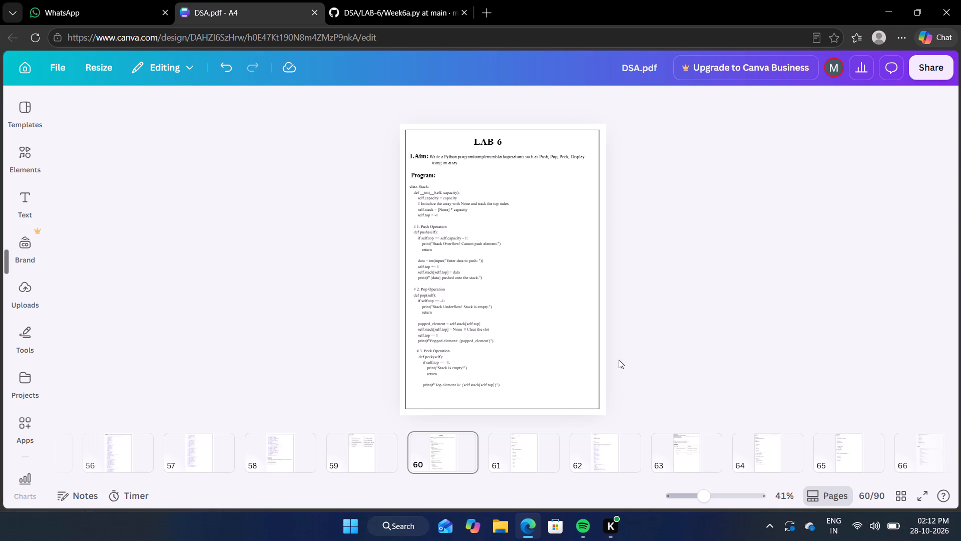
On page 61, shift the page border aside and delete all the old stack program text.
left_click(528, 456)
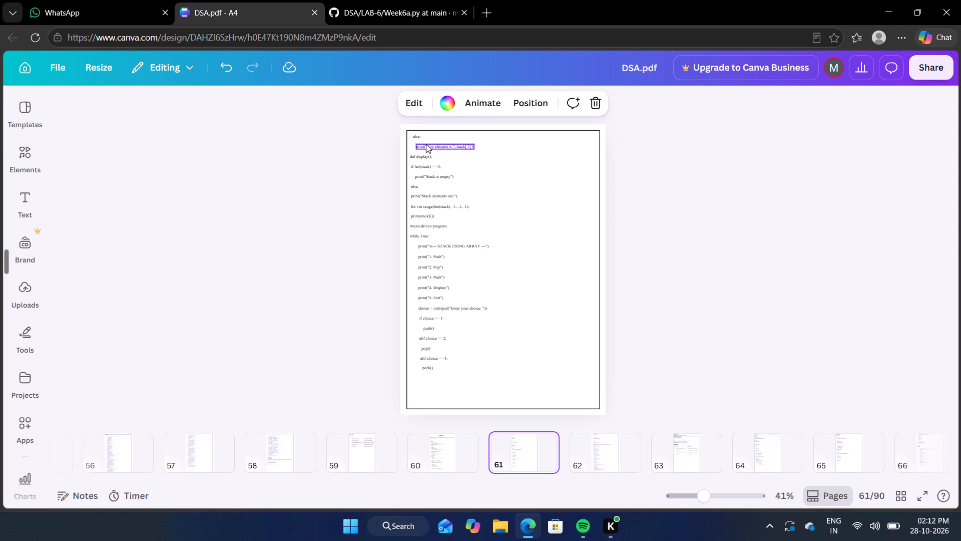
left_click_drag(507, 203, 649, 270)
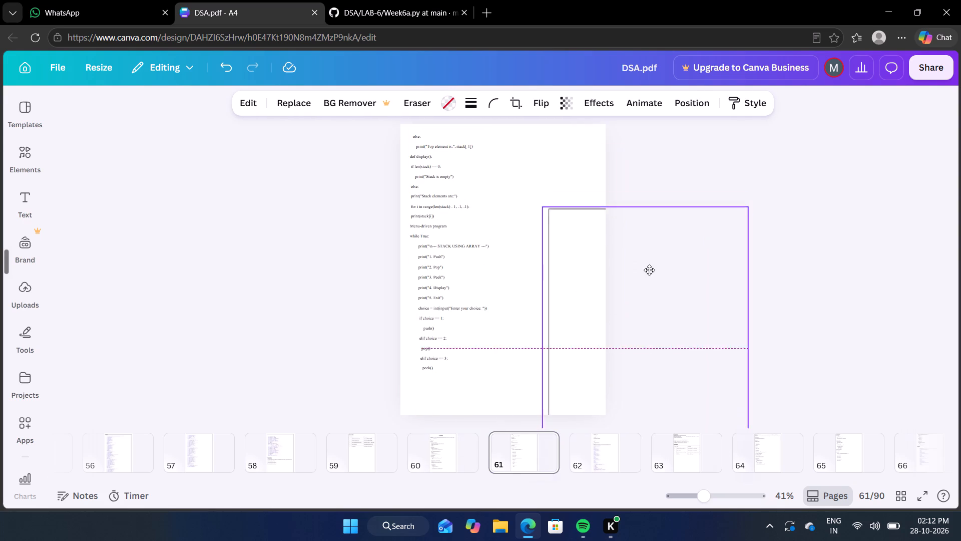
left_click_drag(649, 270, 648, 260)
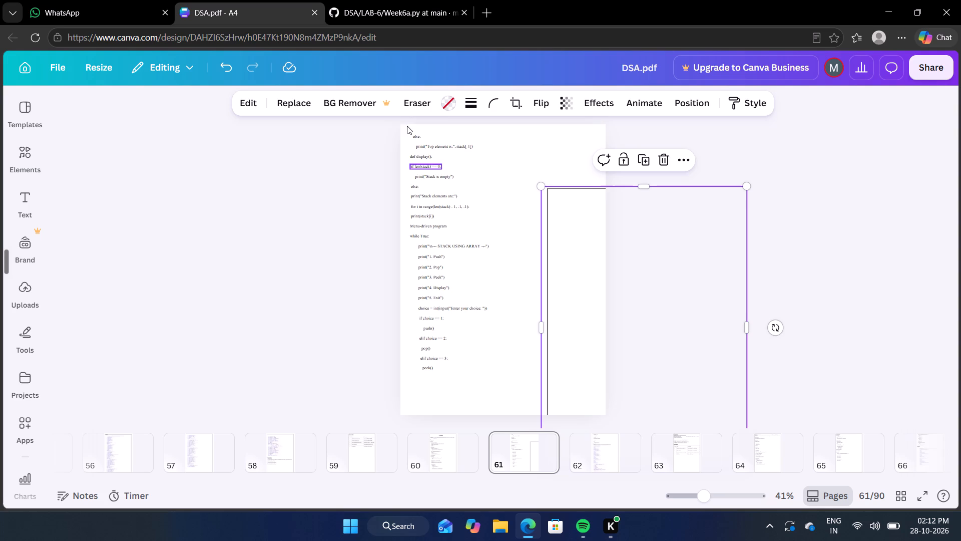
left_click_drag(407, 126, 492, 376)
key("BackSpace")
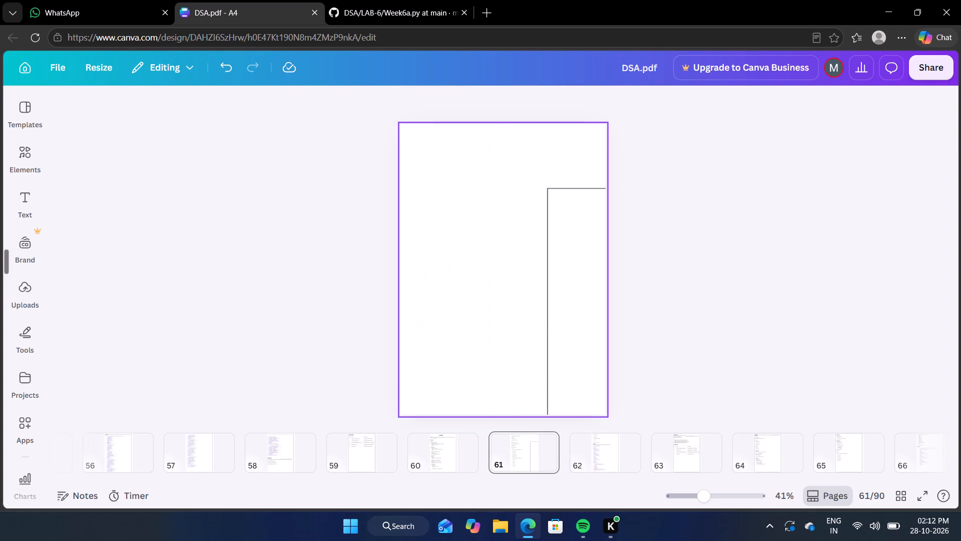
Copy the Week6a.py code on GitHub from "# 4. Display Operation" through "continue" and place it left-aligned at the top of page 61.
left_click(382, 0)
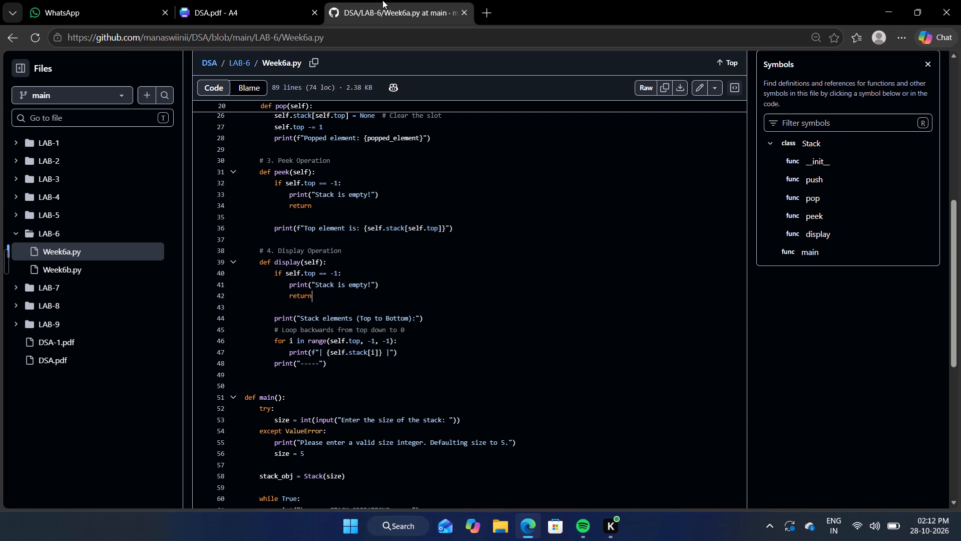
scroll(296, 281, "down", 2)
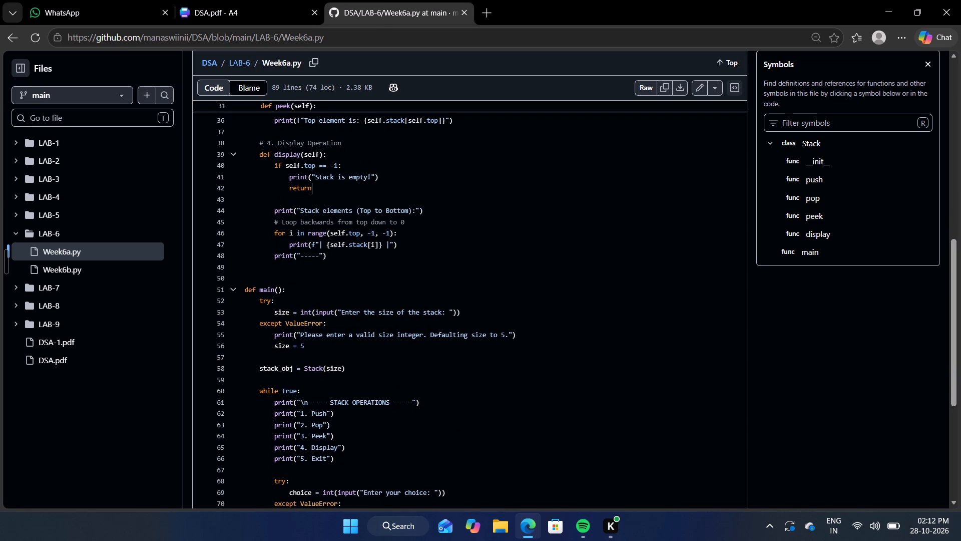
left_click_drag(257, 141, 472, 328)
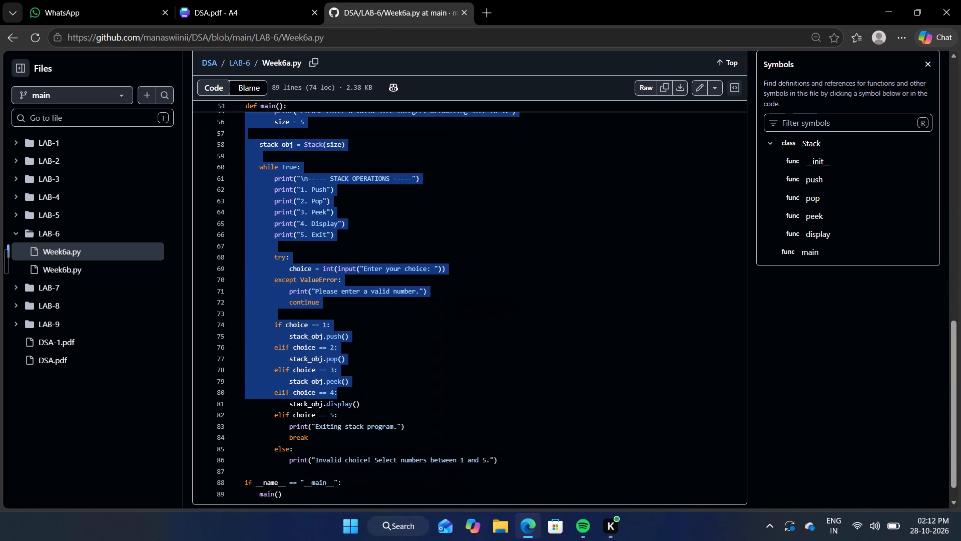
left_click_drag(472, 328, 482, 306)
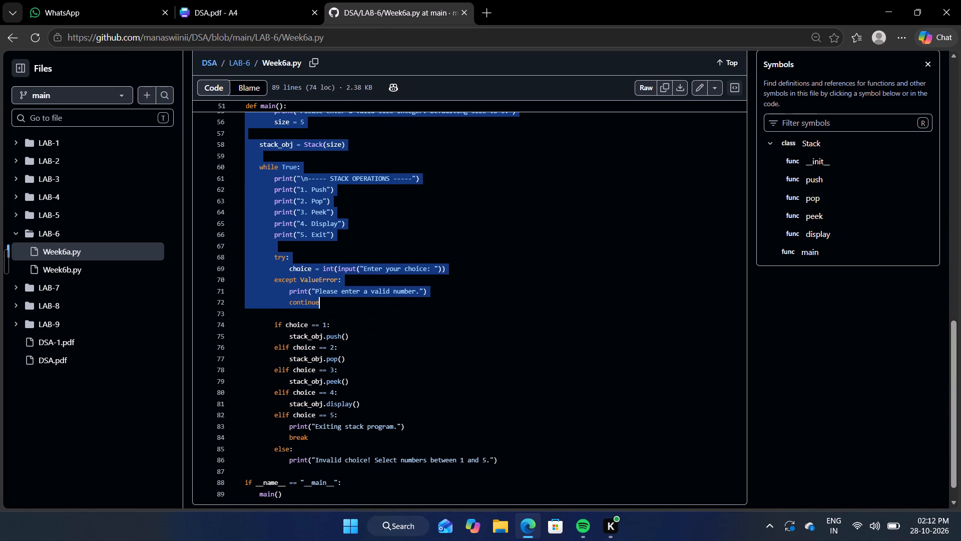
key("ctrl+c")
left_click(482, 306)
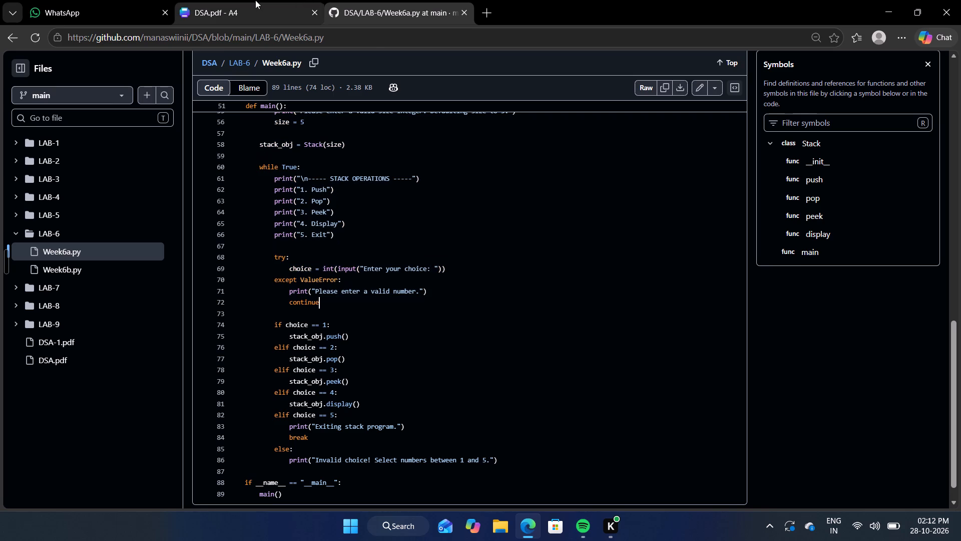
left_click(251, 0)
left_click(458, 179)
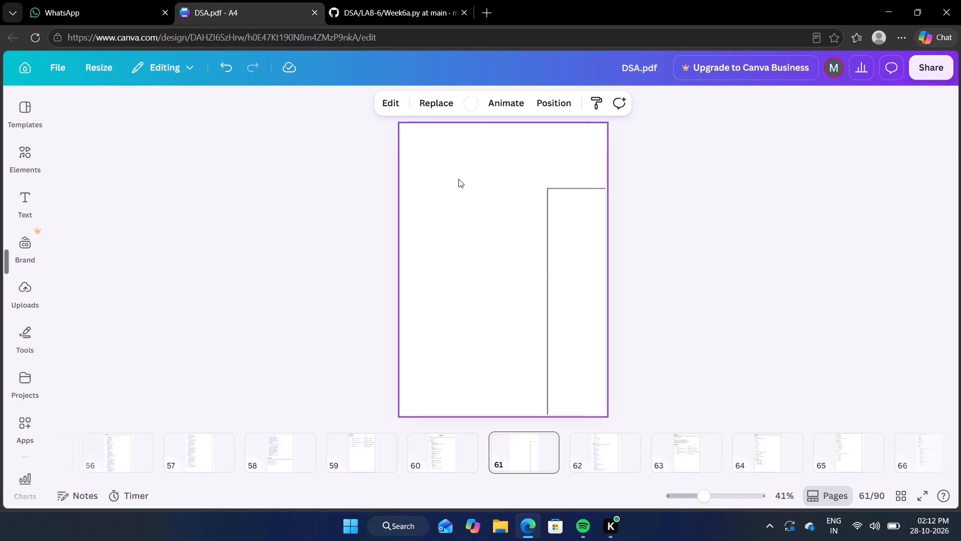
key("ctrl+v")
left_click(517, 104)
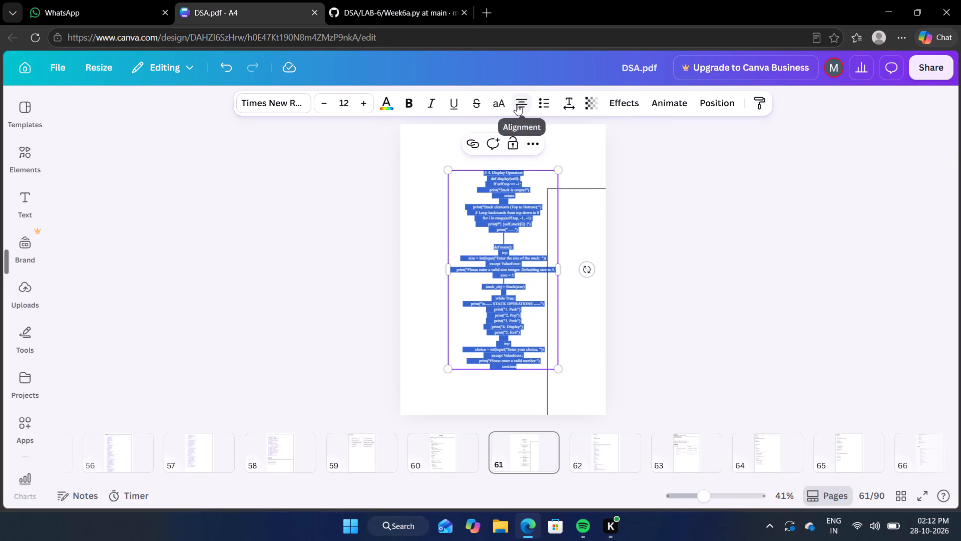
left_click(748, 186)
left_click_drag(515, 239, 482, 205)
left_click(795, 276)
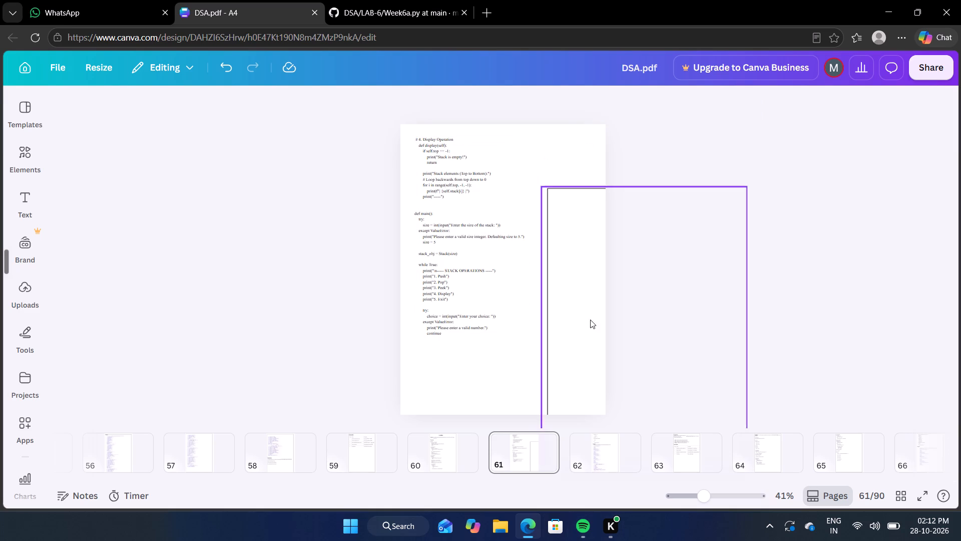
Copy the Week6a.py branches from "if choice == 1:" through "stack_obj.peek()" and place them left-aligned below the code on page 61.
left_click(351, 0)
scroll(371, 303, "down", 1)
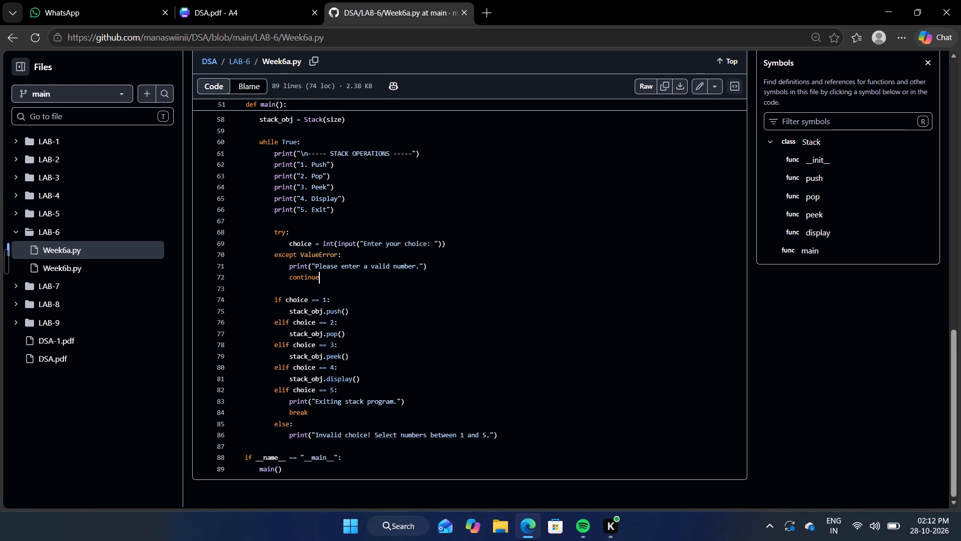
scroll(371, 303, "down", 2)
left_click_drag(270, 296, 366, 333)
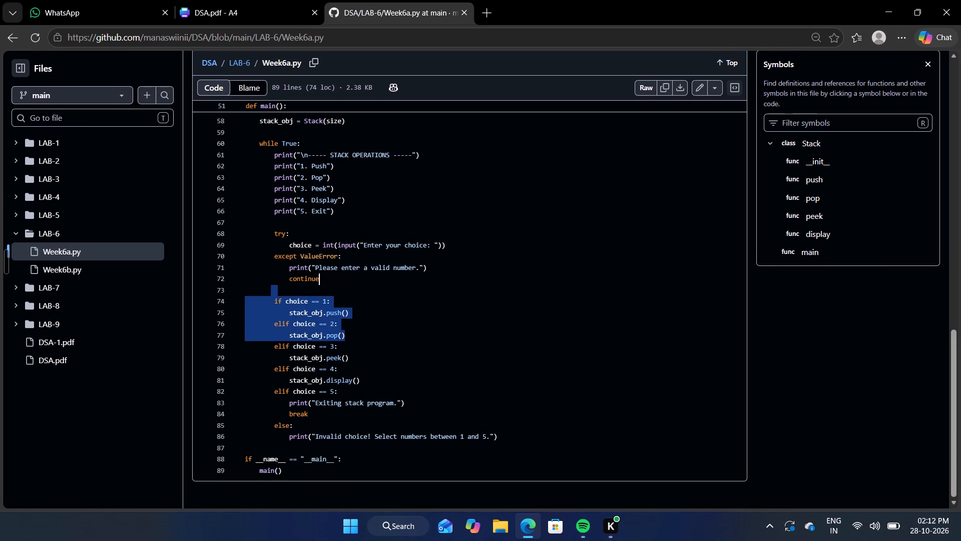
left_click_drag(366, 333, 383, 358)
key("ctrl+c")
left_click(383, 358)
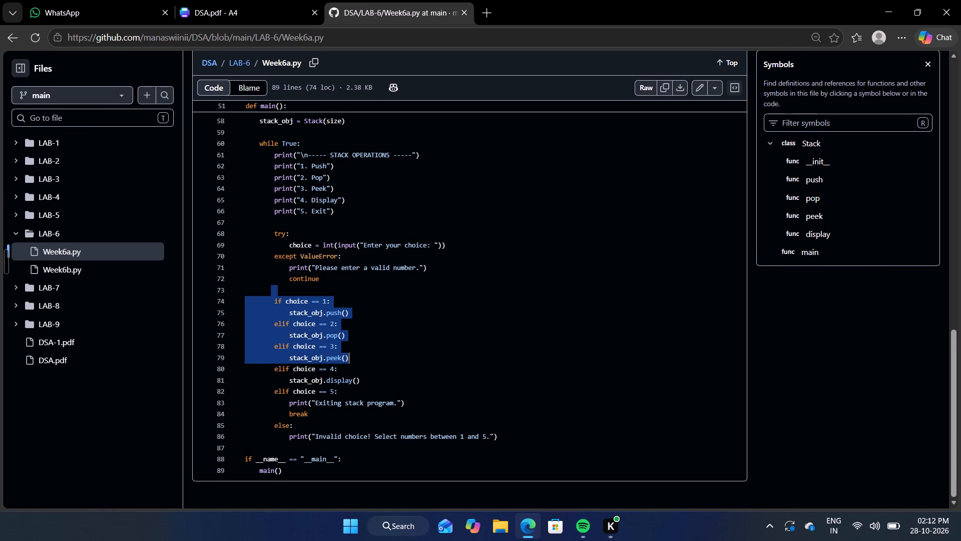
left_click(241, 0)
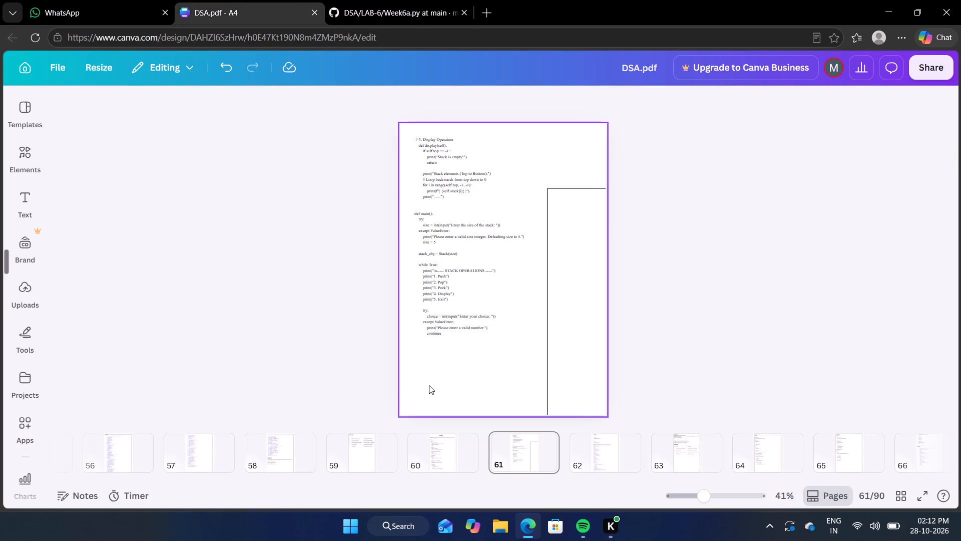
key("ctrl+v")
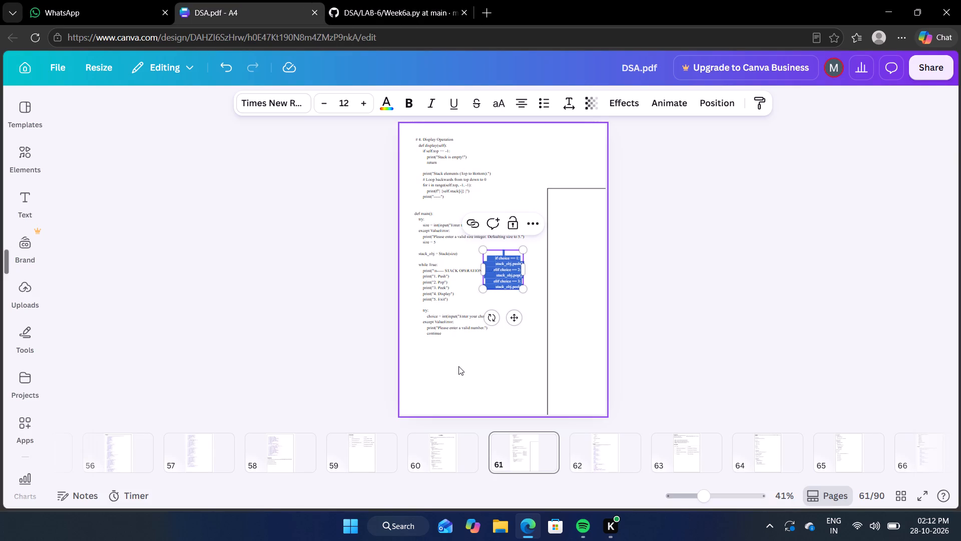
left_click(522, 101)
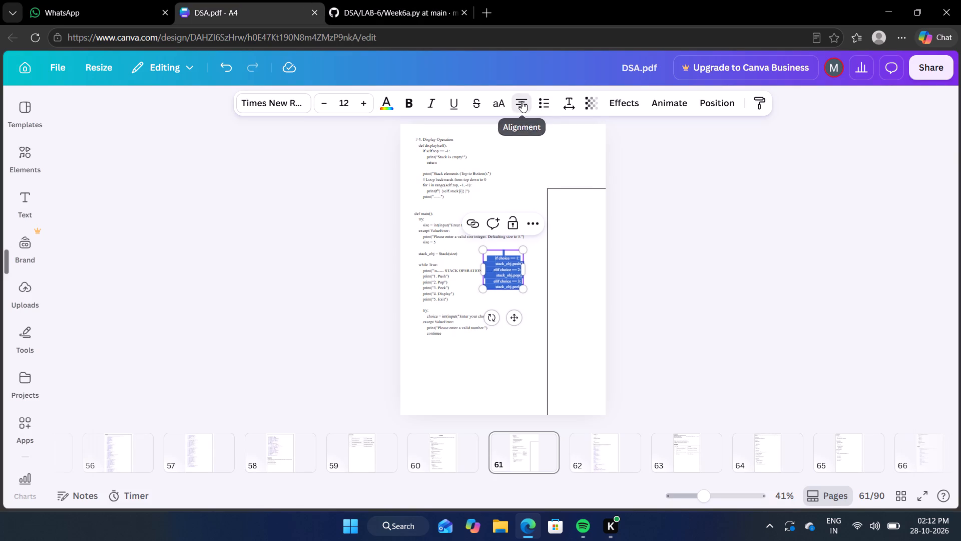
left_click(748, 255)
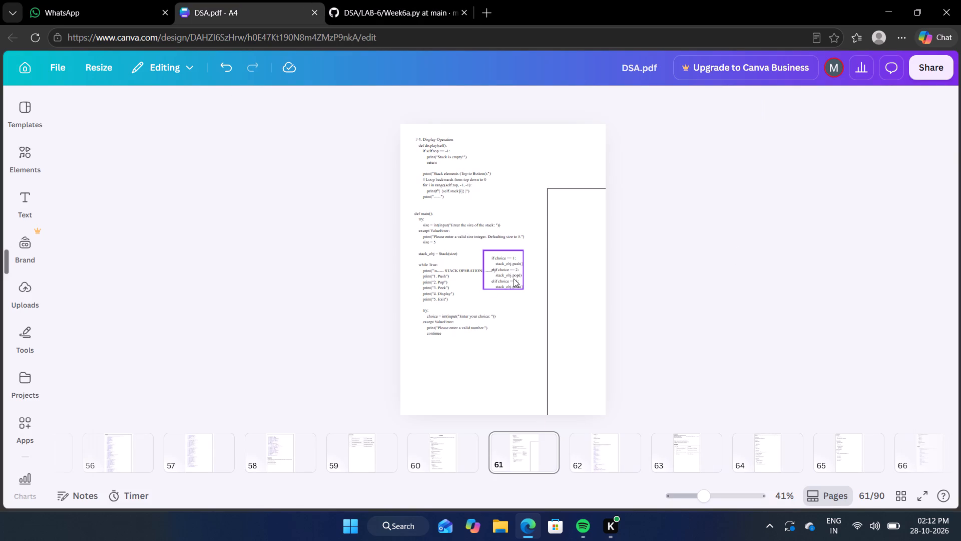
left_click_drag(514, 278, 451, 367)
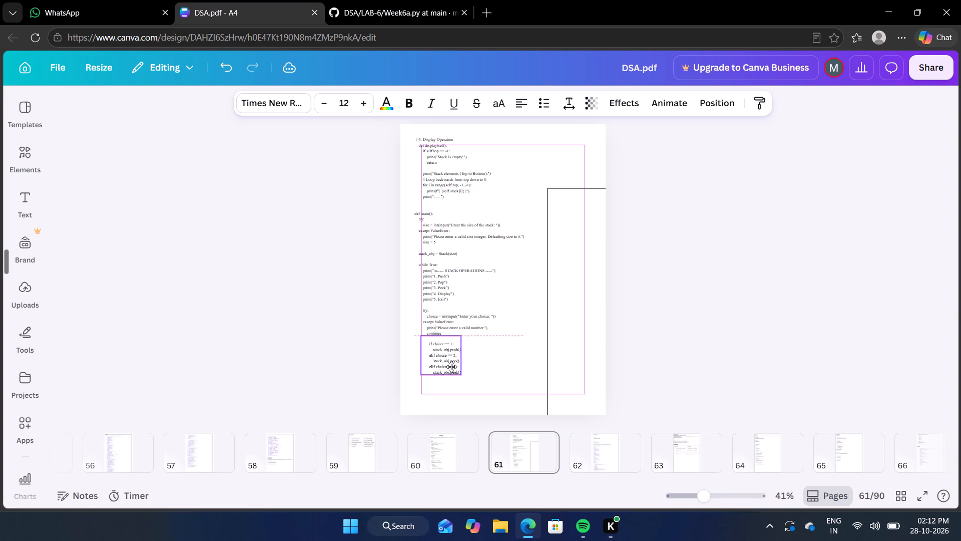
left_click_drag(451, 367, 451, 367)
left_click(750, 392)
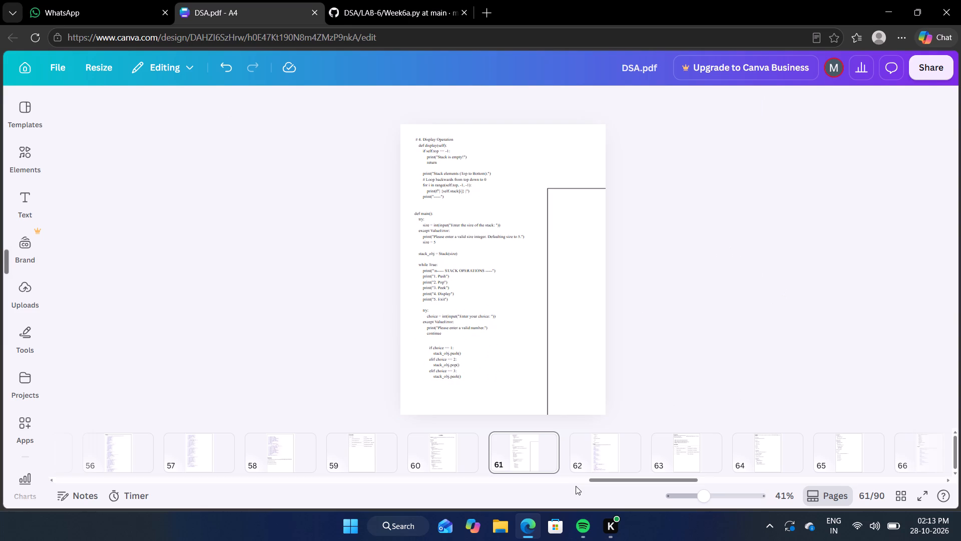
Check the indentation in Week6a.py on GitHub and align the "if choice" block with the main code block on page 61.
left_click(348, 0)
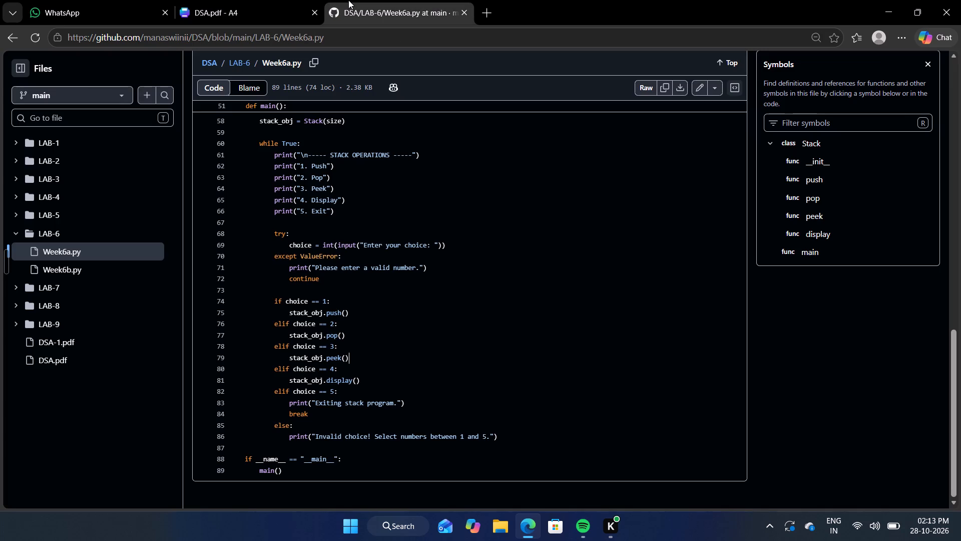
left_click(242, 0)
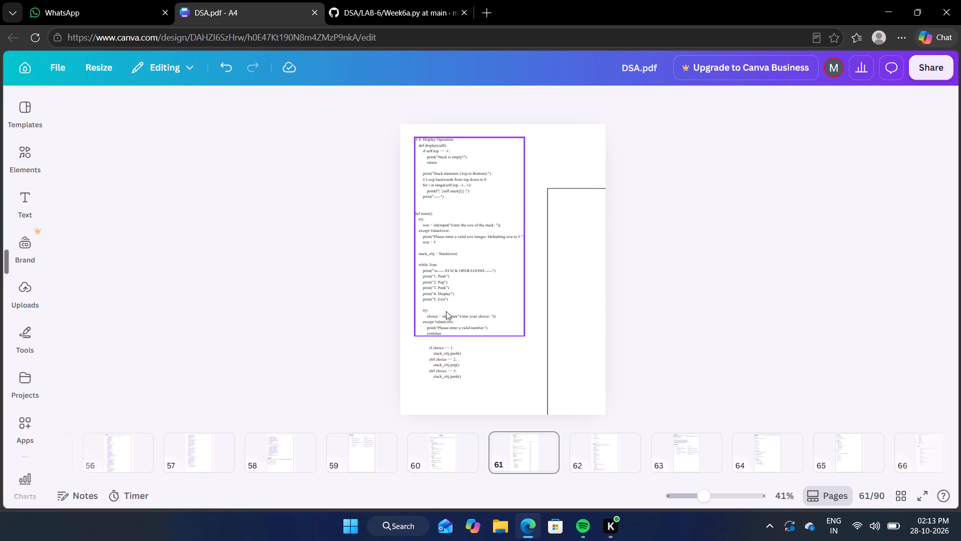
left_click_drag(447, 357, 448, 357)
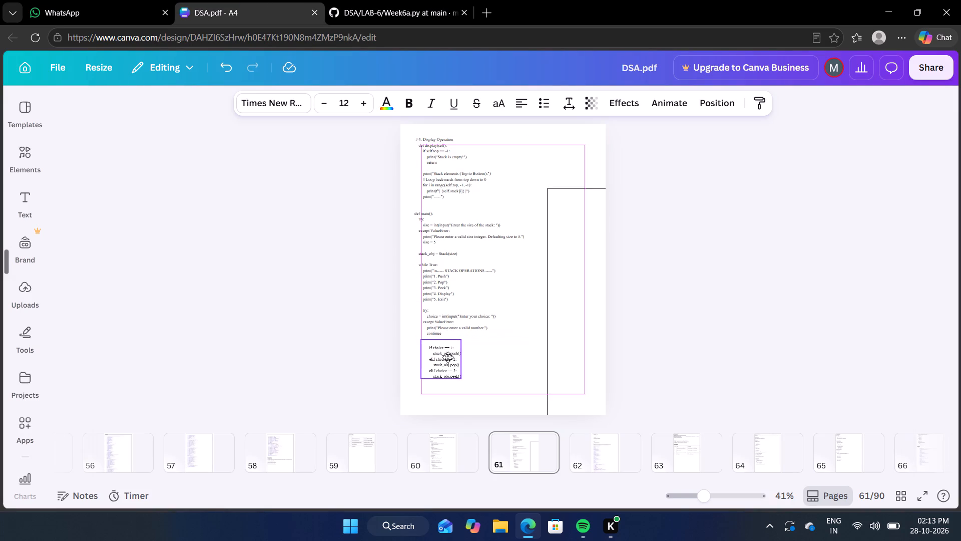
left_click_drag(448, 357, 436, 357)
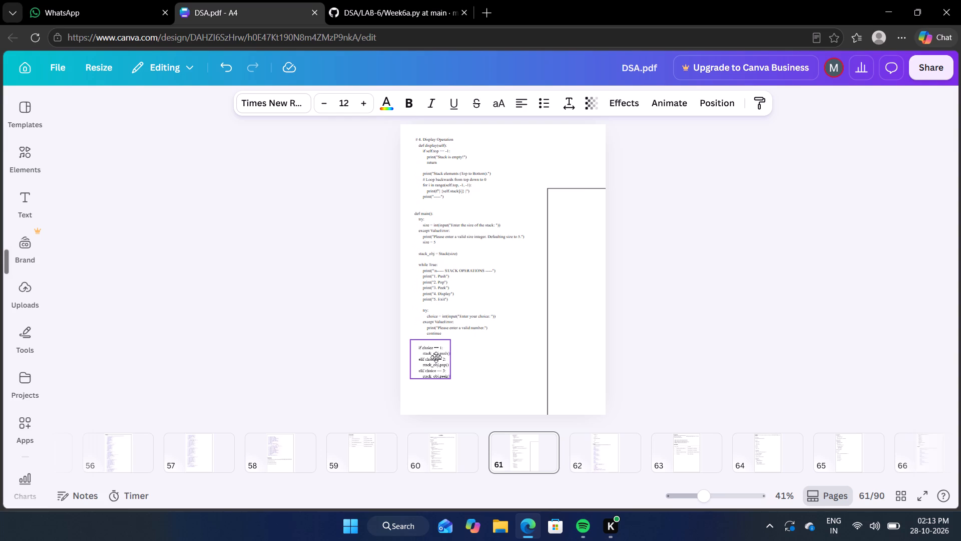
left_click_drag(436, 357, 437, 356)
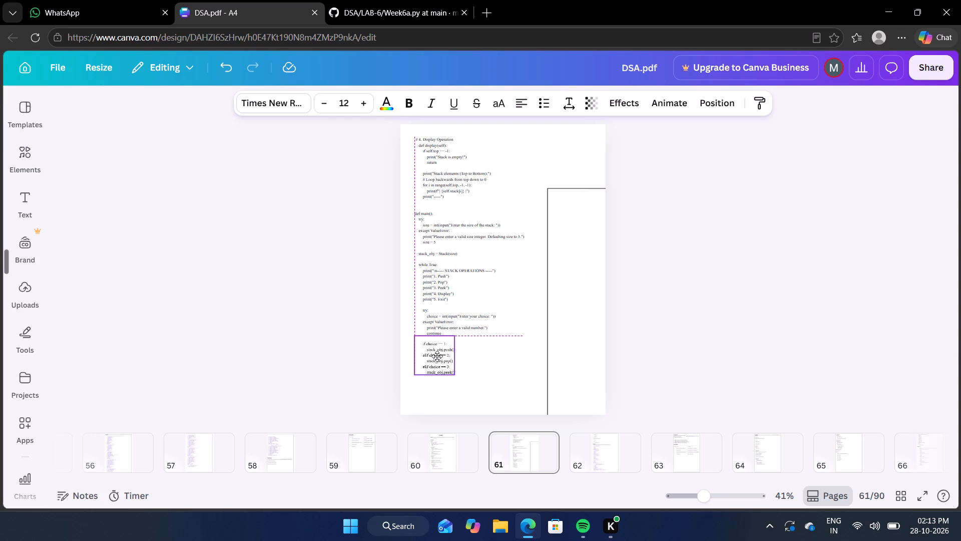
left_click_drag(437, 356, 437, 358)
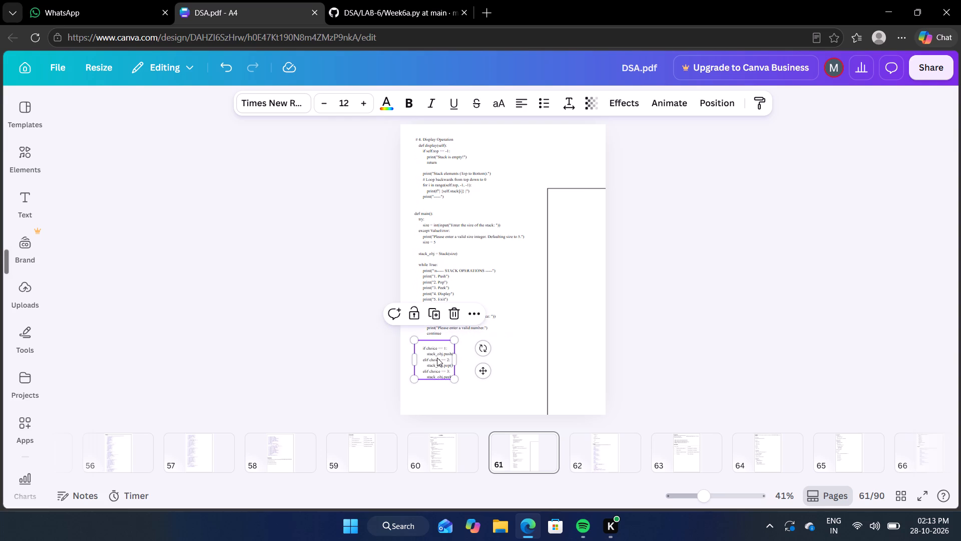
left_click(738, 326)
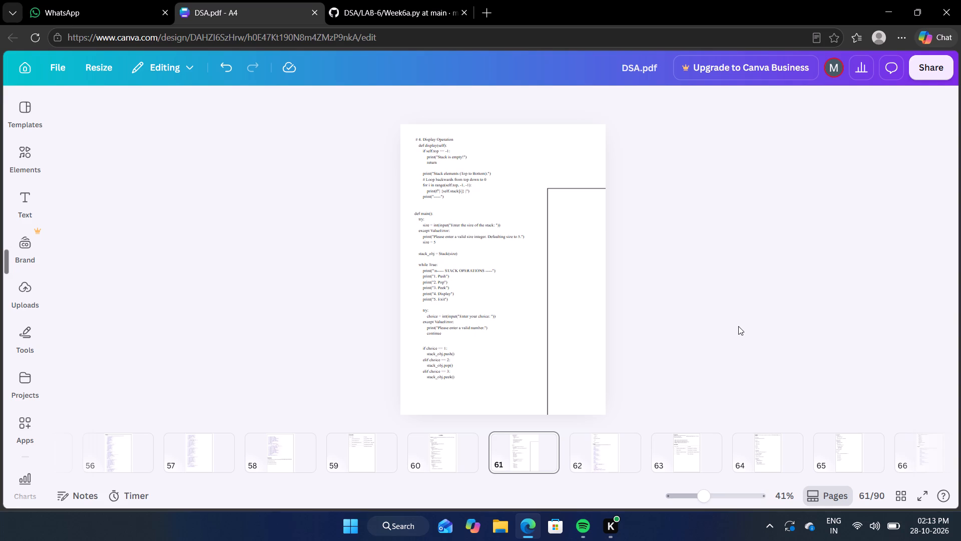
Move the page border back so it is centred on page 61 and frames all the pasted code.
left_click(607, 461)
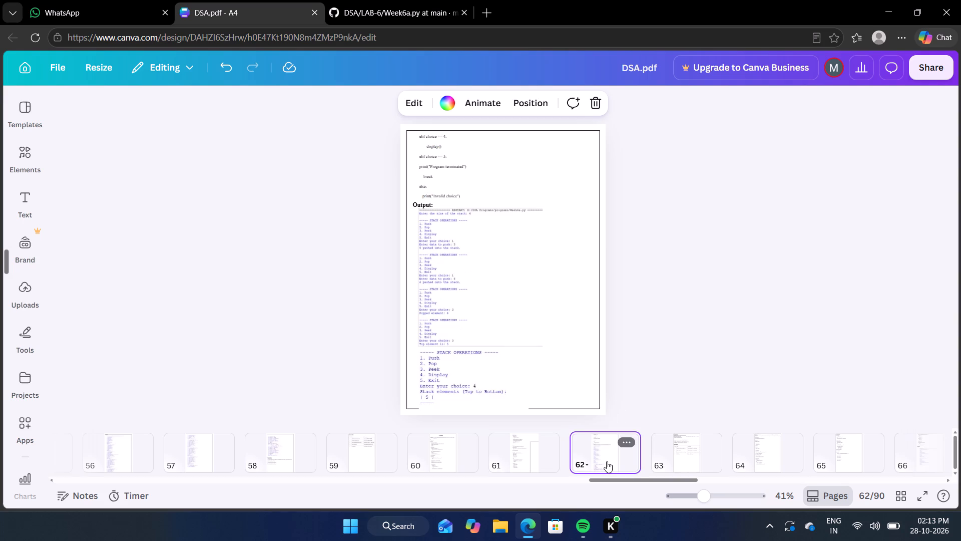
left_click(515, 452)
left_click_drag(586, 330, 413, 246)
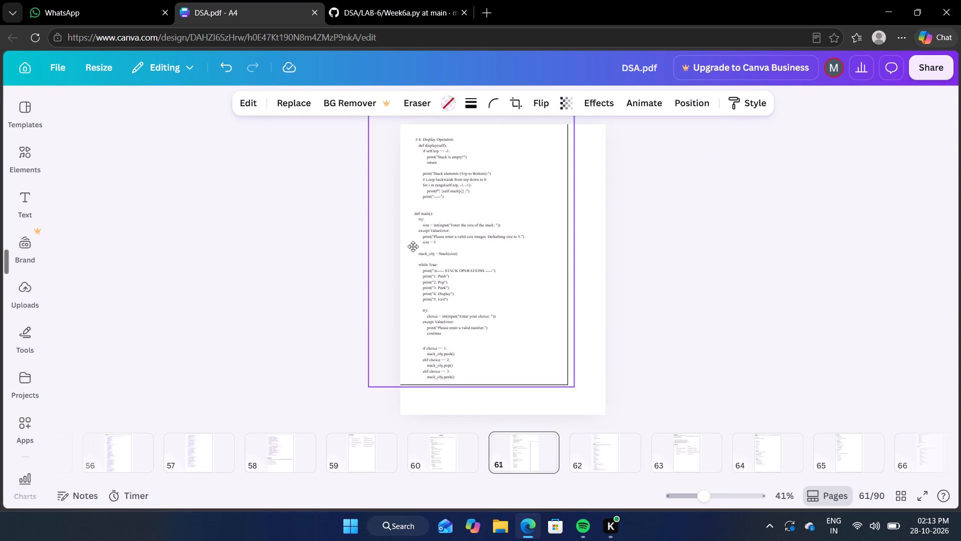
left_click_drag(413, 246, 442, 270)
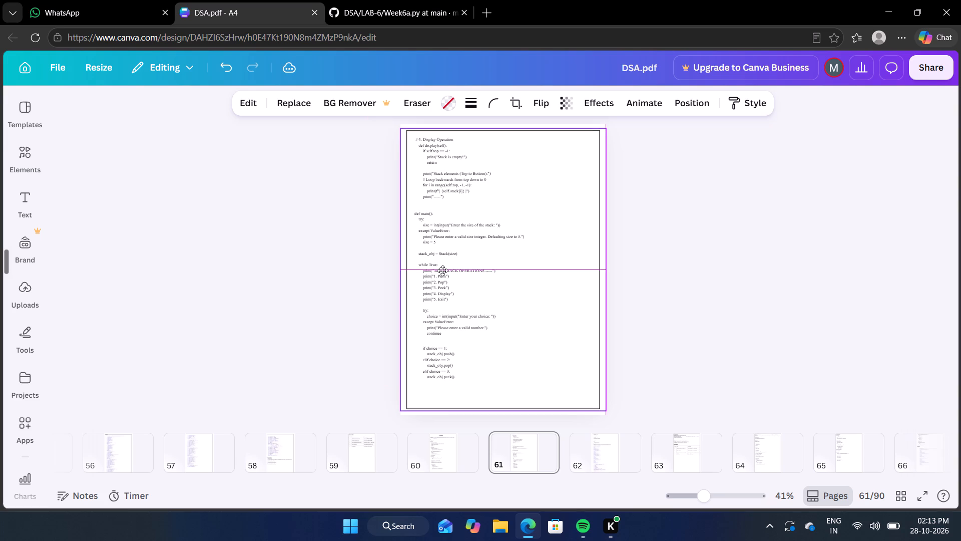
left_click_drag(442, 270, 441, 270)
left_click(706, 311)
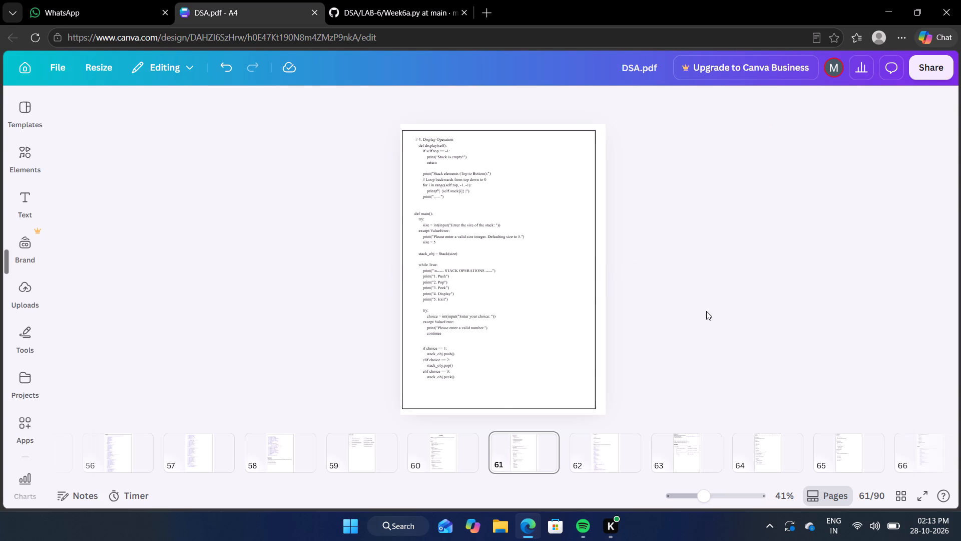
left_click(521, 307)
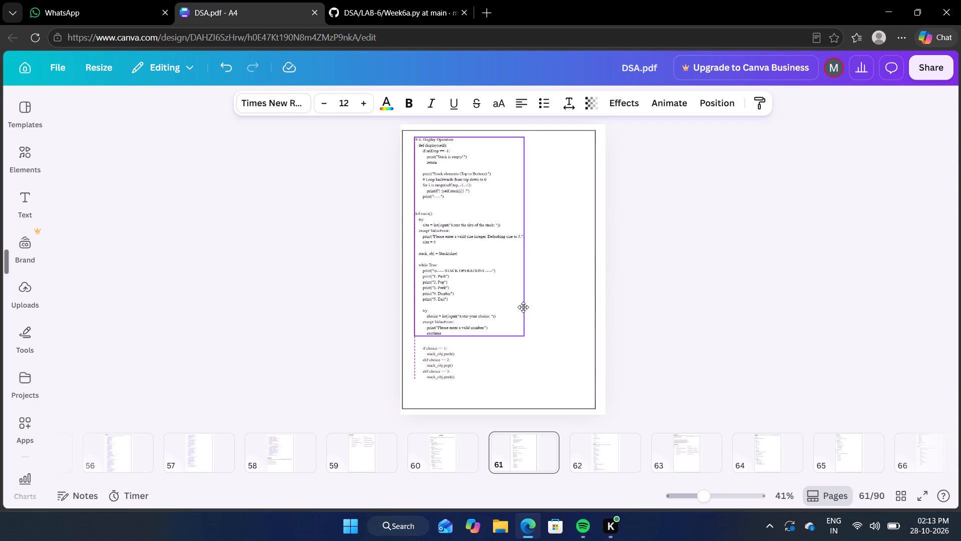
left_click(567, 319)
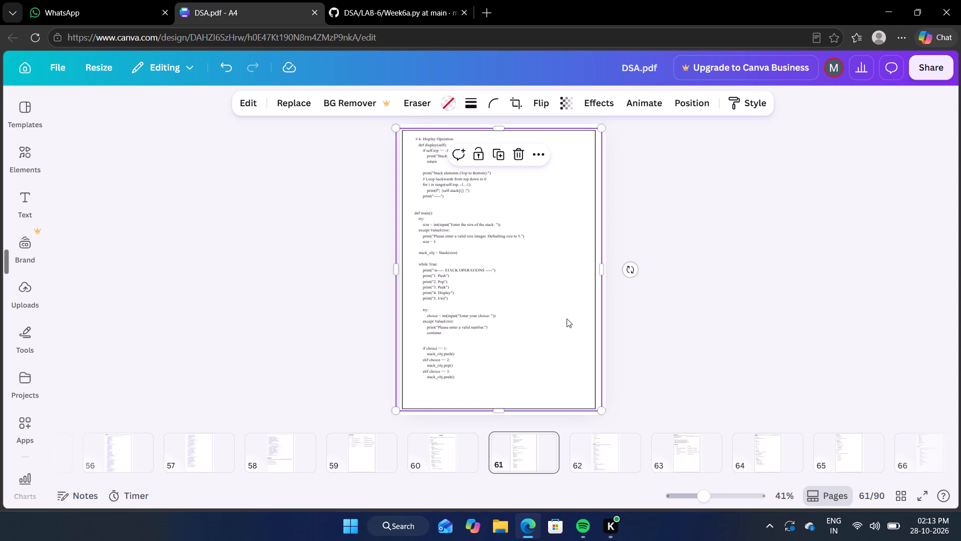
left_click_drag(567, 319, 573, 319)
left_click(692, 332)
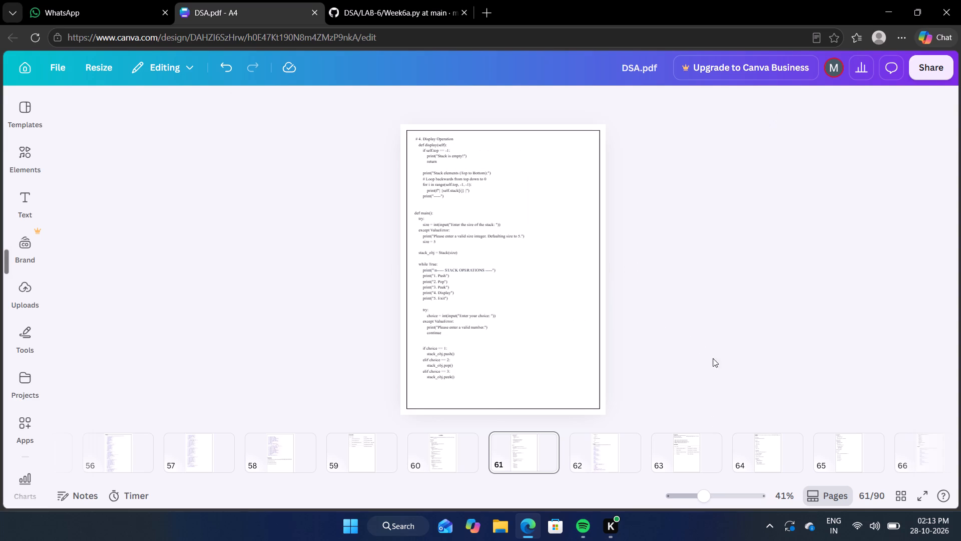
Open page 62 and copy the remaining Week6a.py code on GitHub, from "elif choice == 4:" through the final "main()".
left_click(606, 443)
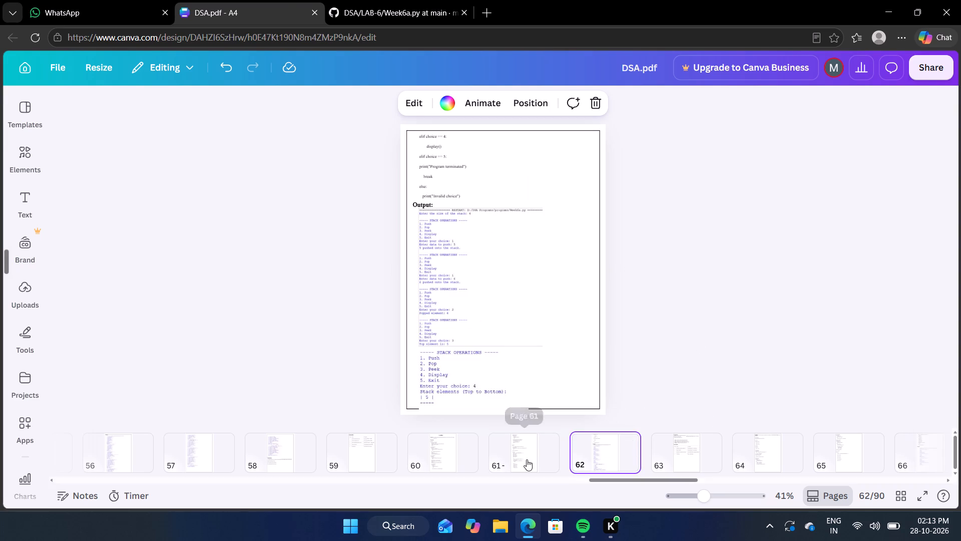
left_click(385, 0)
scroll(363, 348, "down", 1)
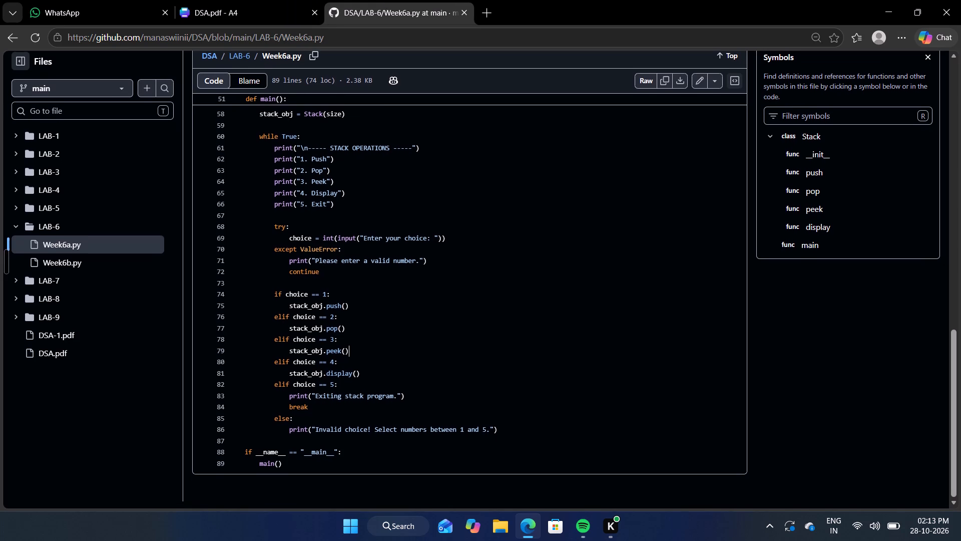
scroll(363, 348, "down", 1)
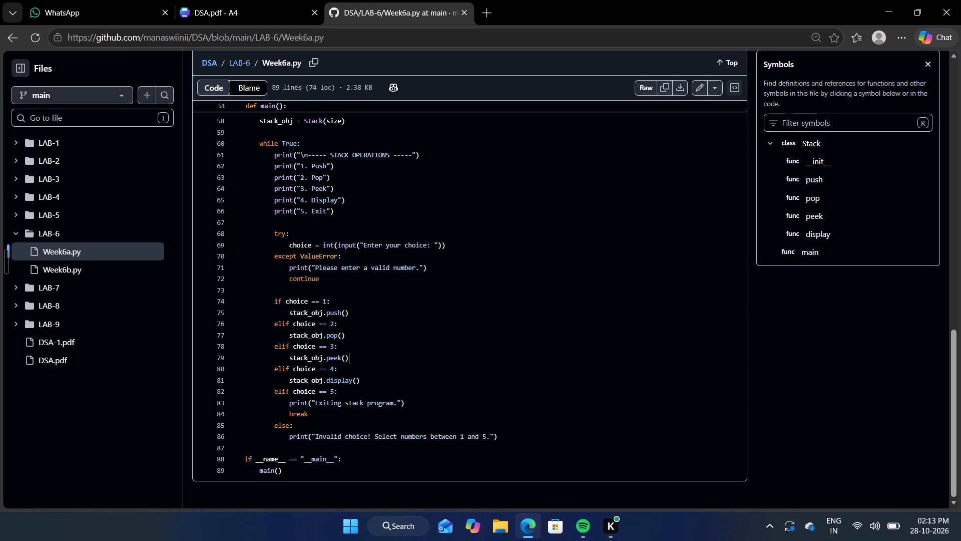
left_click_drag(272, 367, 381, 475)
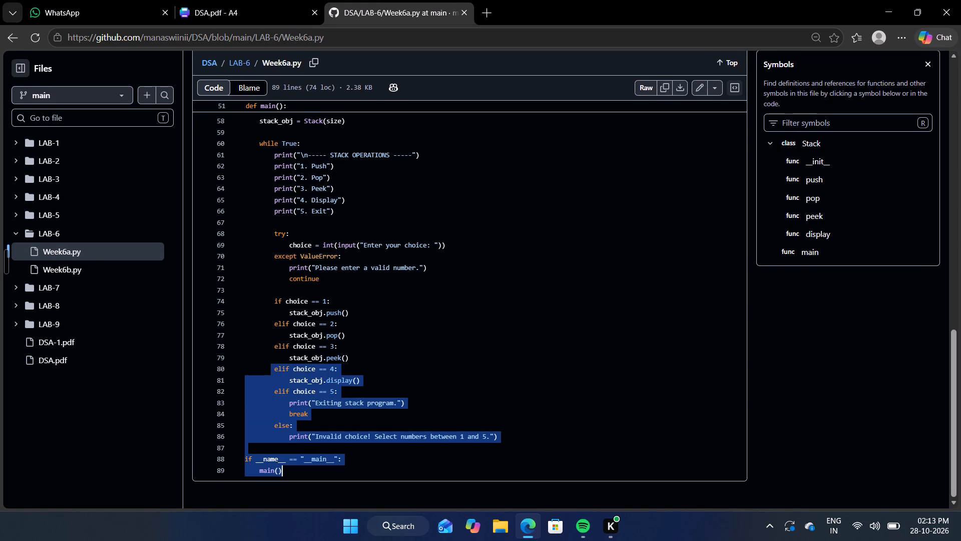
key("ctrl+c")
left_click(552, 421)
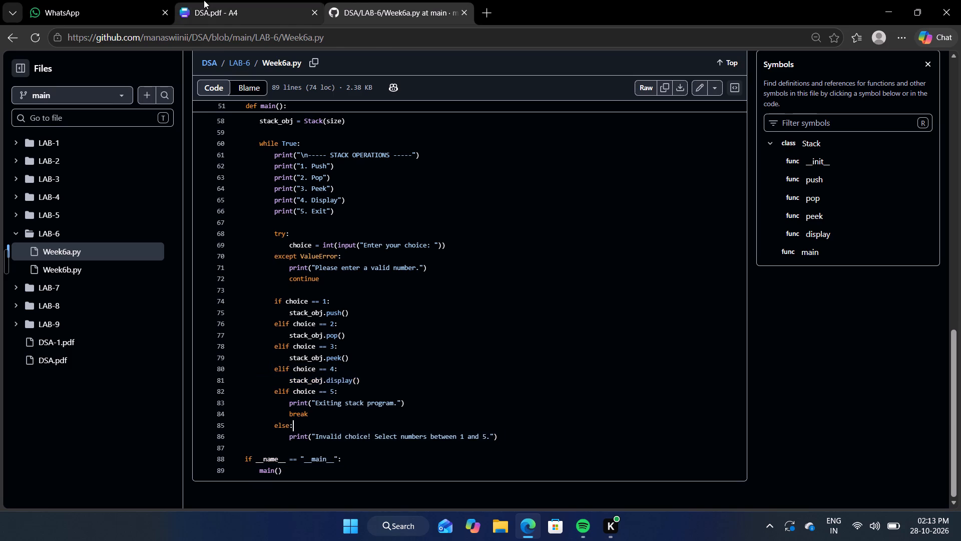
Move the page border aside on page 62 and delete the old code lines above the Output heading.
left_click(204, 0)
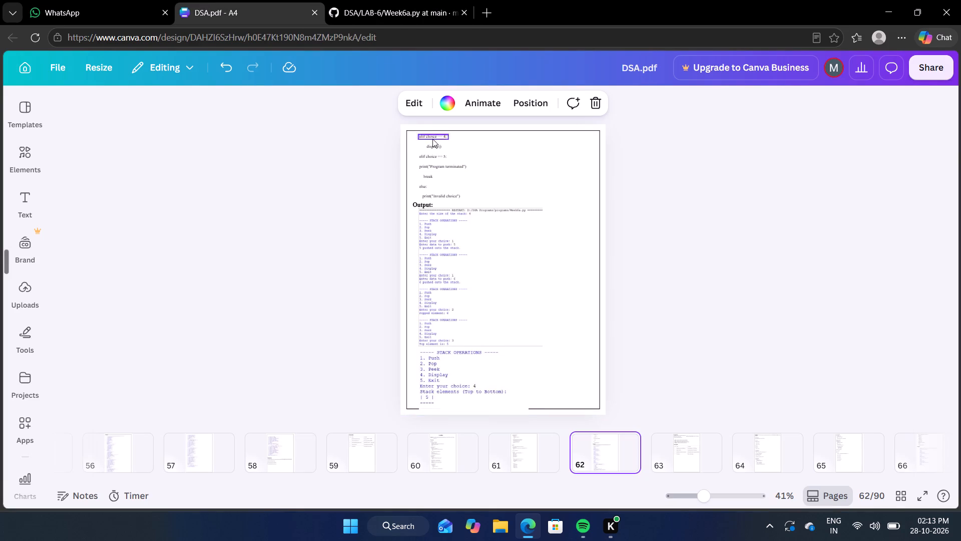
left_click_drag(536, 178, 685, 199)
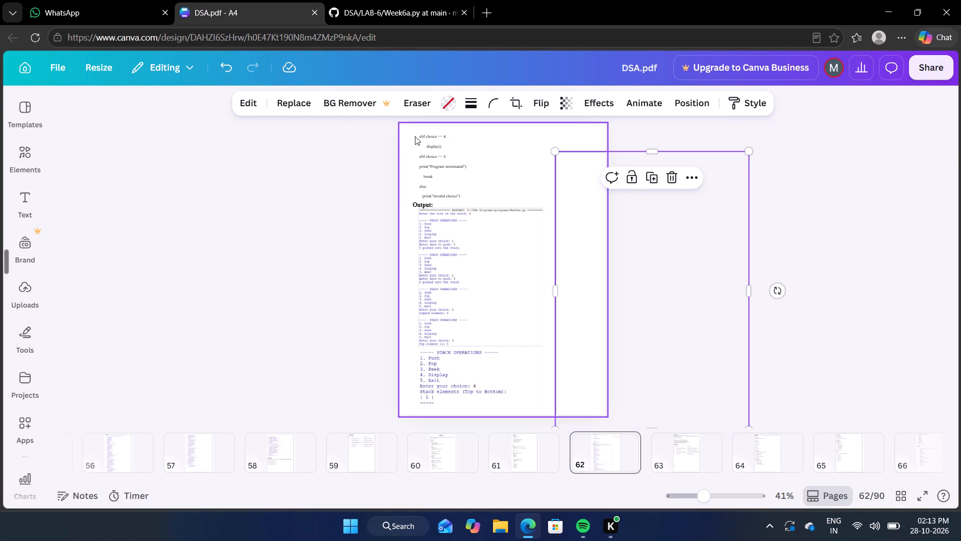
left_click_drag(413, 127, 499, 201)
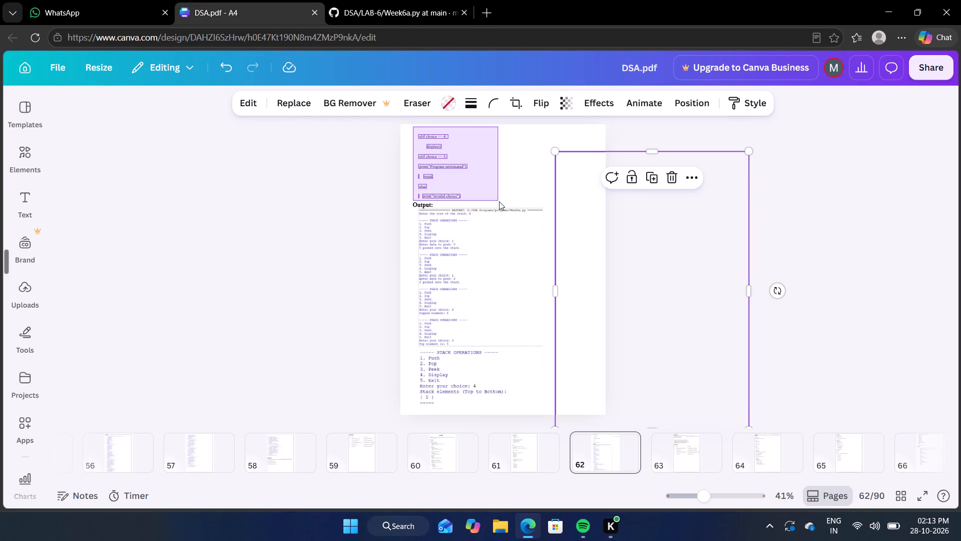
left_click_drag(499, 201, 501, 199)
key("BackSpace")
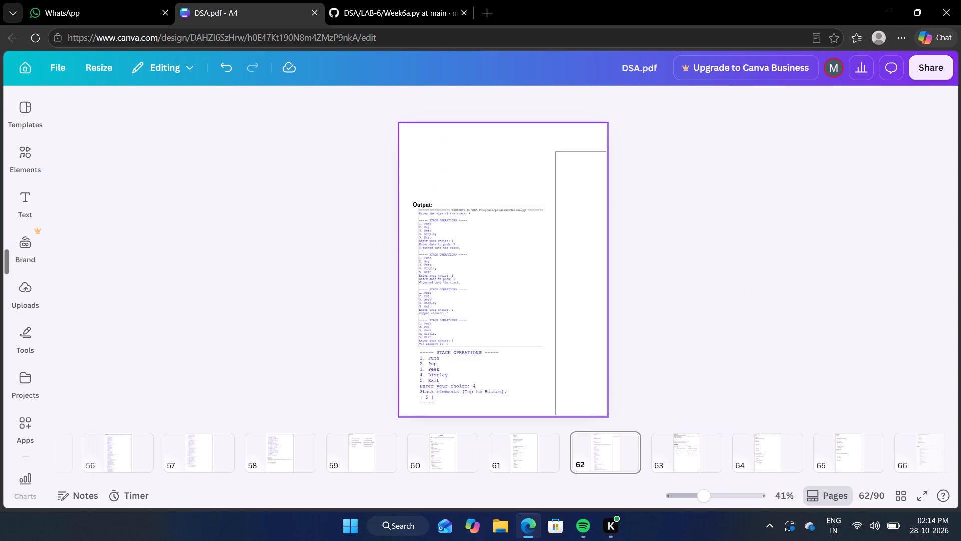
Paste the copied code on page 62, left-align it and place it above the Output heading.
key("ctrl+v")
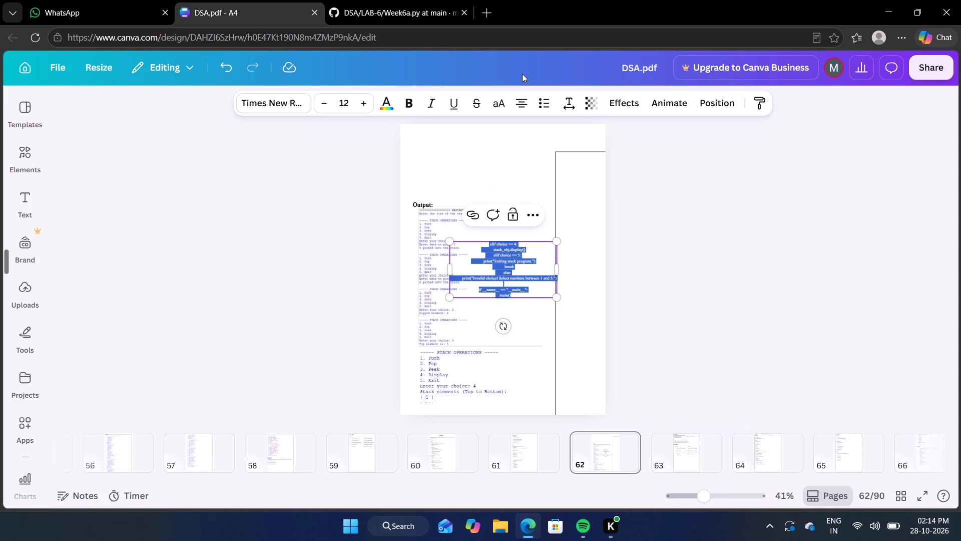
left_click(524, 104)
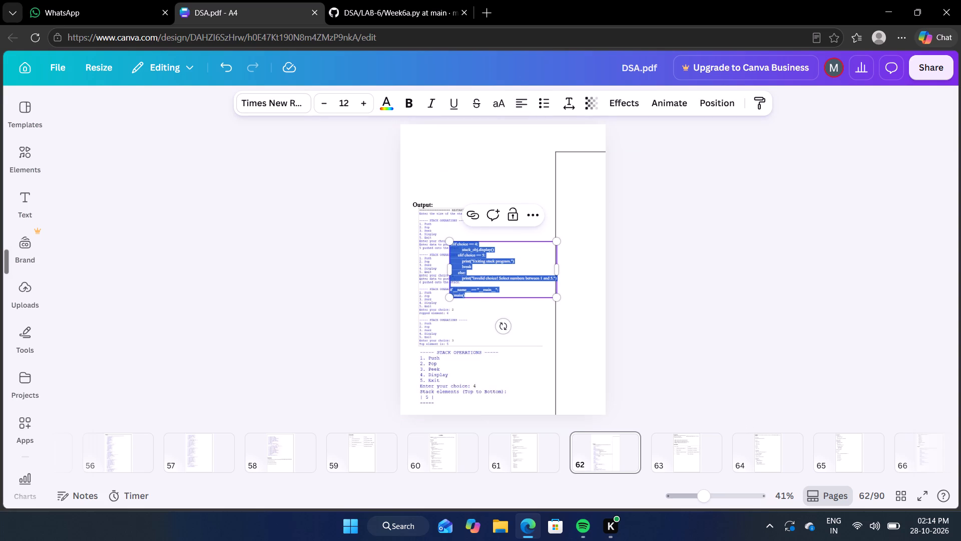
left_click(662, 271)
left_click_drag(502, 280, 463, 178)
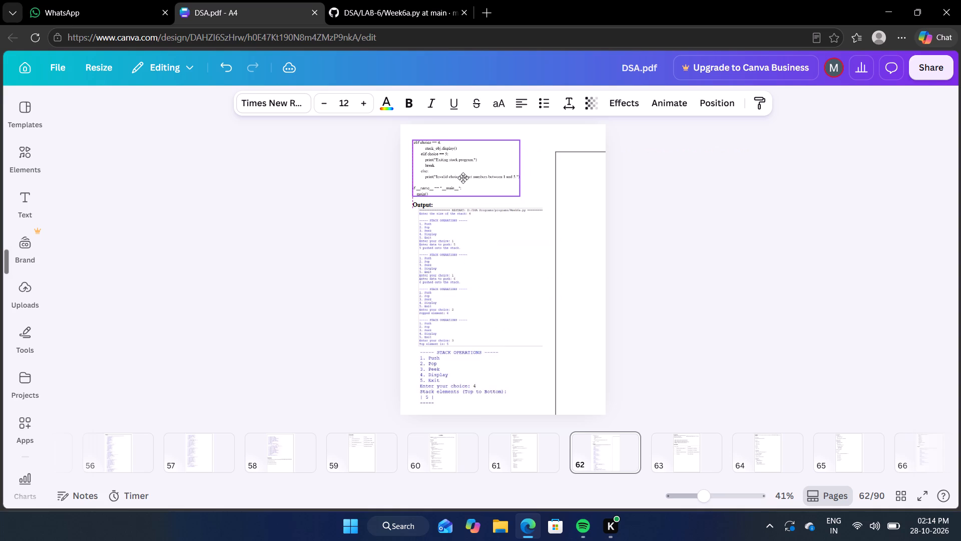
left_click_drag(463, 178, 464, 178)
left_click(740, 201)
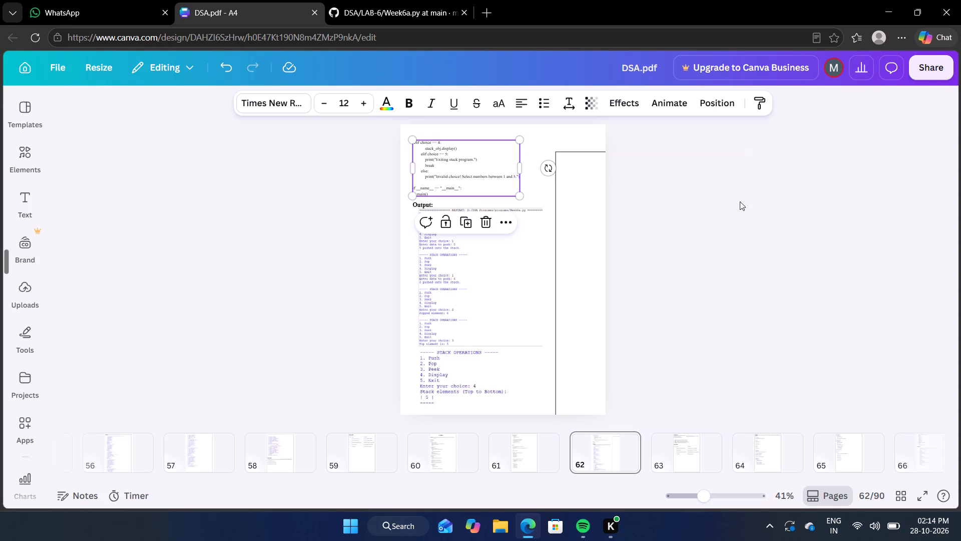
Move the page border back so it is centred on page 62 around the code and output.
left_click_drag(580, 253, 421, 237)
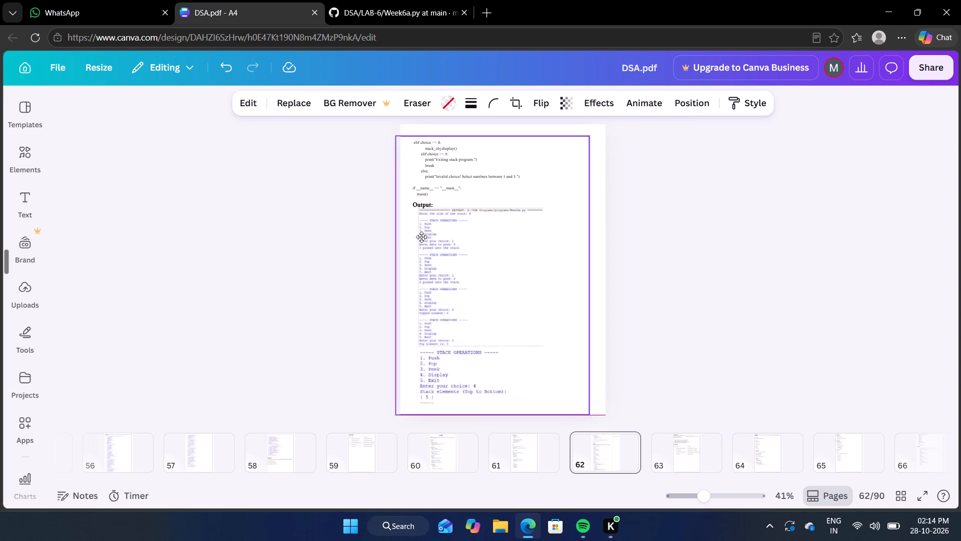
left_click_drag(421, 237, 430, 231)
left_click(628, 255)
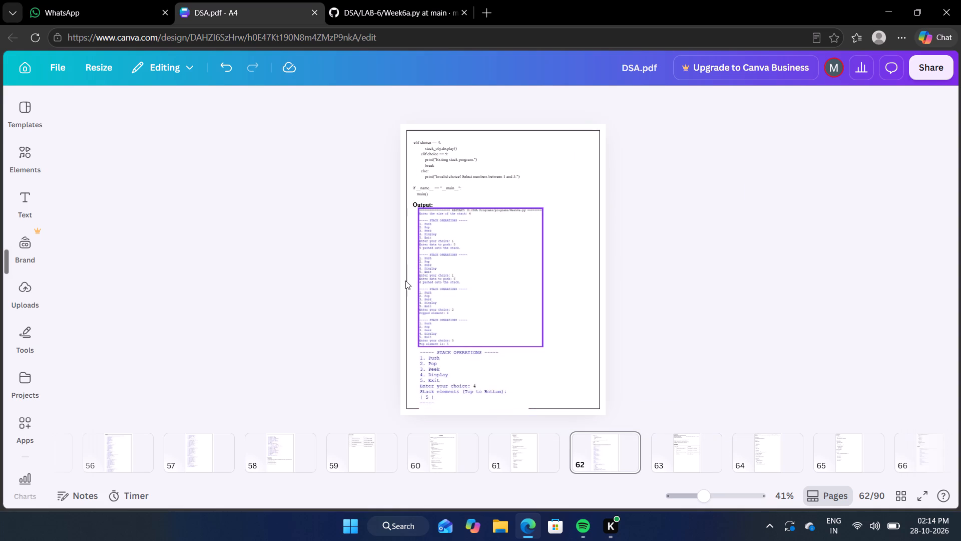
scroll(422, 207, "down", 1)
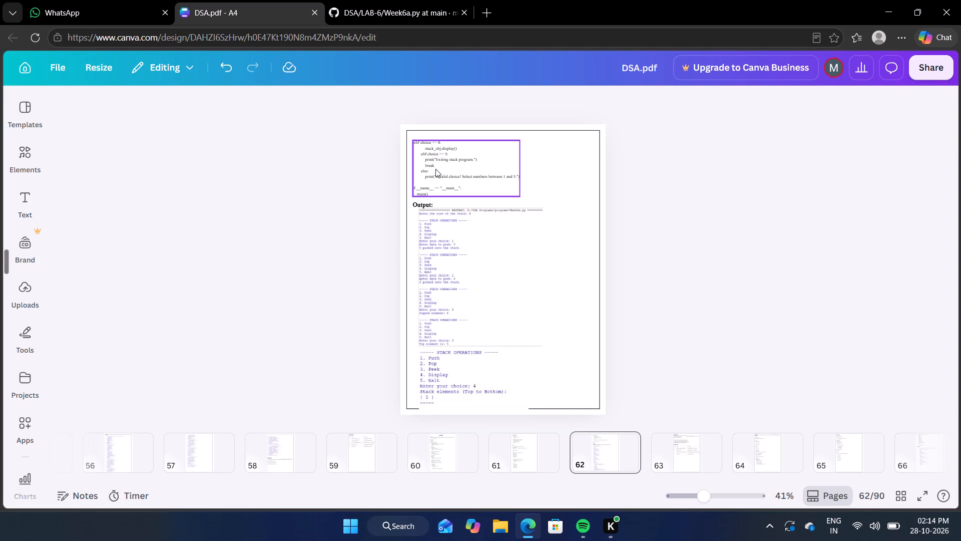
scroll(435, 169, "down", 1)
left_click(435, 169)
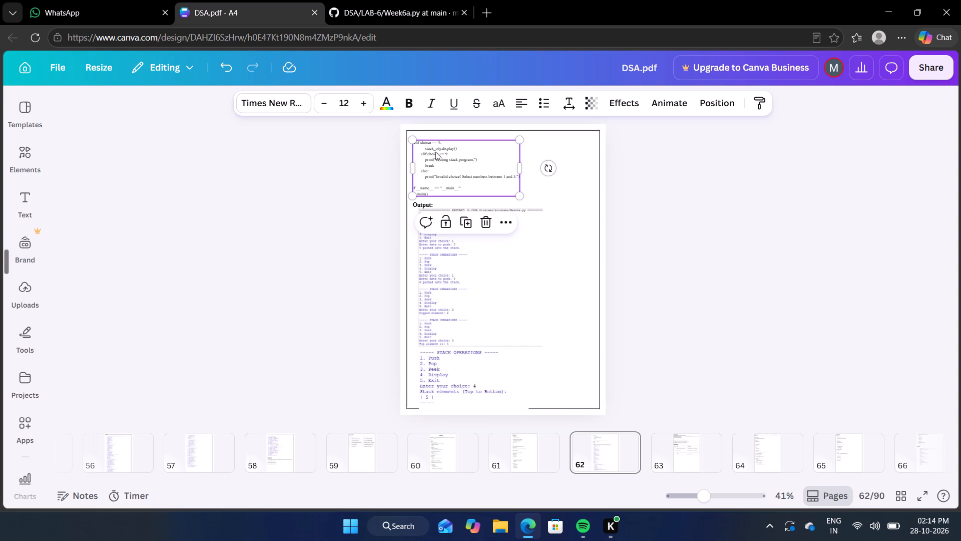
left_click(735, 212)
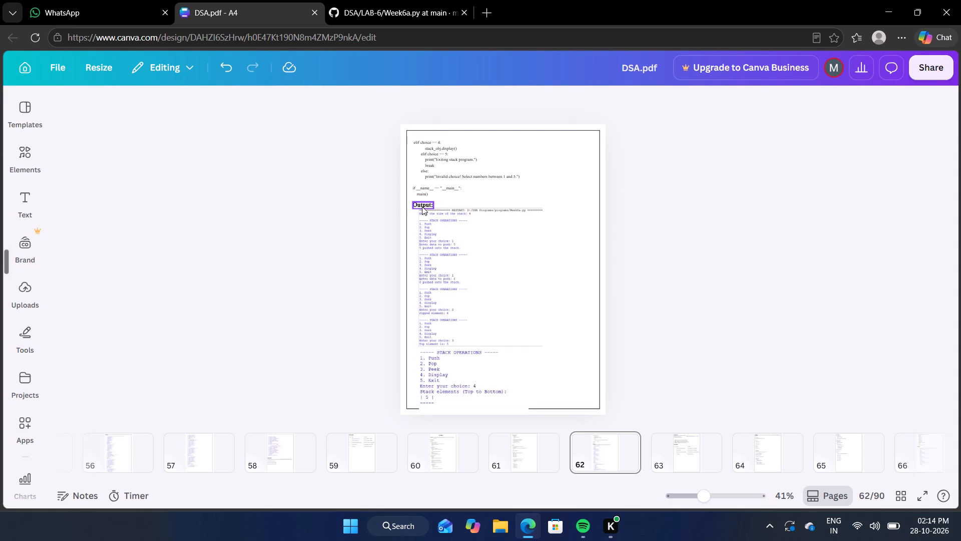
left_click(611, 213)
With the border moved aside, raise page 62's code block slightly and shift the Output heading up and right, in line with the output image.
left_click_drag(552, 198, 592, 270)
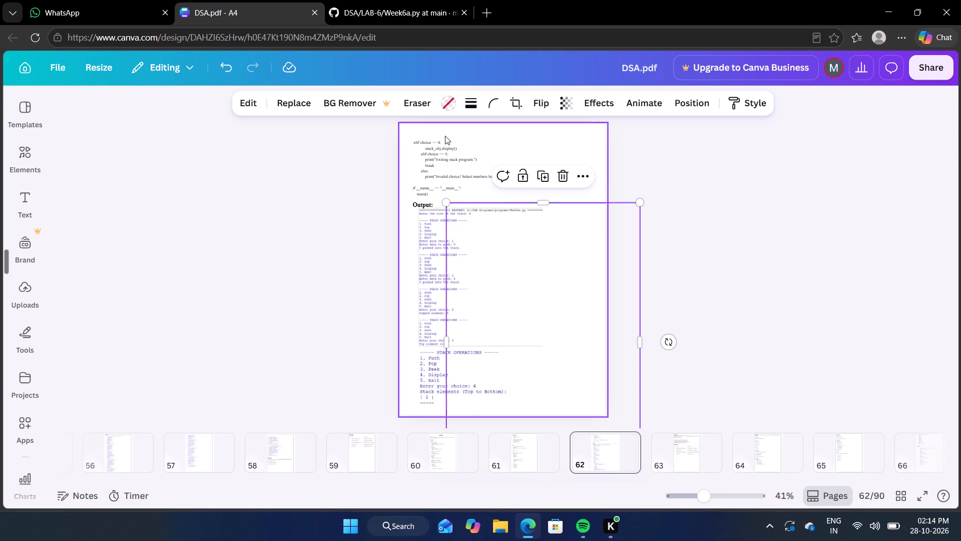
left_click(442, 166)
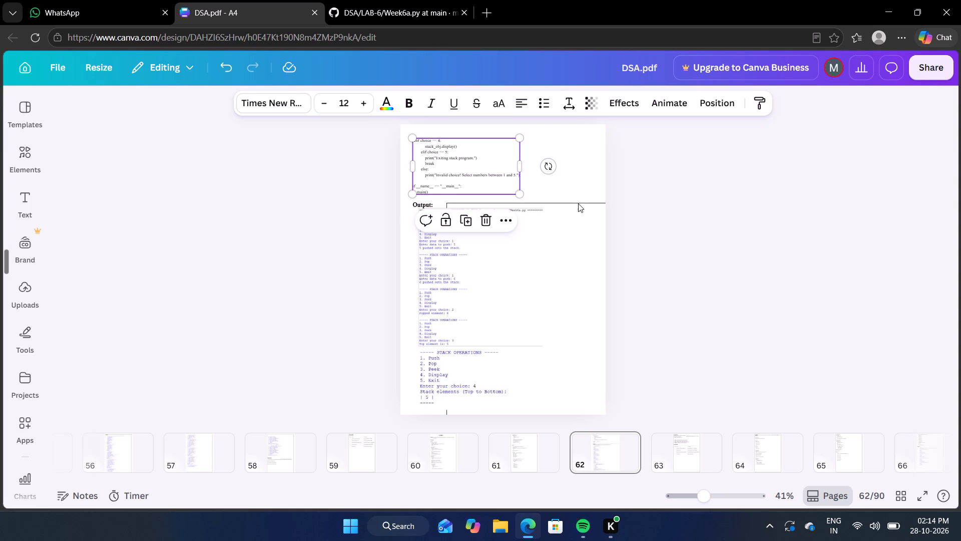
left_click(645, 226)
left_click_drag(645, 226, 424, 204)
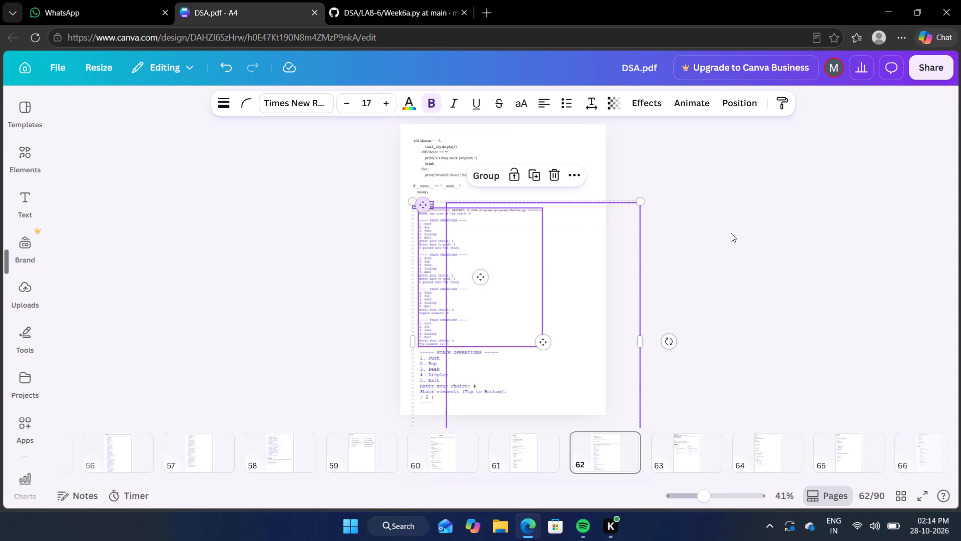
left_click(731, 233)
left_click_drag(418, 203, 429, 198)
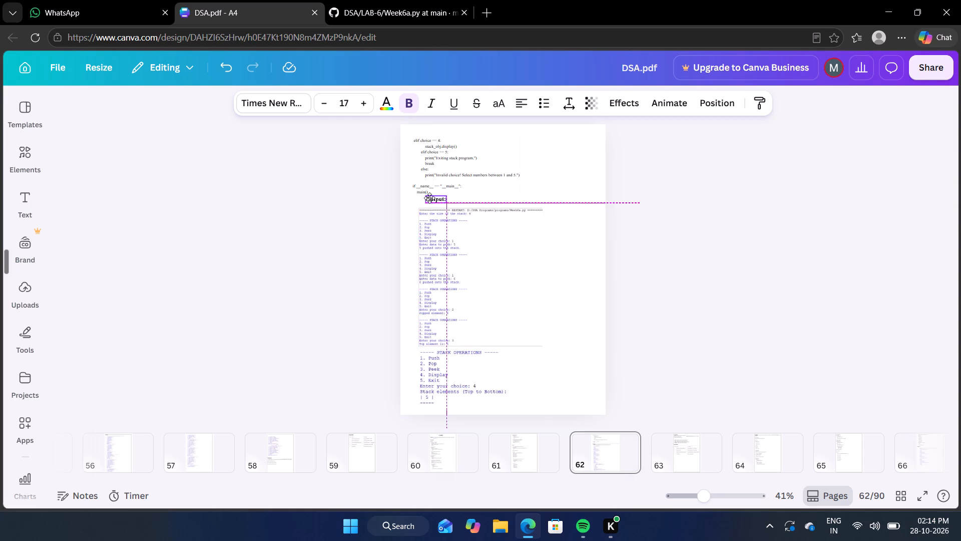
left_click_drag(429, 198, 423, 199)
left_click(718, 253)
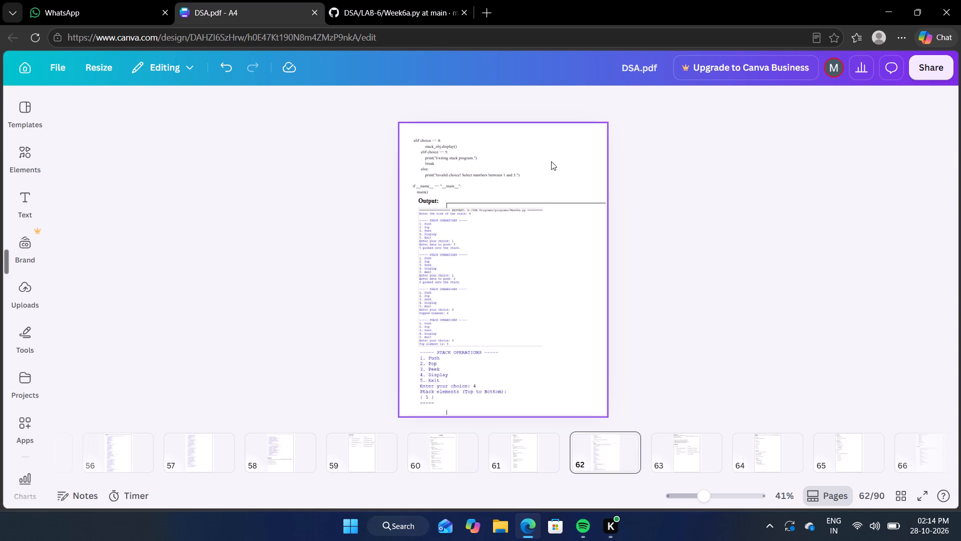
Move the page border back so it is centred on page 62 and frames the code and output.
left_click_drag(548, 262, 512, 188)
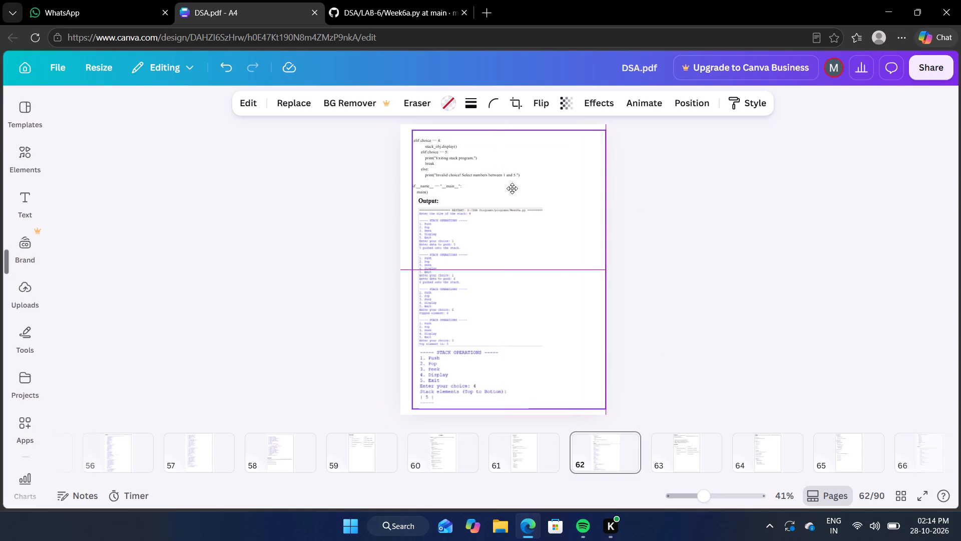
left_click_drag(512, 188, 510, 188)
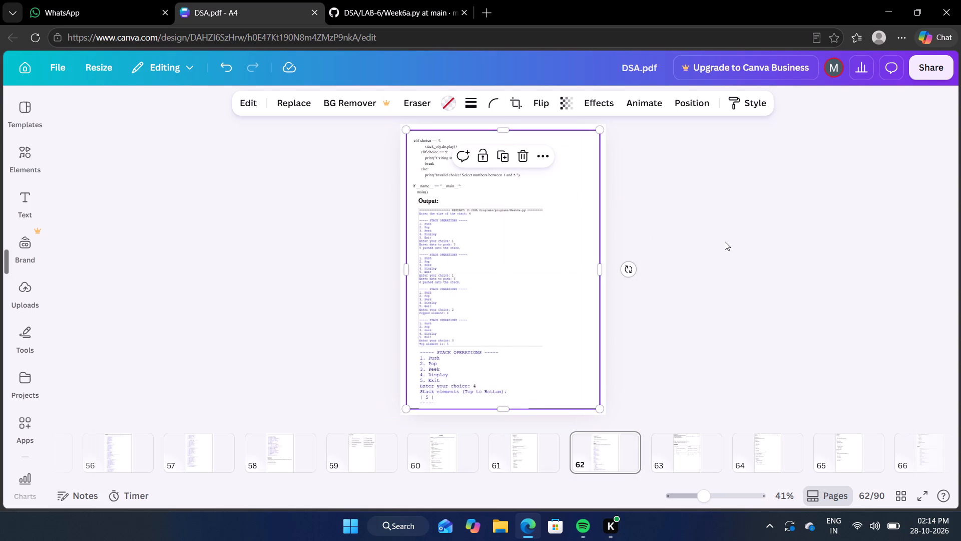
left_click(725, 241)
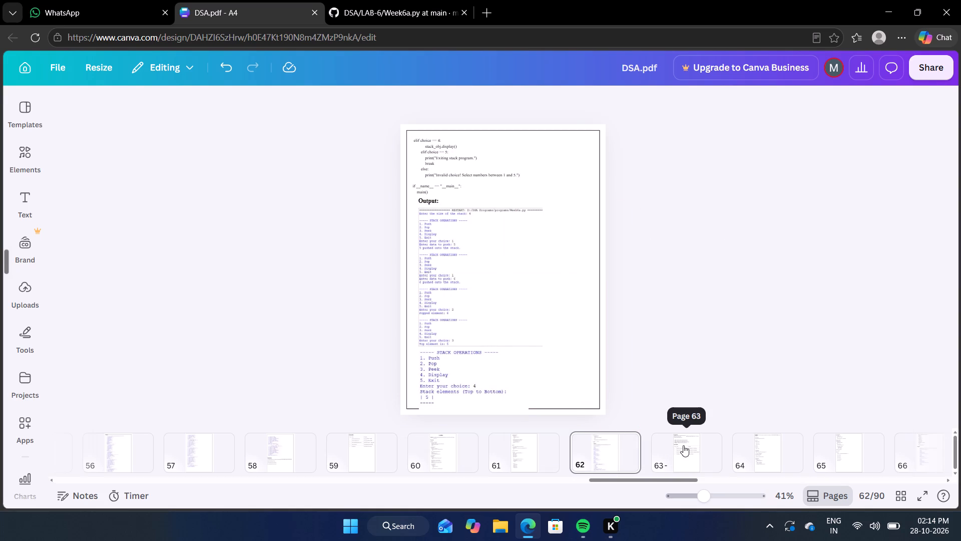
Go to page 64 with the linked-list stack program and open its LAB-6 source file Week6b.py on GitHub.
key("Right")
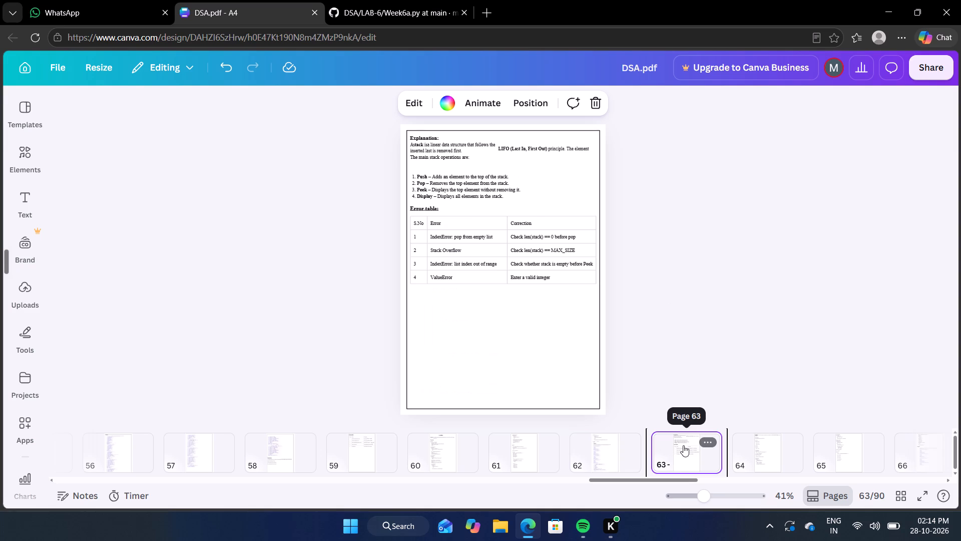
key("Right")
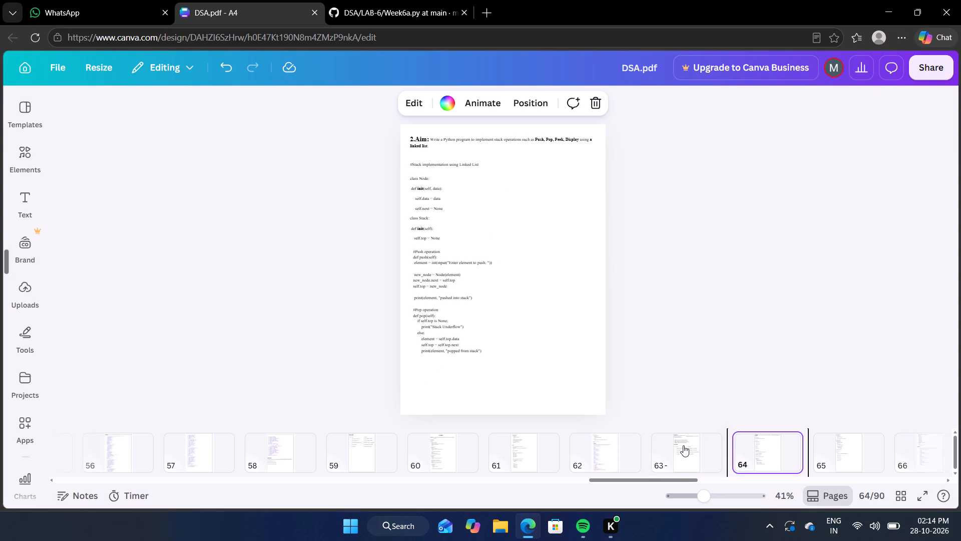
left_click(435, 8)
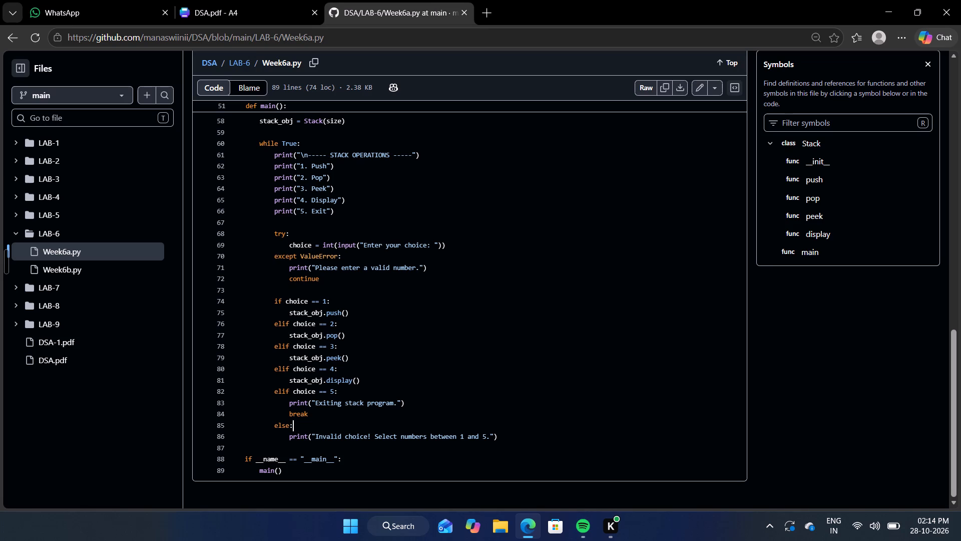
left_click(70, 269)
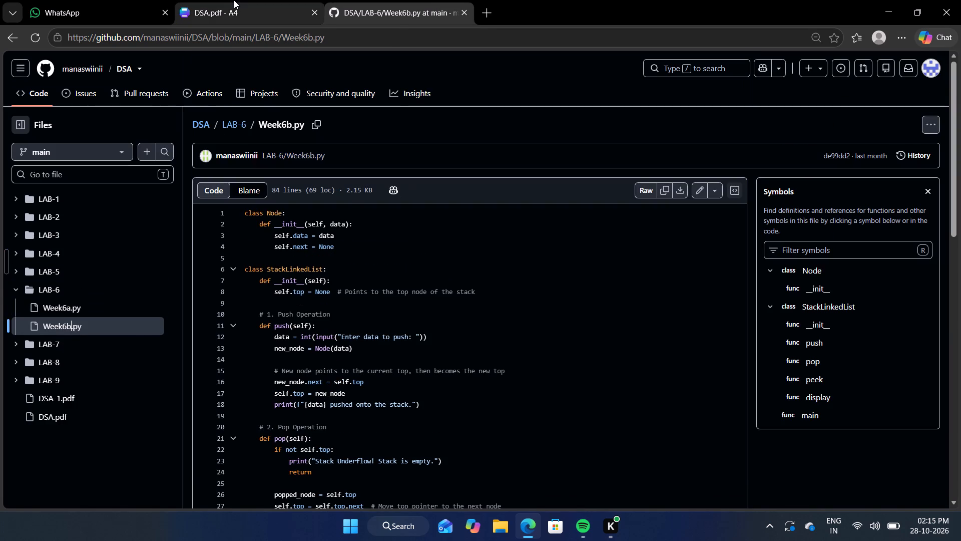
left_click(234, 0)
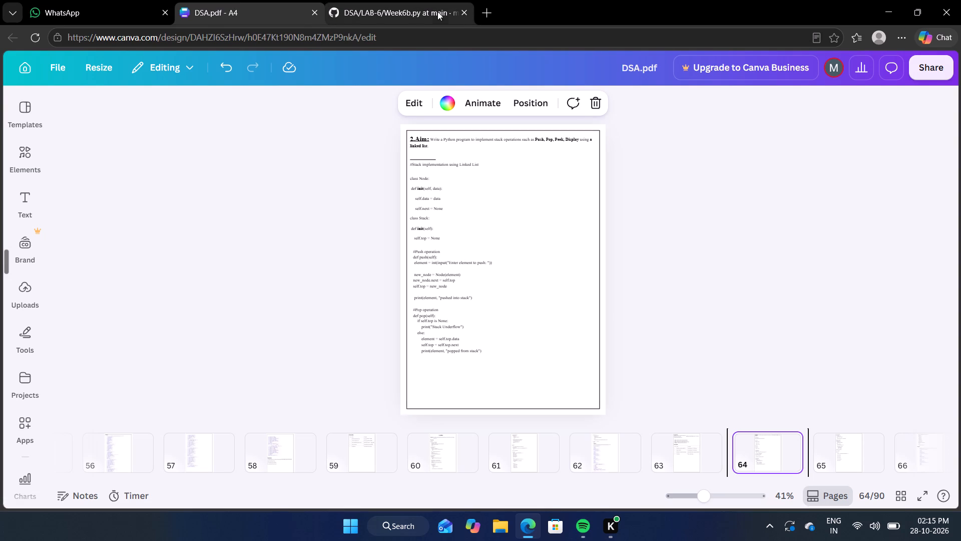
left_click(401, 0)
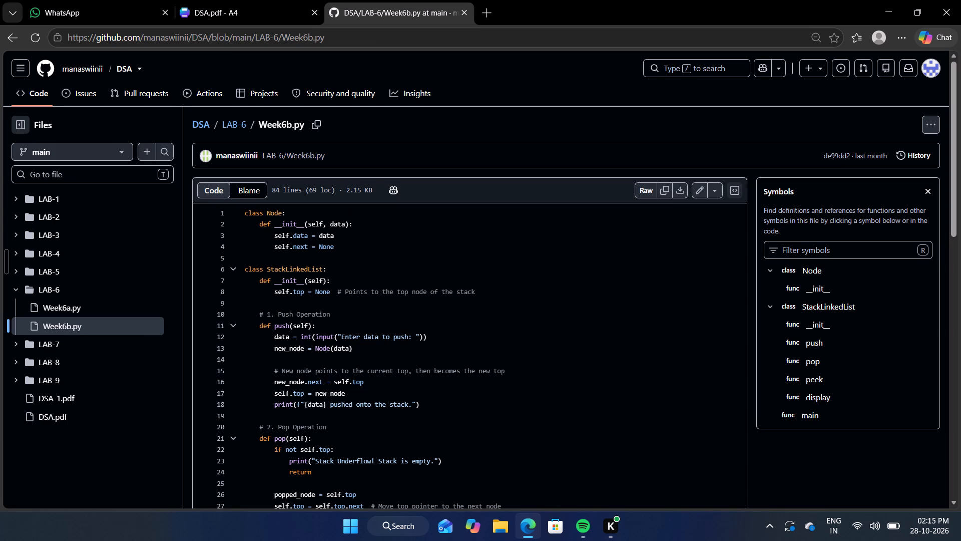
Copy the first part of Week6b.py, from class Node through the end of the peek operation on line 36.
left_click_drag(241, 213, 332, 276)
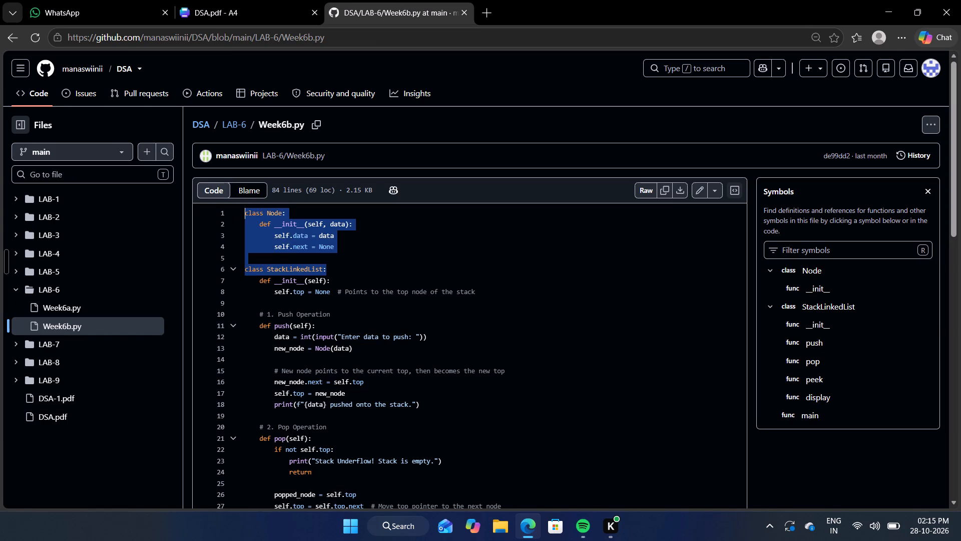
left_click_drag(332, 276, 451, 438)
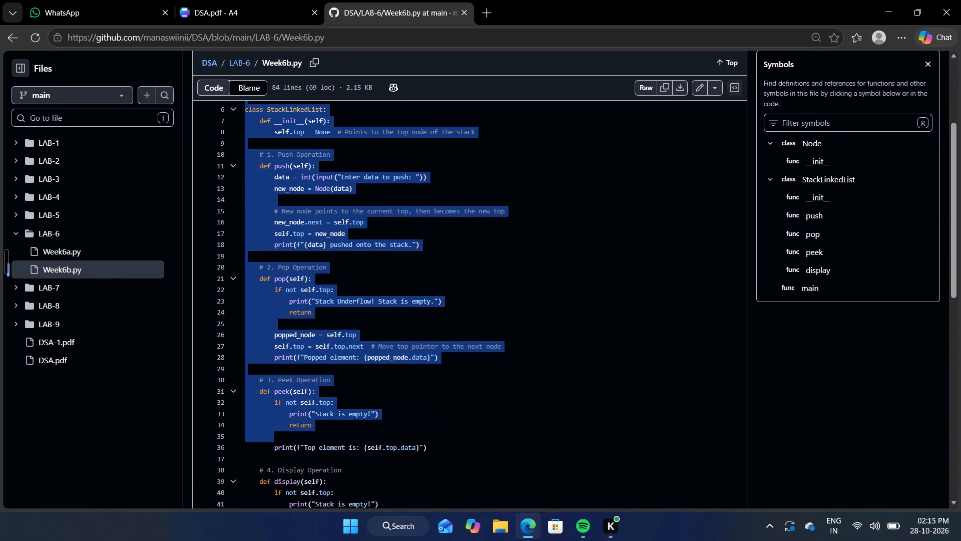
left_click_drag(451, 438, 434, 428)
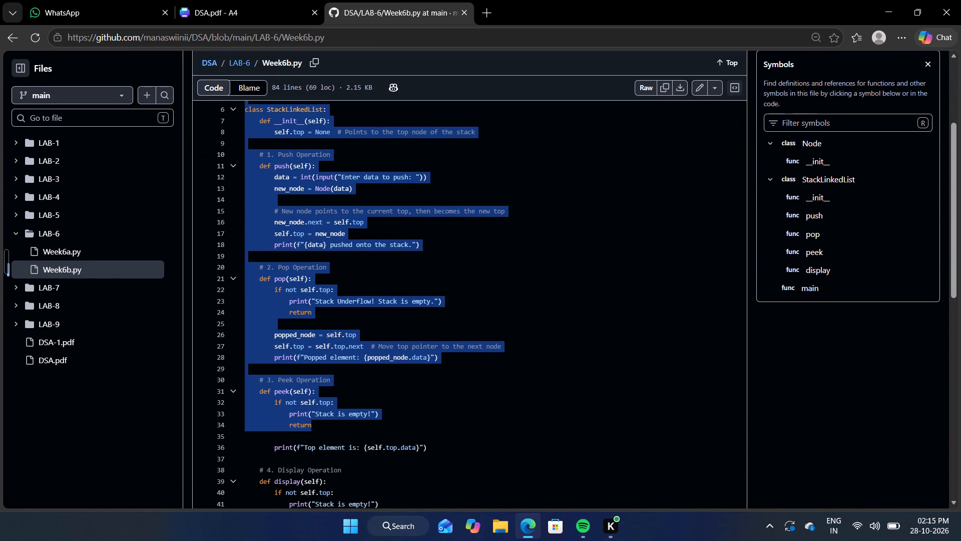
left_click_drag(434, 428, 444, 456)
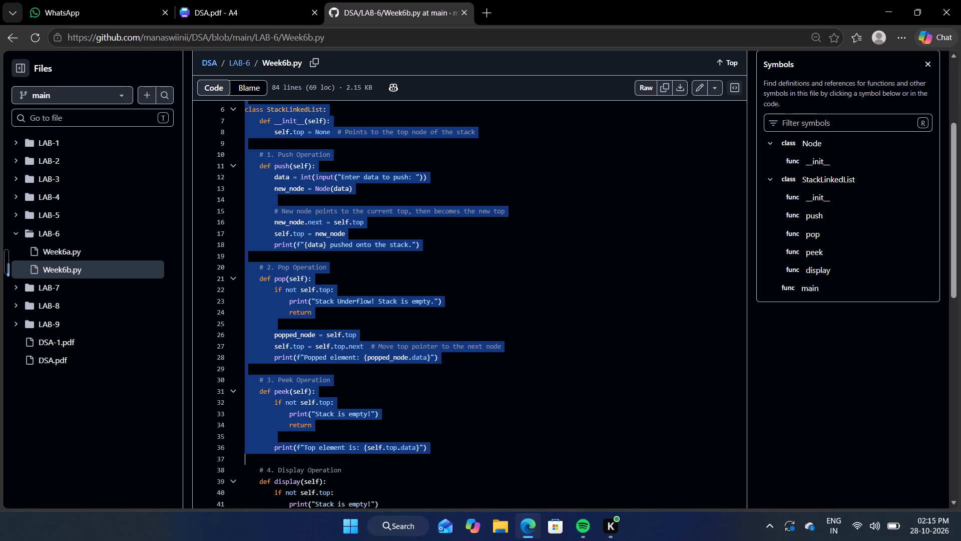
key("ctrl+c")
left_click(484, 453)
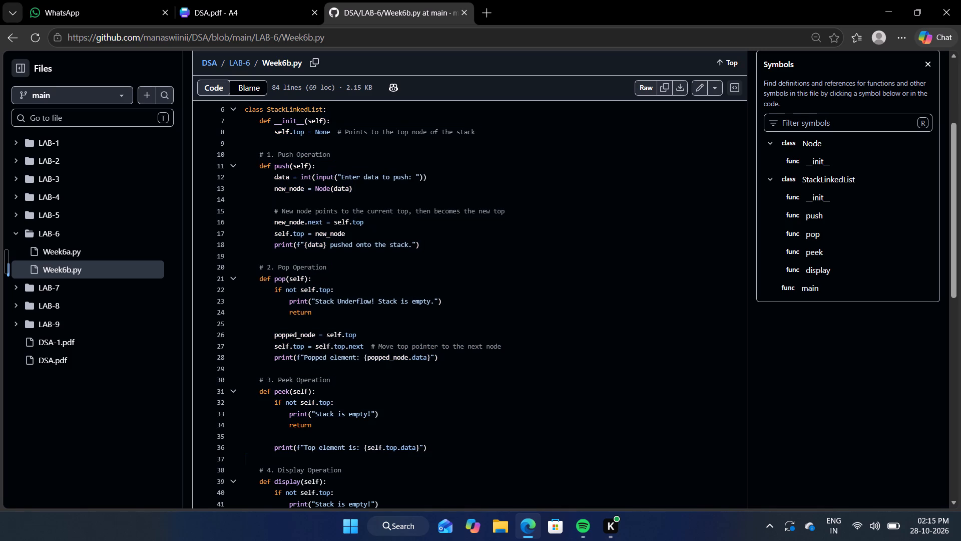
Back in DSA.pdf, move page 64's border aside and replace the old linked-list stack code with the copied code.
left_click(268, 0)
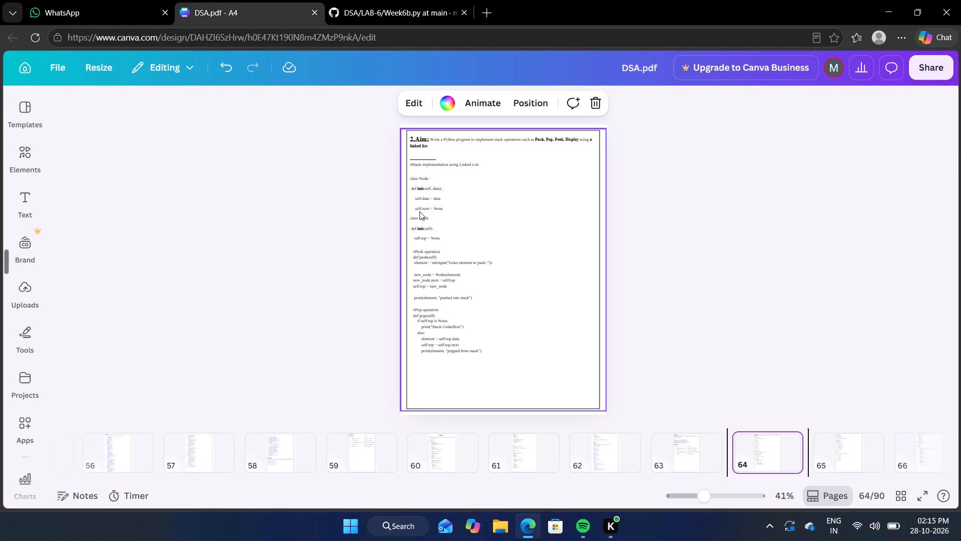
left_click_drag(544, 257, 769, 267)
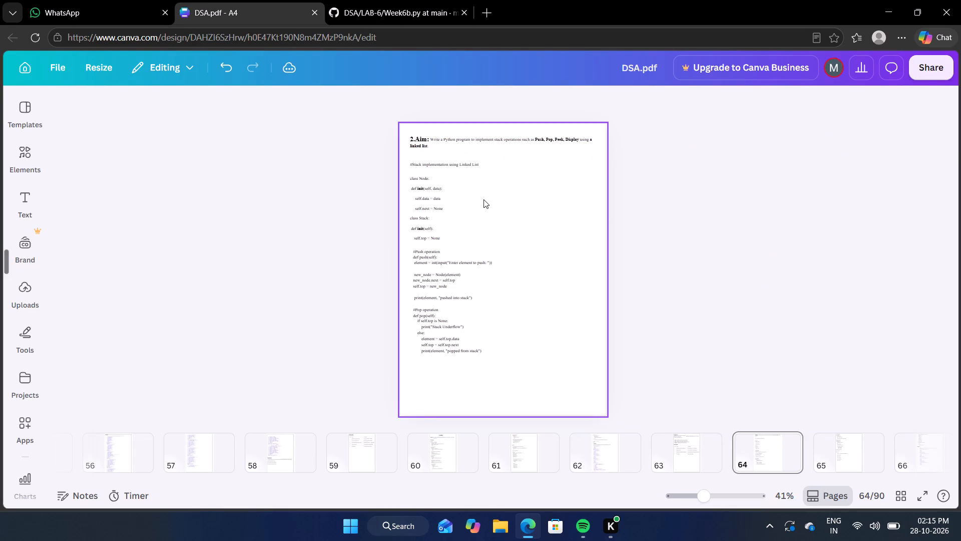
left_click_drag(406, 156, 519, 378)
key("BackSpace")
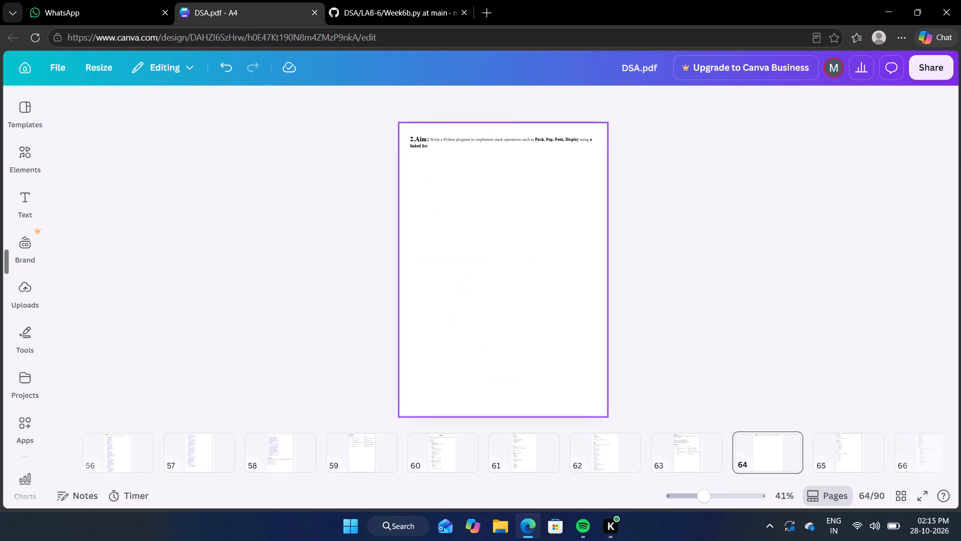
key("ctrl+v")
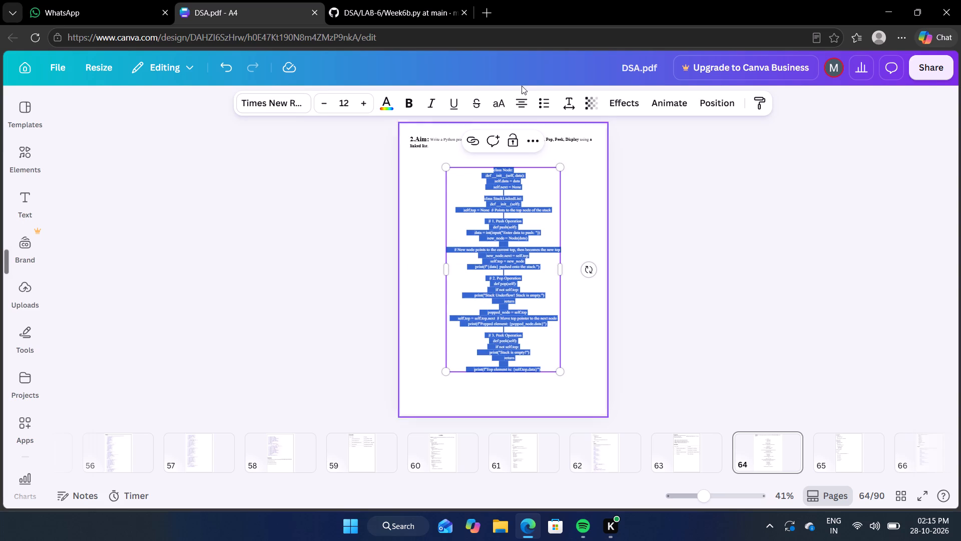
Left-align the pasted code on page 64 and place it near the page's left margin, below the Aim text.
left_click(519, 97)
left_click(744, 190)
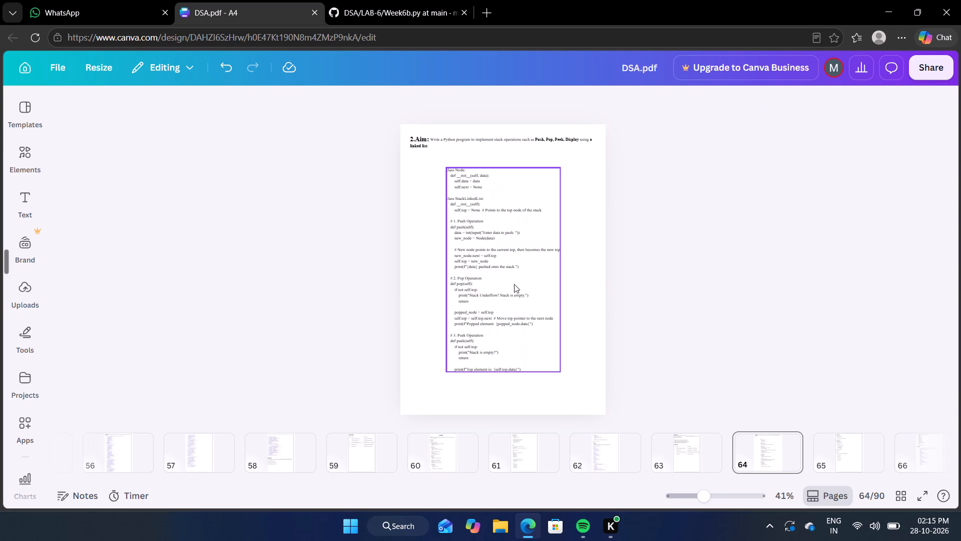
left_click_drag(508, 283, 473, 277)
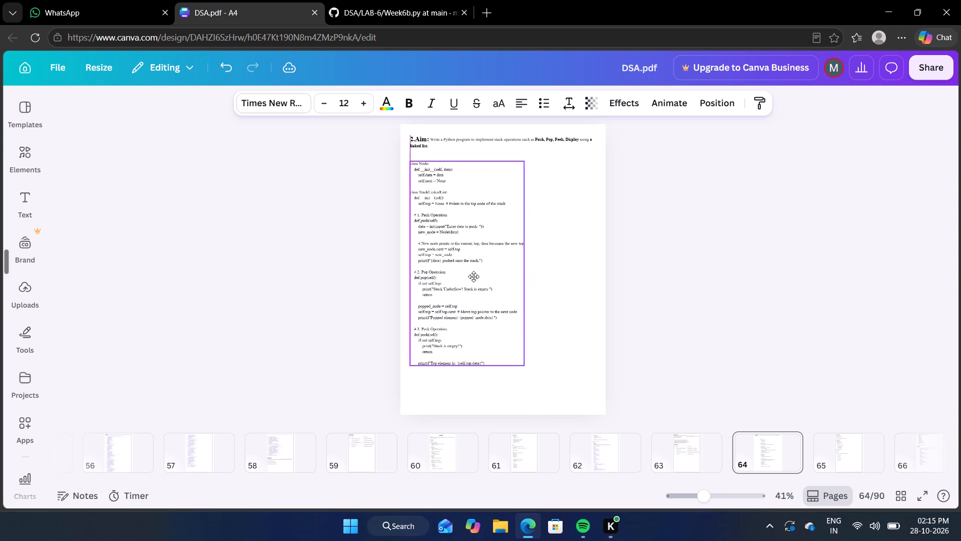
left_click_drag(473, 277, 477, 267)
left_click_drag(480, 259, 479, 271)
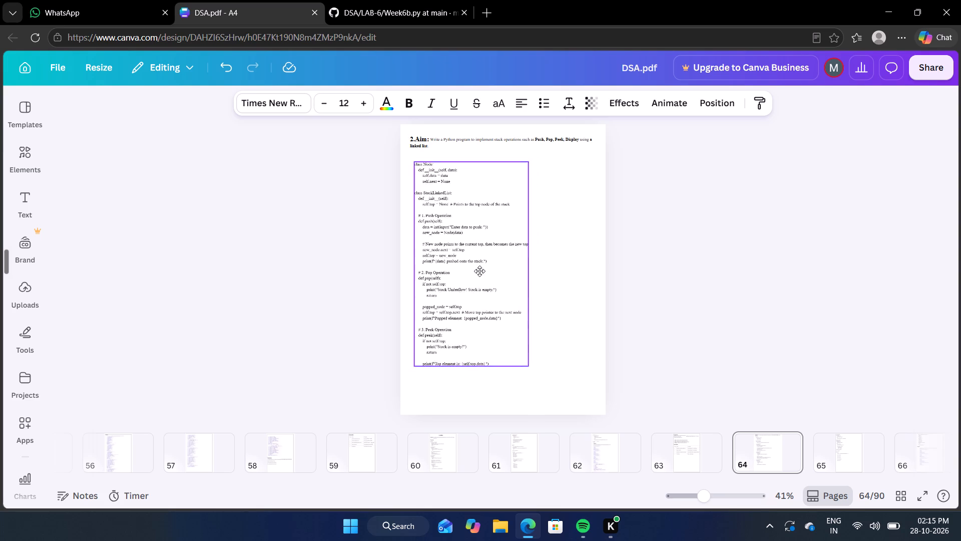
left_click_drag(479, 271, 480, 279)
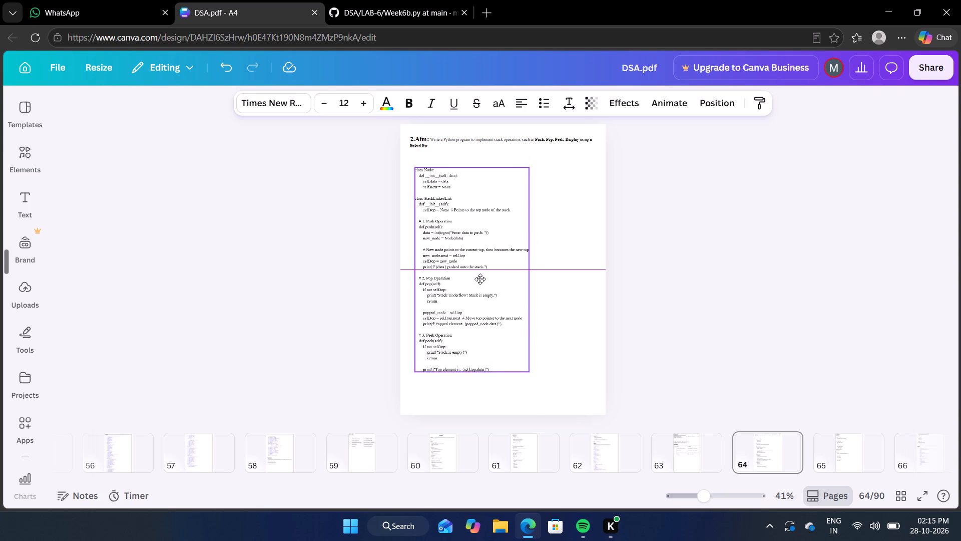
left_click_drag(480, 279, 480, 279)
left_click(827, 301)
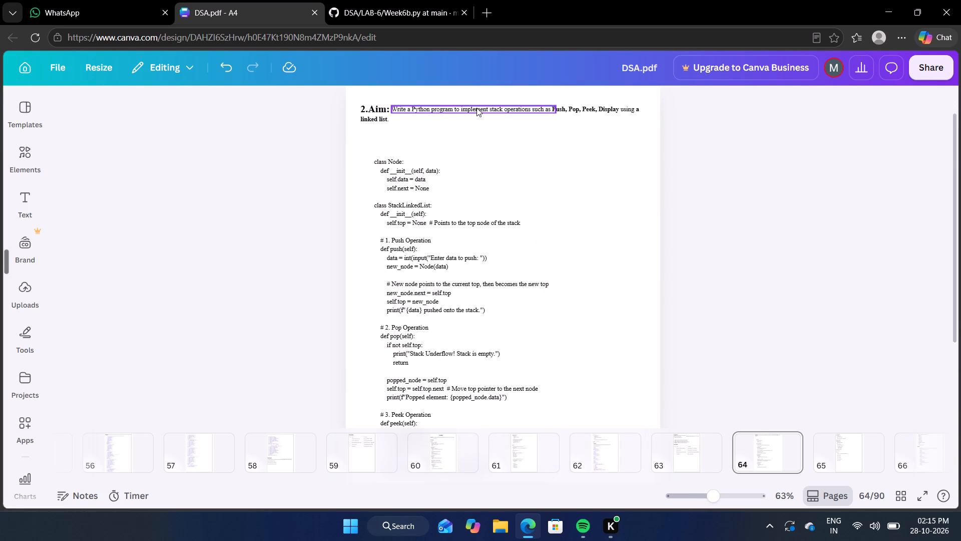
Move the separate bold text "Push, Pop, Peek, Display" into the end of page 64's regular Aim sentence.
left_click(476, 108)
left_click(574, 196)
scroll(574, 196, "up", 1)
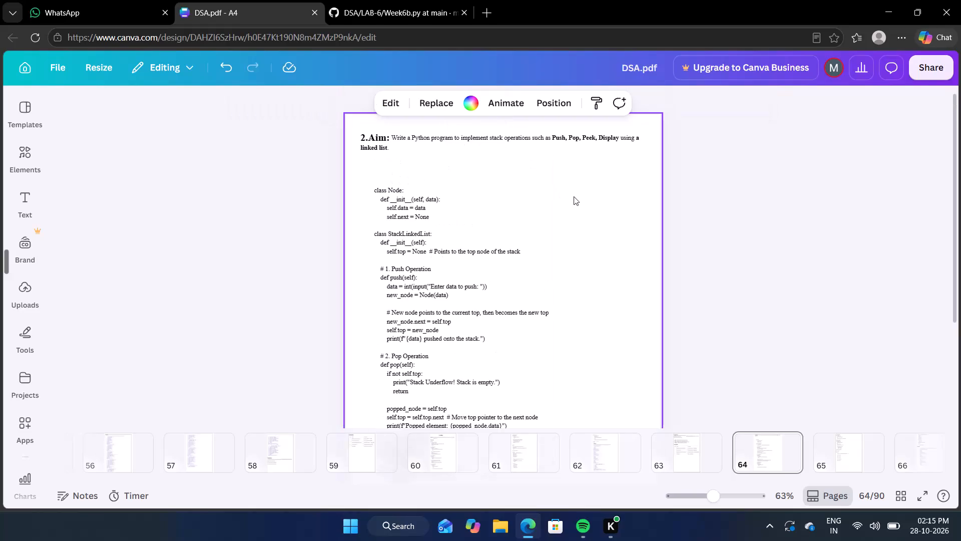
double_click(584, 141)
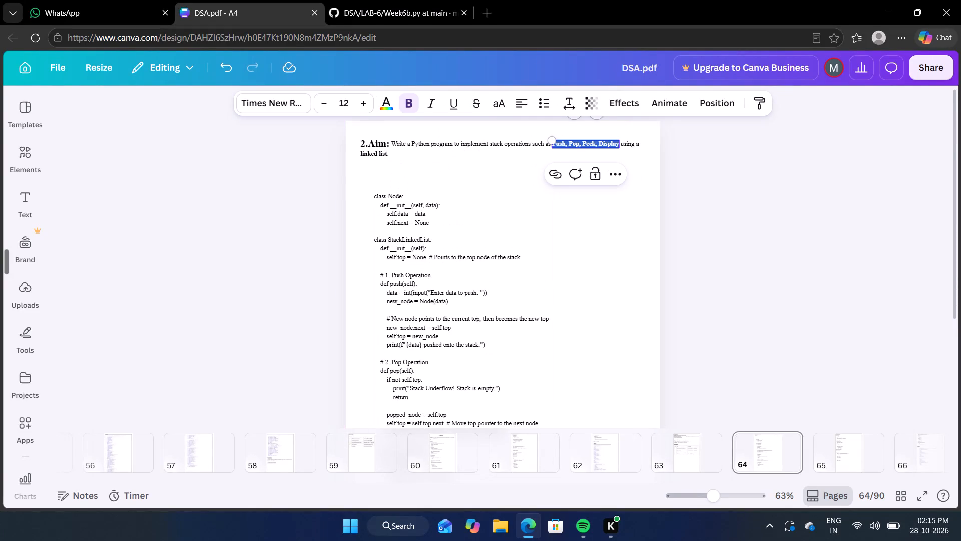
key("ctrl+c")
key("BackSpace")
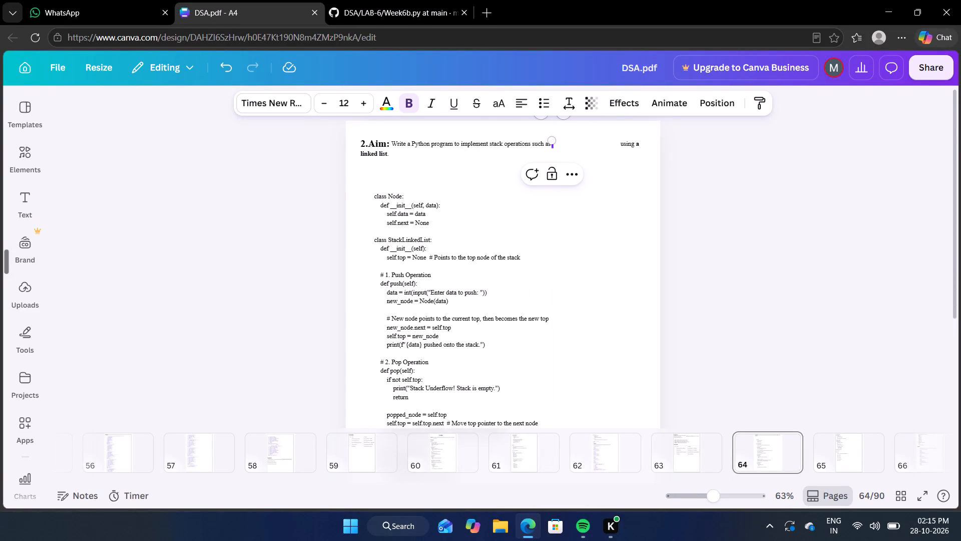
left_click(528, 140)
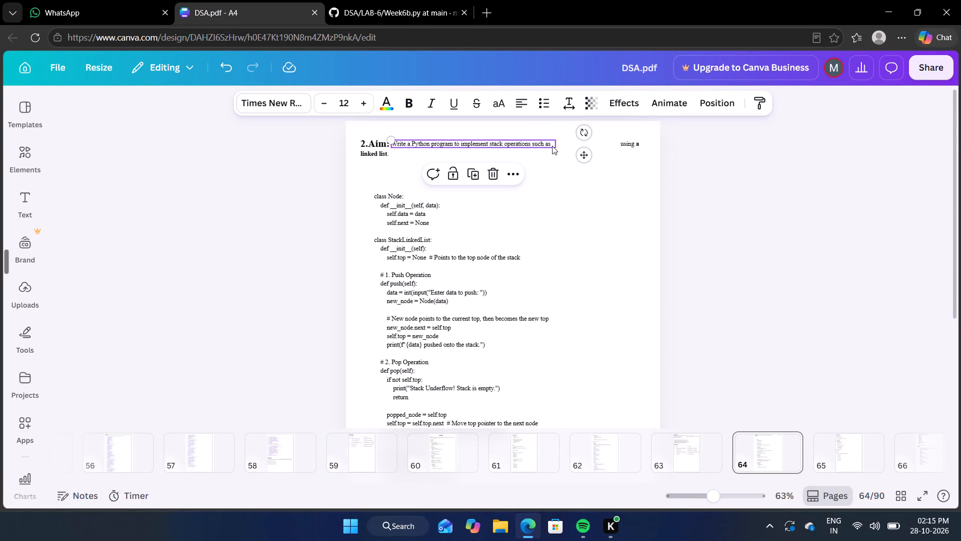
left_click(552, 146)
left_click(552, 146)
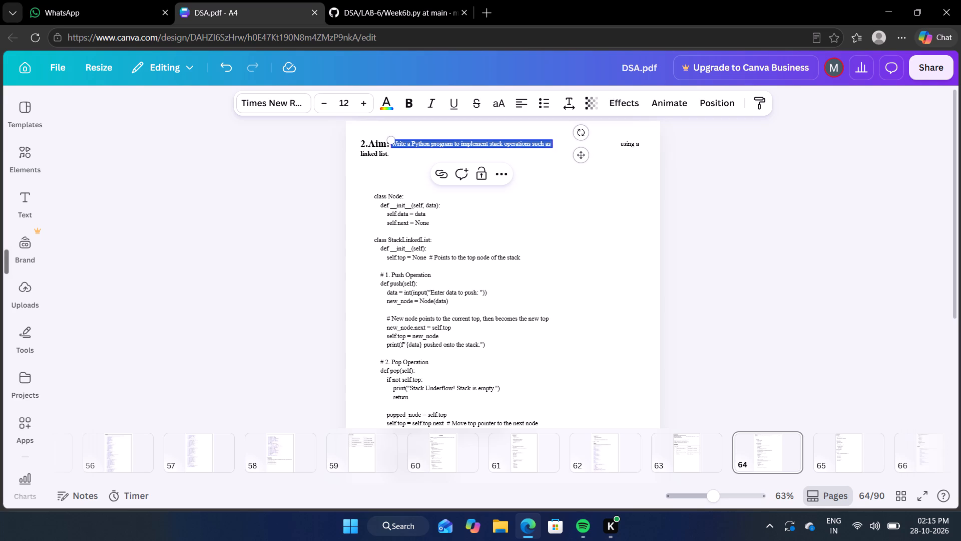
left_click(552, 144)
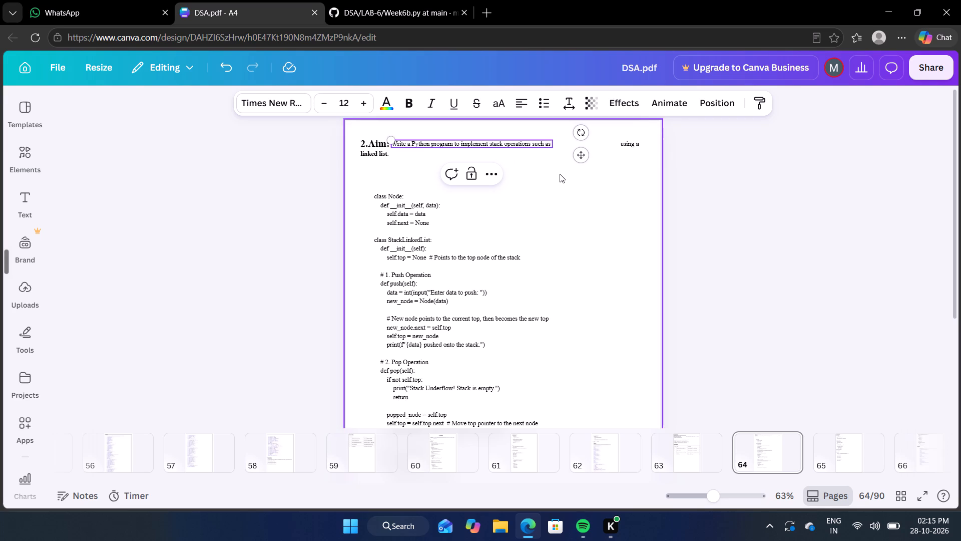
key("ctrl+v")
left_click(622, 180)
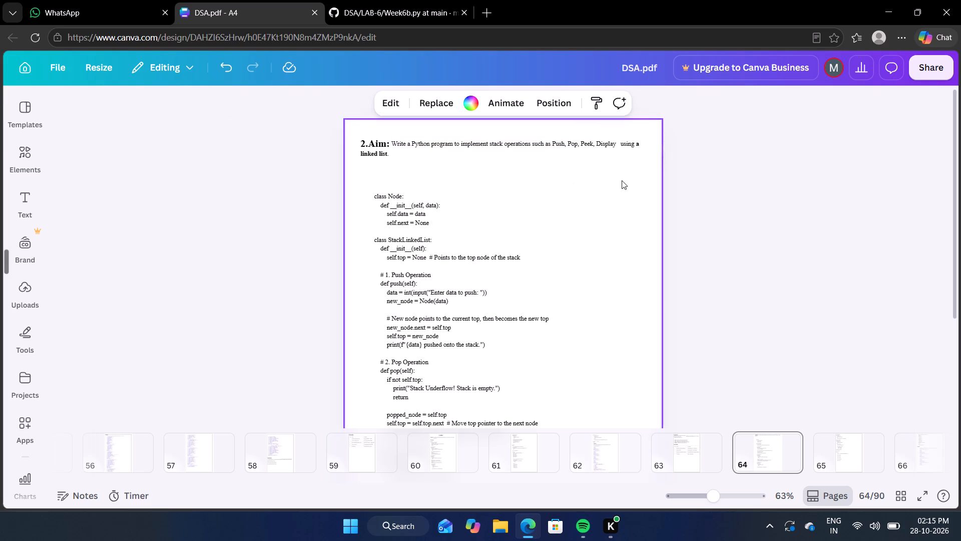
Move "using" into the end of the Aim sentence, delete the separate bold "a", and add "A" after "using".
double_click(630, 146)
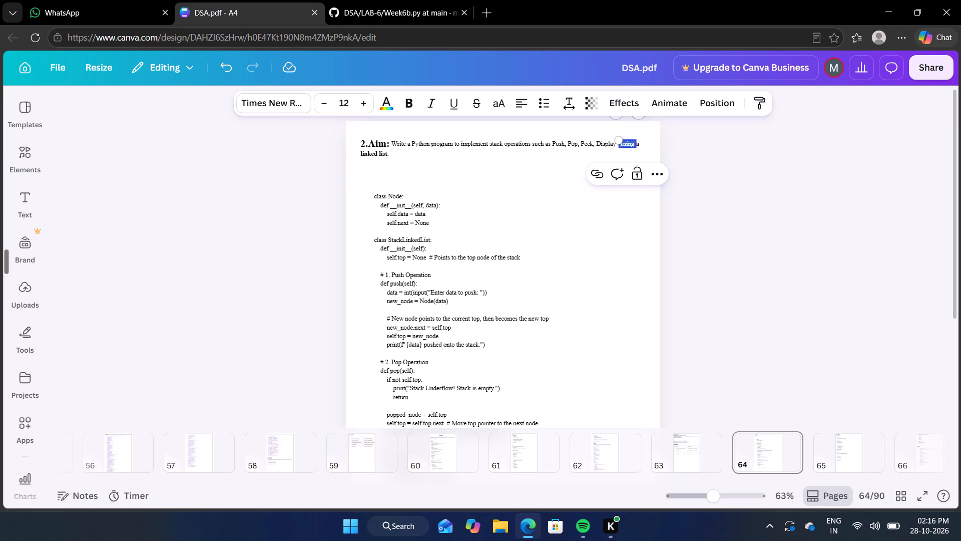
key("ctrl+c")
key("BackSpace")
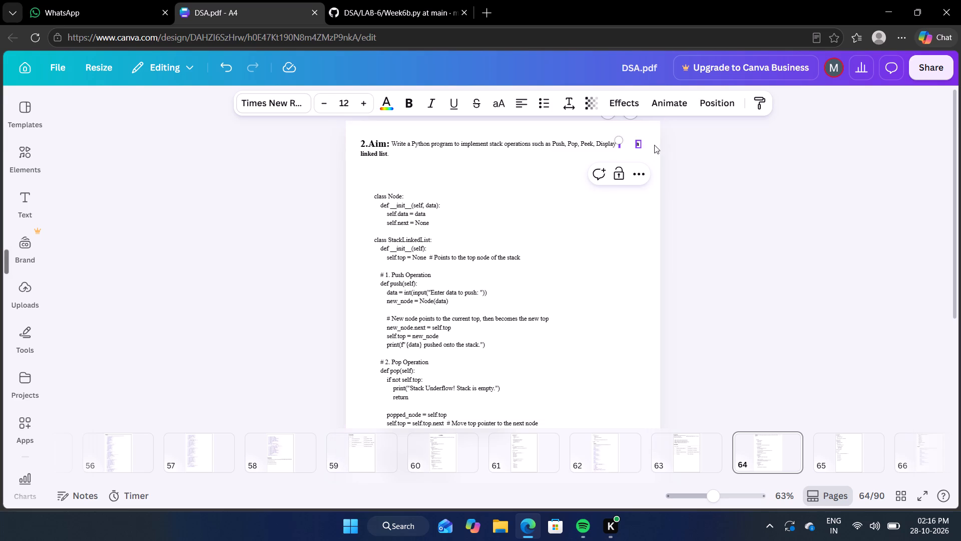
double_click(639, 146)
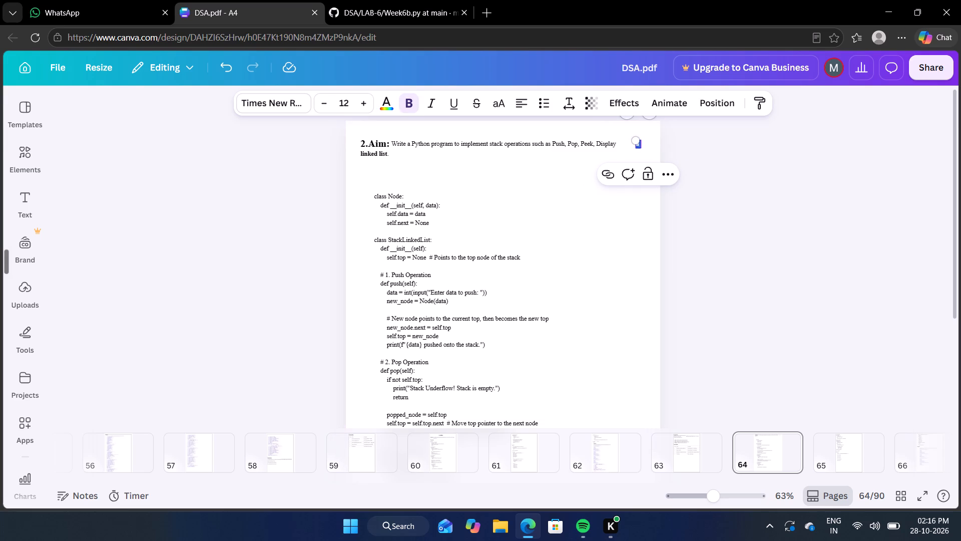
key("BackSpace")
double_click(607, 143)
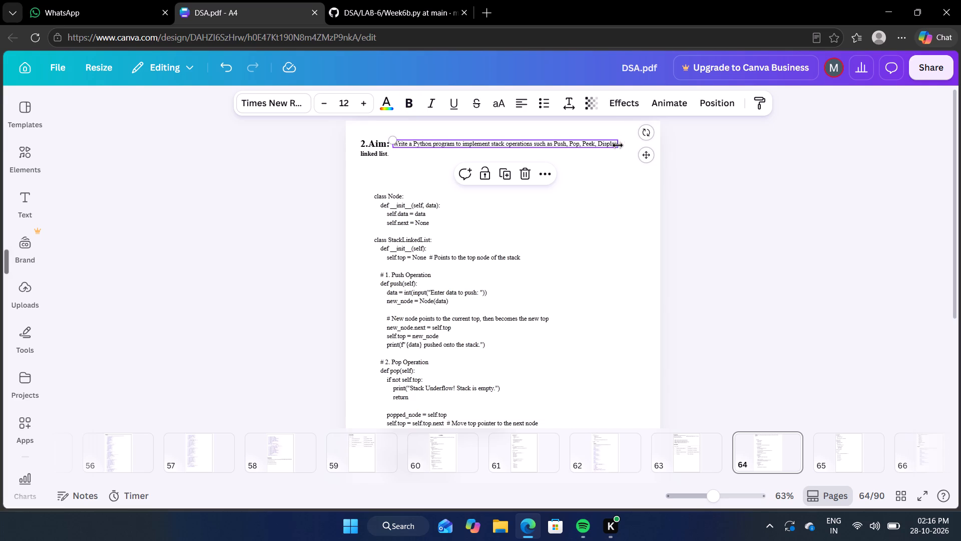
left_click(616, 144)
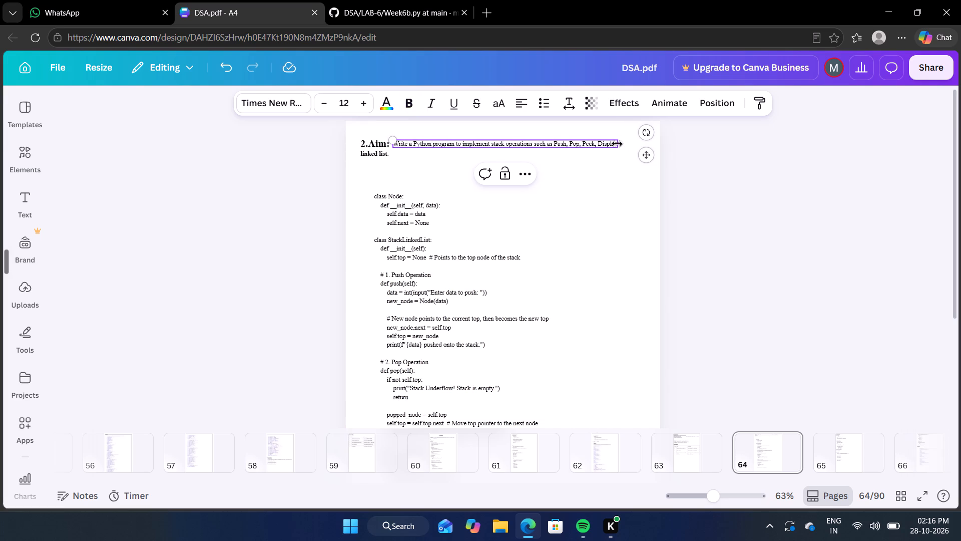
left_click(616, 145)
key("Right")
key("space")
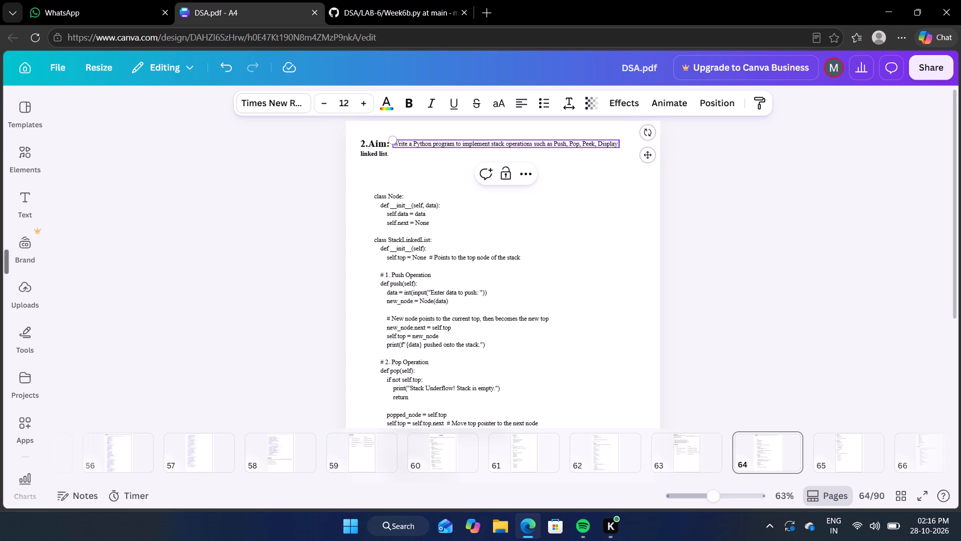
key("ctrl+v")
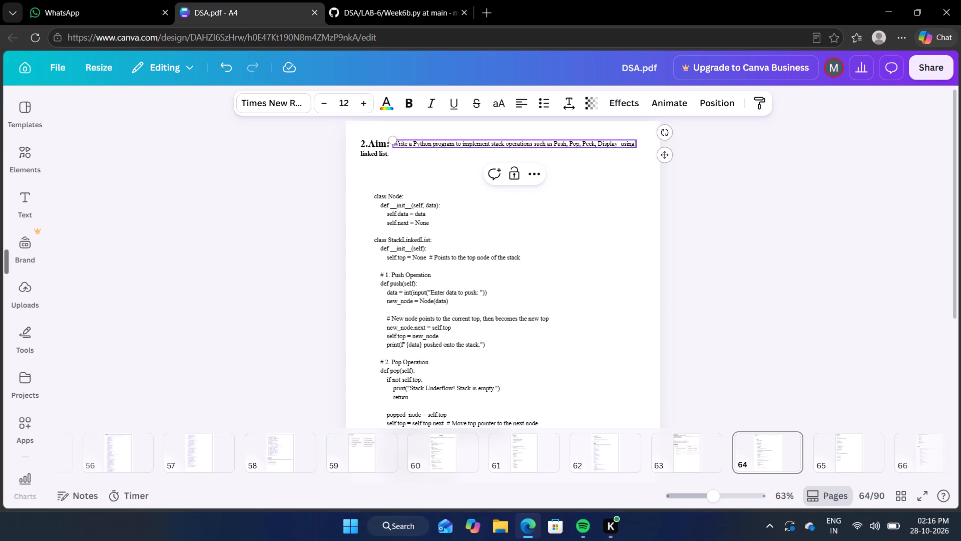
key("space")
type("A")
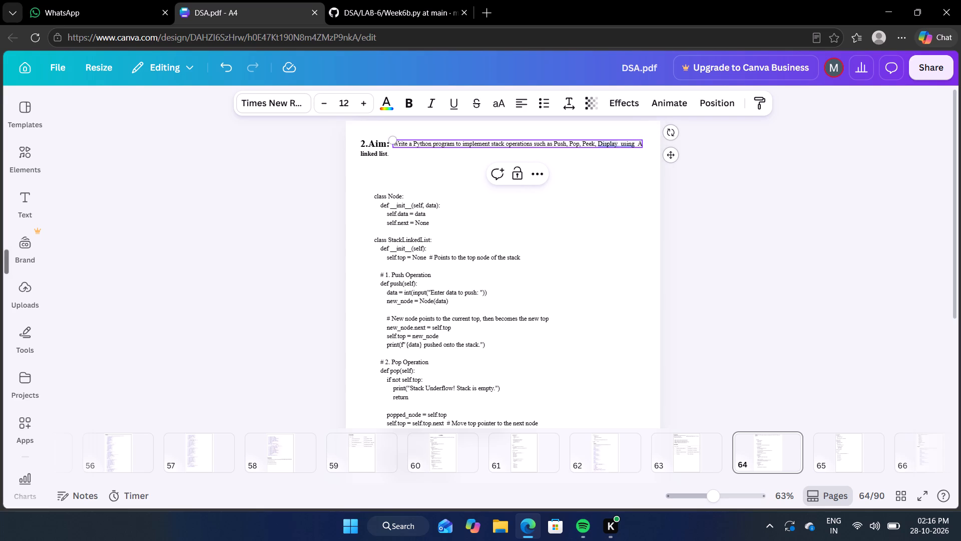
left_click(611, 219)
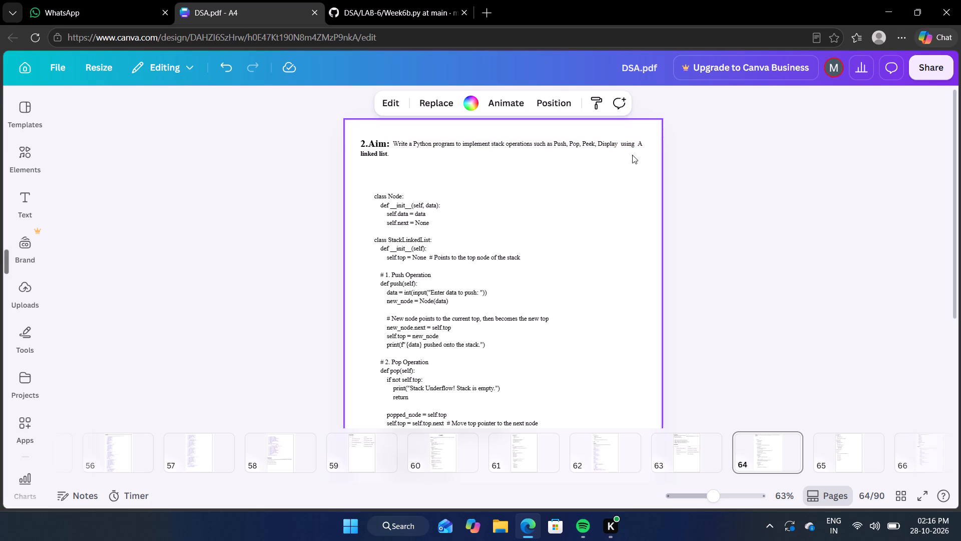
Change the capital "A" at the end of the Aim sentence to lowercase "a".
double_click(641, 143)
left_click(641, 143)
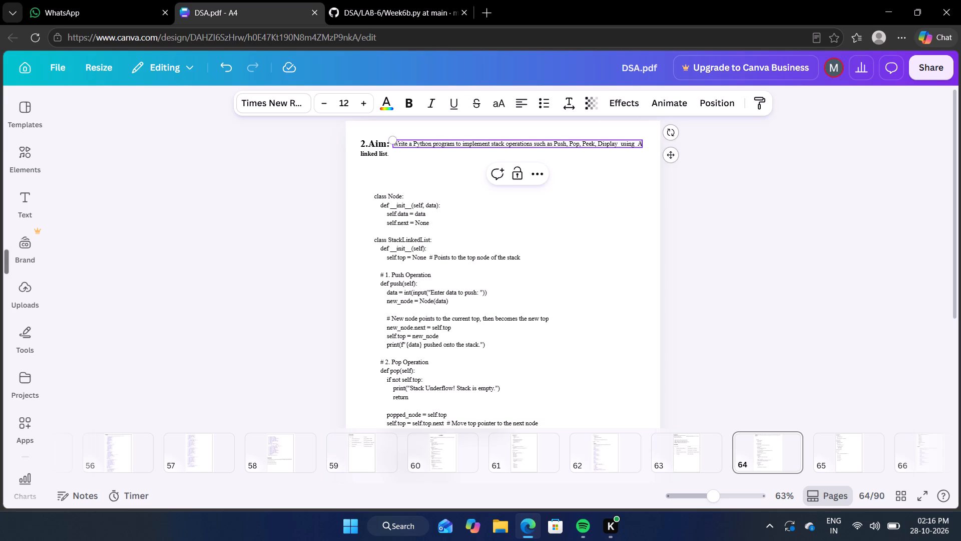
key("BackSpace")
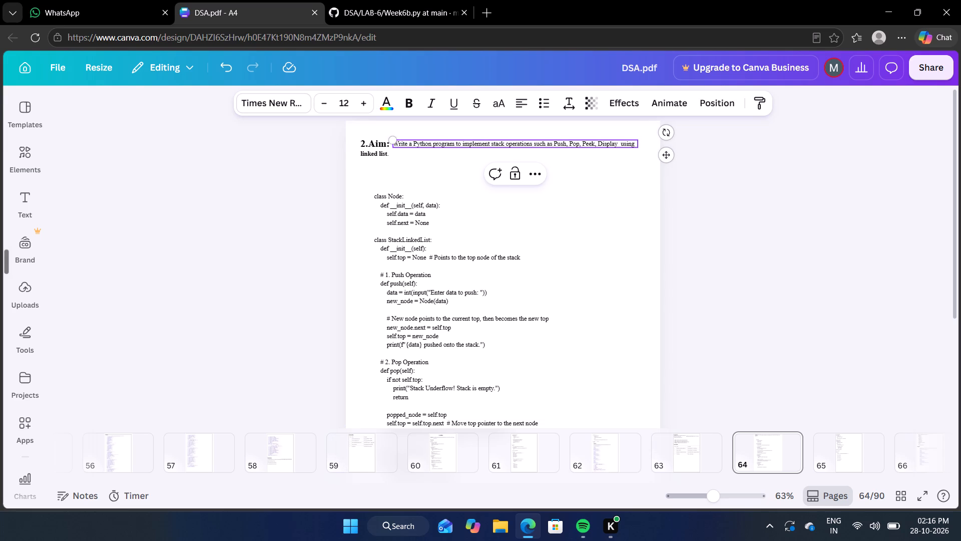
key("a")
left_click(638, 184)
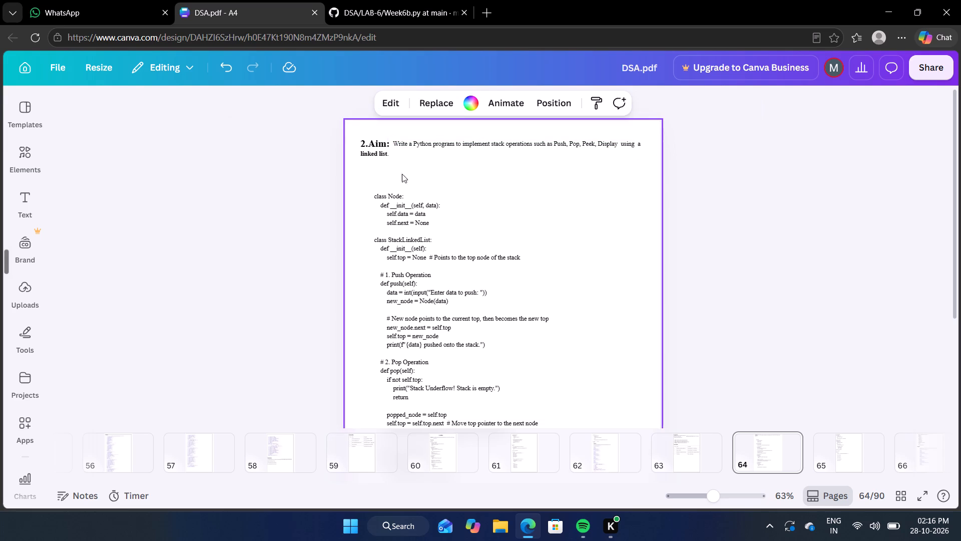
Move the separate bold text "linked list" into the end of page 64's regular Aim sentence, after "using a".
double_click(370, 151)
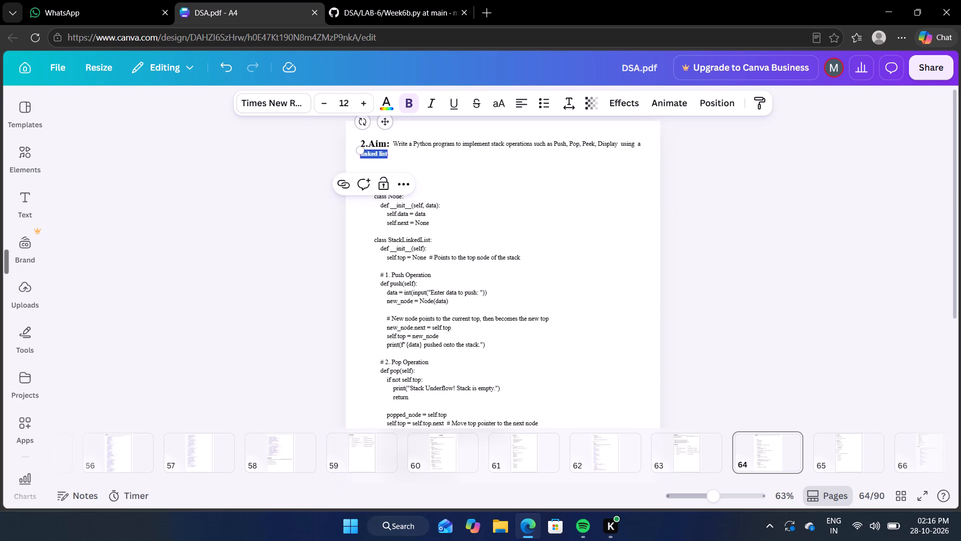
key("ctrl+c")
key("BackSpace")
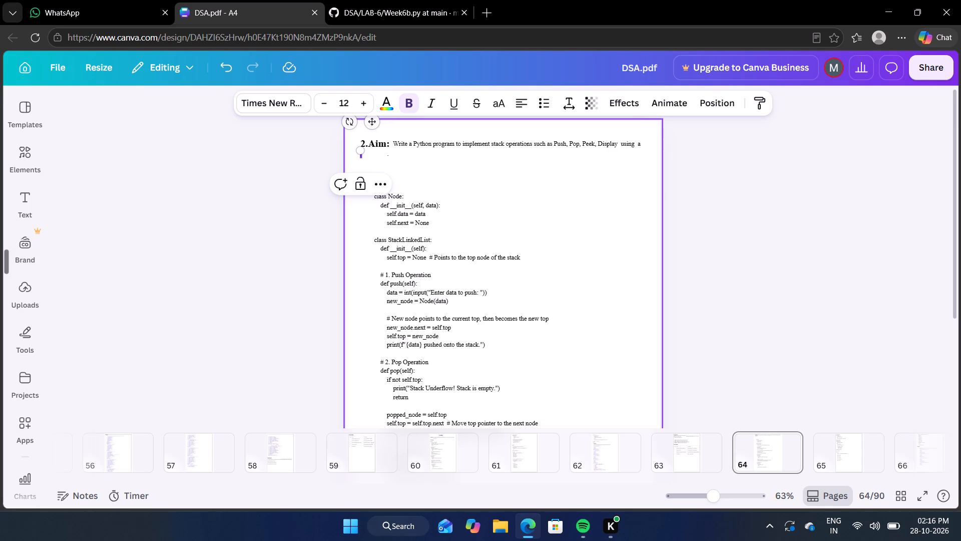
double_click(635, 146)
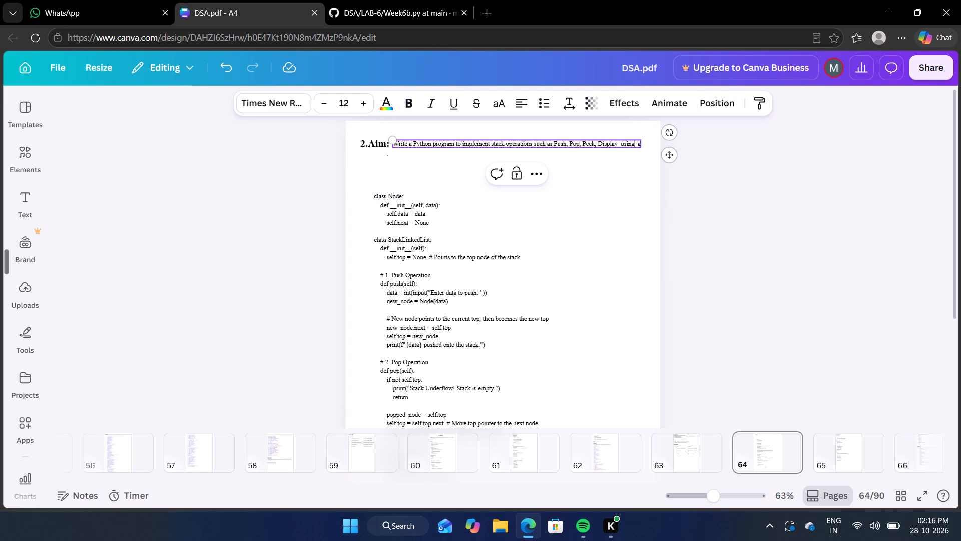
left_click(639, 146)
key("space")
key("ctrl+v")
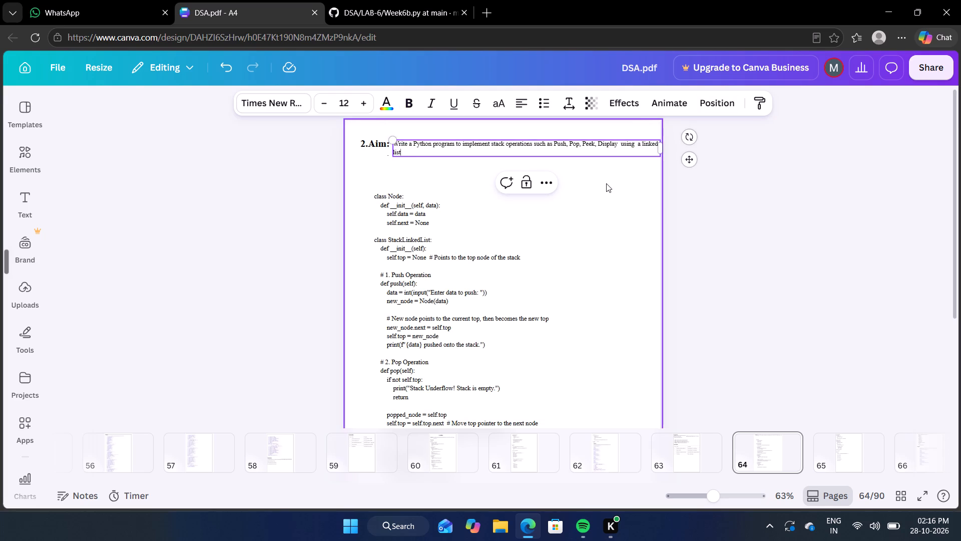
Set the Aim sentence's font size to 14 and narrow its text box to a width of about 16.9.
left_click(365, 105)
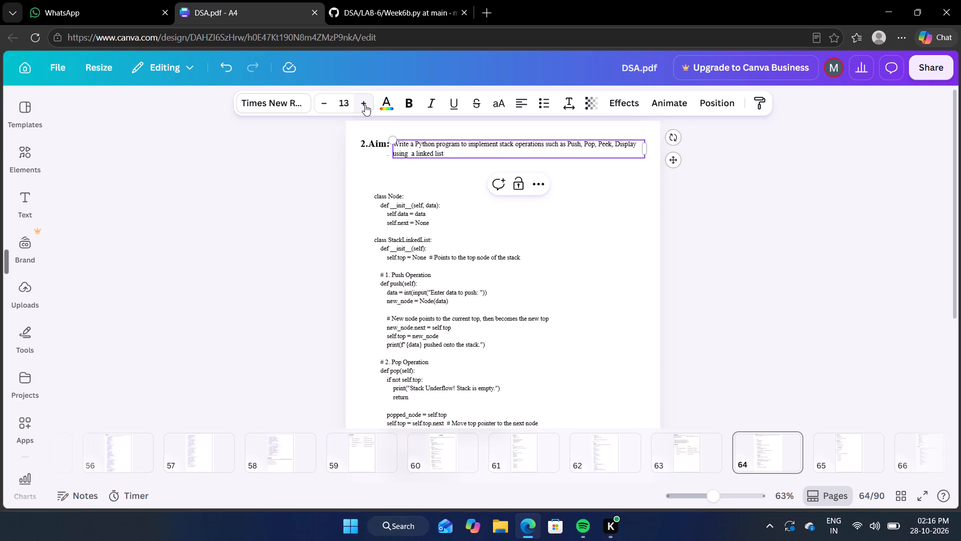
left_click(365, 105)
left_click(321, 107)
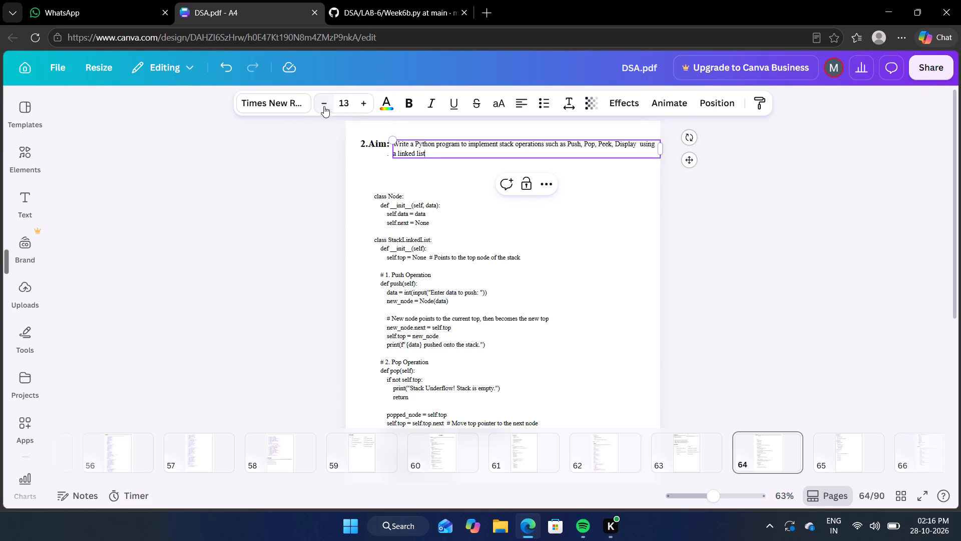
left_click(360, 109)
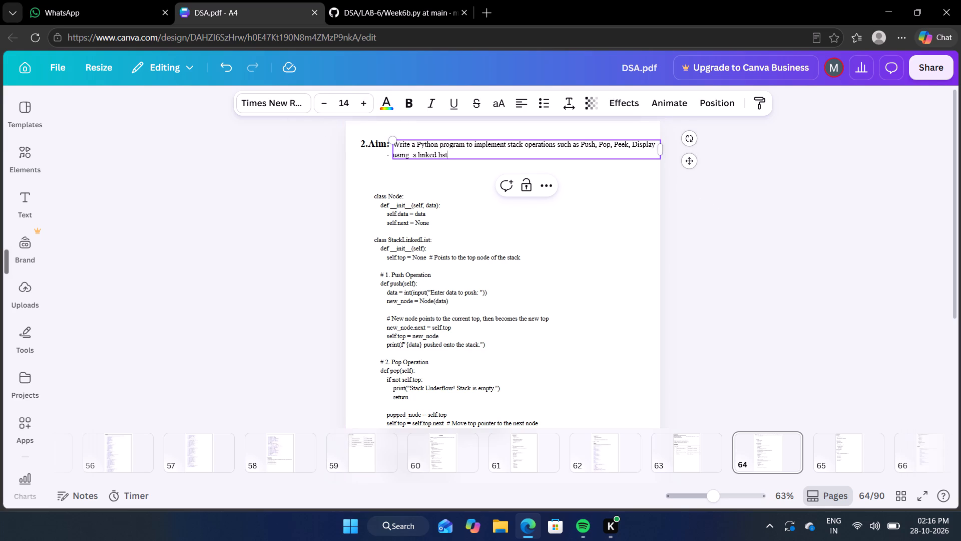
left_click_drag(663, 149, 635, 156)
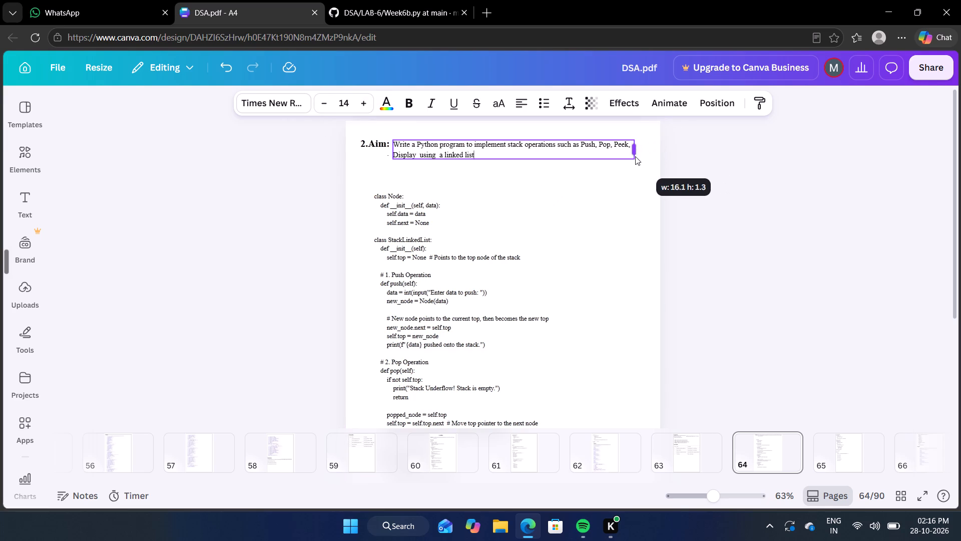
left_click_drag(635, 156, 648, 156)
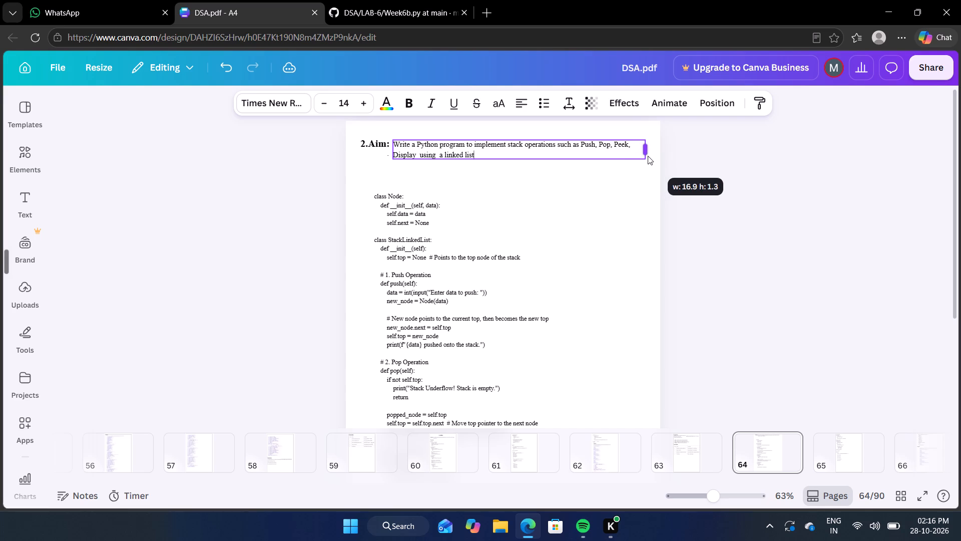
left_click_drag(648, 156, 648, 153)
left_click(751, 226)
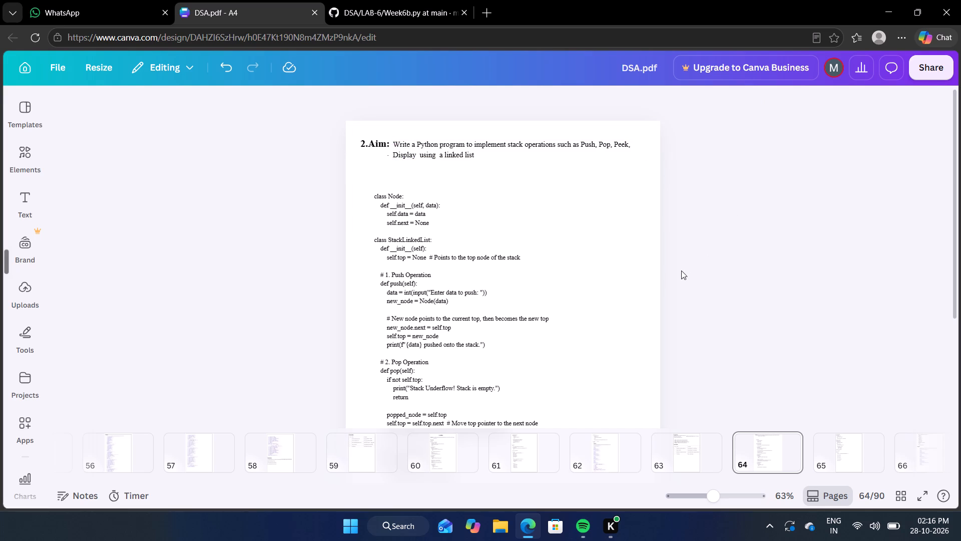
Shift the Aim sentence and the "2.Aim:" label slightly down the page, leaving a small gap between them.
left_click_drag(442, 147, 442, 155)
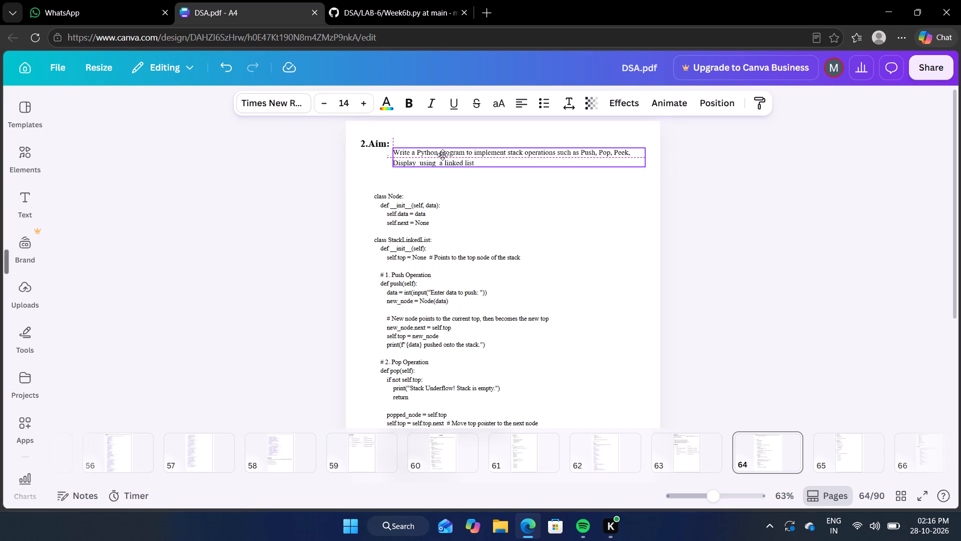
left_click_drag(442, 155, 443, 155)
left_click_drag(372, 143, 371, 154)
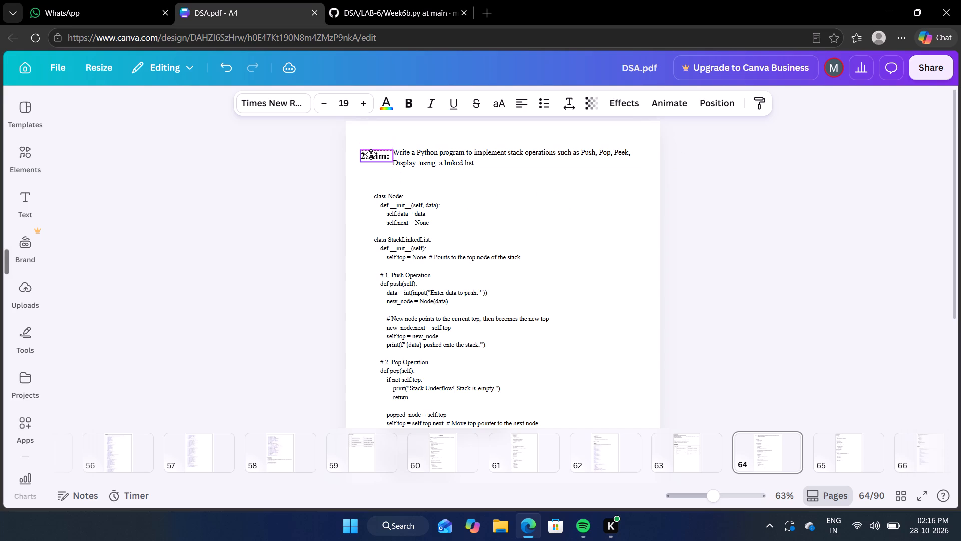
left_click_drag(371, 154, 369, 155)
left_click(594, 192)
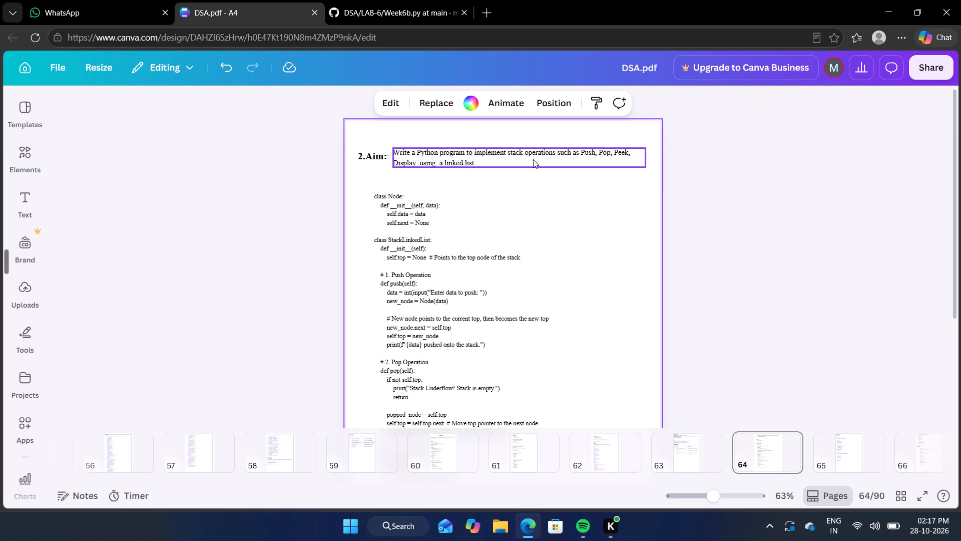
left_click_drag(536, 160, 538, 167)
left_click(699, 212)
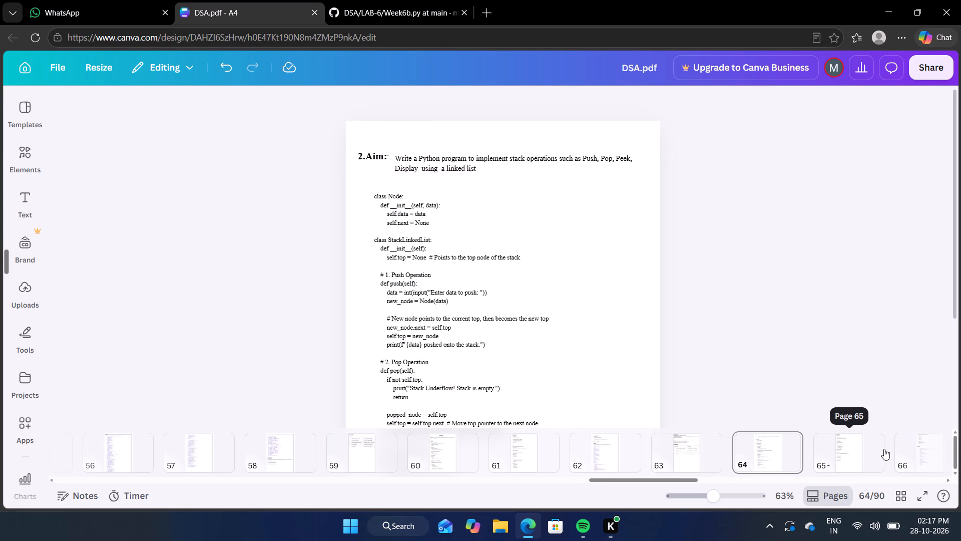
Duplicate the bold underlined PROGRAM heading on page 68, the Lab-7 page.
scroll(884, 449, "left", 4)
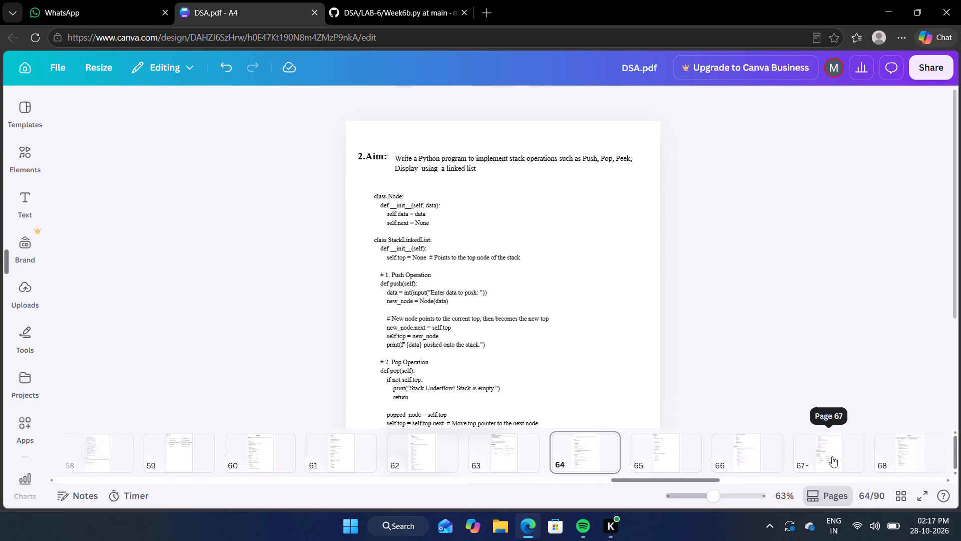
left_click(750, 455)
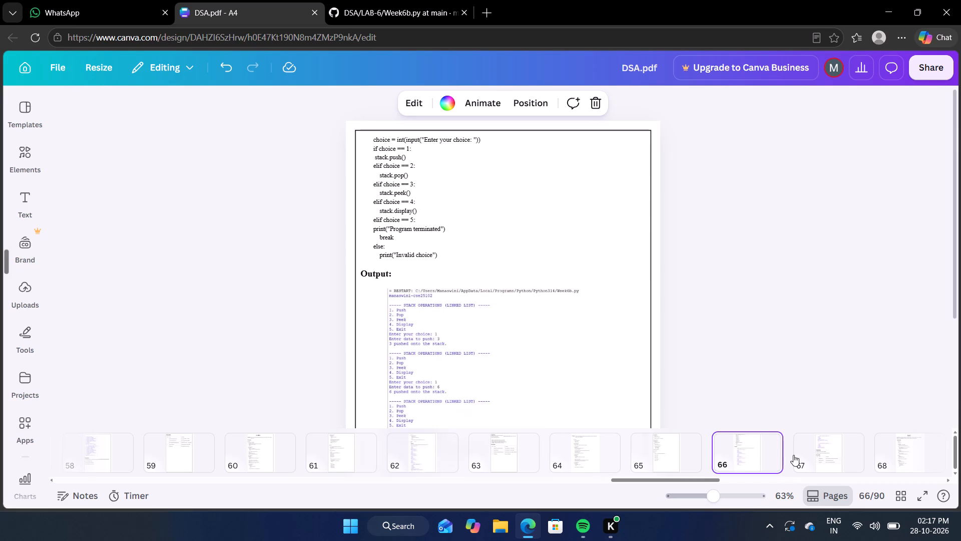
left_click(836, 441)
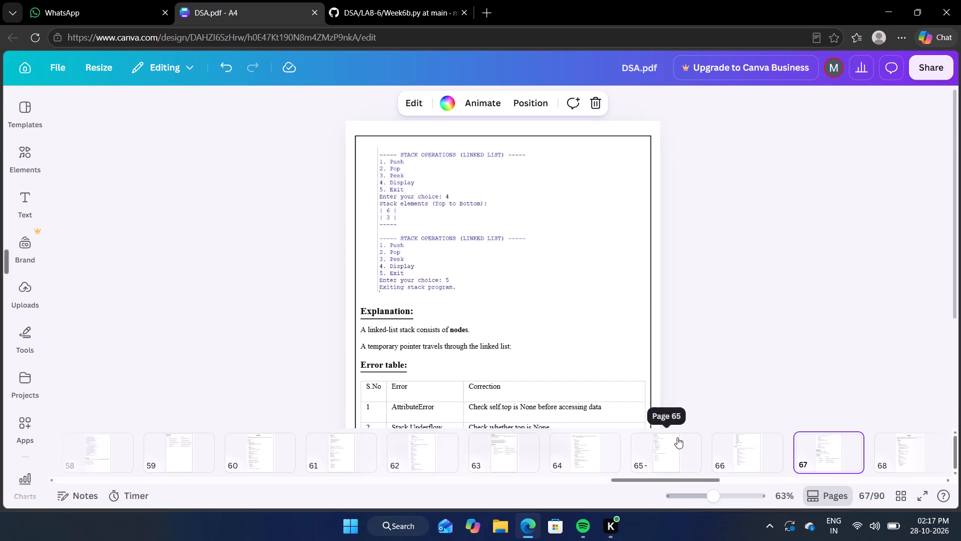
left_click(908, 444)
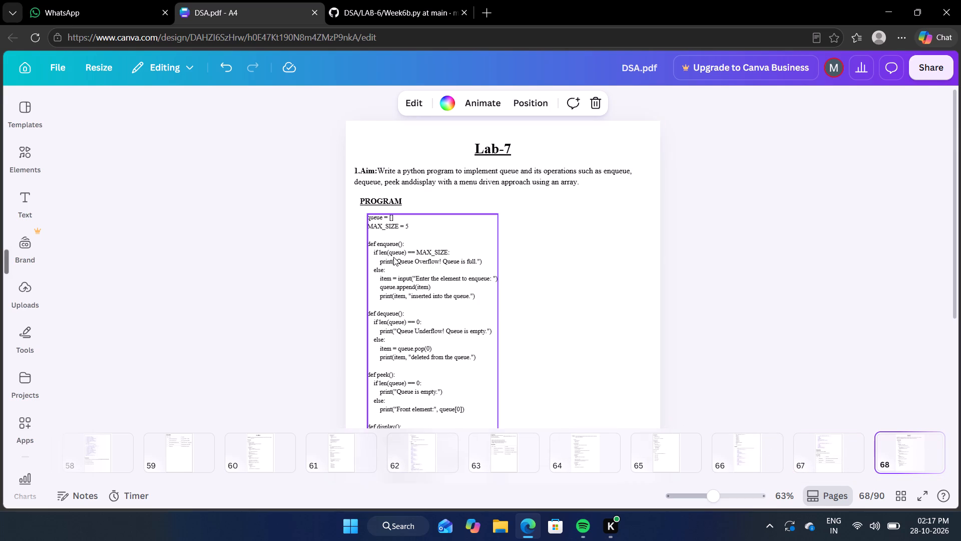
left_click(385, 203)
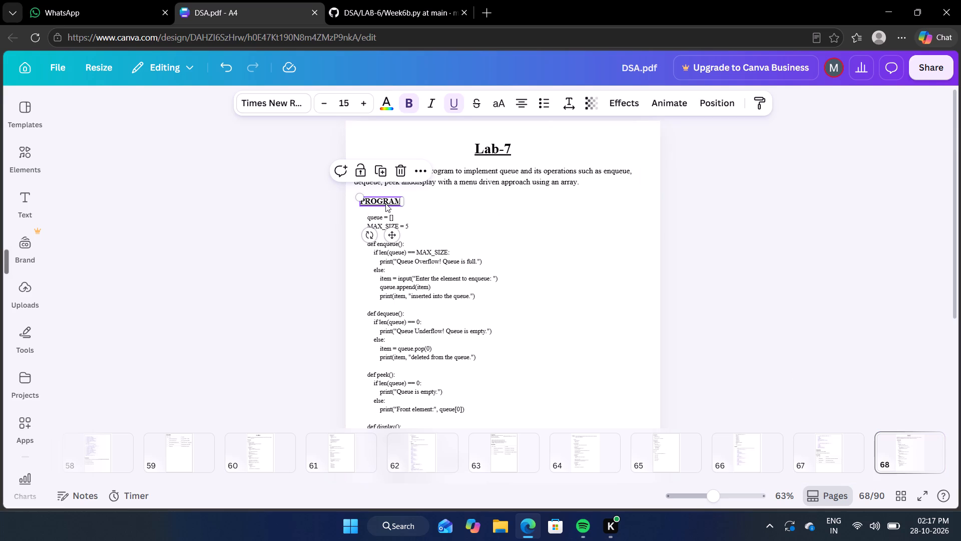
left_click(383, 173)
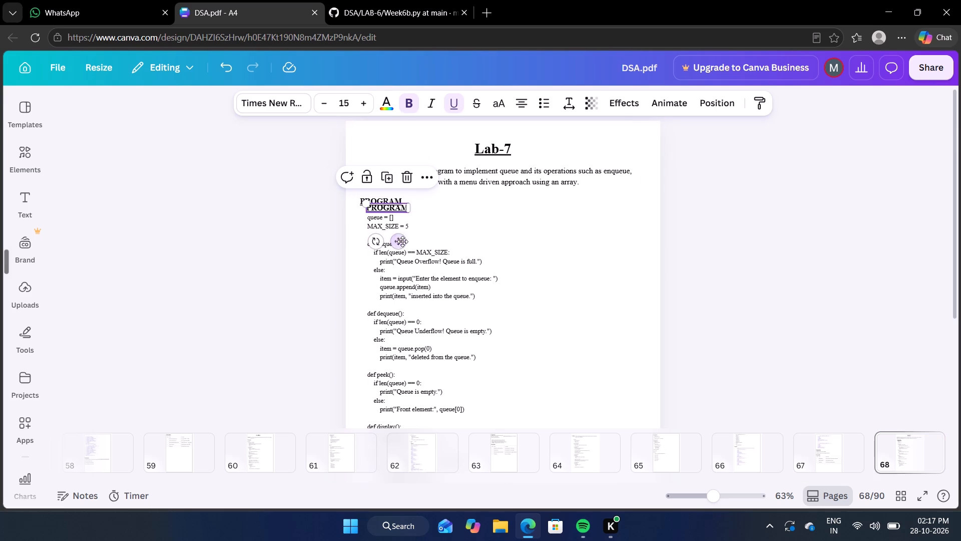
Move the duplicated PROGRAM heading to page 64 and place it between the Aim sentence and the "class Node" code.
left_click_drag(398, 244, 656, 348)
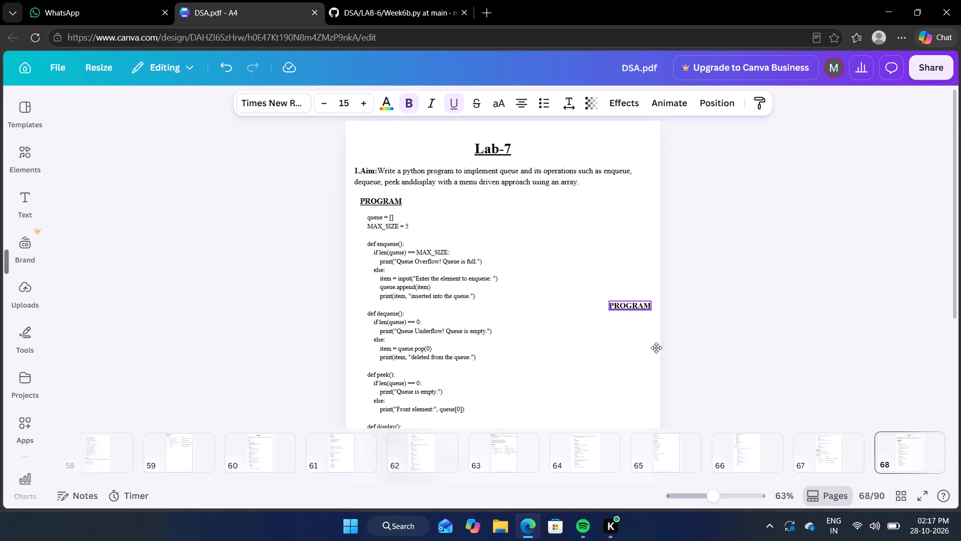
left_click_drag(656, 348, 642, 416)
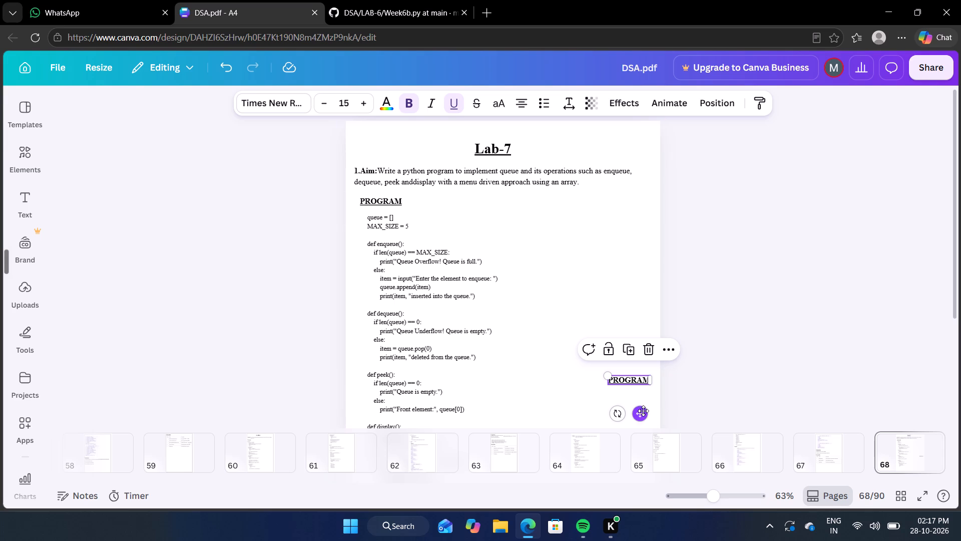
left_click_drag(643, 411, 635, 413)
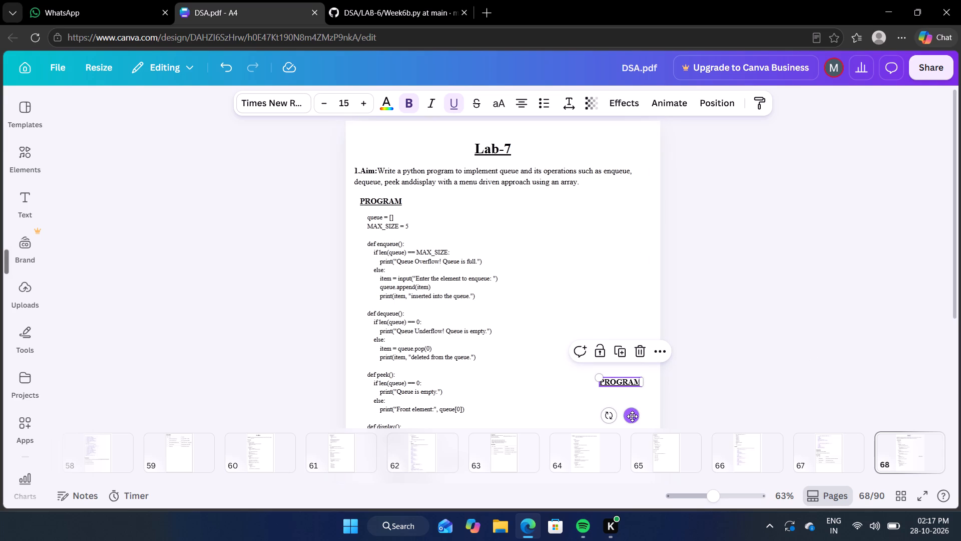
left_click_drag(632, 416, 594, 471)
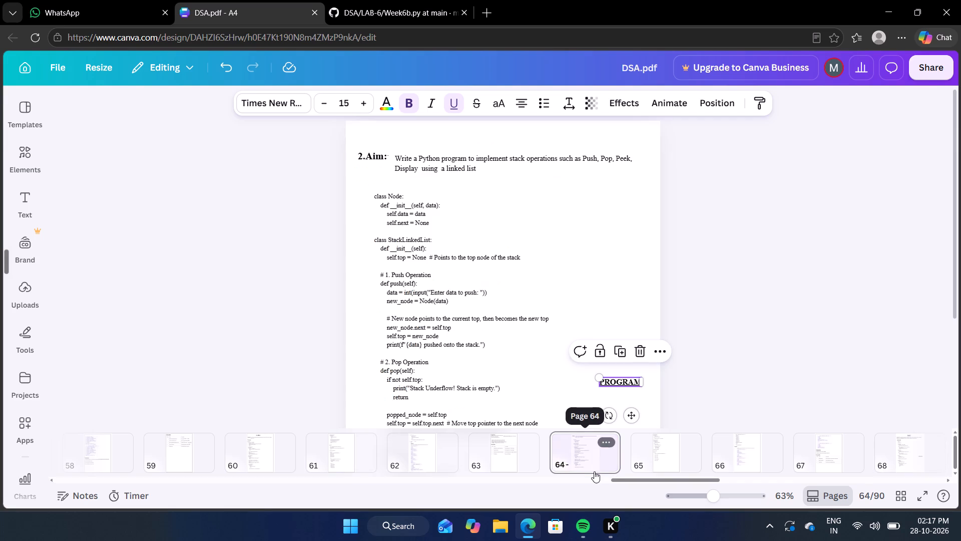
left_click_drag(631, 416, 624, 412)
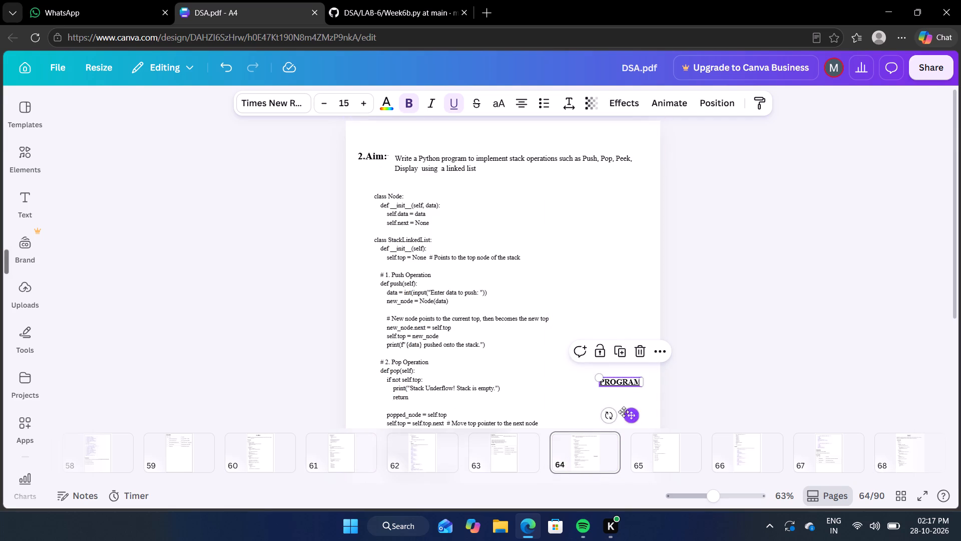
left_click_drag(624, 412, 405, 218)
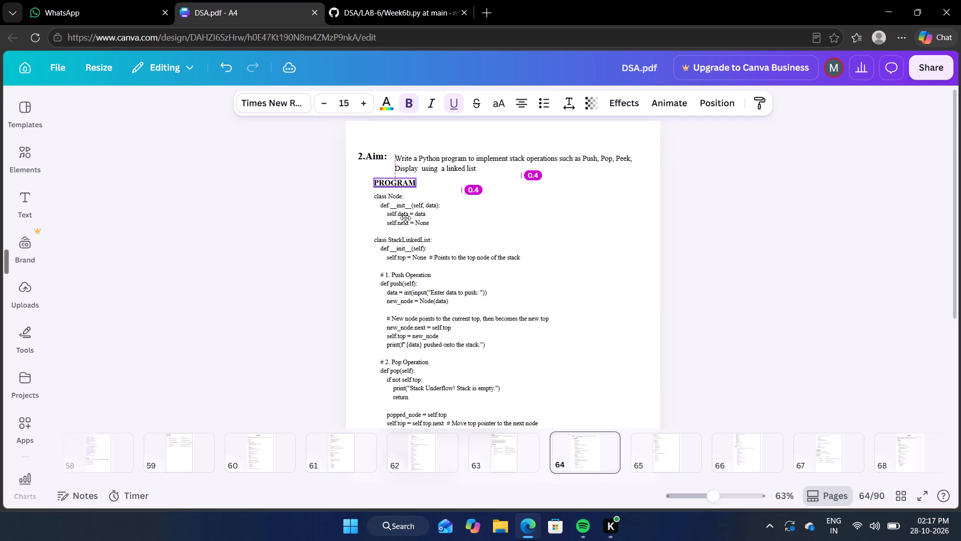
left_click_drag(405, 218, 403, 220)
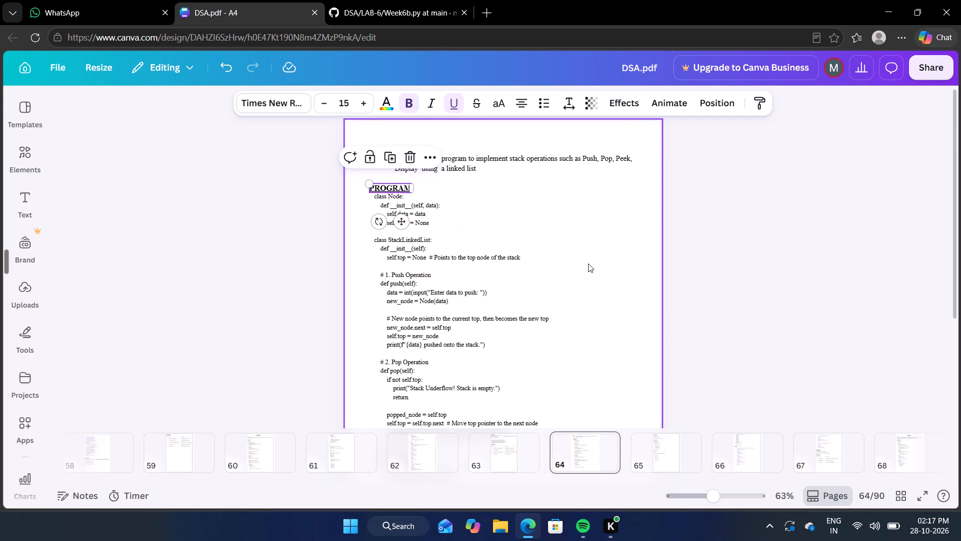
left_click(588, 263)
left_click_drag(773, 289, 863, 219)
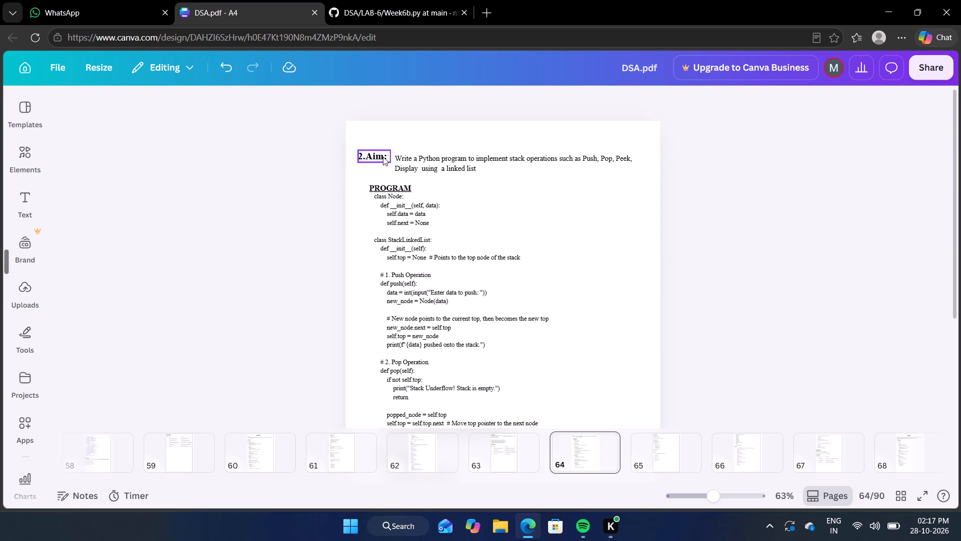
Delete the separate "2.Aim:" label from page 64.
left_click_drag(379, 156, 384, 160)
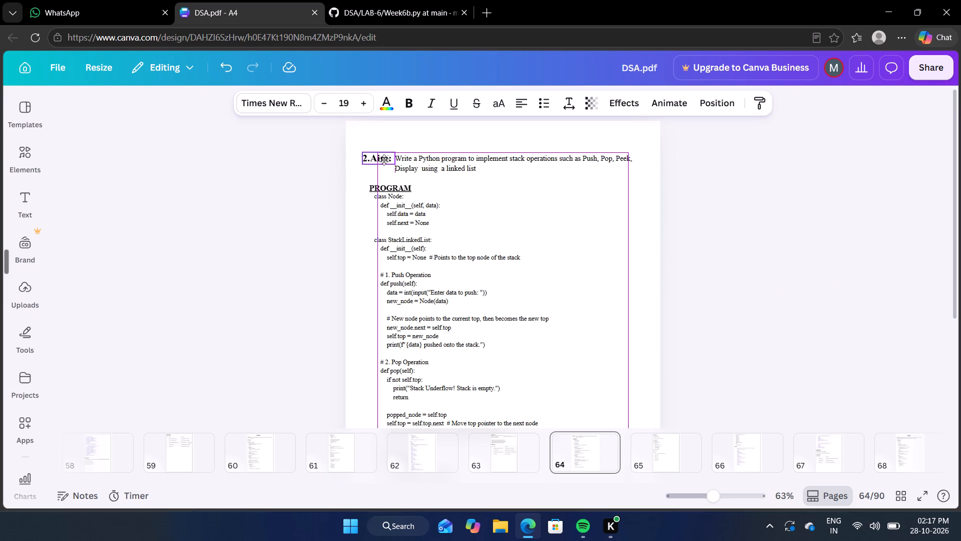
left_click_drag(384, 160, 383, 162)
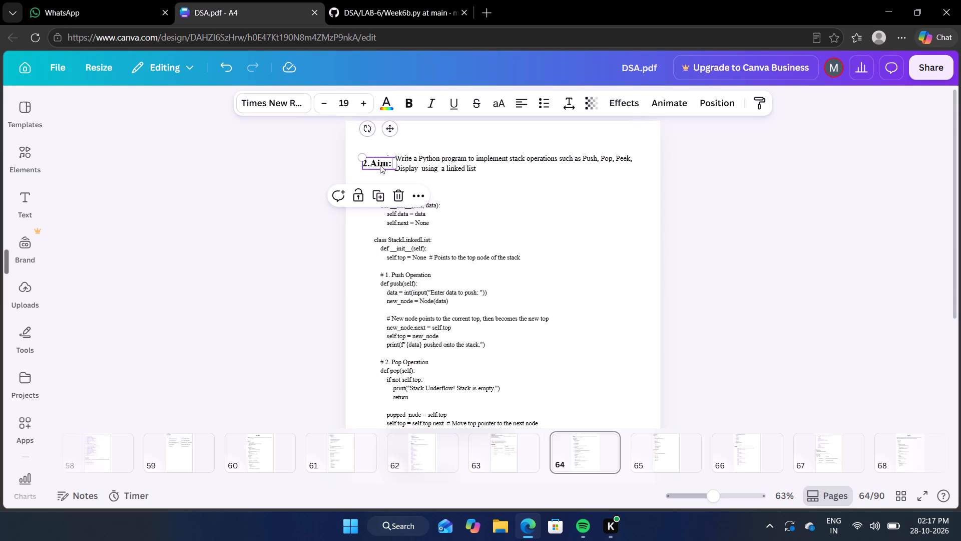
left_click(401, 193)
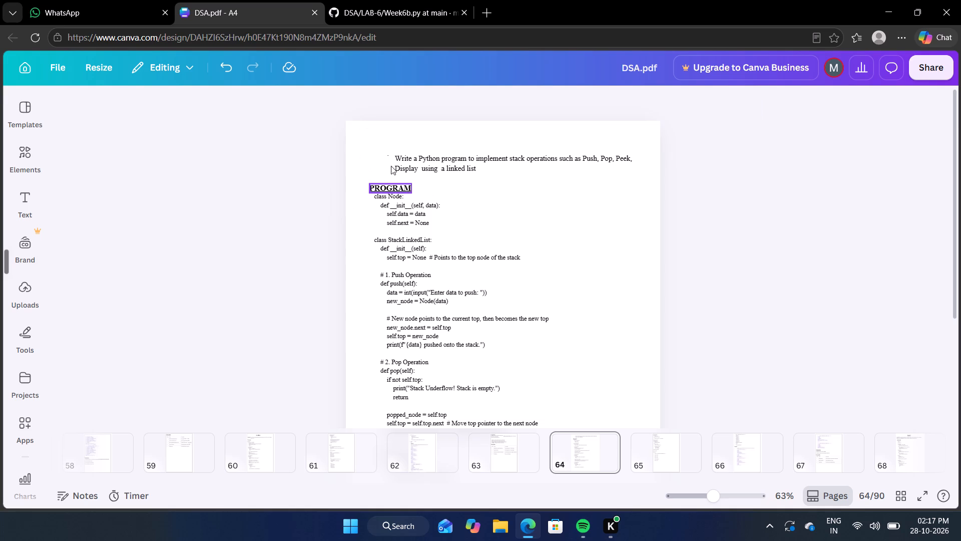
Insert "2.Aim:" at the start of the sentence "Write a Python program to implement stack operations" on page 64.
left_click(389, 157)
left_click(401, 158)
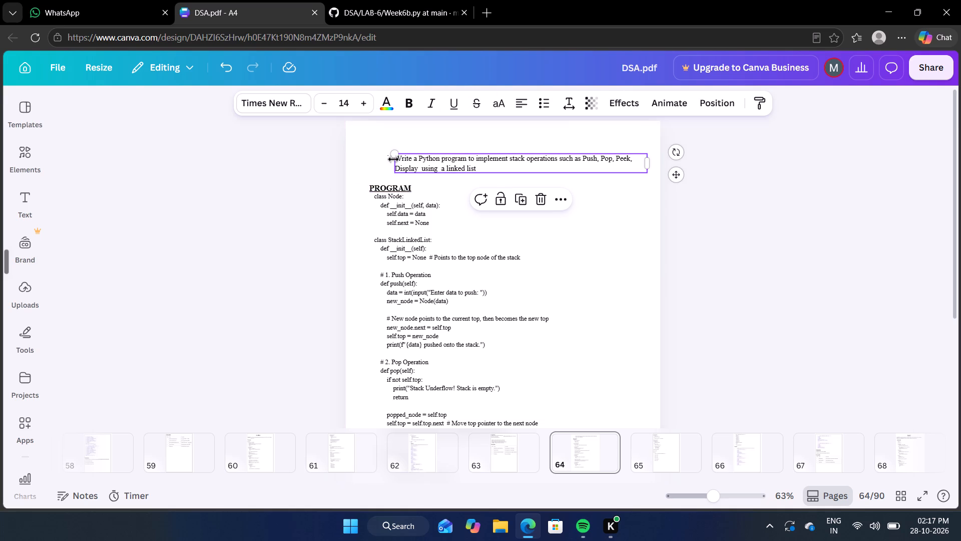
left_click(393, 160)
left_click(397, 159)
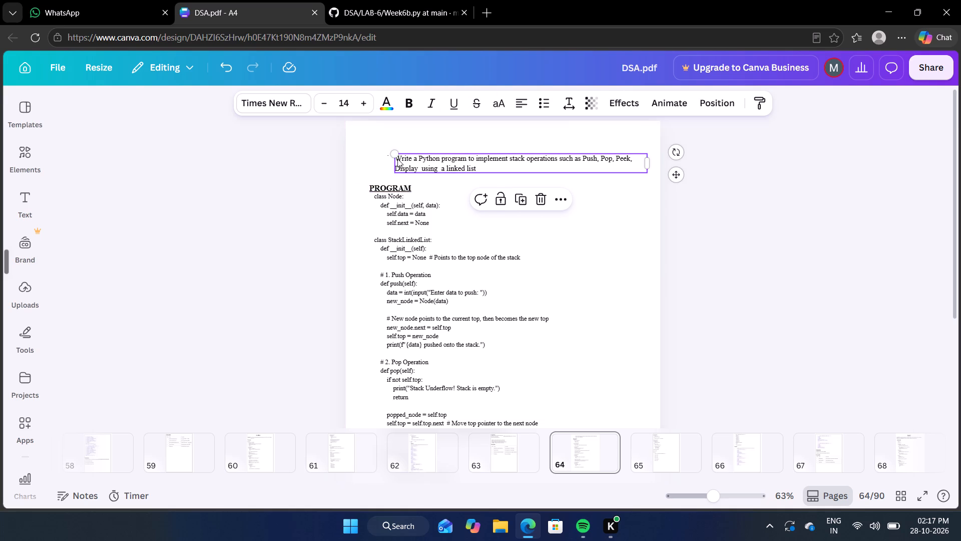
left_click(397, 159)
left_click(397, 159)
left_click(397, 159)
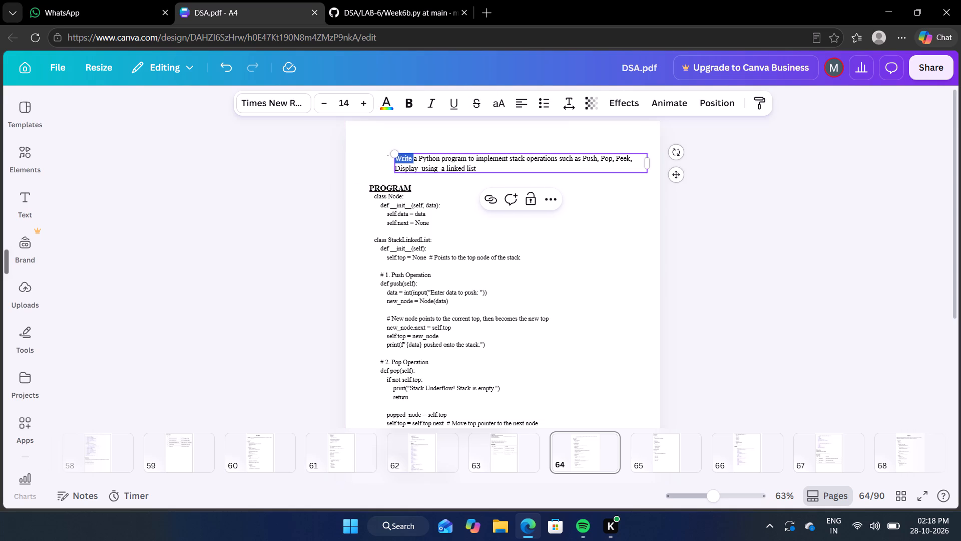
left_click(397, 159)
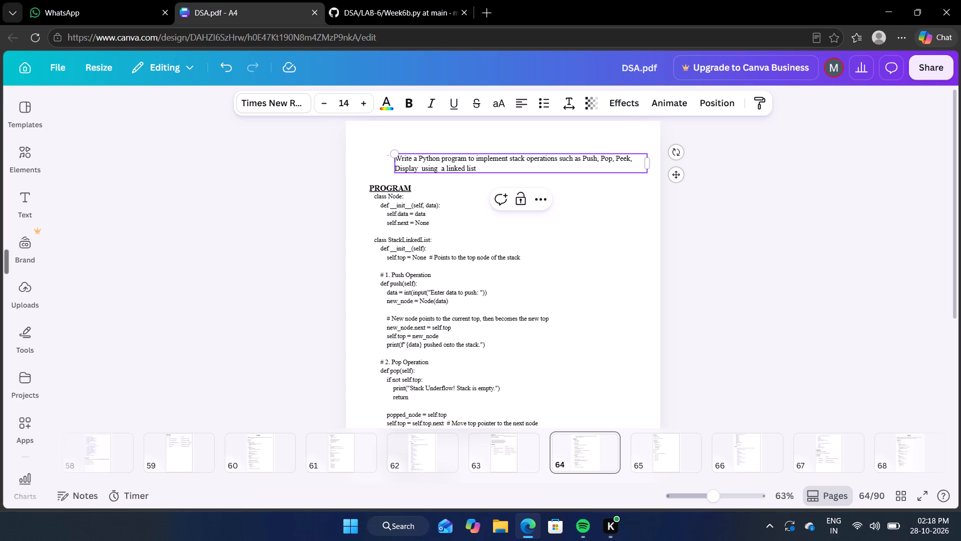
key("2")
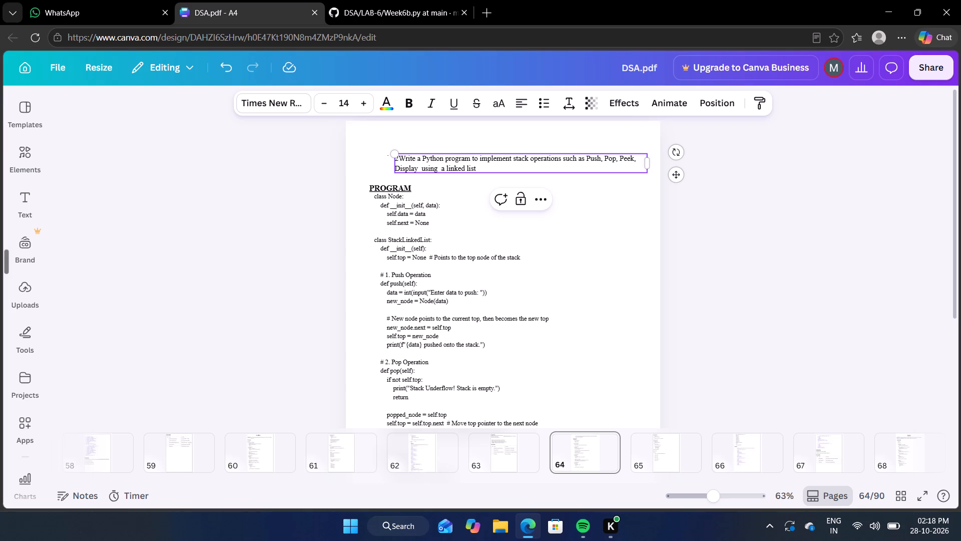
key("period")
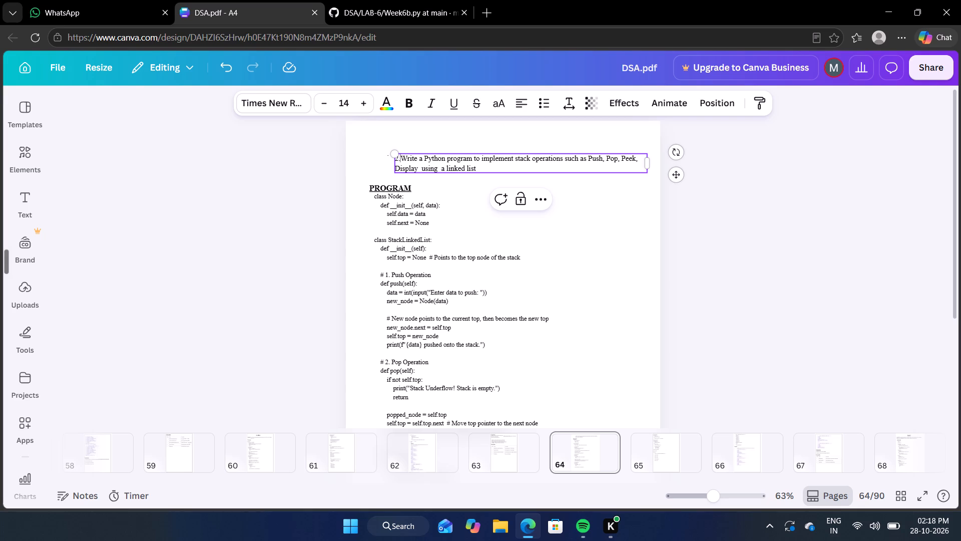
key("shift+a")
type("im")
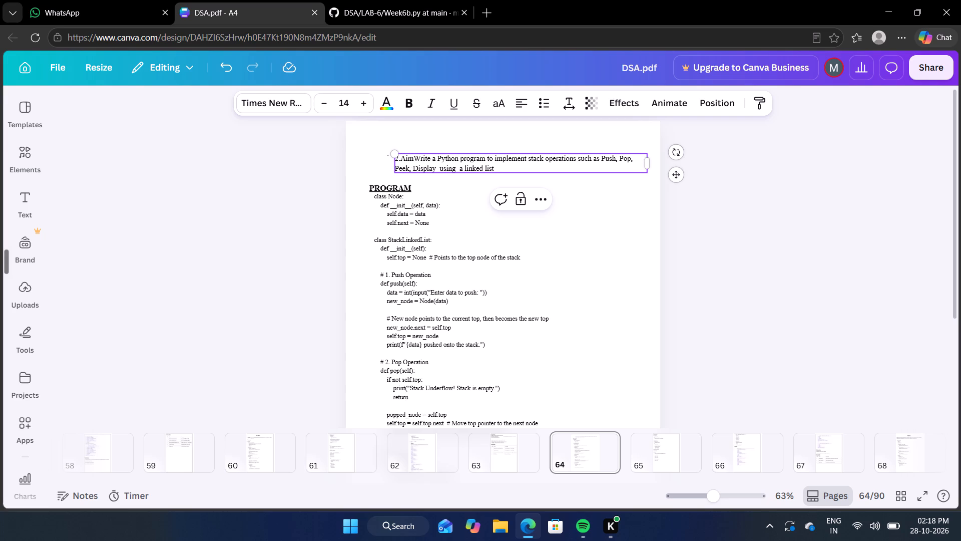
key("shift+colon")
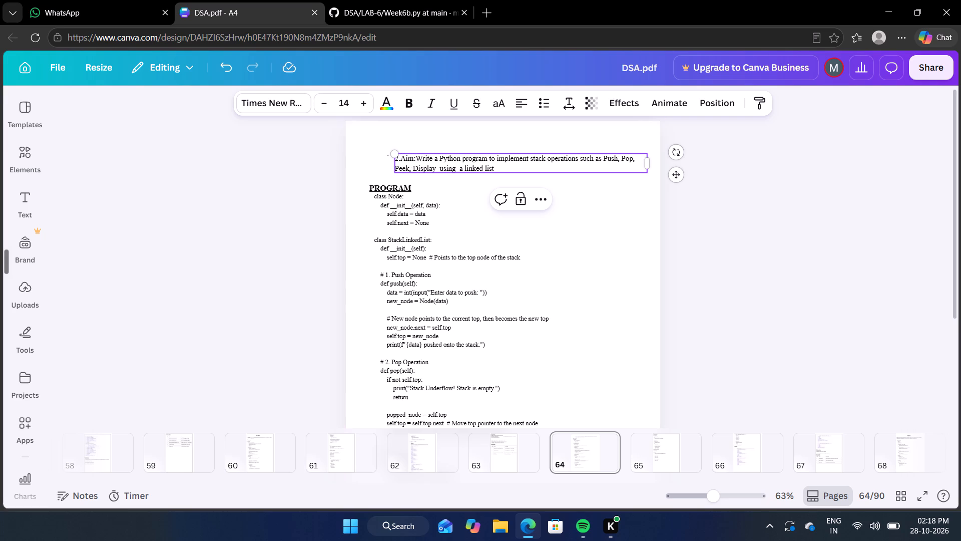
Make the "2.Aim" text at the start of the Aim sentence bold.
left_click_drag(414, 161, 390, 160)
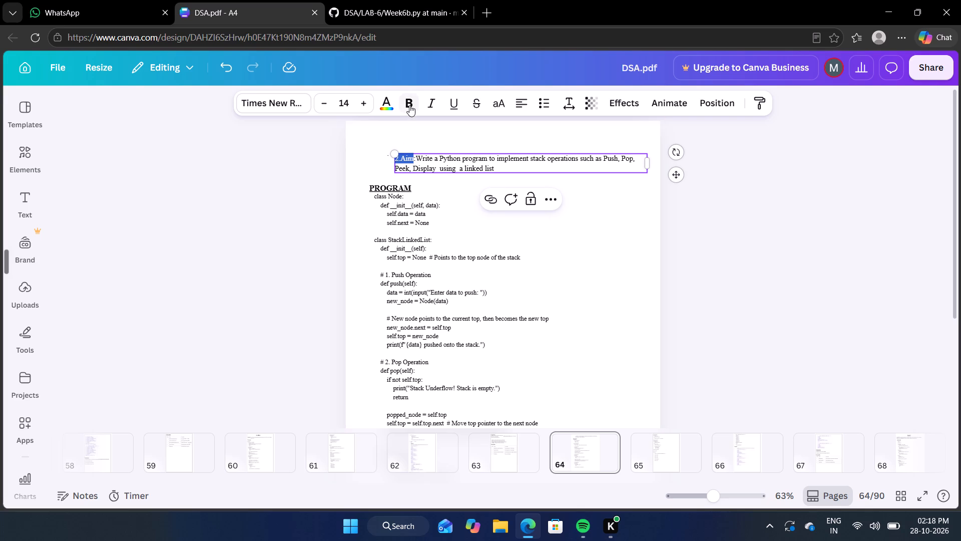
left_click(409, 105)
left_click(689, 268)
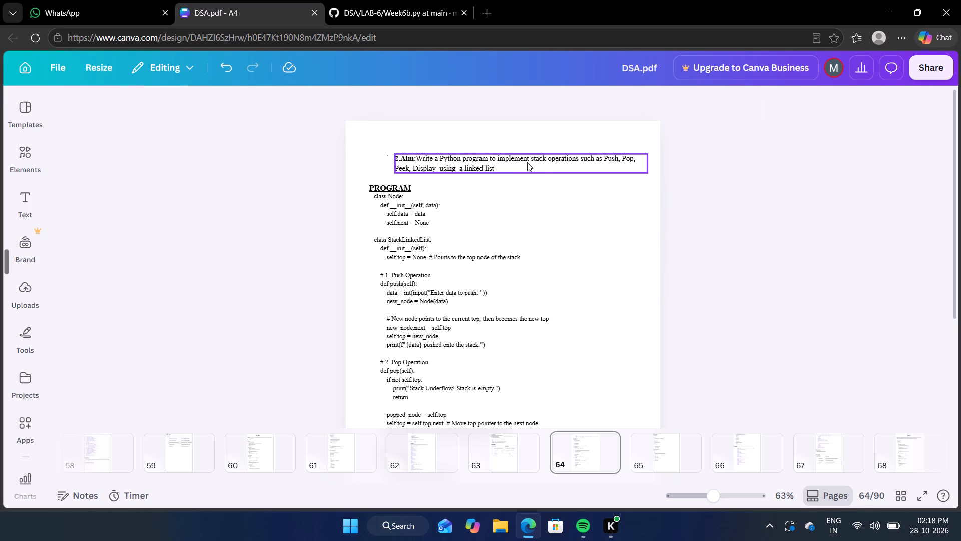
Move the Aim sentence on page 64 so its left edge lines up with the PROGRAM heading.
left_click_drag(529, 165, 499, 165)
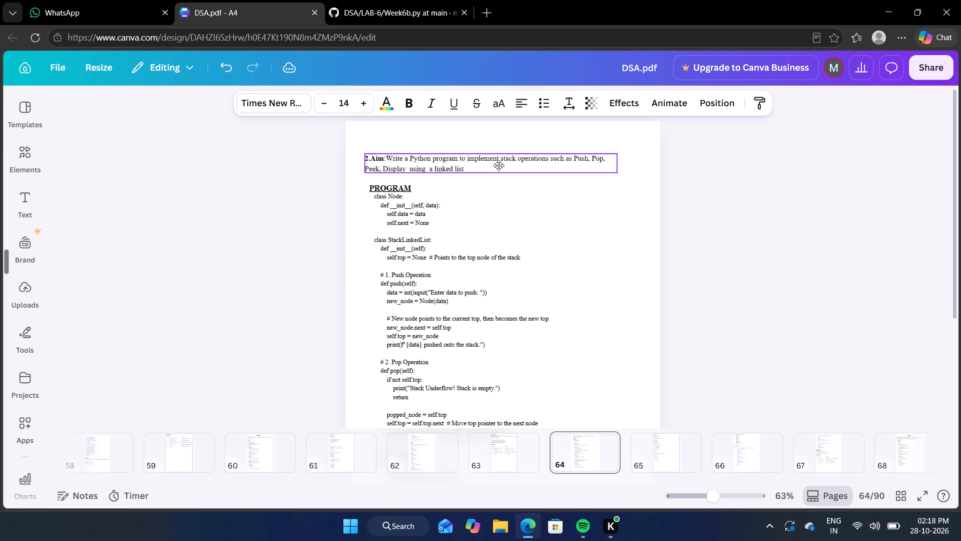
left_click_drag(499, 165, 501, 163)
left_click(824, 263)
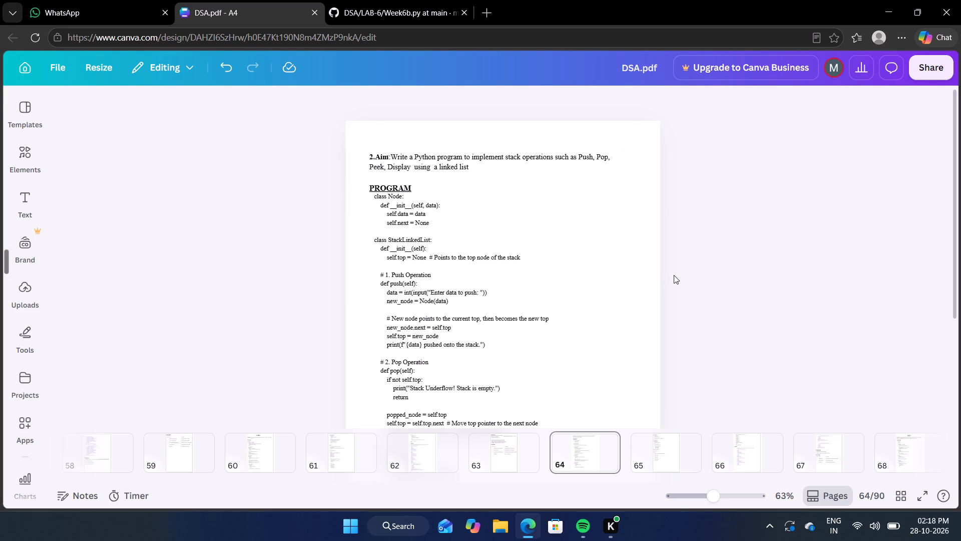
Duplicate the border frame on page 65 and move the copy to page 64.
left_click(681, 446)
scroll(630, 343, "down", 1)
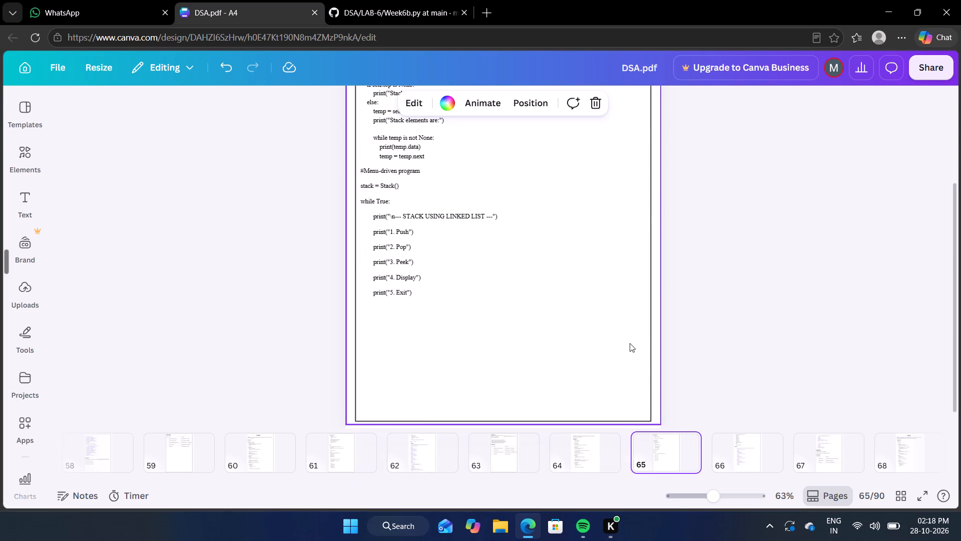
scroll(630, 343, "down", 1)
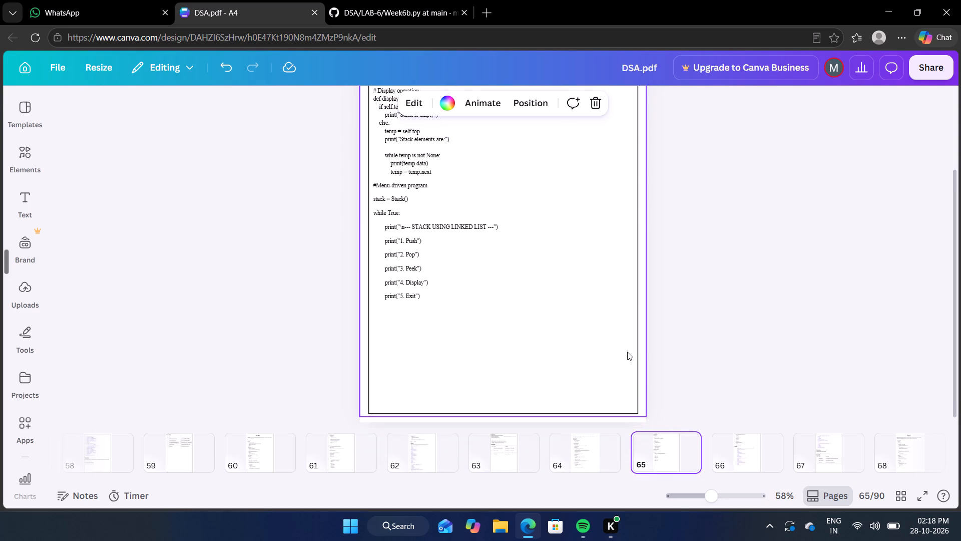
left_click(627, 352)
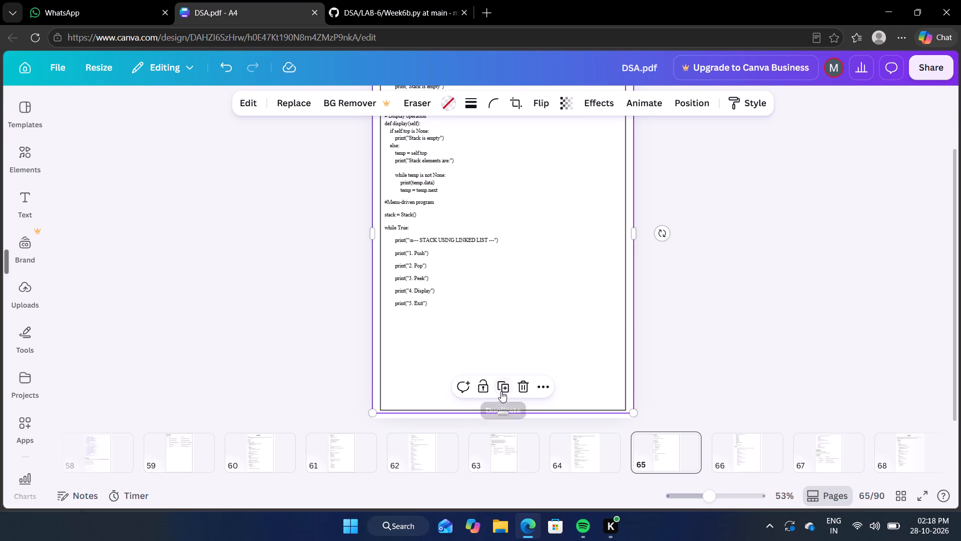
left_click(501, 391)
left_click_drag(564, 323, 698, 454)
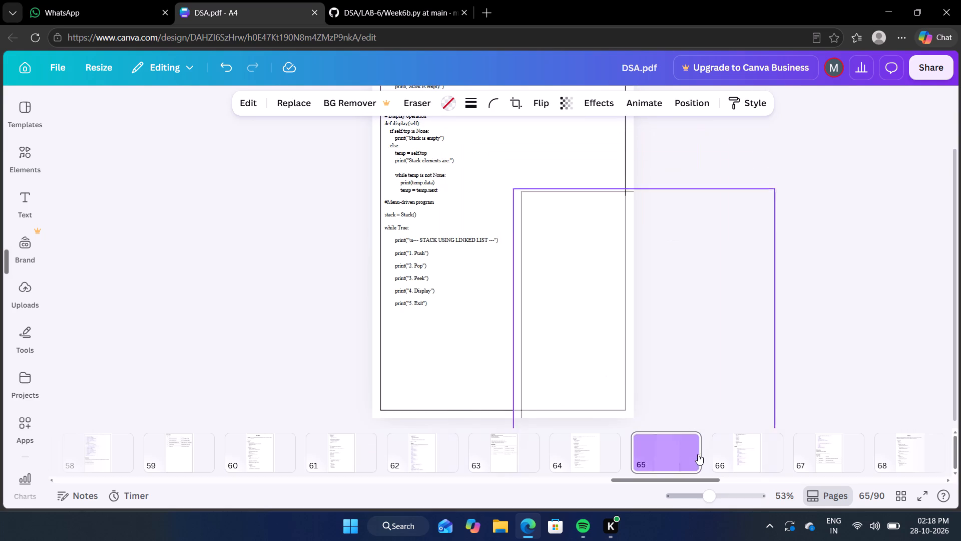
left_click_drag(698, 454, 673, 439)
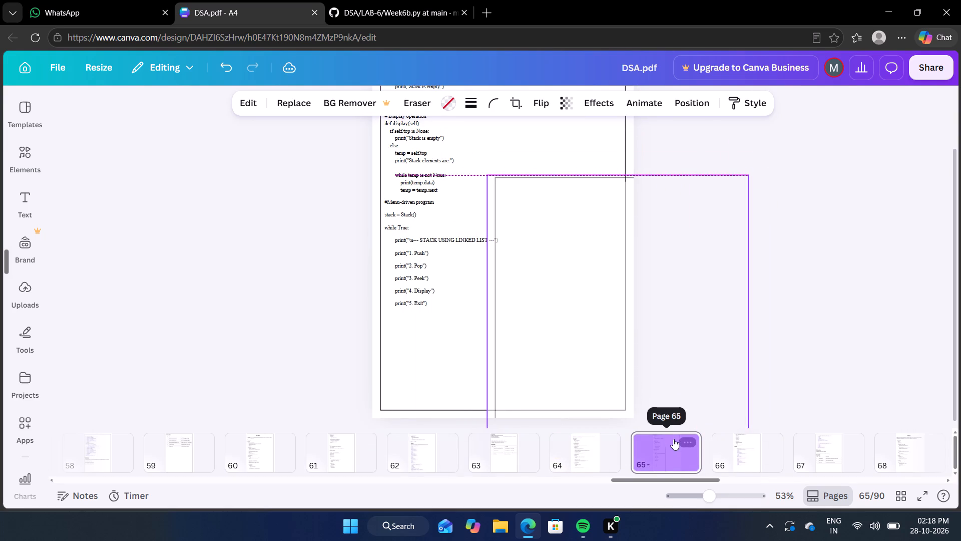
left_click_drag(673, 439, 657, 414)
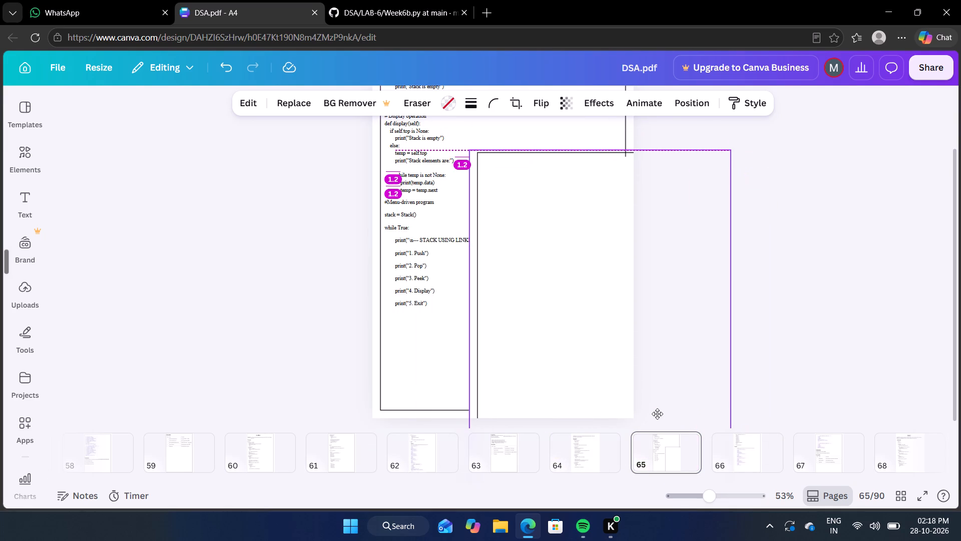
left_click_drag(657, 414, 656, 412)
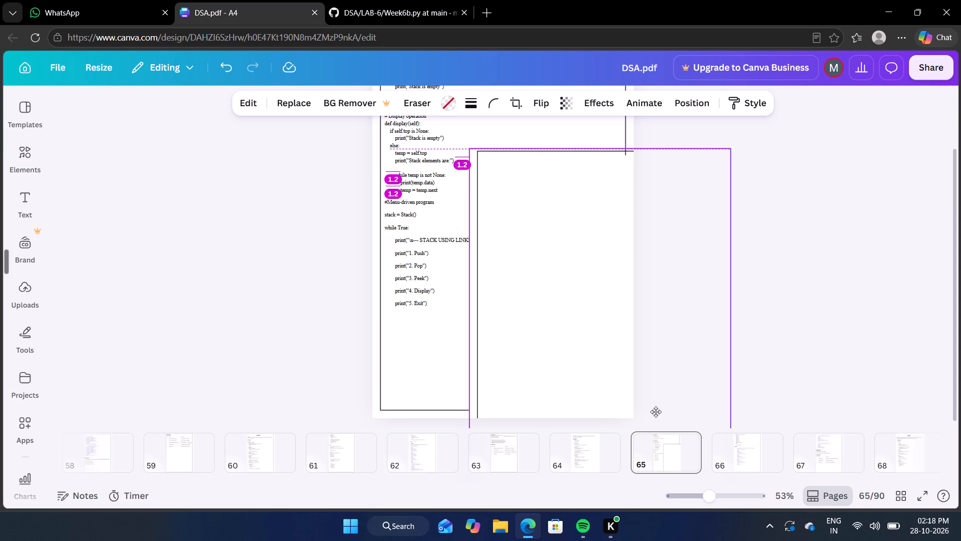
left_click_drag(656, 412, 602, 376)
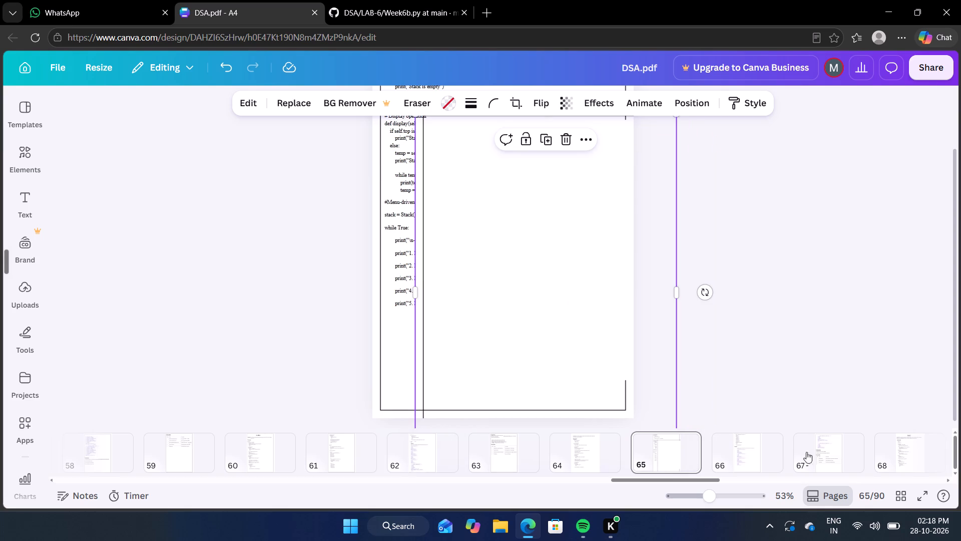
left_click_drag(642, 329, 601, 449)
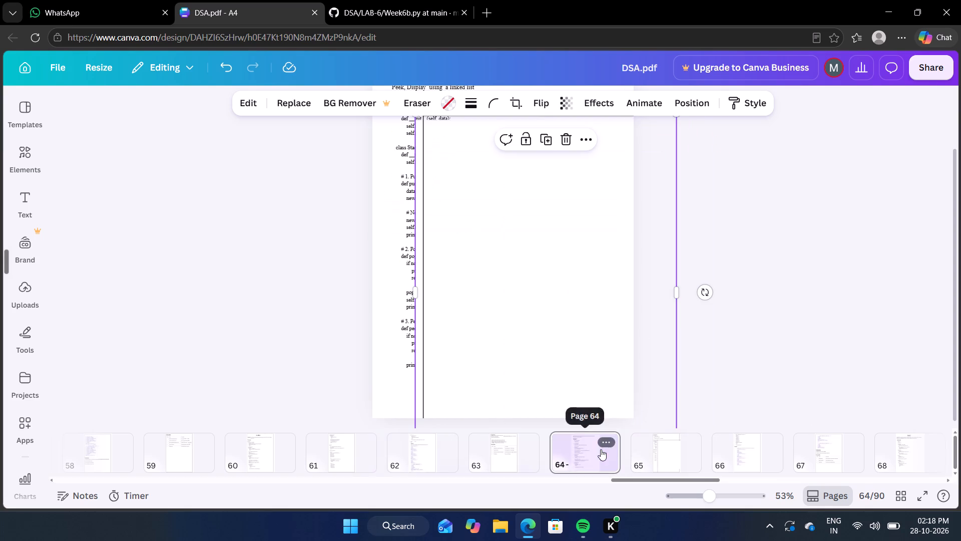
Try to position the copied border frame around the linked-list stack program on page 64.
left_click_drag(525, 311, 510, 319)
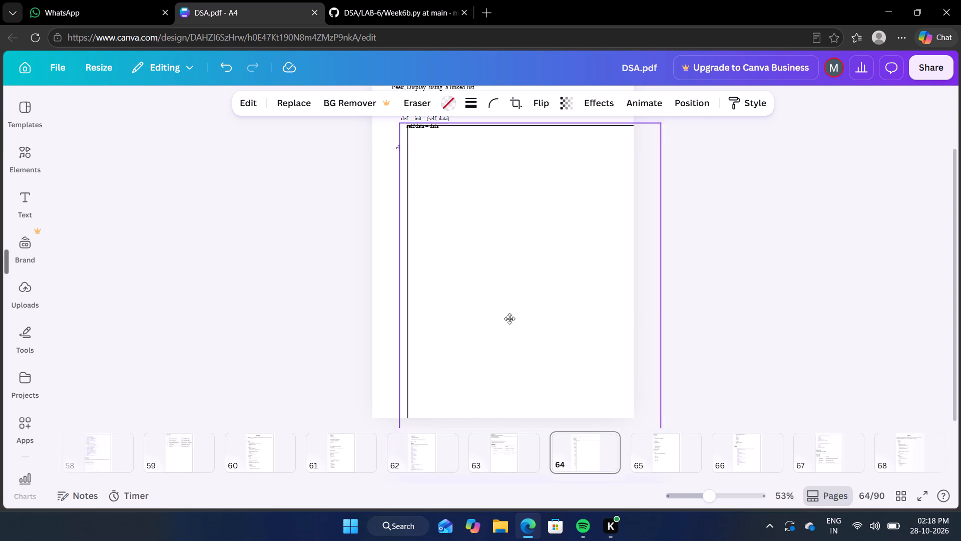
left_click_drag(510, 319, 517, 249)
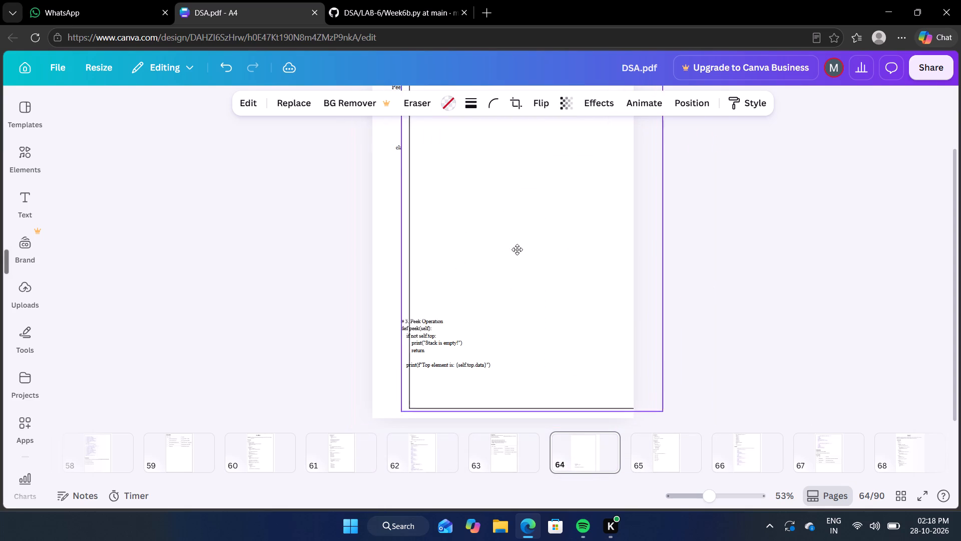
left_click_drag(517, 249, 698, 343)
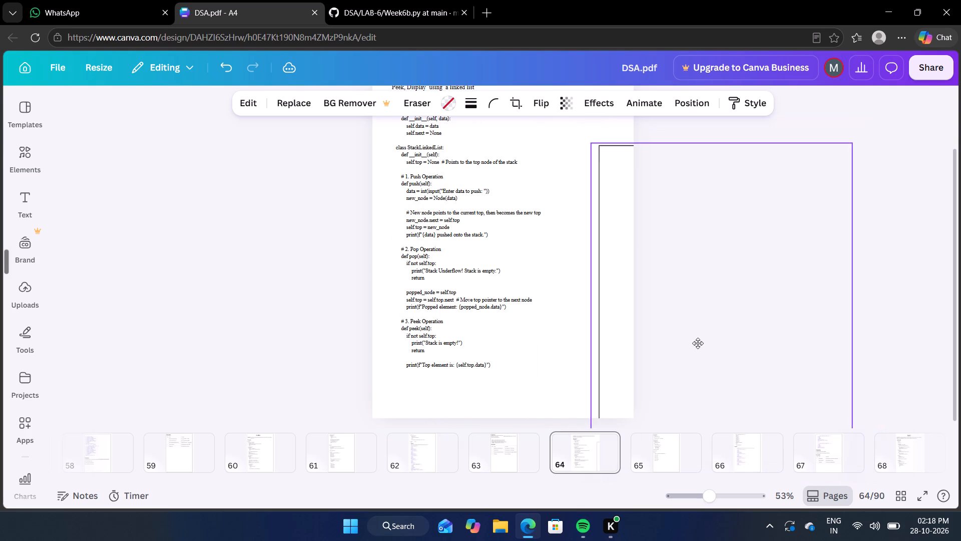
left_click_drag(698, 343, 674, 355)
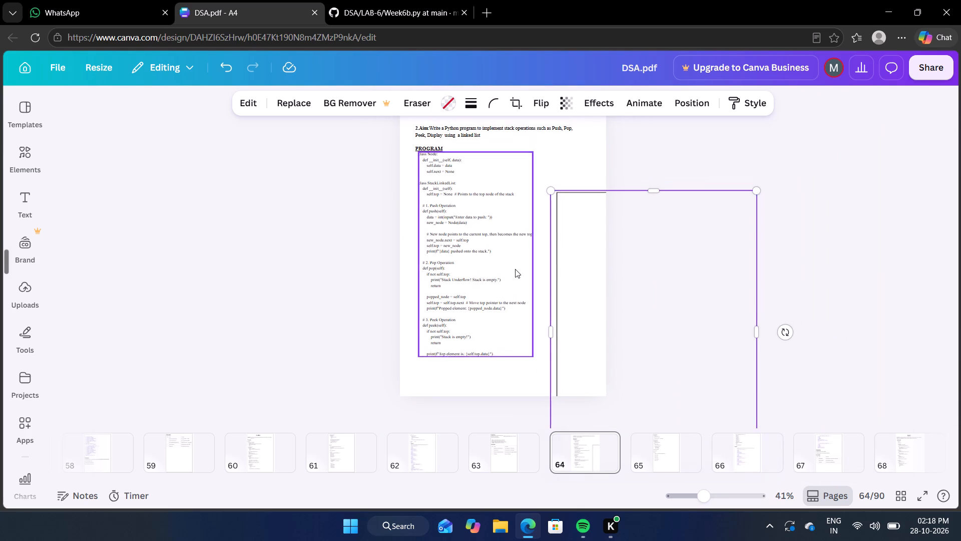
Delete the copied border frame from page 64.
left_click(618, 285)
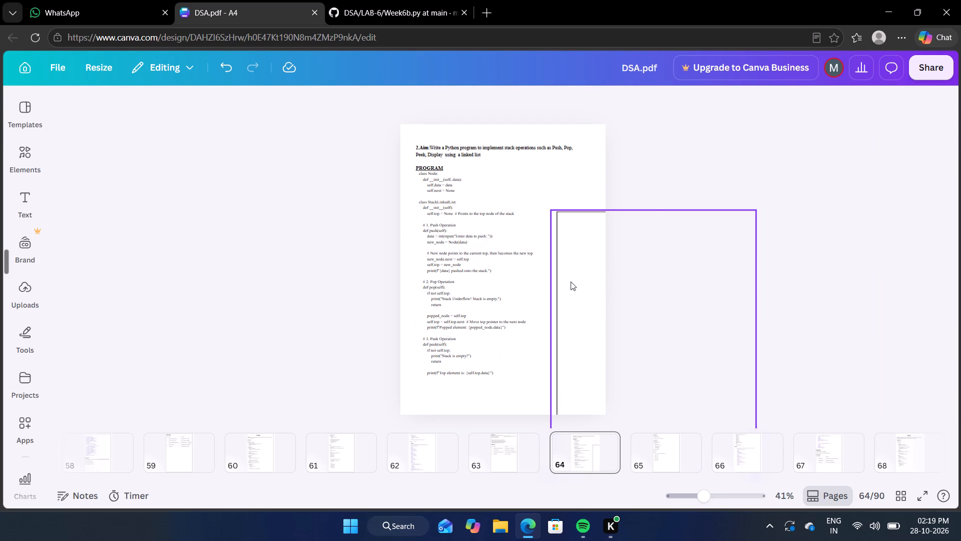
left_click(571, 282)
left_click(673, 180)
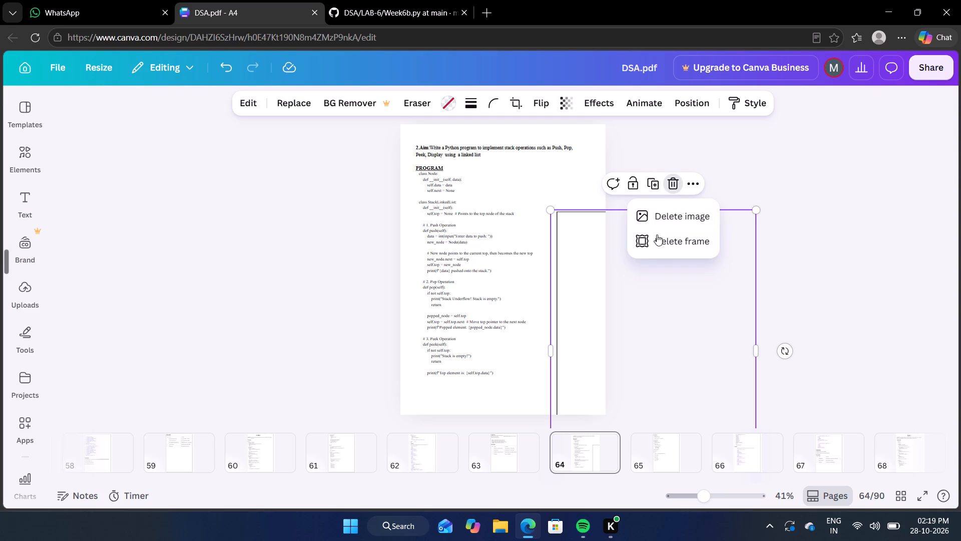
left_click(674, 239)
Shift page 65's border frame, duplicate it, and move the copy to page 64.
left_click(669, 450)
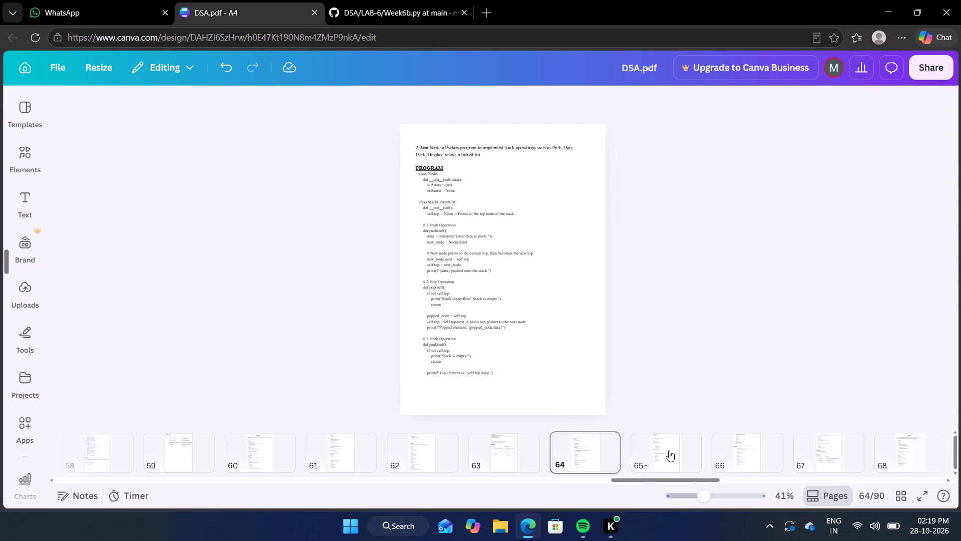
left_click_drag(535, 256, 616, 266)
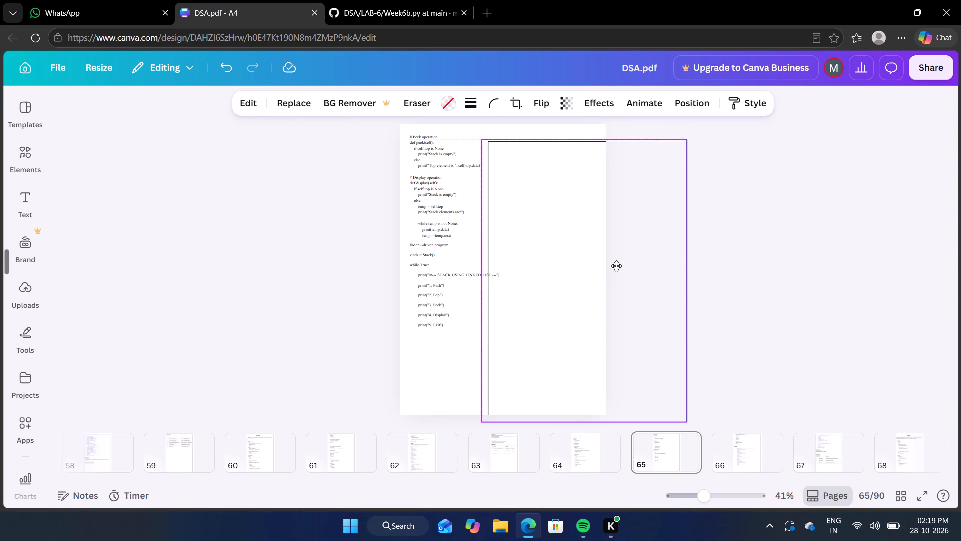
left_click_drag(616, 266, 550, 291)
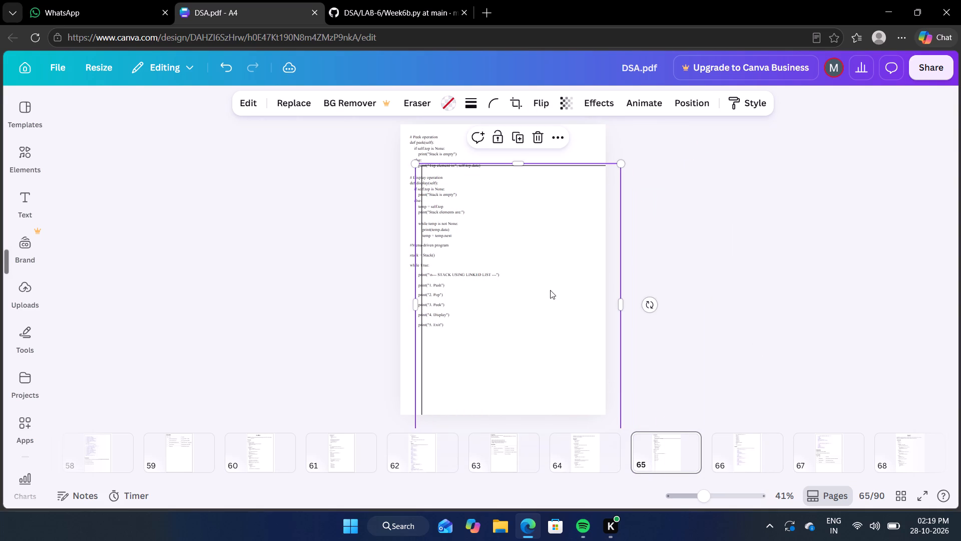
left_click(518, 135)
left_click_drag(555, 267, 588, 387)
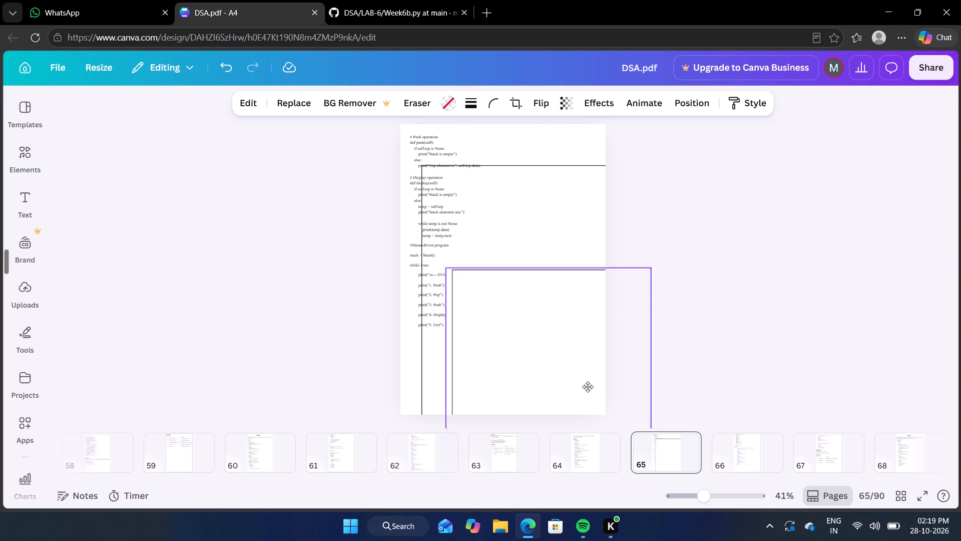
left_click_drag(588, 387, 591, 391)
left_click_drag(551, 356, 565, 313)
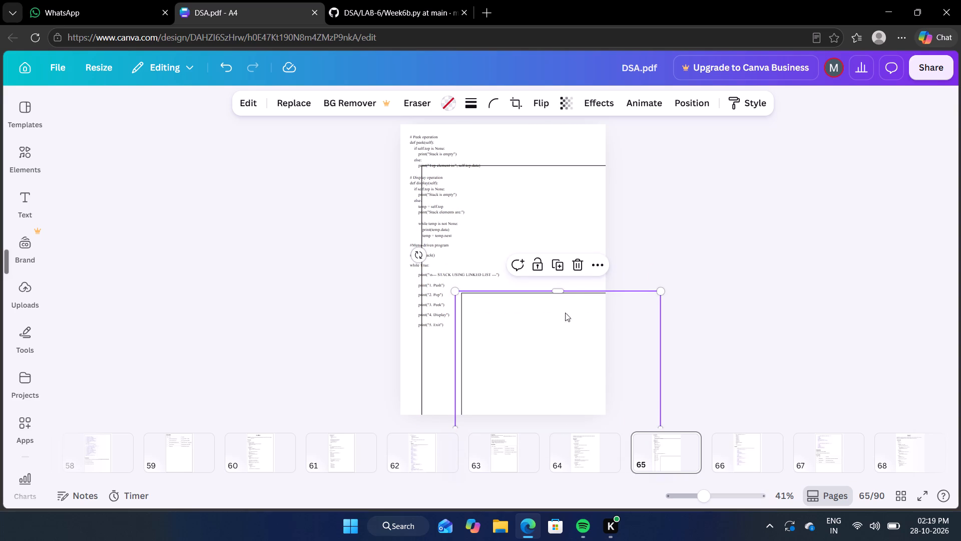
left_click_drag(565, 313, 589, 459)
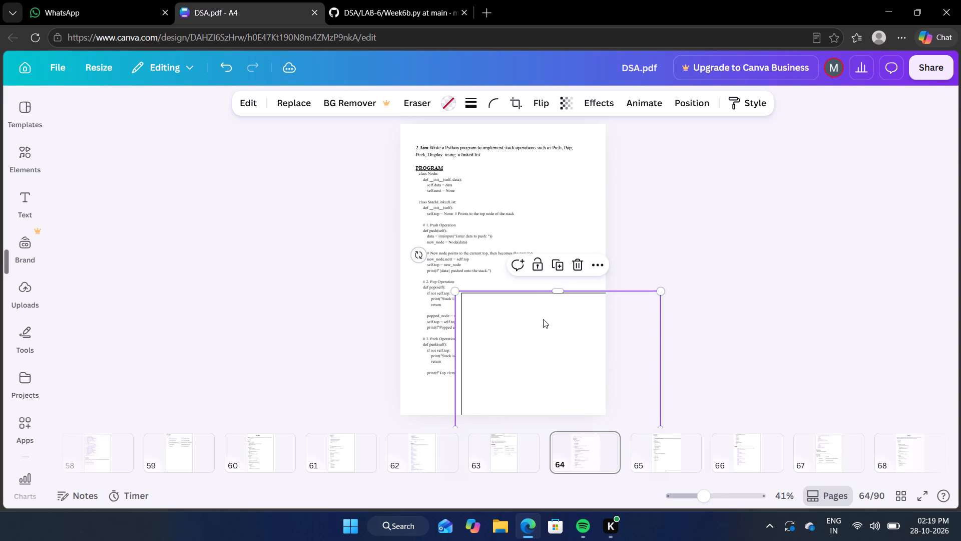
Delete the copied border frame from page 64, keeping the linked-list stack program.
left_click_drag(562, 345, 519, 151)
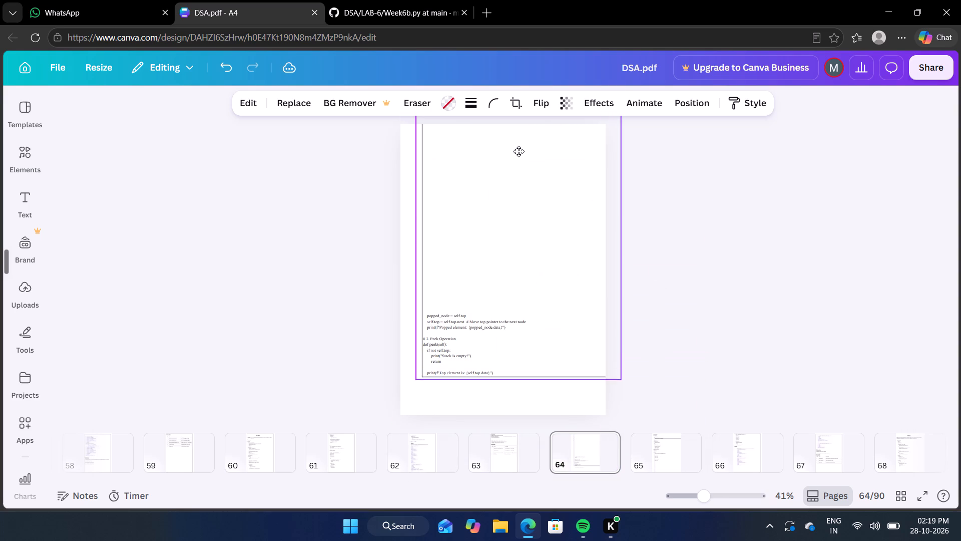
left_click_drag(519, 151, 632, 229)
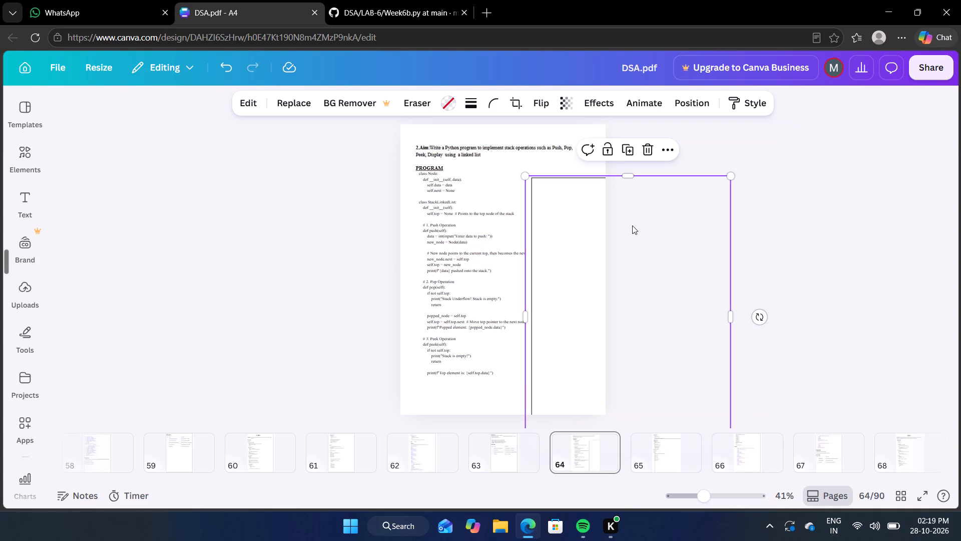
left_click(646, 158)
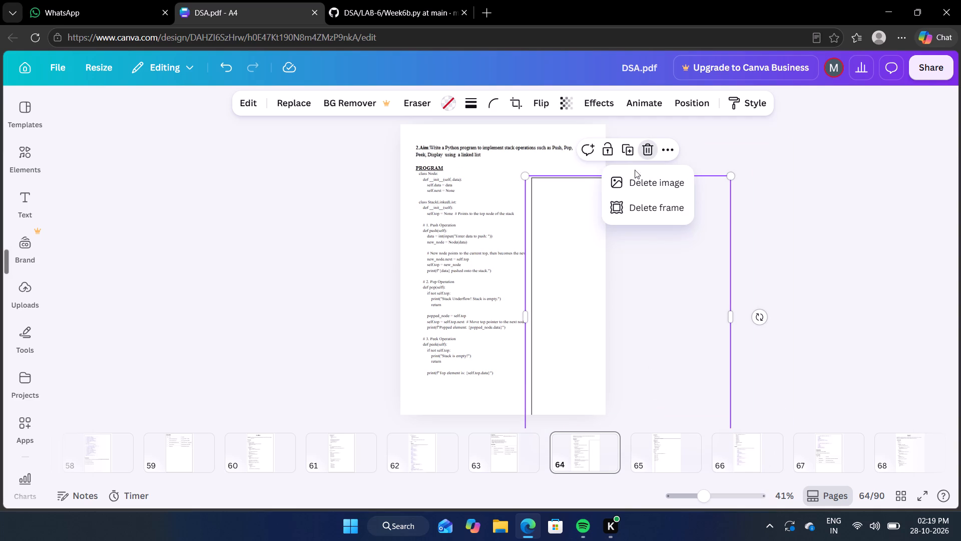
left_click(640, 204)
Delete the misplaced border frame from page 65.
left_click(672, 458)
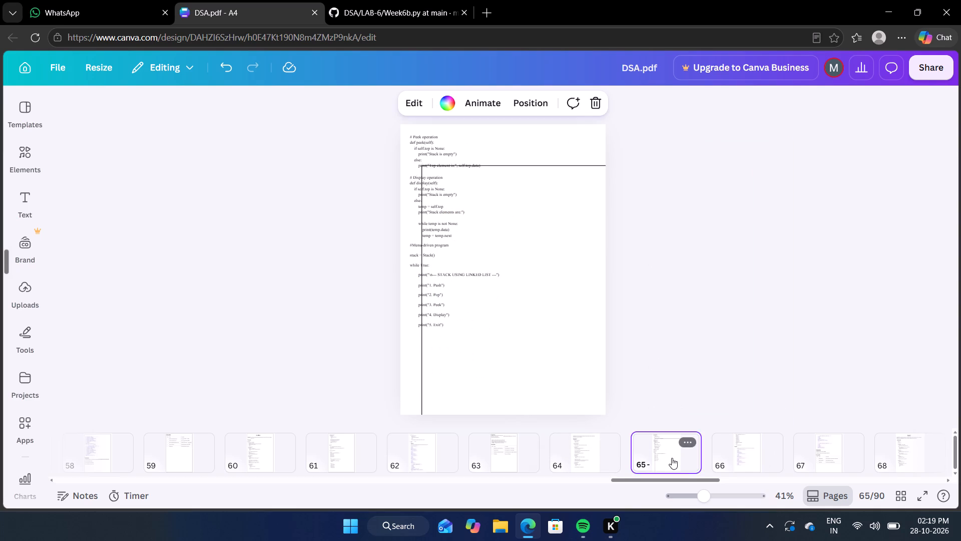
left_click(545, 343)
left_click(539, 144)
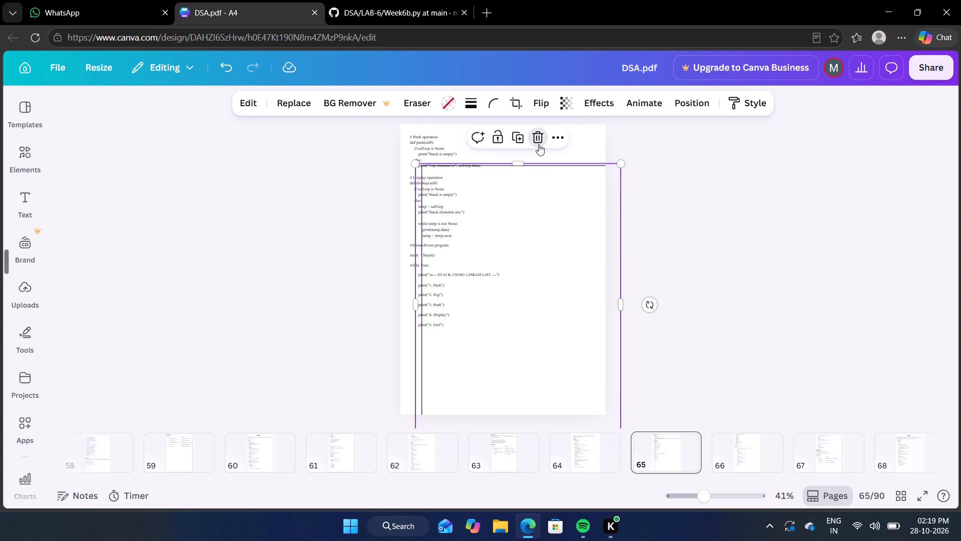
left_click(533, 186)
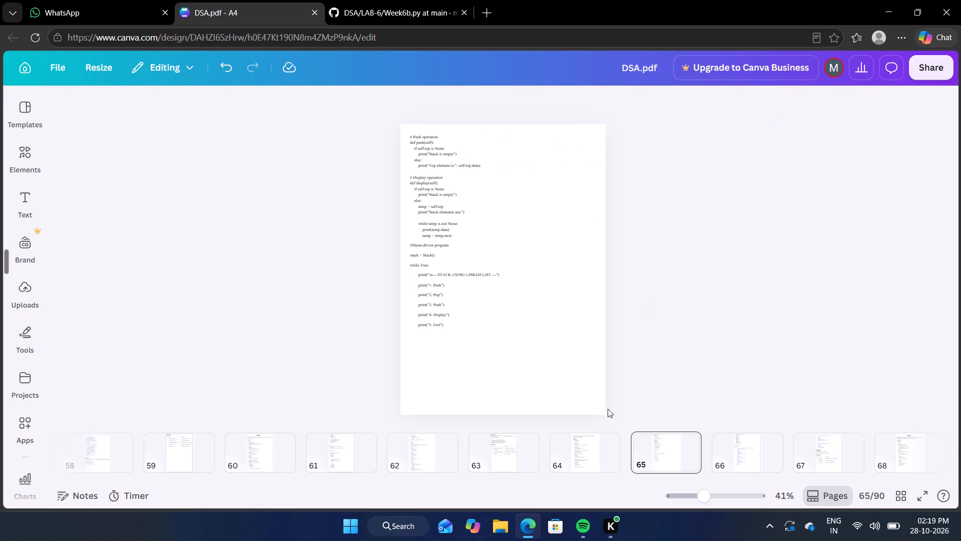
Duplicate the border frame on page 66 and move the copy to page 65.
left_click(747, 447)
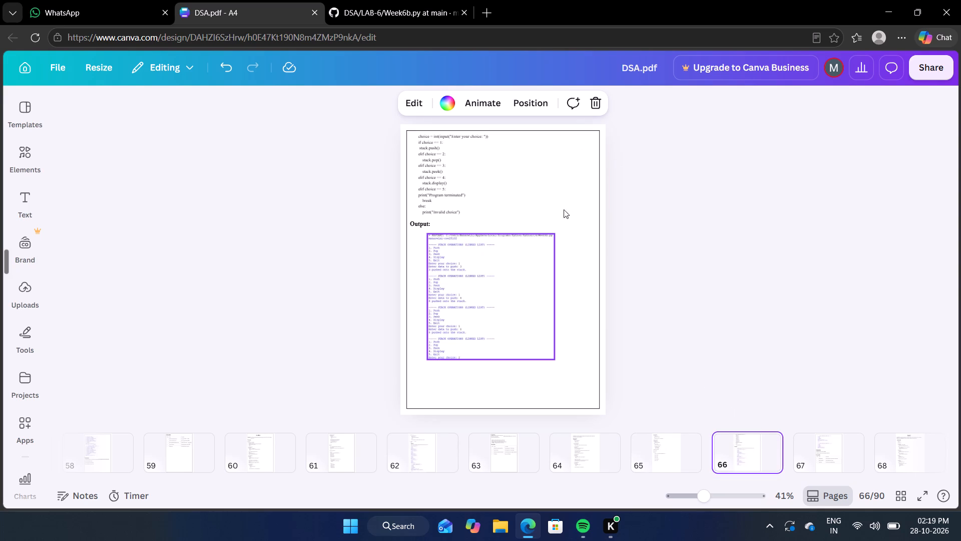
right_click(560, 194)
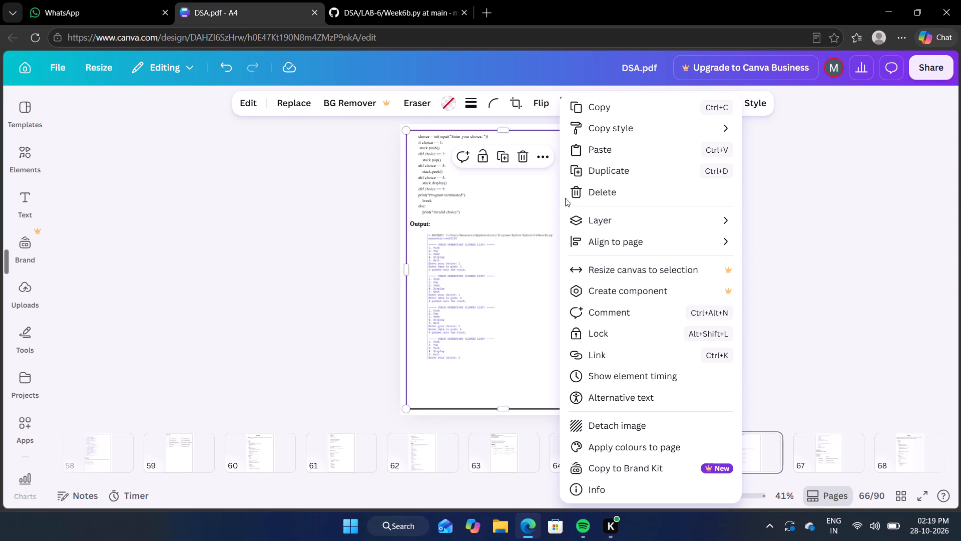
left_click(611, 171)
left_click_drag(570, 206, 687, 350)
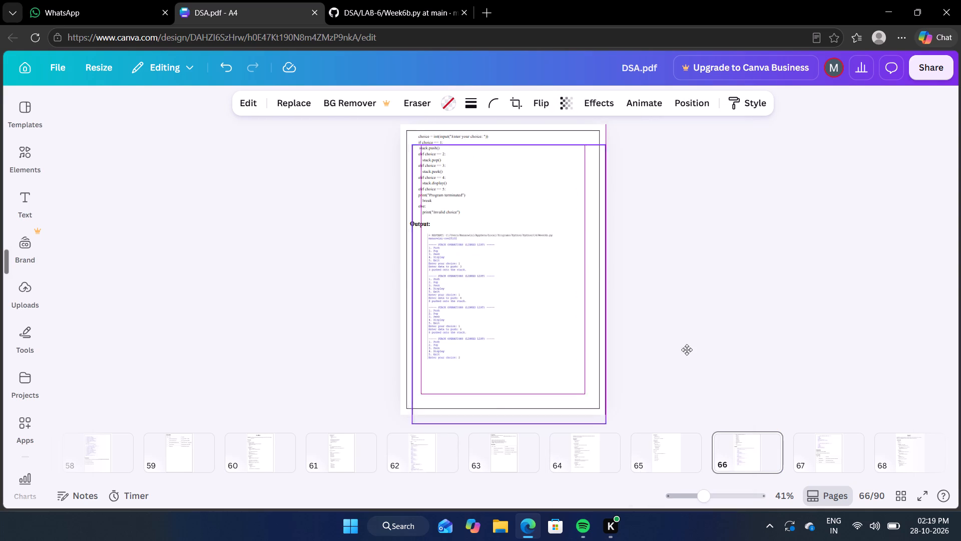
left_click_drag(687, 350, 675, 458)
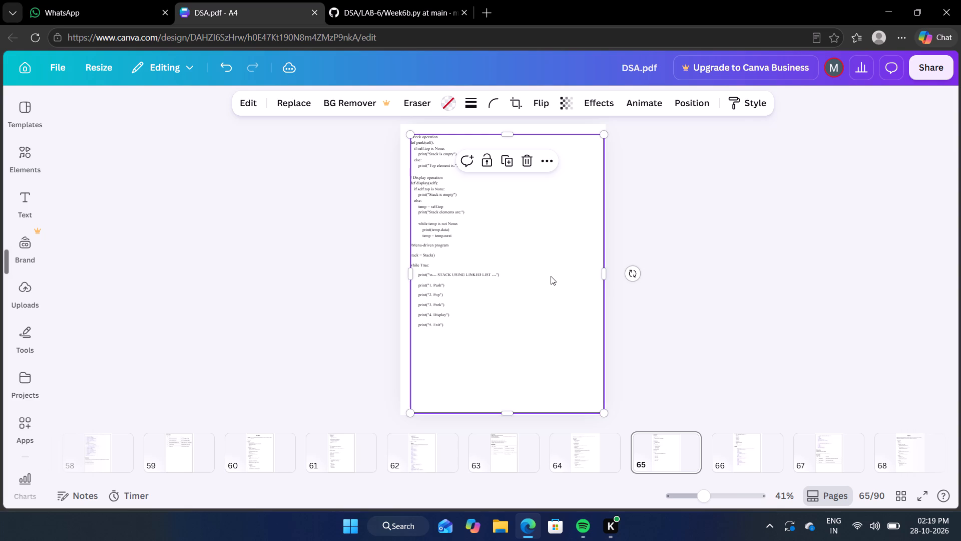
Duplicate page 65's new border frame, move the copy to page 64, and centre it around the linked-list stack program.
right_click(551, 276)
left_click(595, 170)
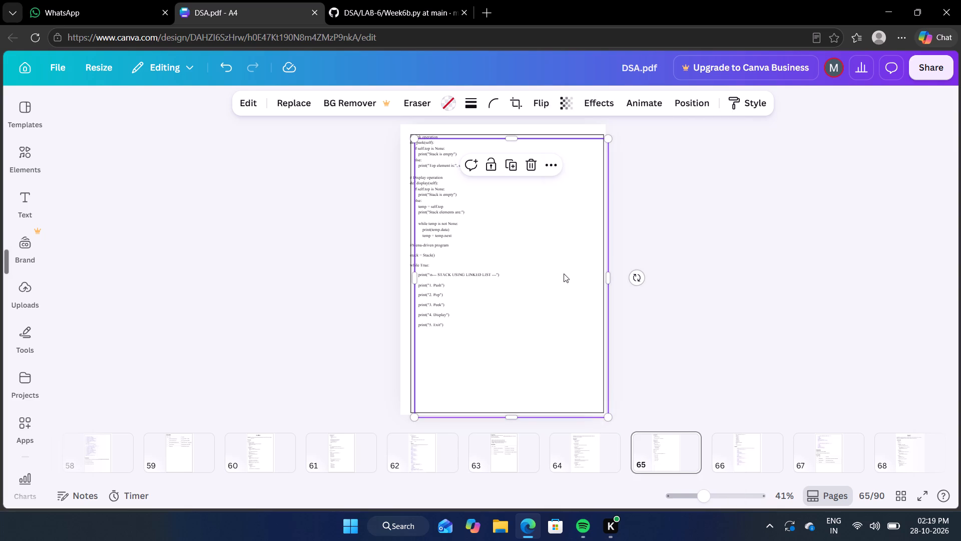
left_click_drag(556, 298, 588, 464)
left_click_drag(553, 342, 547, 337)
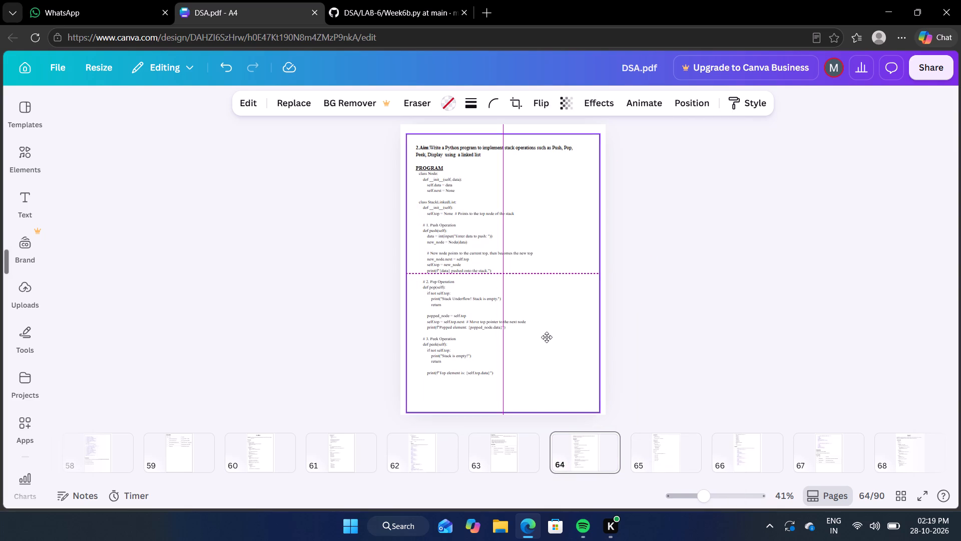
left_click_drag(547, 337, 547, 337)
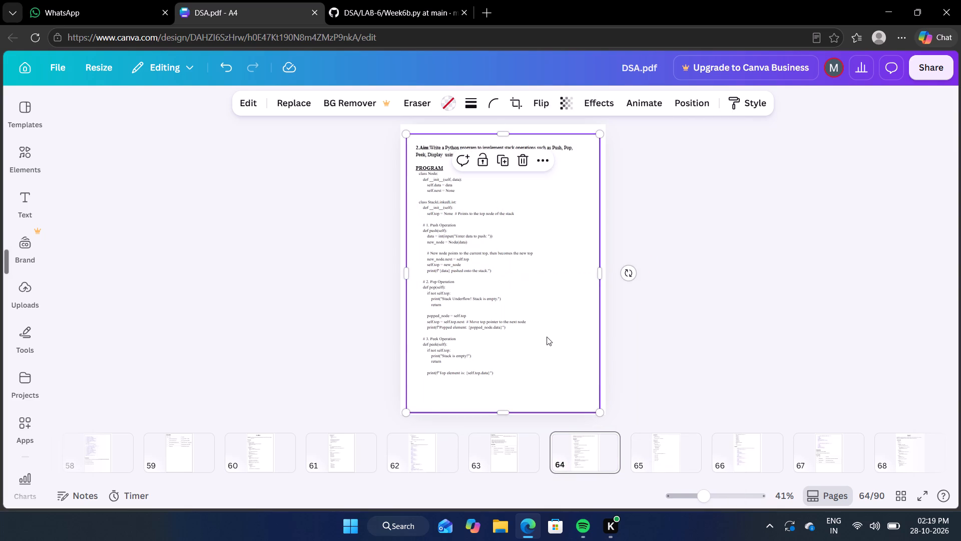
left_click(560, 349)
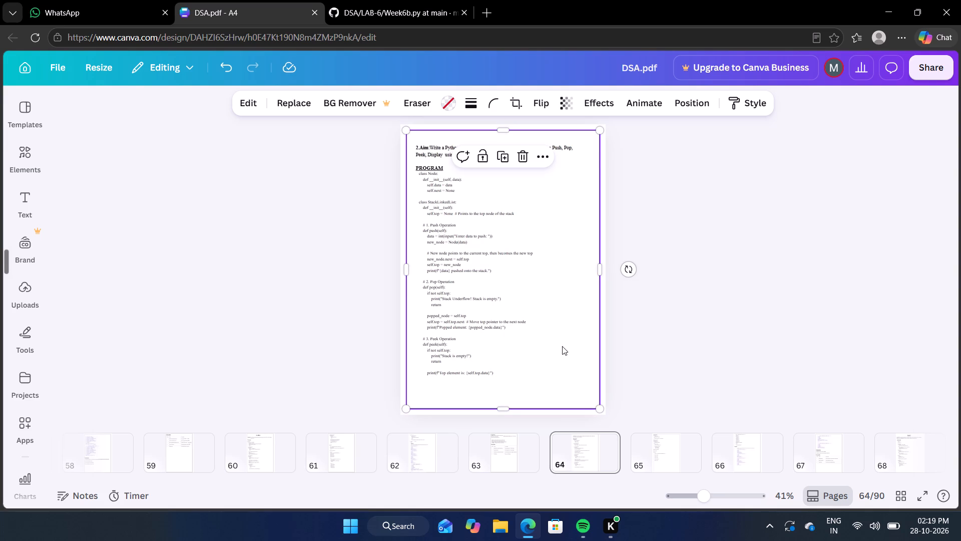
left_click(749, 399)
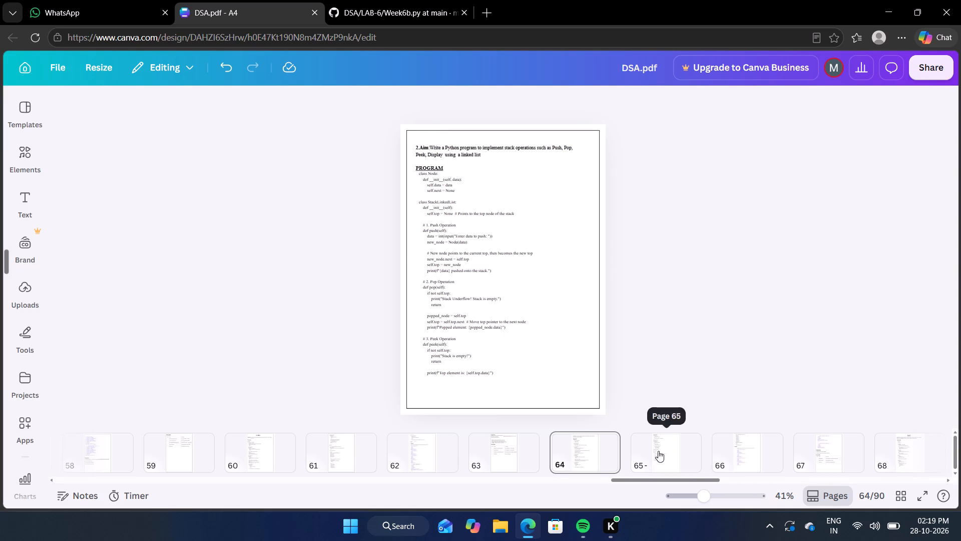
Move page 65's border frame aside and delete all the old stack code text from the page.
left_click(658, 451)
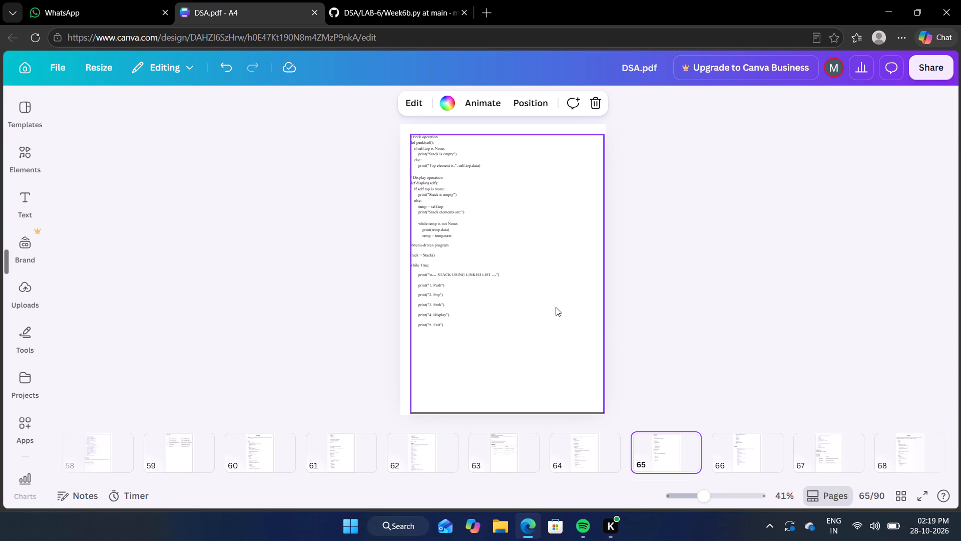
left_click_drag(547, 220, 649, 264)
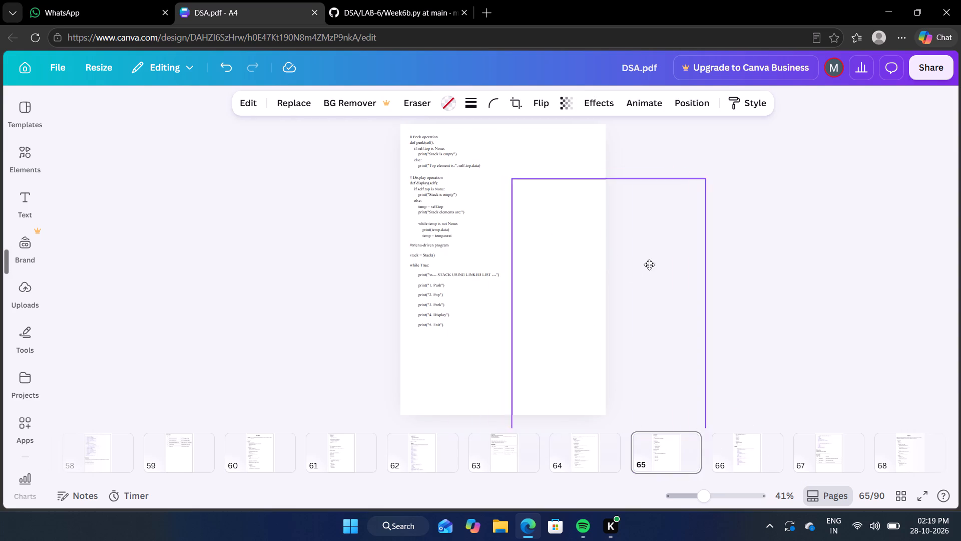
left_click_drag(649, 264, 647, 238)
left_click_drag(634, 235, 645, 232)
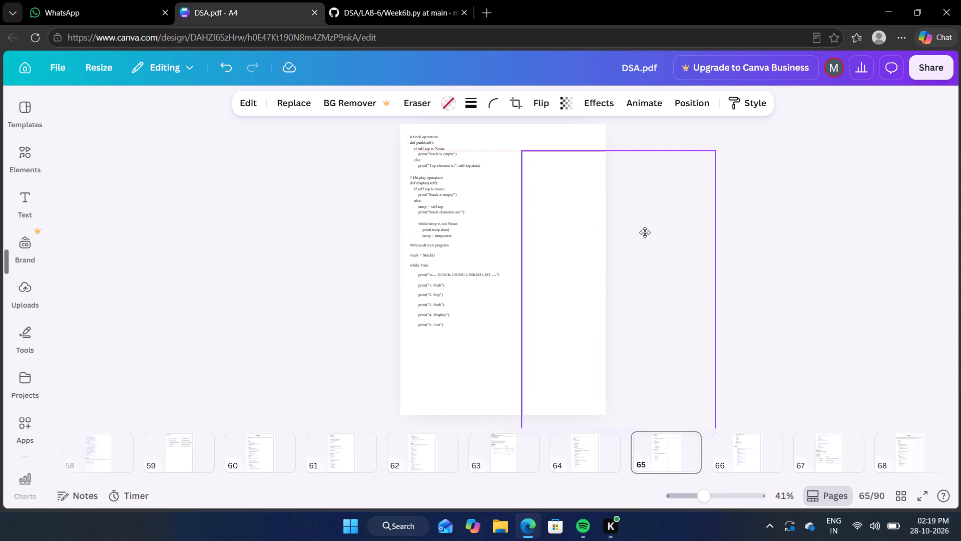
left_click_drag(645, 232, 656, 229)
left_click_drag(404, 126, 485, 322)
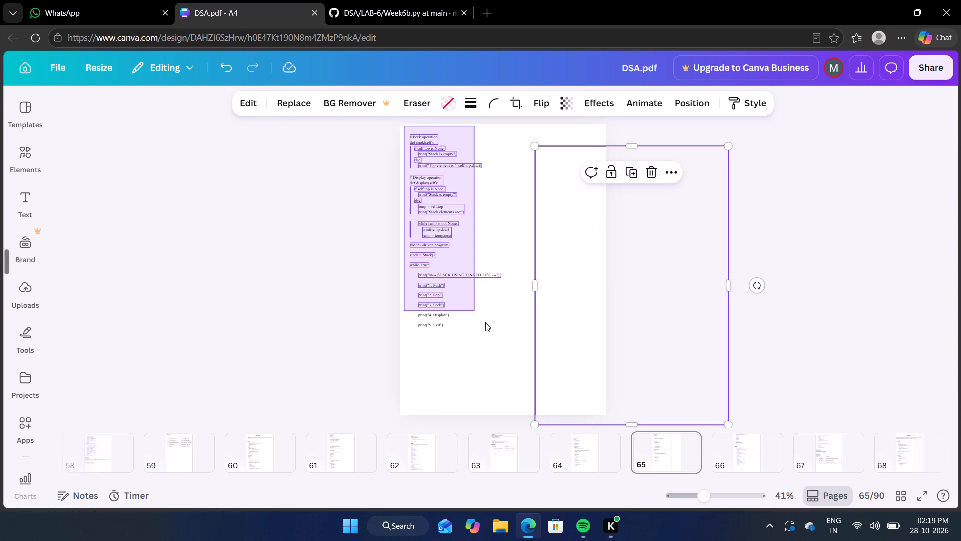
left_click_drag(485, 322, 486, 356)
key("BackSpace")
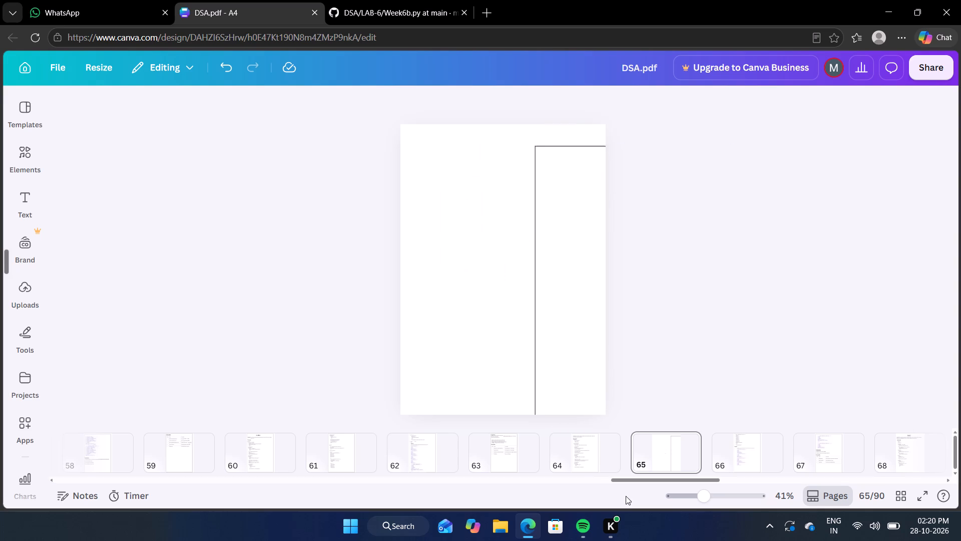
Copy the Week6b.py code on GitHub from the "# 4. Display Operation" comment through the stack_obj.peek() line.
left_click(583, 454)
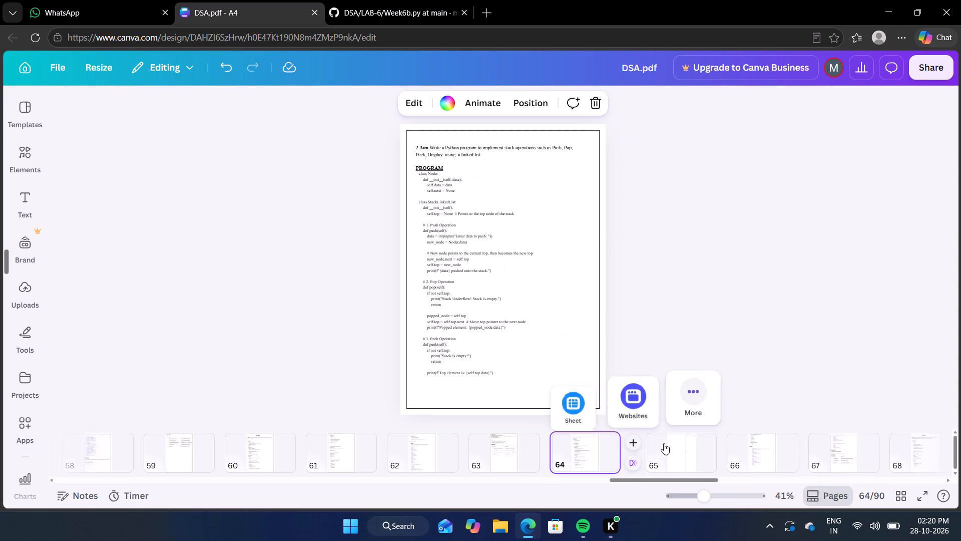
left_click(685, 448)
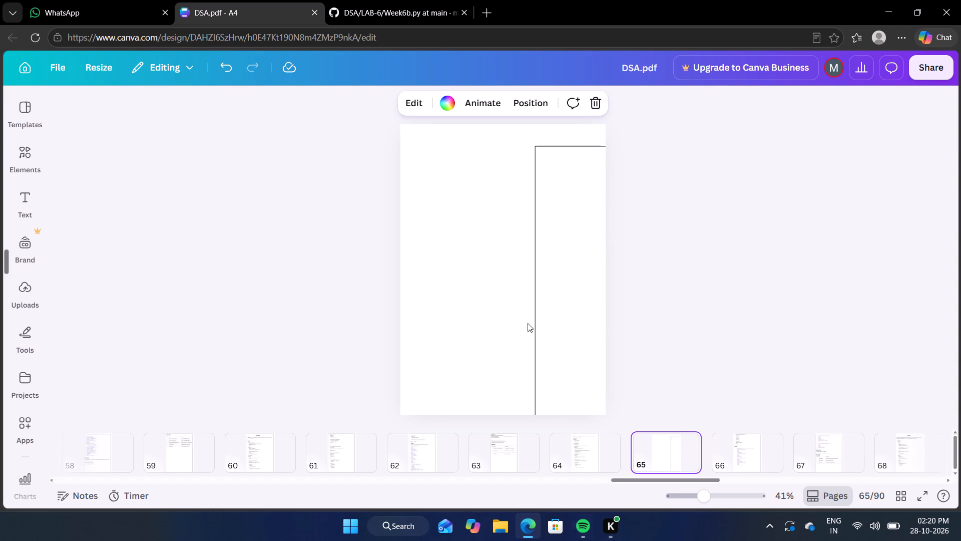
left_click(411, 0)
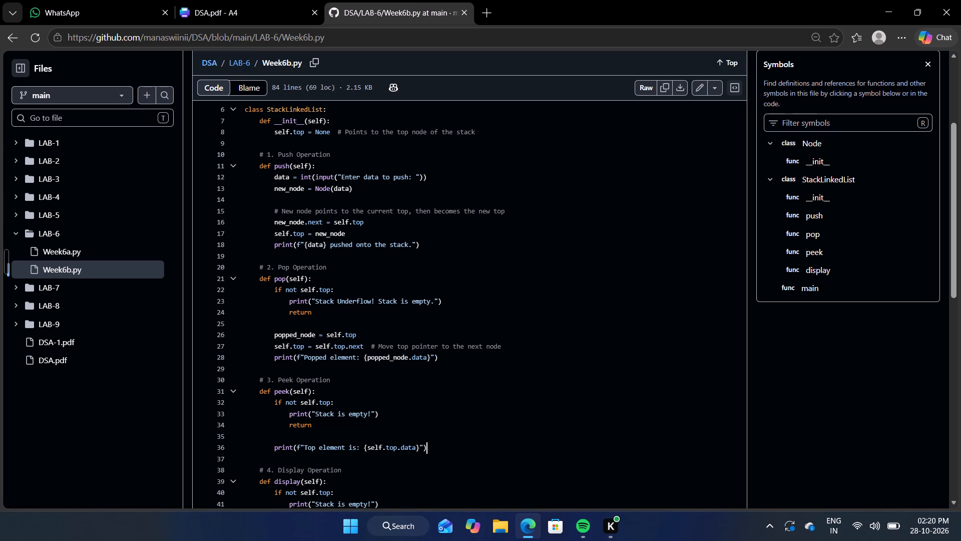
scroll(358, 282, "down", 1)
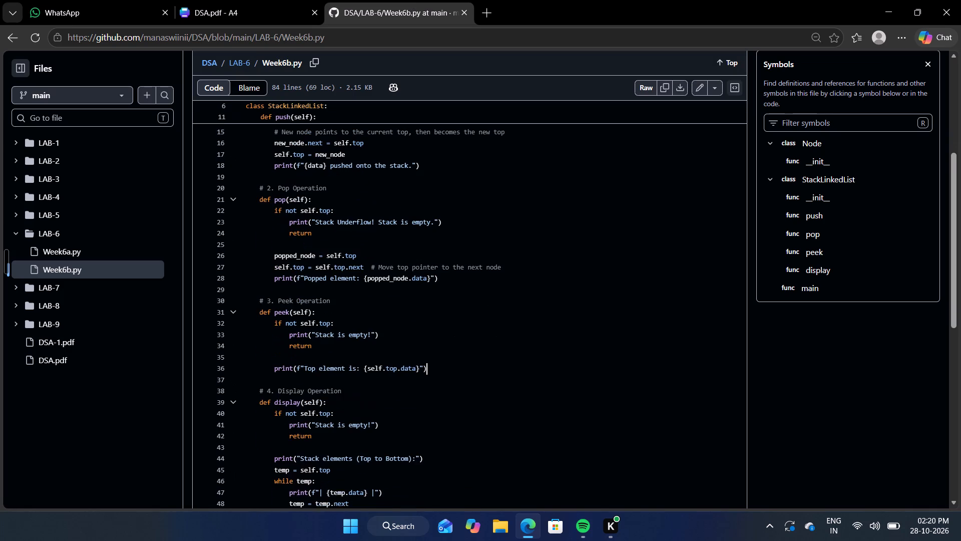
scroll(358, 282, "down", 5)
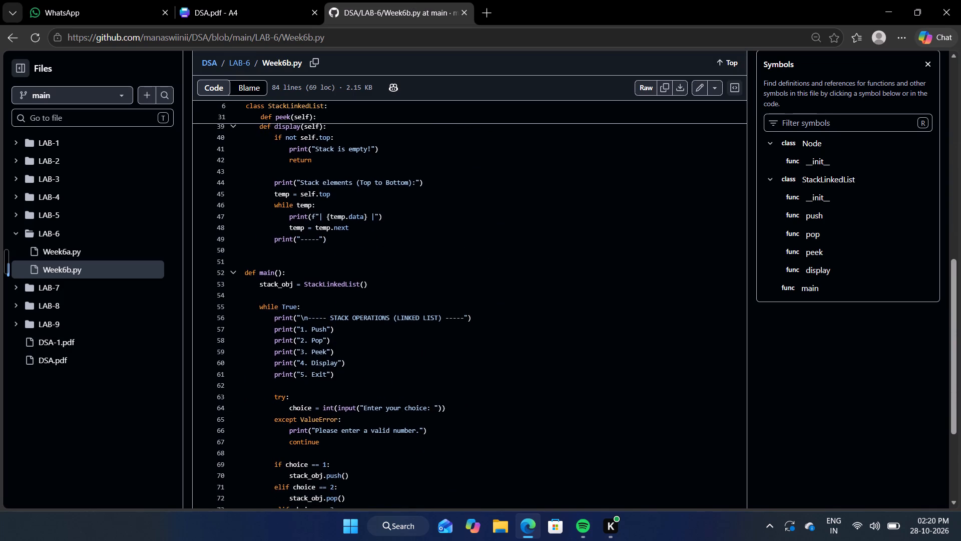
scroll(303, 182, "up", 1)
left_click_drag(252, 176, 458, 417)
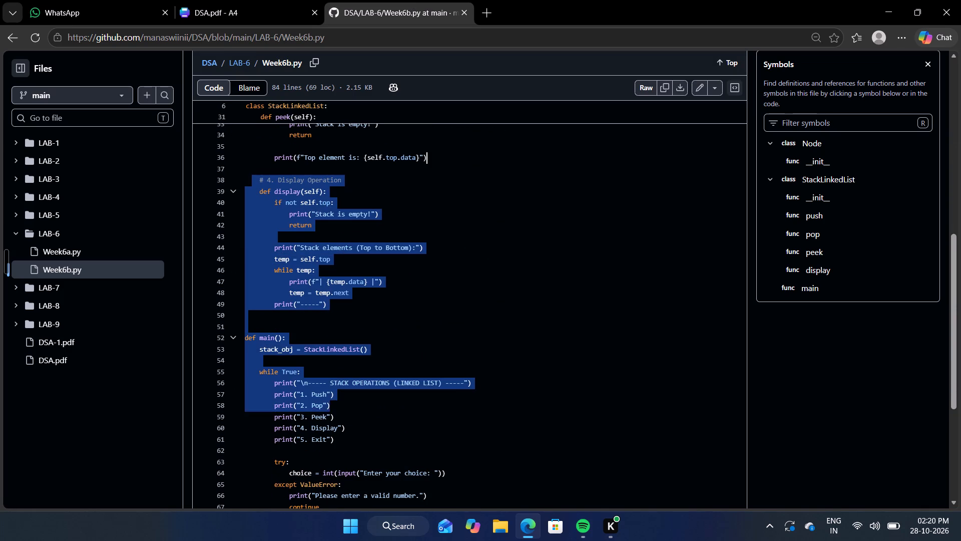
left_click_drag(458, 417, 473, 443)
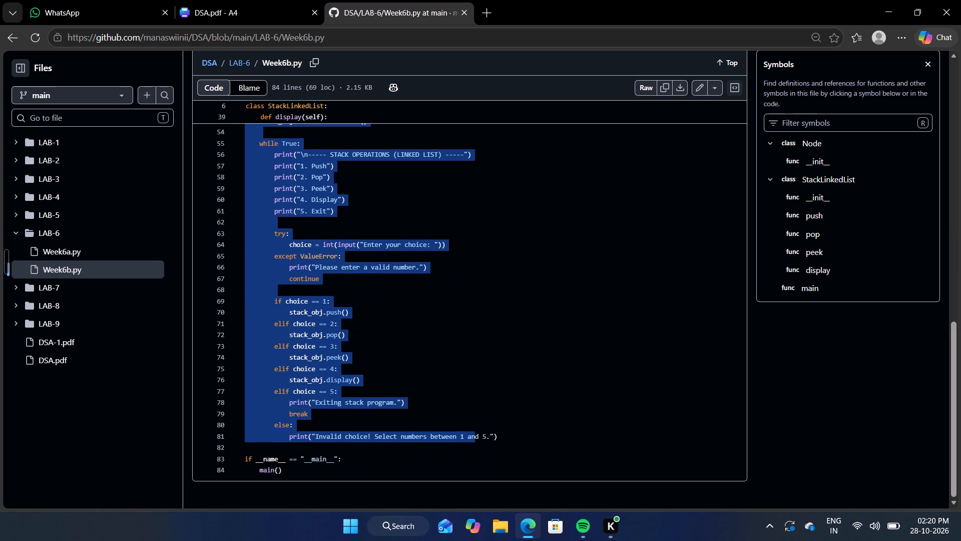
left_click_drag(473, 443, 520, 270)
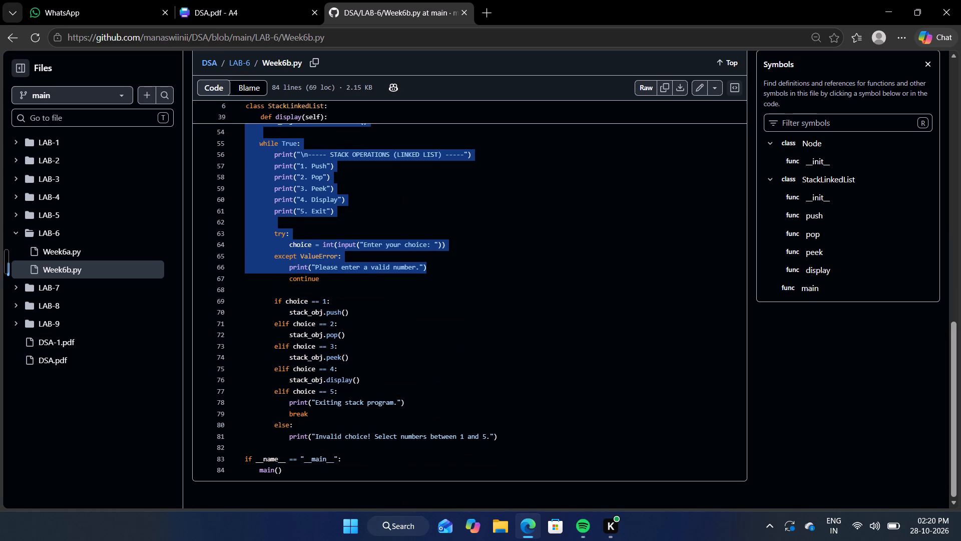
left_click_drag(520, 270, 434, 359)
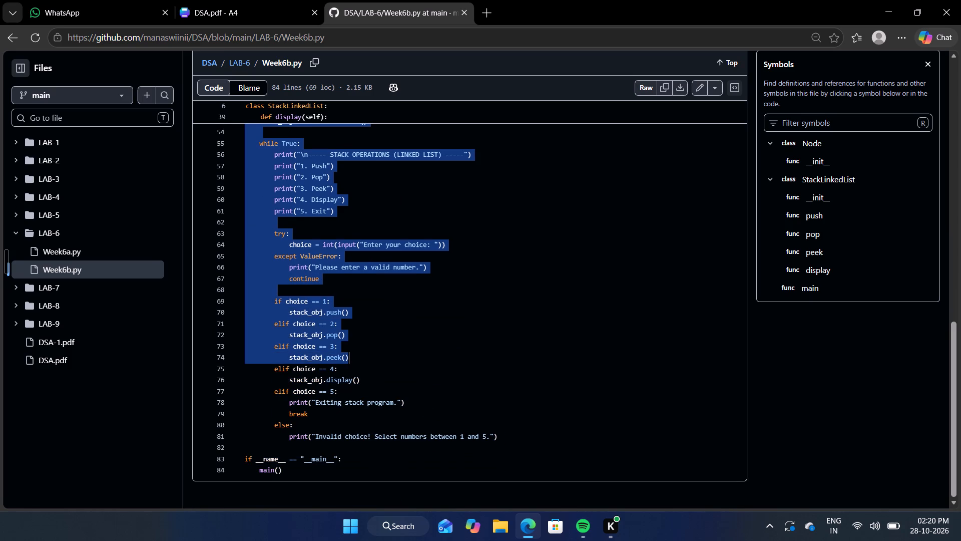
key("ctrl+c")
left_click(434, 359)
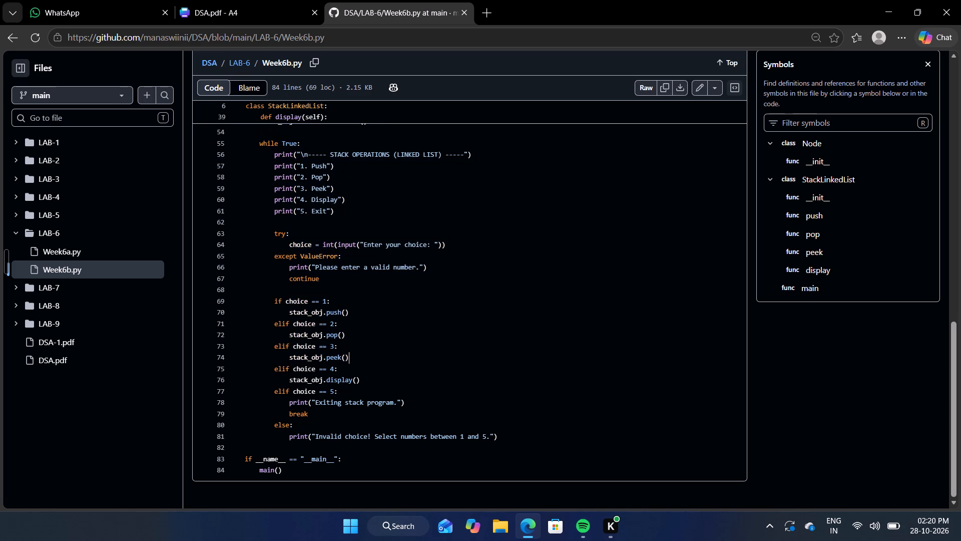
Paste the copied stack code onto page 65 of DSA.pdf, left-align it and place it near the page's upper-left margin.
left_click(266, 1)
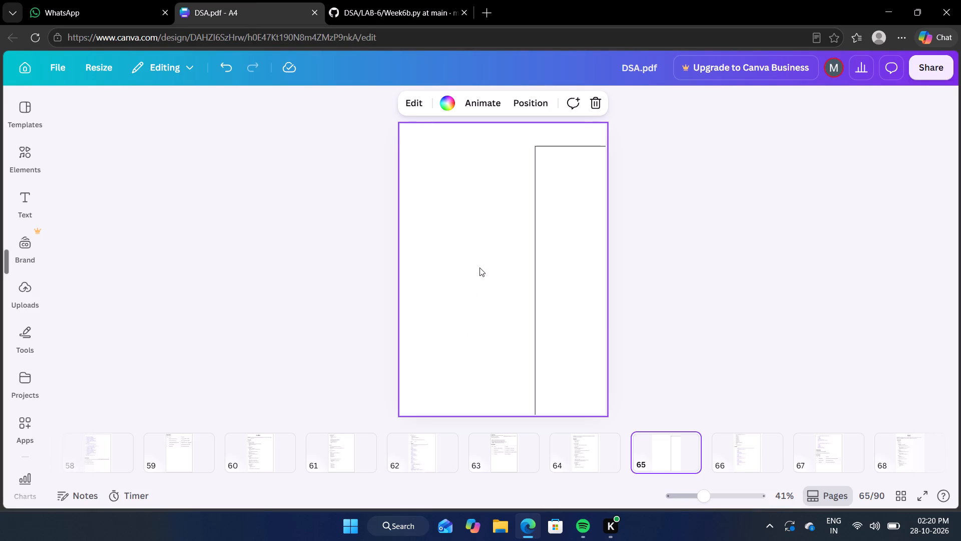
key("ctrl+v")
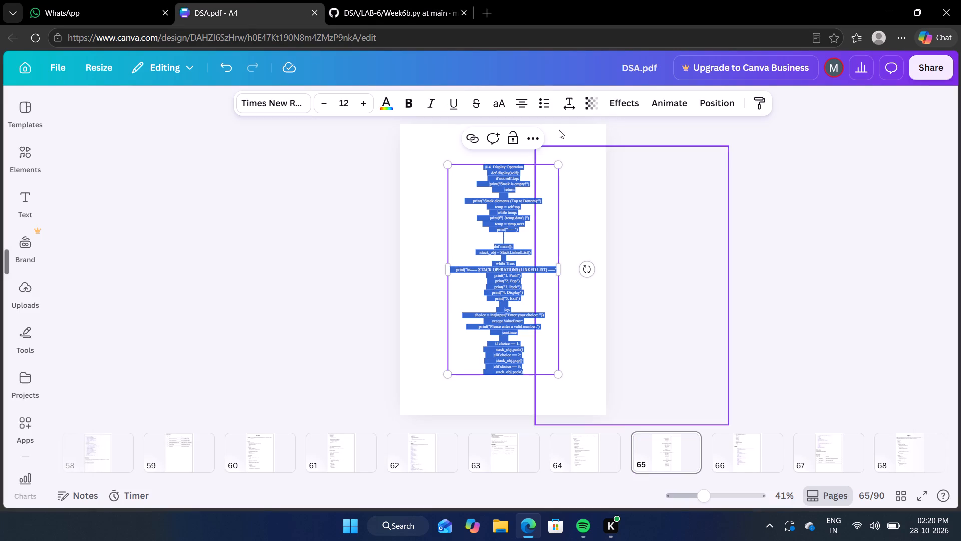
left_click(522, 105)
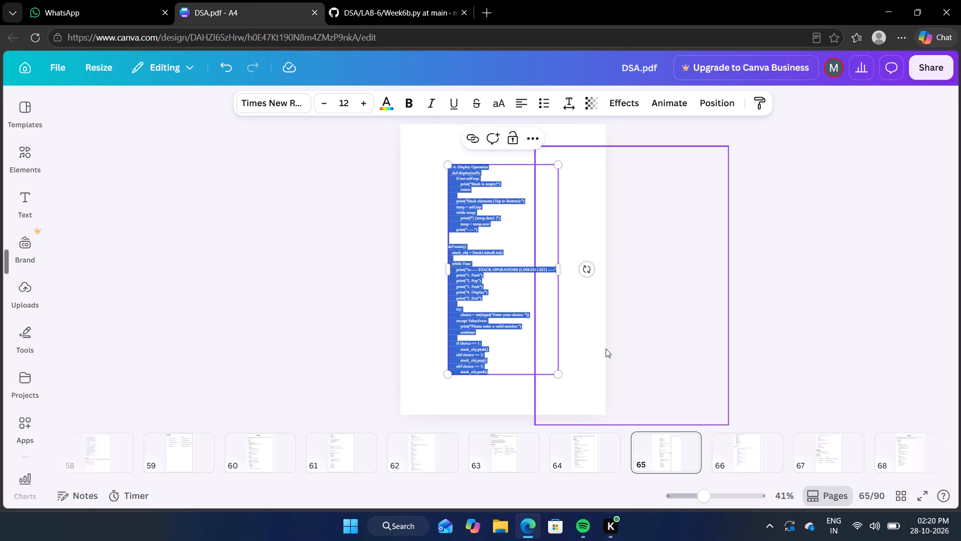
left_click(793, 328)
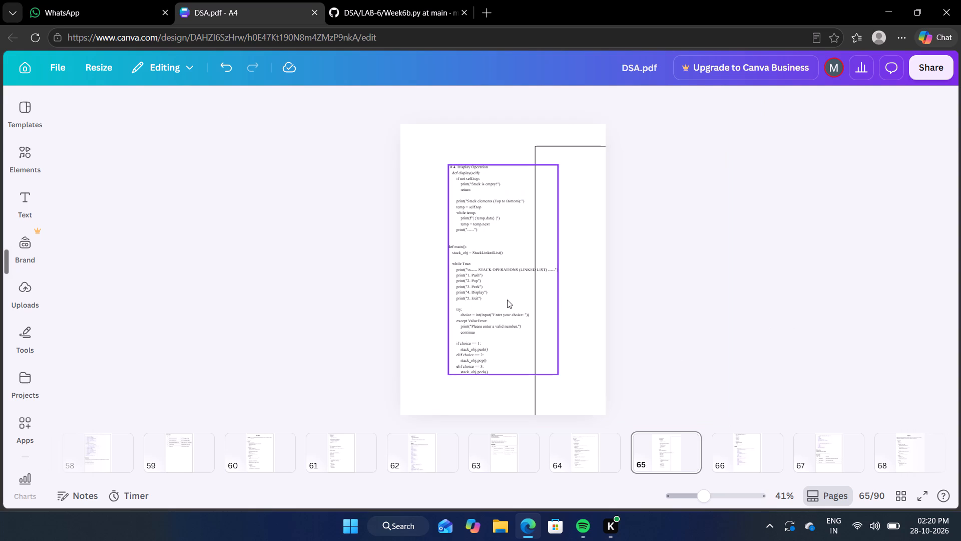
left_click_drag(507, 300, 475, 282)
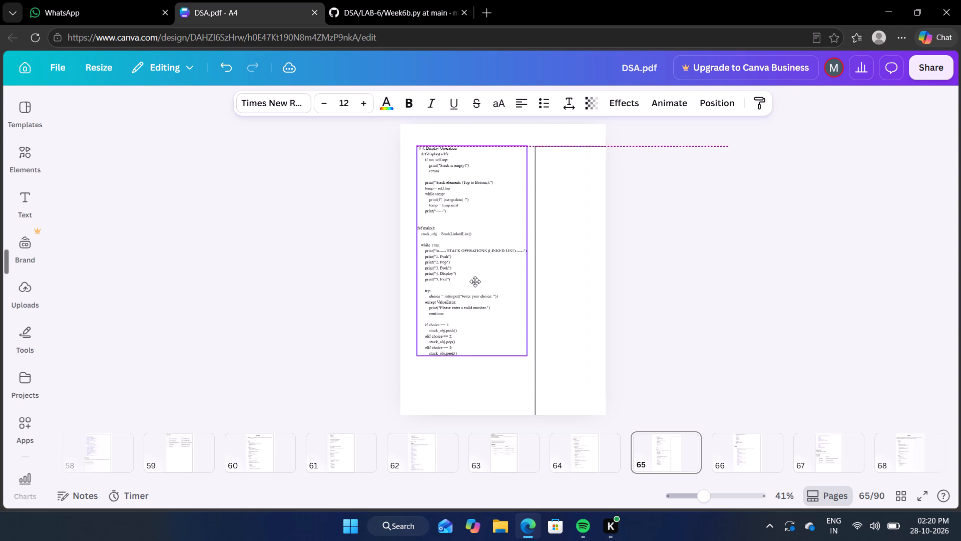
left_click_drag(475, 282, 476, 282)
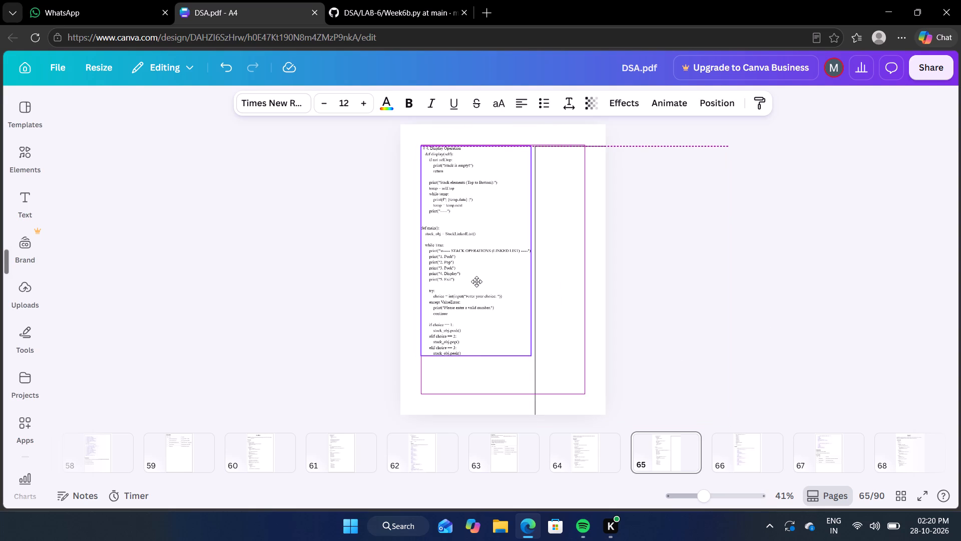
left_click_drag(476, 282, 476, 276)
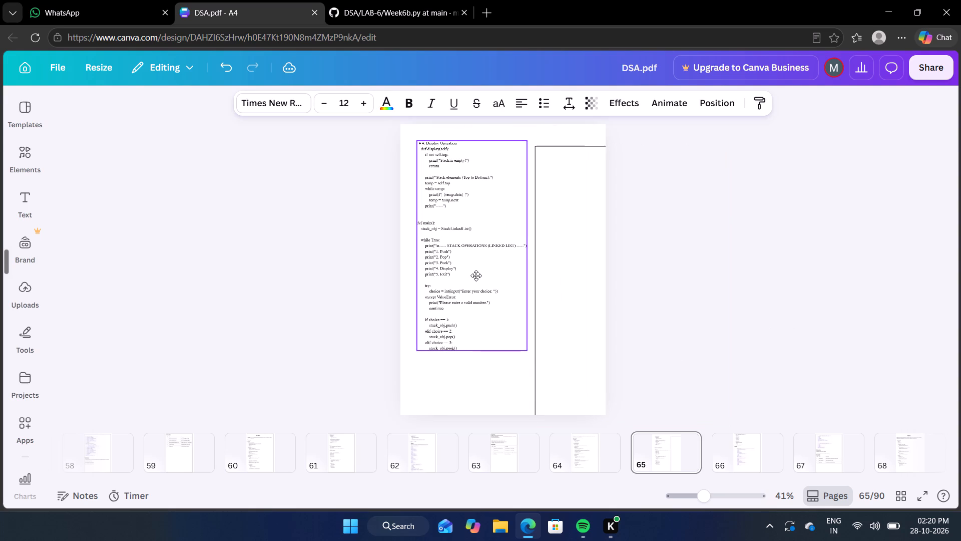
left_click_drag(476, 276, 476, 278)
left_click(783, 377)
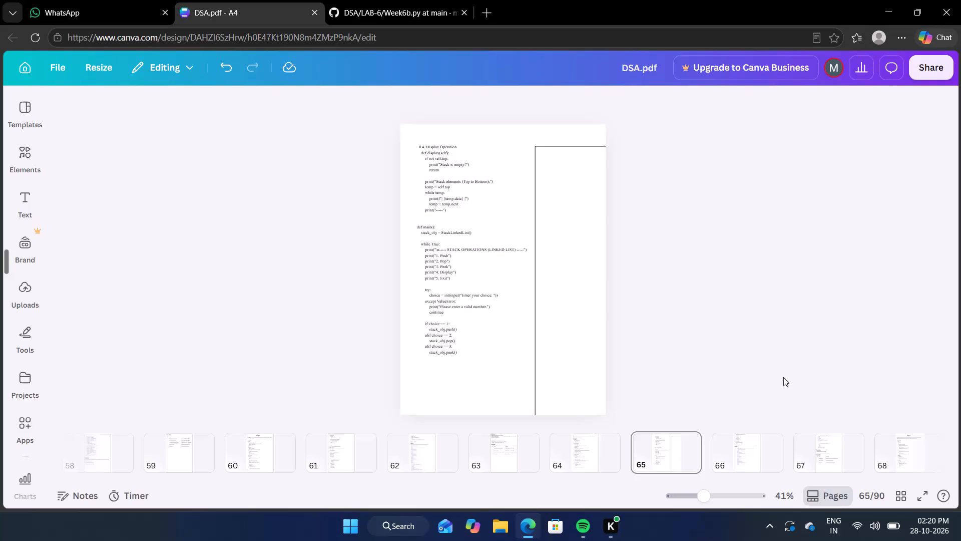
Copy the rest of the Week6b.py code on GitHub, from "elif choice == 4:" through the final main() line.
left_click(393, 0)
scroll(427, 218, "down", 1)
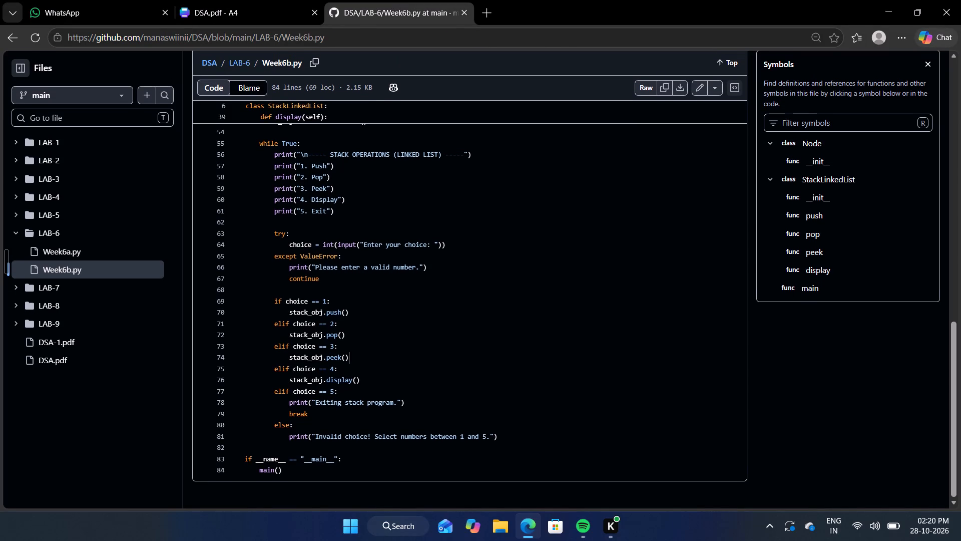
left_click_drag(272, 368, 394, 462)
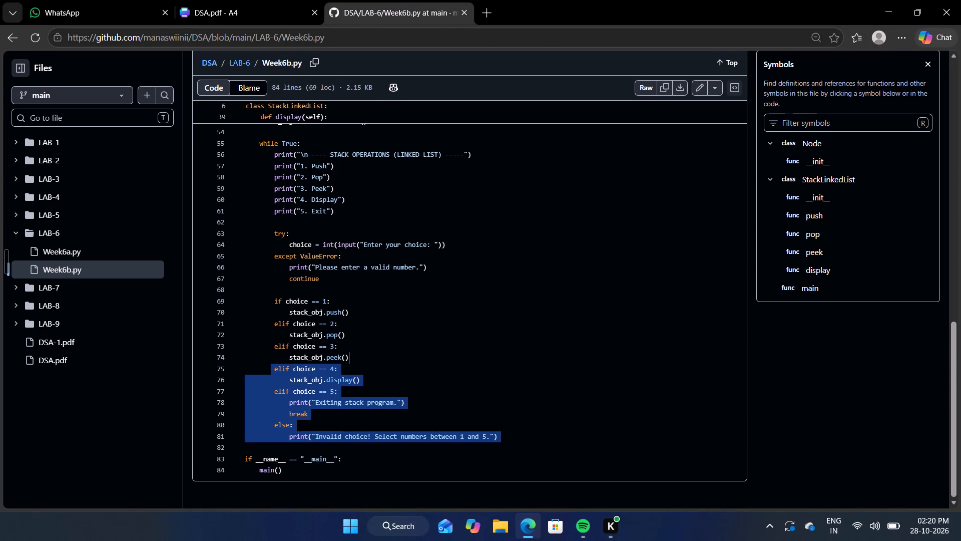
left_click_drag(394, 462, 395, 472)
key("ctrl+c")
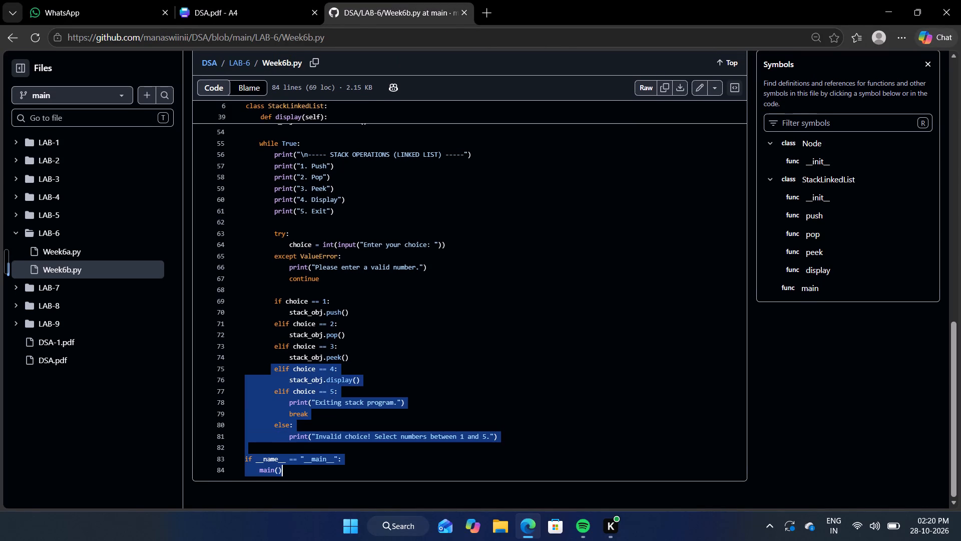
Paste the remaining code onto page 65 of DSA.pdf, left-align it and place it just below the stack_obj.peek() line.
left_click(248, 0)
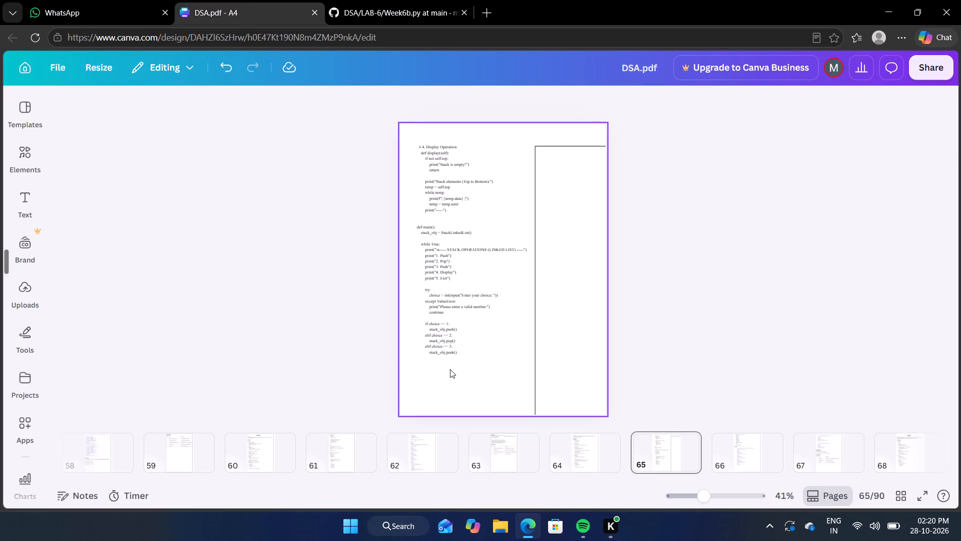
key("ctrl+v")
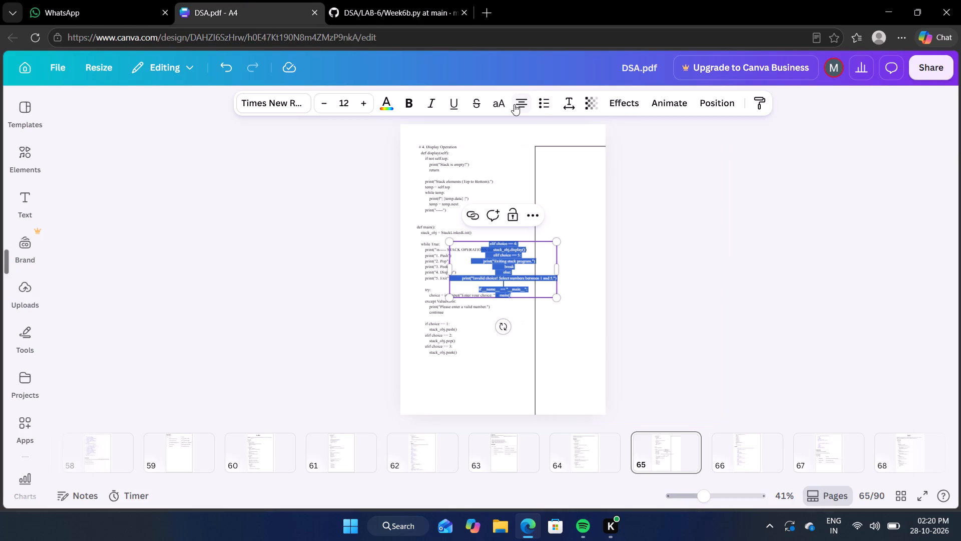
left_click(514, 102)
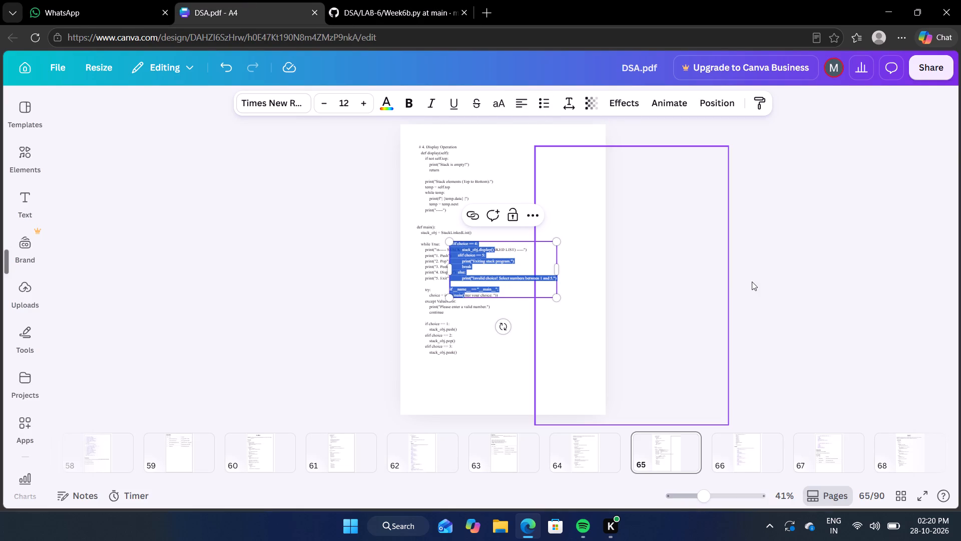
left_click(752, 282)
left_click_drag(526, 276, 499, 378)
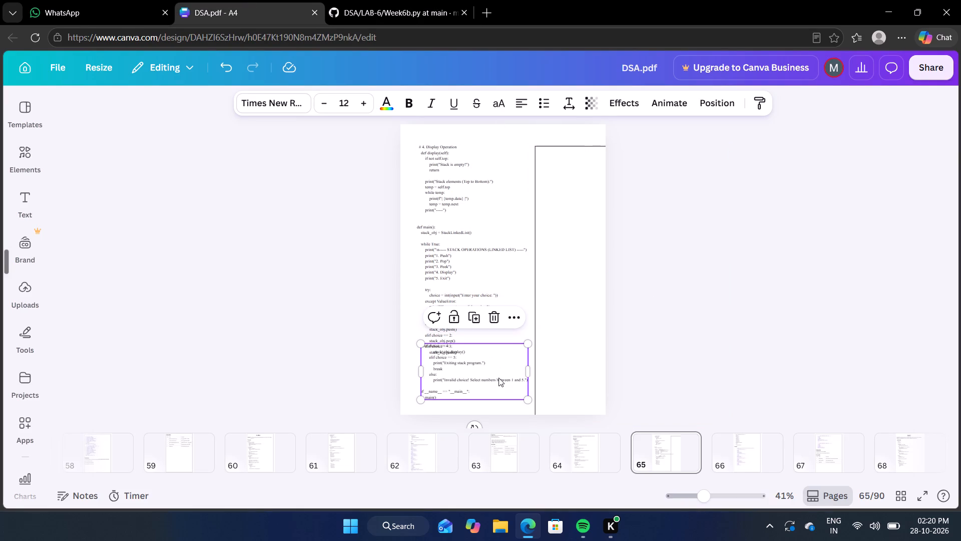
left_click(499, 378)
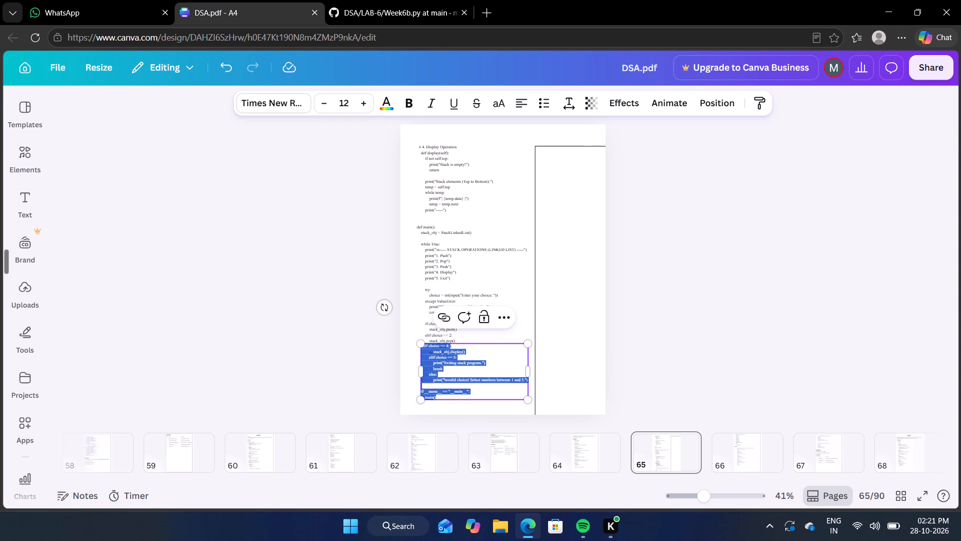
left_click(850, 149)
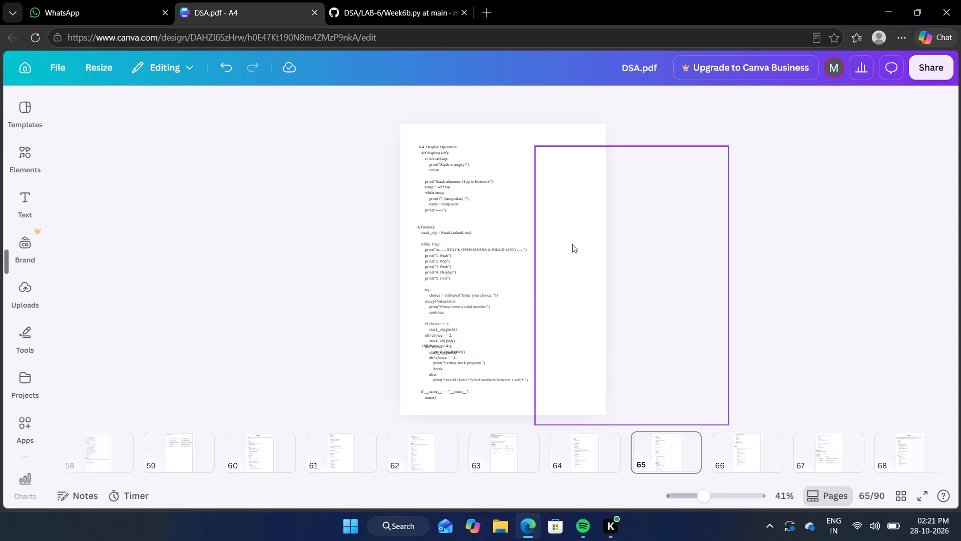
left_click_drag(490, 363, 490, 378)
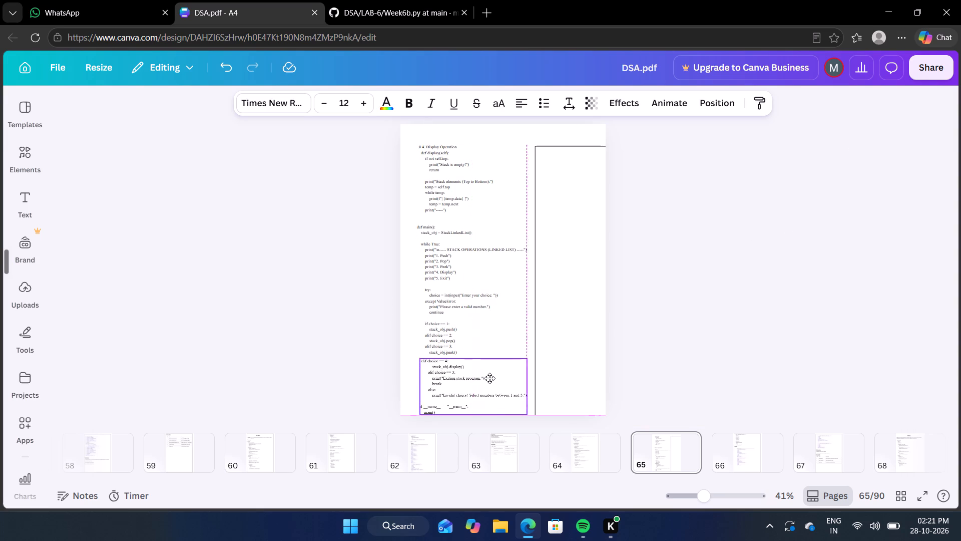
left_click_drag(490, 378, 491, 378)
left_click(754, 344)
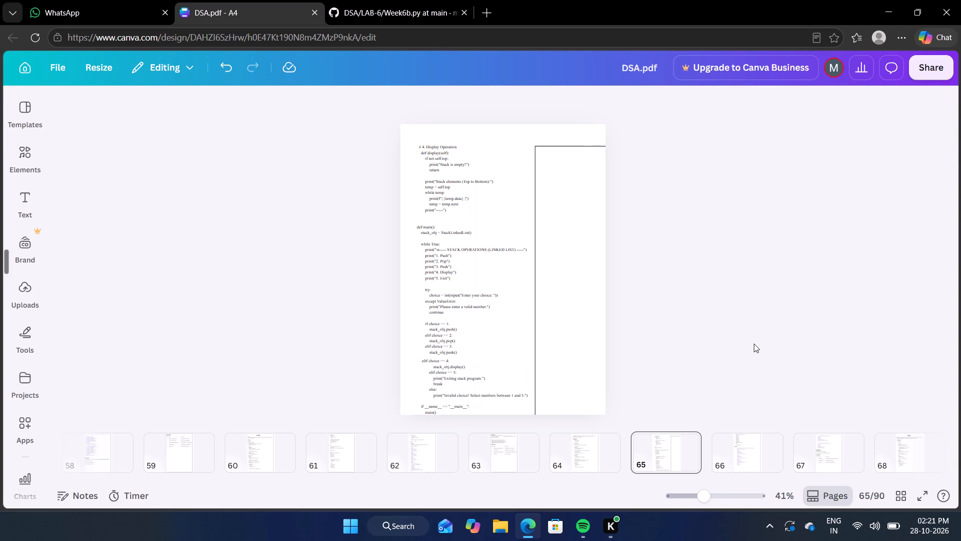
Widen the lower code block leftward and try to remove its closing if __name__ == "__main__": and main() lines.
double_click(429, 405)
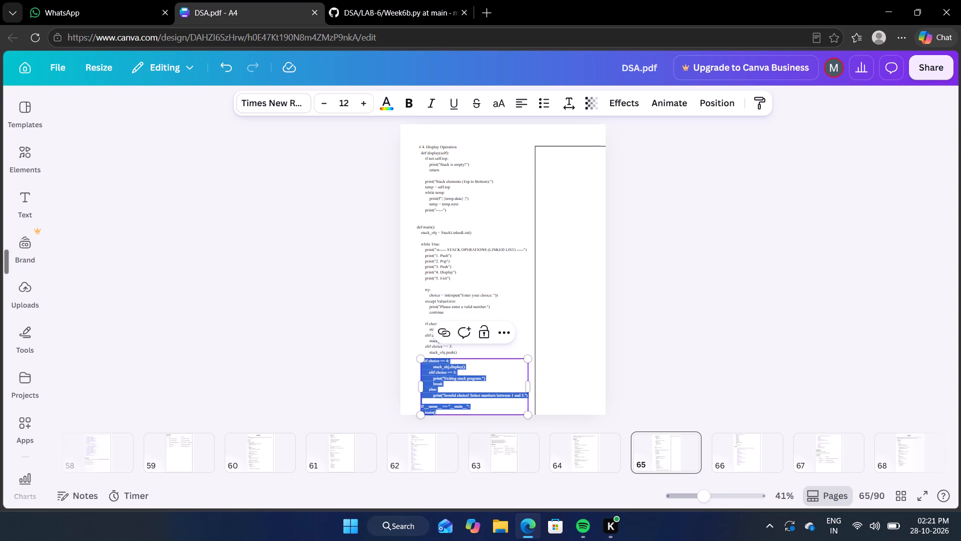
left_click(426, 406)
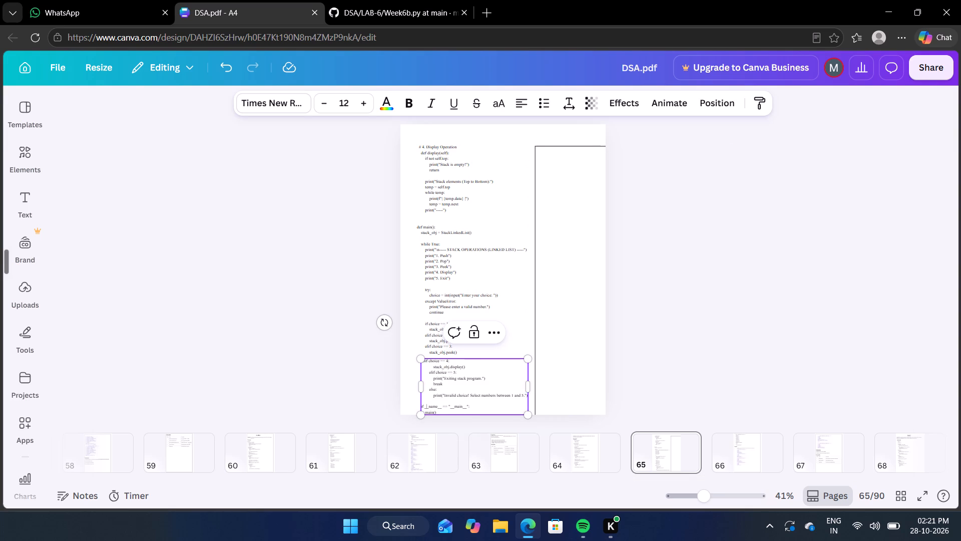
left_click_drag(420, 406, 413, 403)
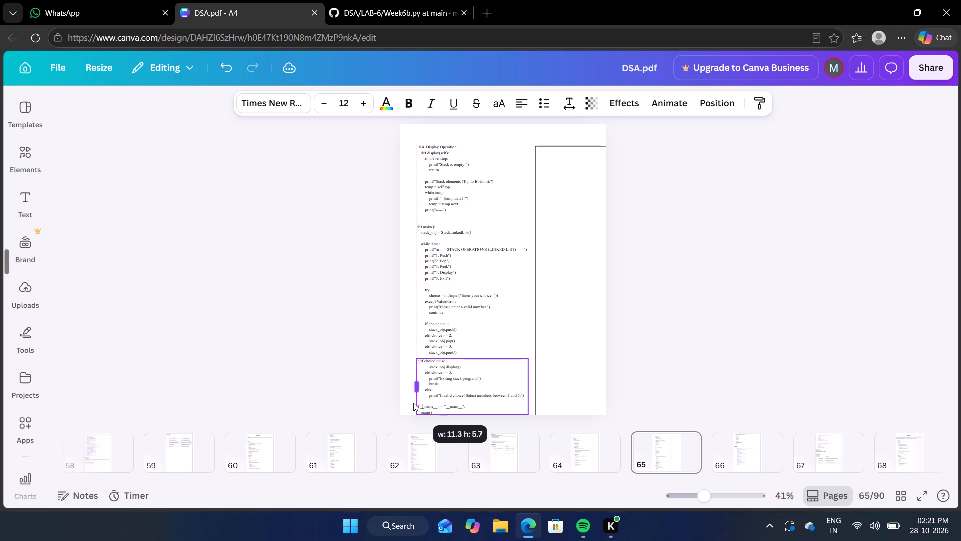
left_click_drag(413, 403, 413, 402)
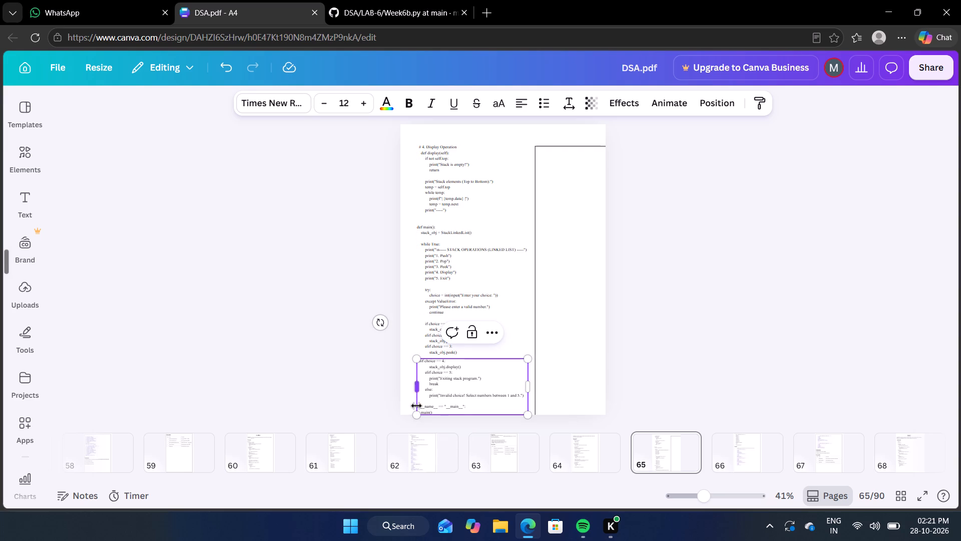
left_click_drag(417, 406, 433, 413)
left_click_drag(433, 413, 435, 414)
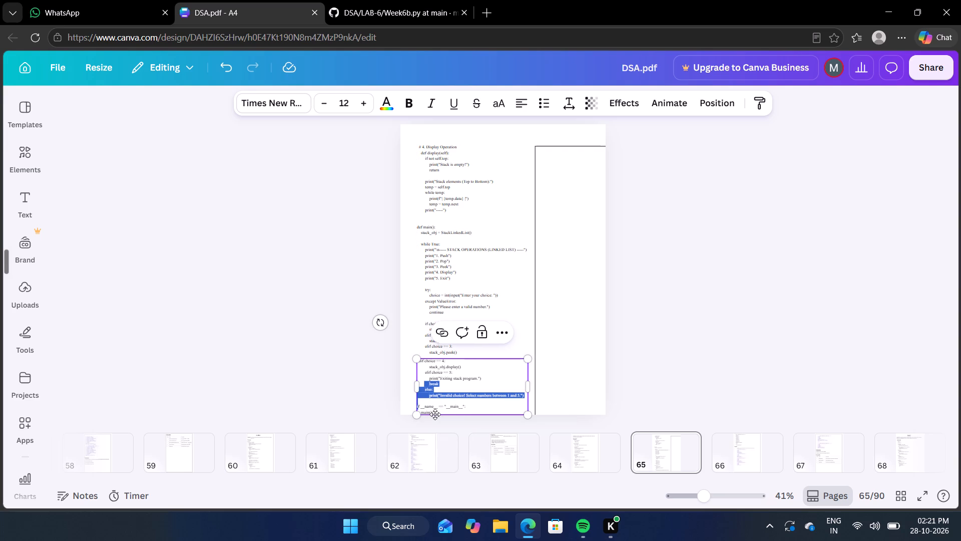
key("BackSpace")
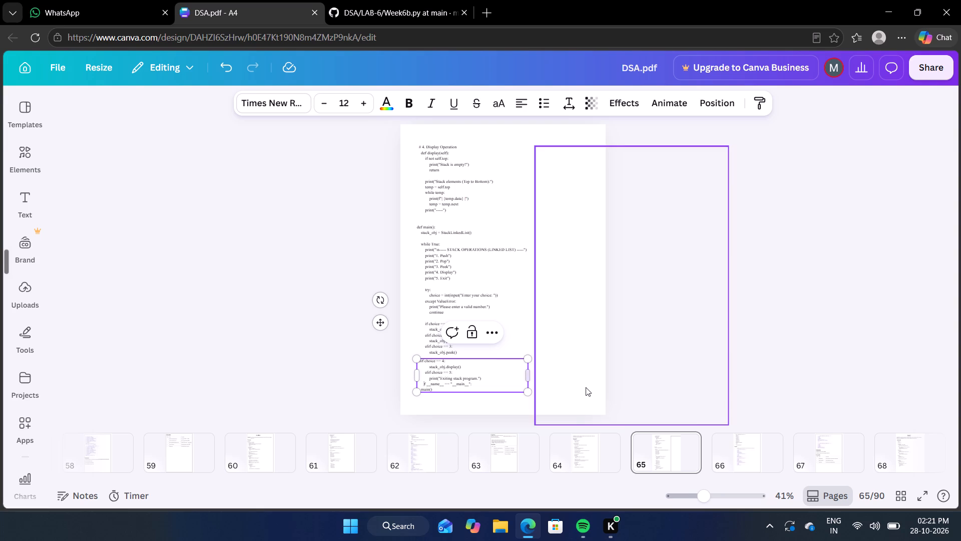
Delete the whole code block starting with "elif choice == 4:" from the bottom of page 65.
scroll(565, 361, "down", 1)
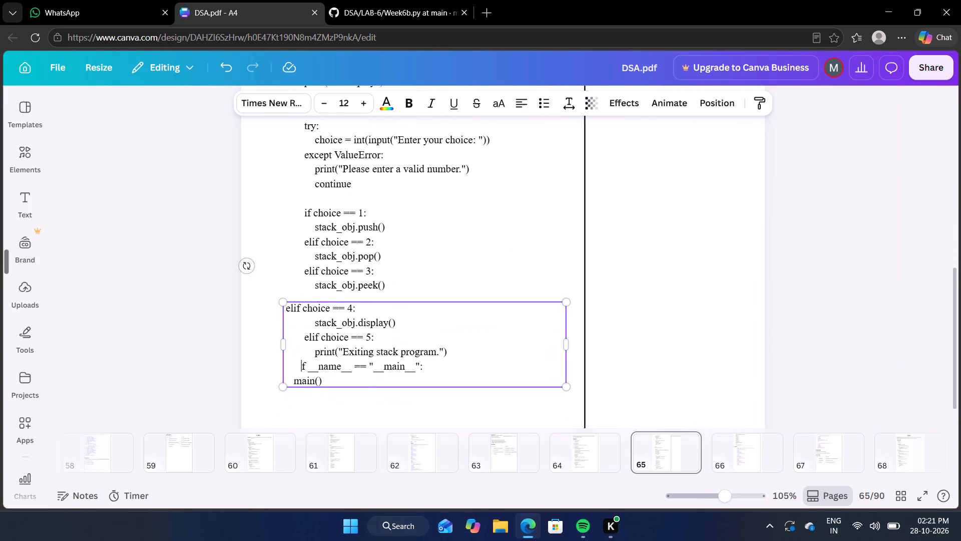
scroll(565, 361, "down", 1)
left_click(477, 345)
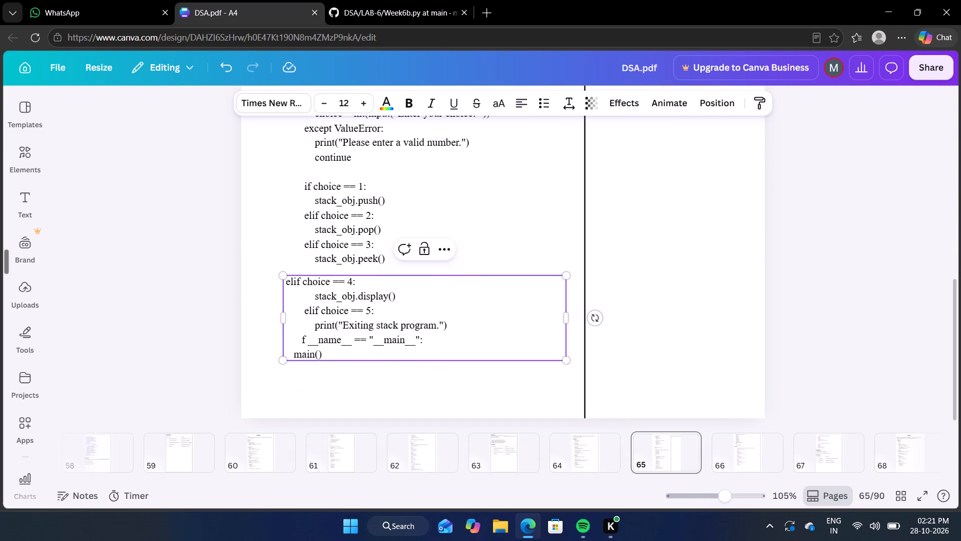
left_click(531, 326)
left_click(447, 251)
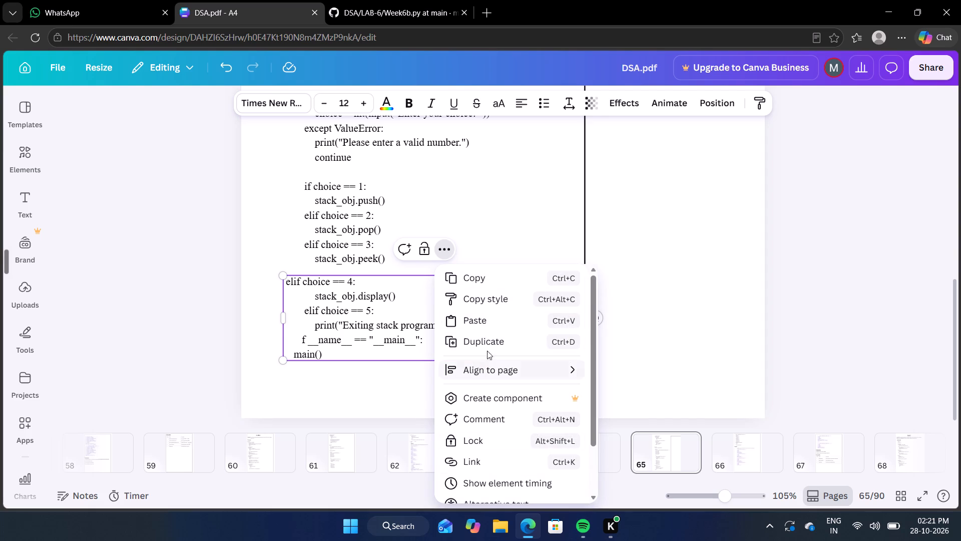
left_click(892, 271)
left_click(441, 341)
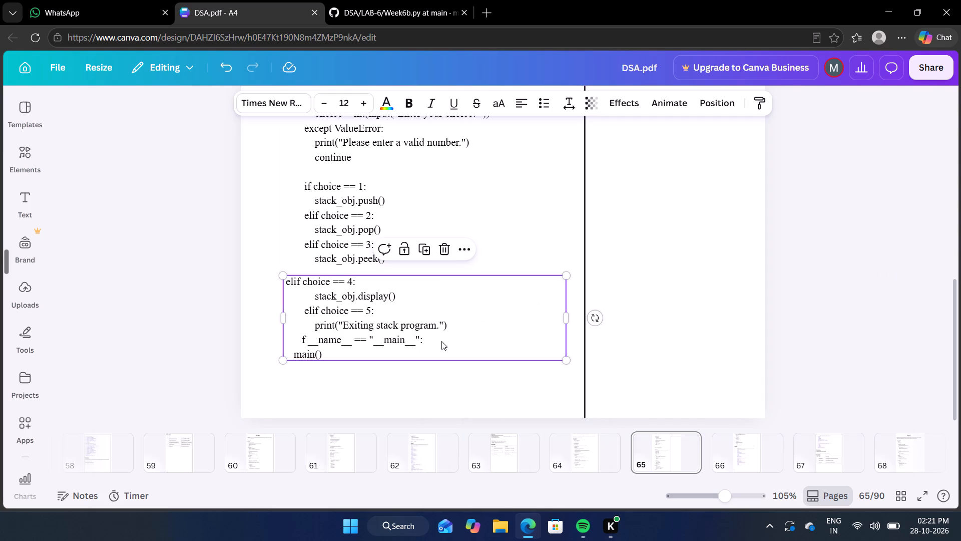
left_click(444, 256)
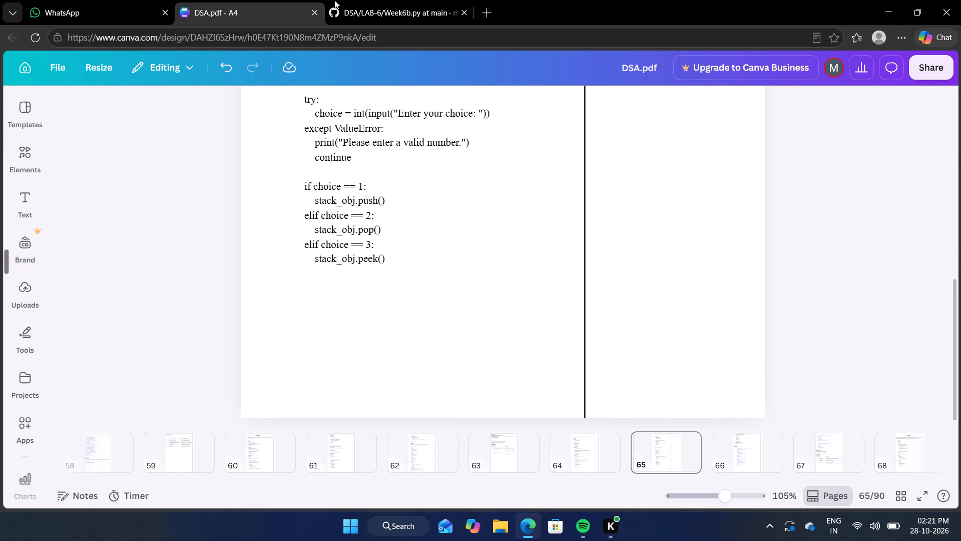
Copy the Week6b.py code on GitHub from "elif choice == 4:" through the "Invalid choice!" print line, and return to DSA.pdf.
left_click(401, 0)
left_click(342, 407)
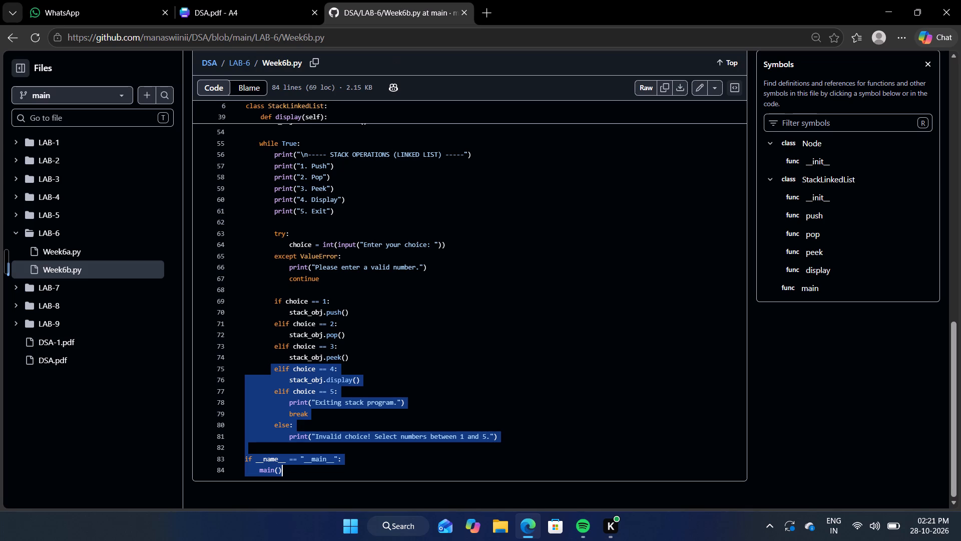
left_click_drag(269, 366, 384, 400)
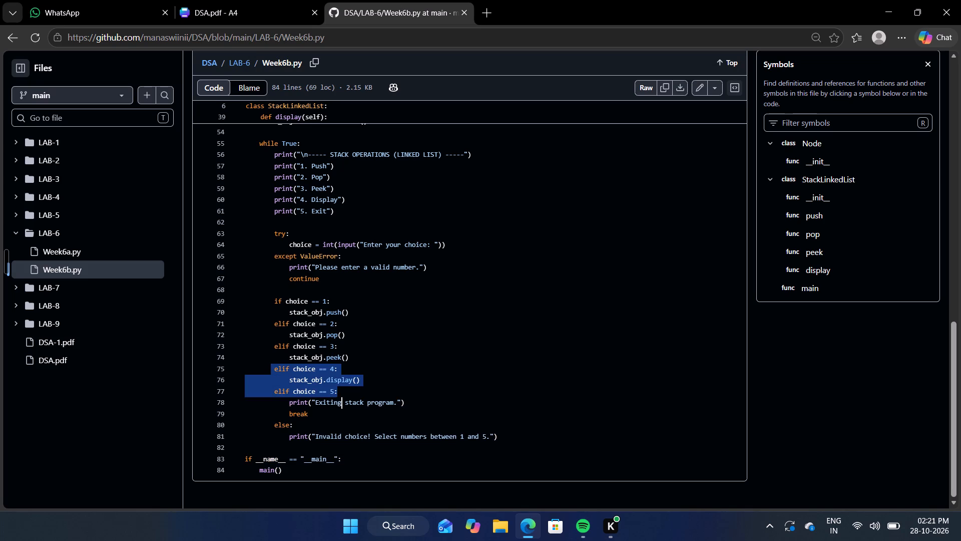
left_click_drag(384, 400, 511, 441)
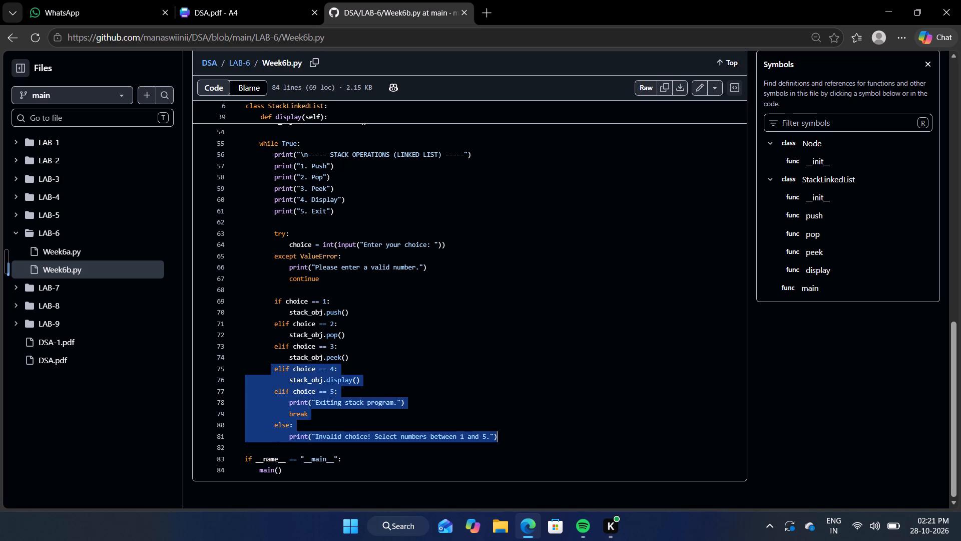
key("ctrl+c")
left_click(511, 441)
left_click(243, 0)
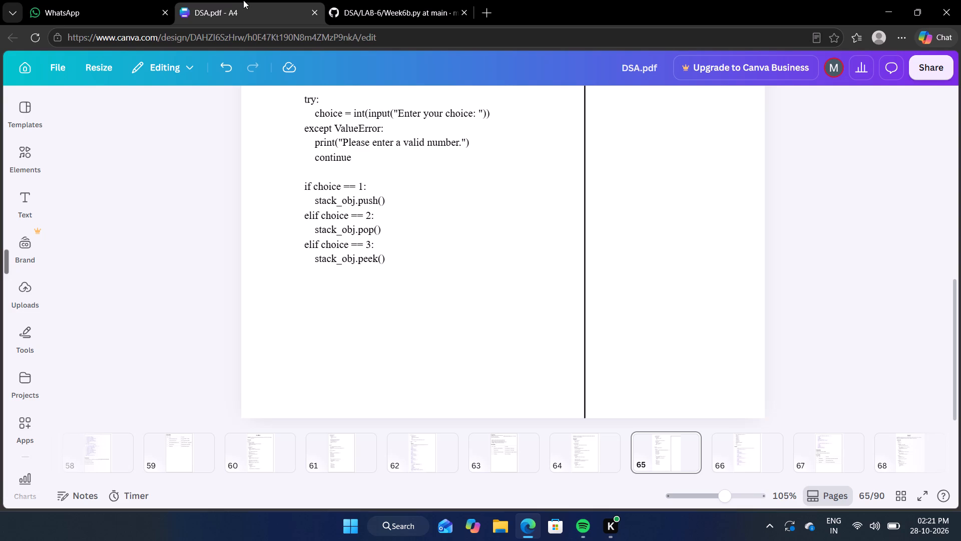
Paste the copied code from "elif choice == 4:" onward on a new line below stack_obj.peek() on page 65.
left_click_drag(332, 317, 359, 330)
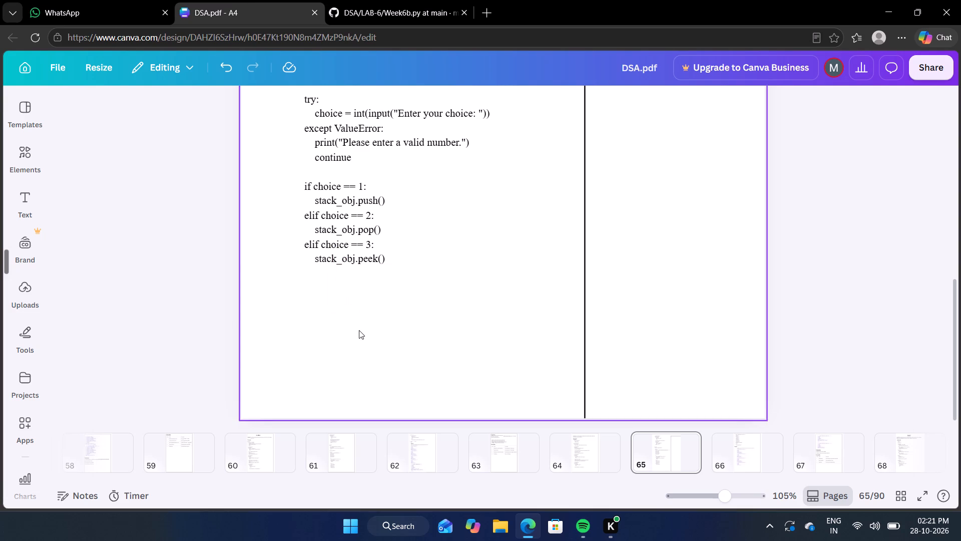
left_click(393, 261)
left_click(391, 260)
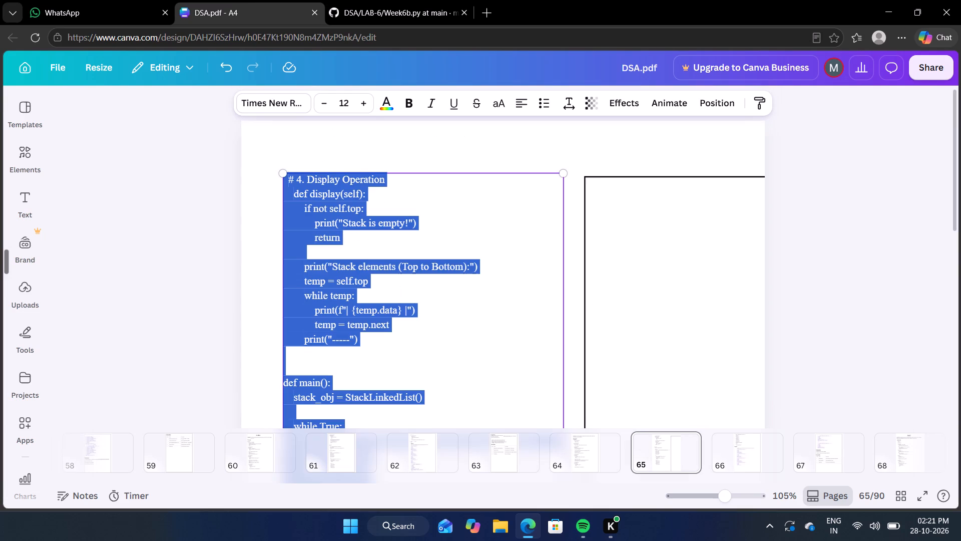
scroll(390, 257, "down", 6)
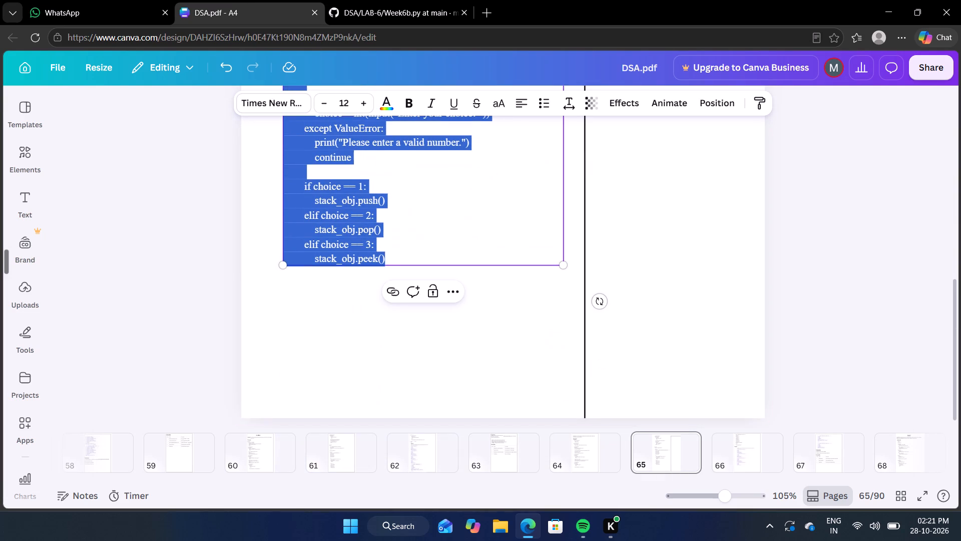
left_click(398, 257)
key("Return")
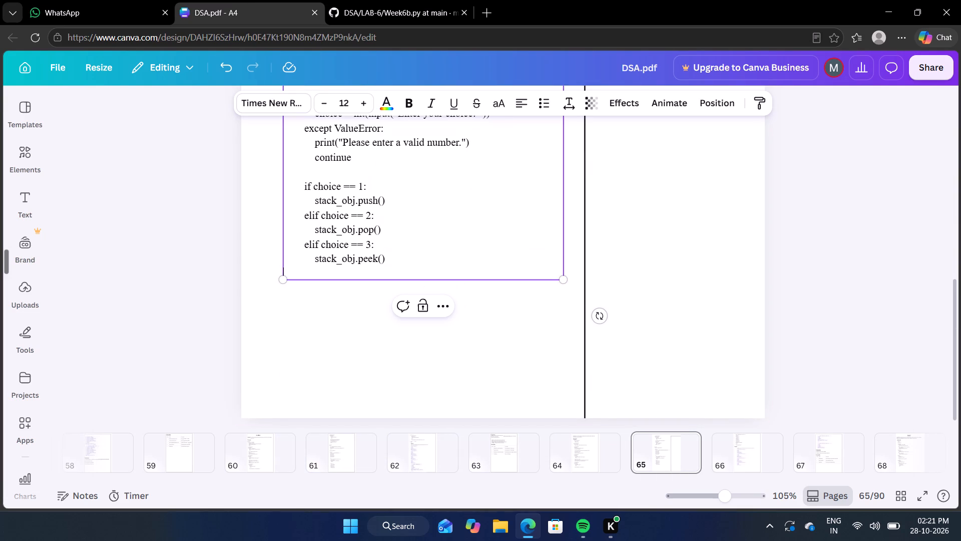
key("ctrl+v")
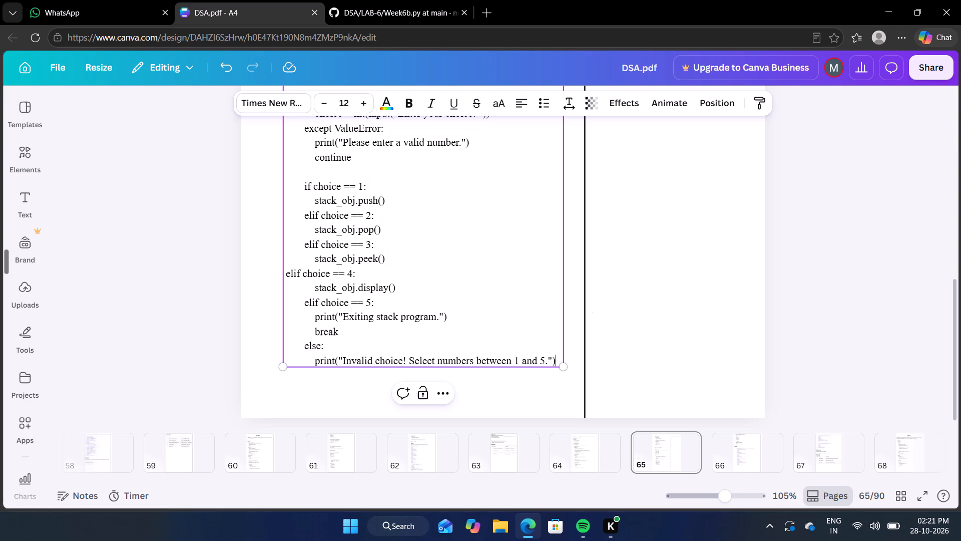
Indent the pasted "elif choice == 4:" line by eight spaces and its stack_obj.display() line by six more.
left_click(286, 273)
key("space")
key("space")
key("space")
key("space")
key("space")
key("space")
key("space")
key("space")
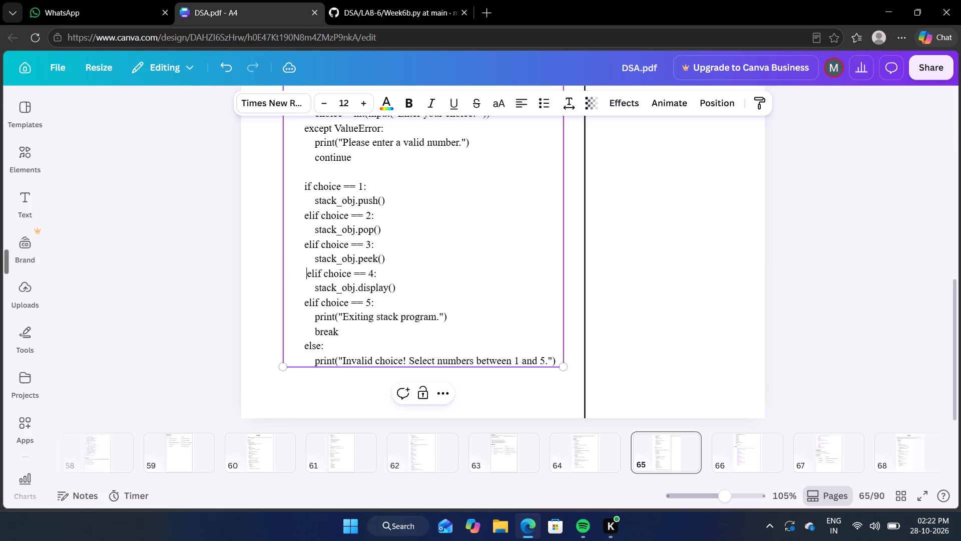
left_click(314, 287)
key("space")
key("space")
key("space")
key("space")
key("space")
key("space")
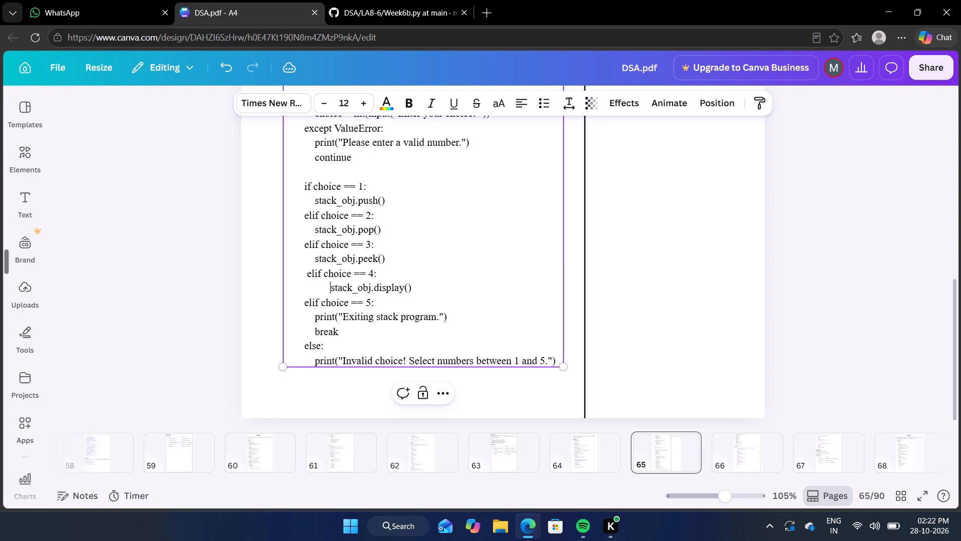
Indent "elif choice == 5:" by two spaces, its print("Exiting stack program.") line by six and "else:" by three.
left_click(303, 304)
key("space")
key("space")
left_click(313, 322)
key("space")
key("space")
key("space")
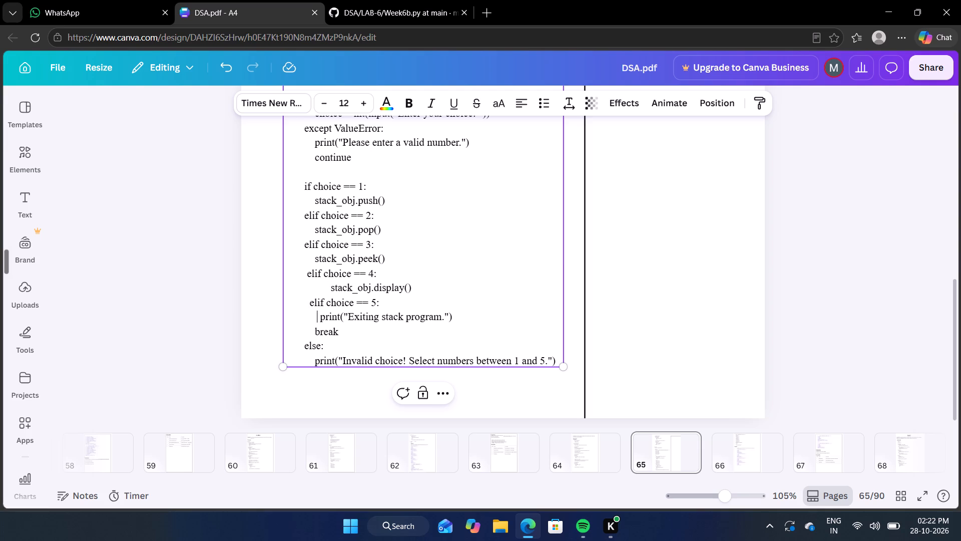
key("space")
key("space")
key("space")
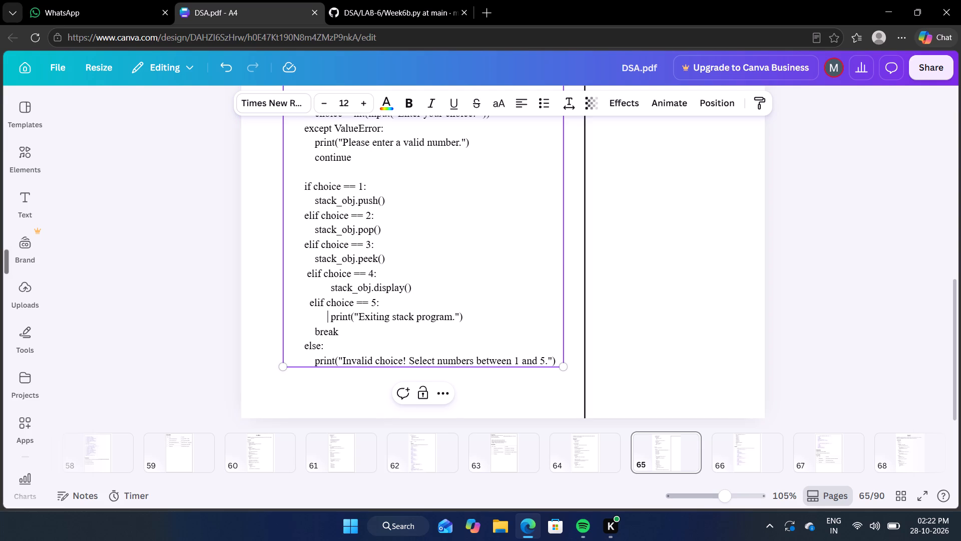
left_click(302, 347)
key("space")
key("space")
key("space")
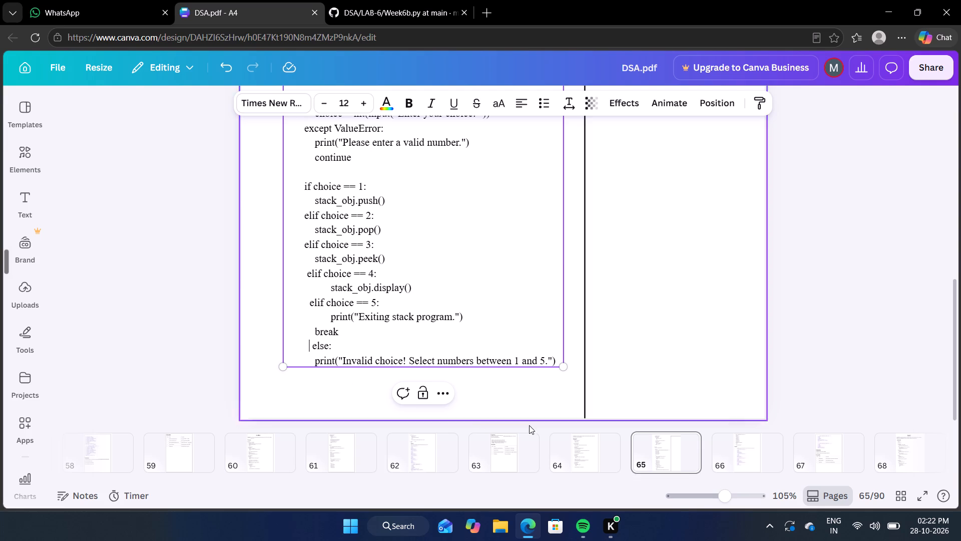
left_click(813, 321)
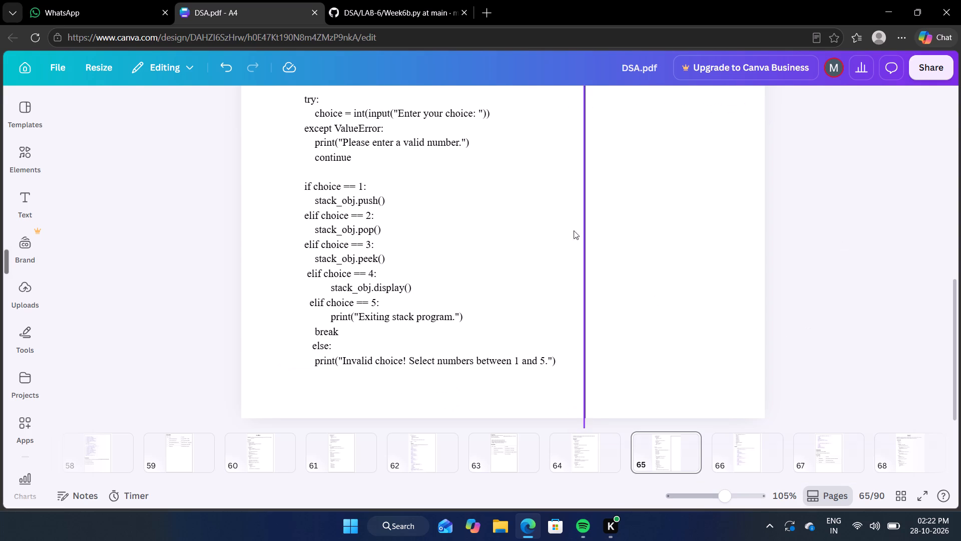
Move the border frame back over page 65 so it is centred around the code.
scroll(524, 250, "up", 1)
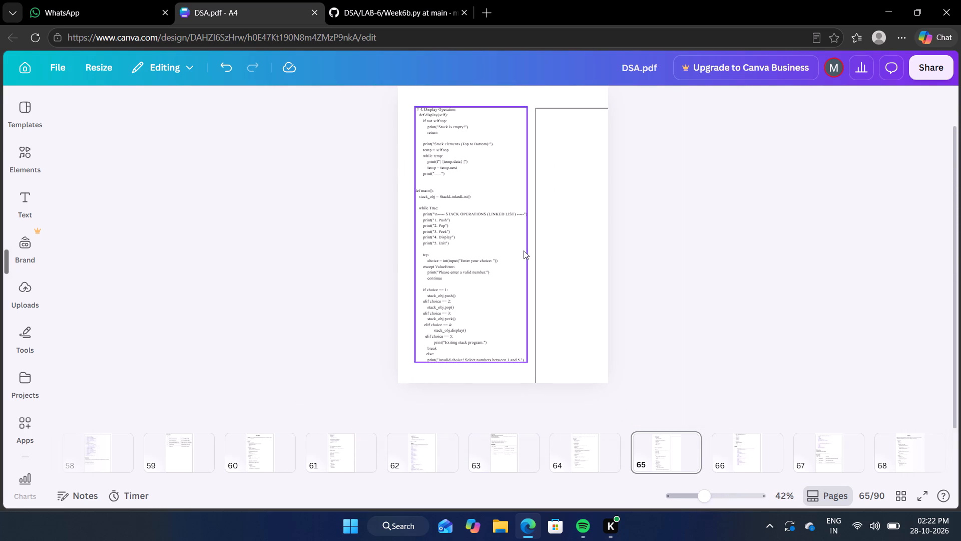
left_click_drag(578, 212, 449, 199)
left_click(767, 221)
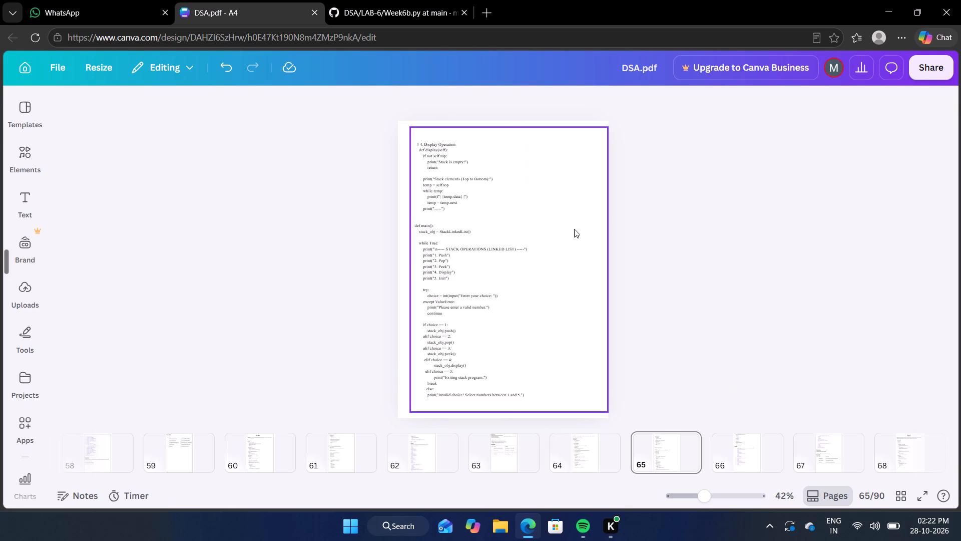
left_click_drag(586, 229, 581, 230)
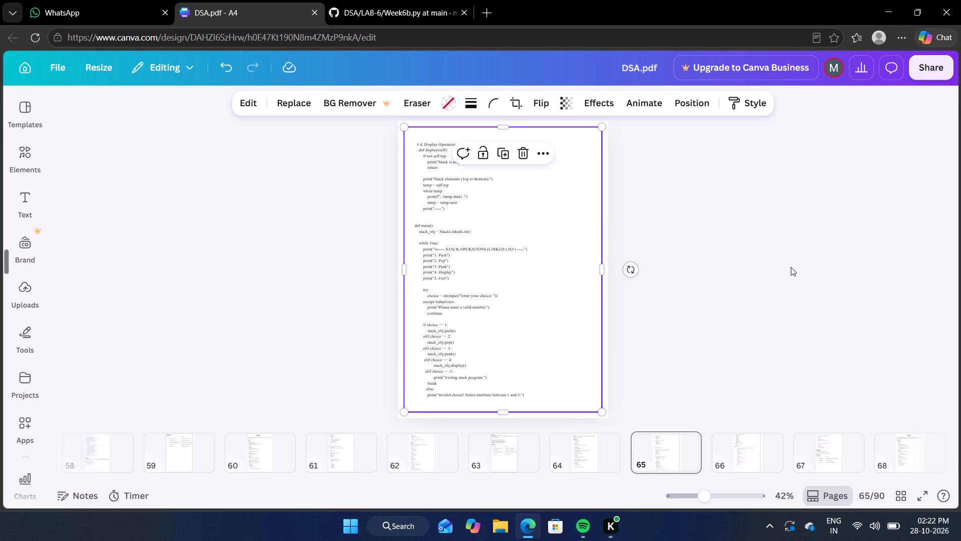
left_click(791, 267)
On page 66, shift the border aside and delete all the old code lines above the Output heading.
left_click(749, 446)
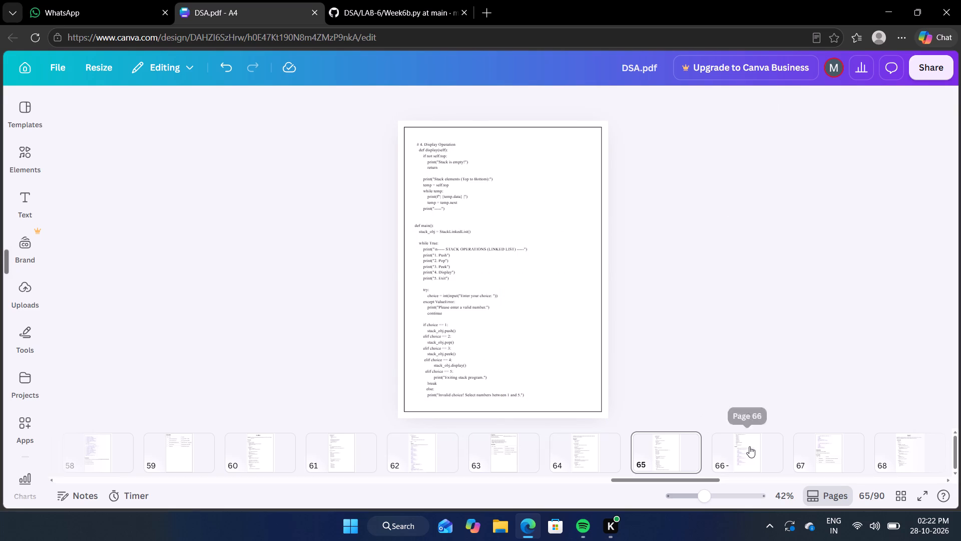
scroll(591, 234, "up", 1)
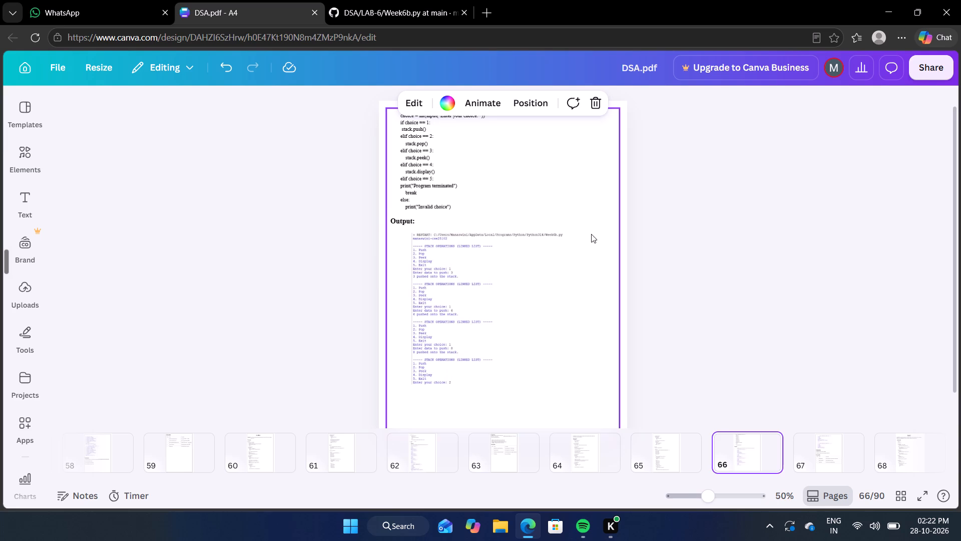
scroll(591, 234, "up", 1)
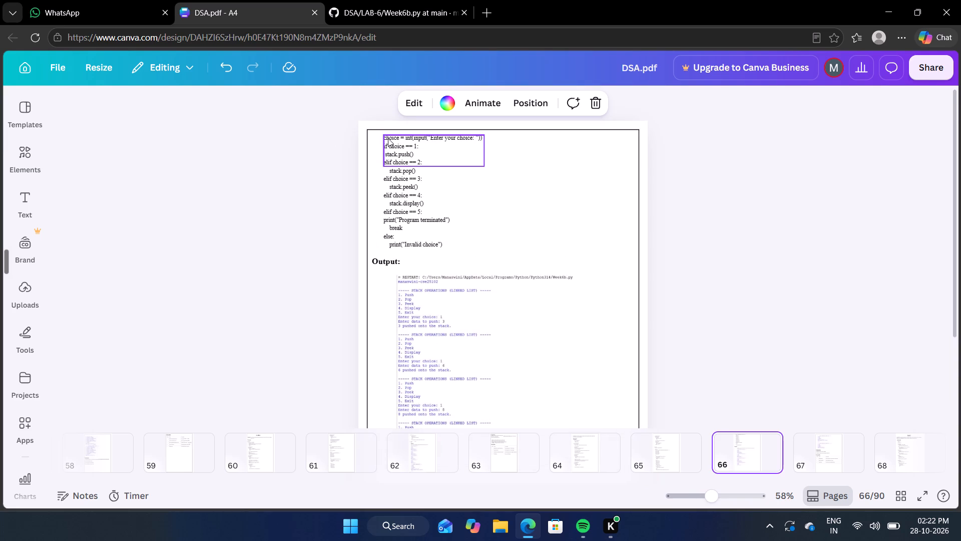
left_click(539, 206)
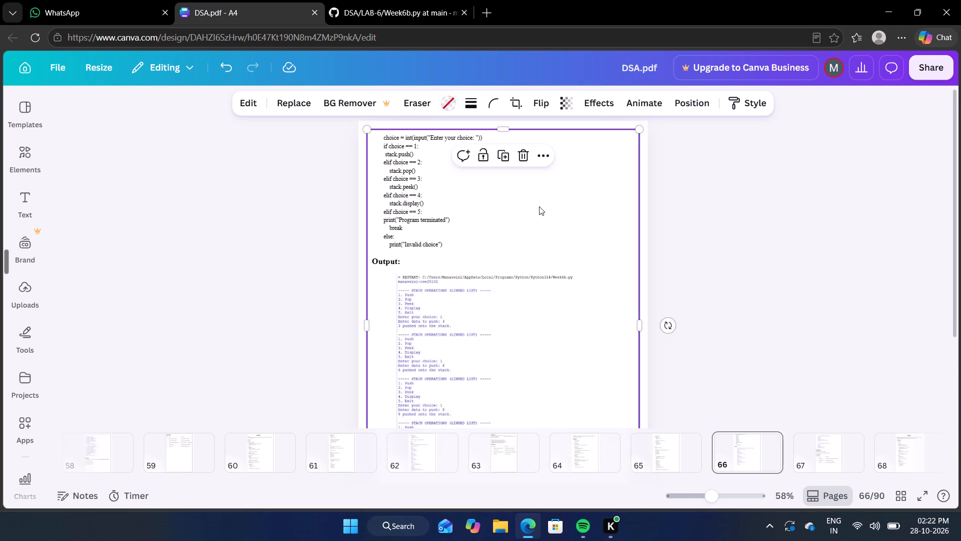
left_click_drag(556, 208, 684, 219)
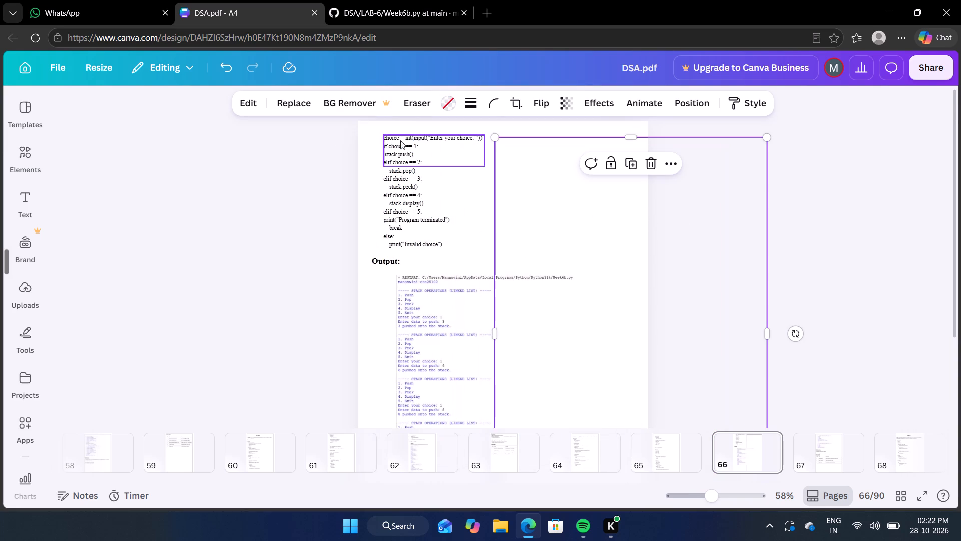
left_click_drag(374, 131, 448, 238)
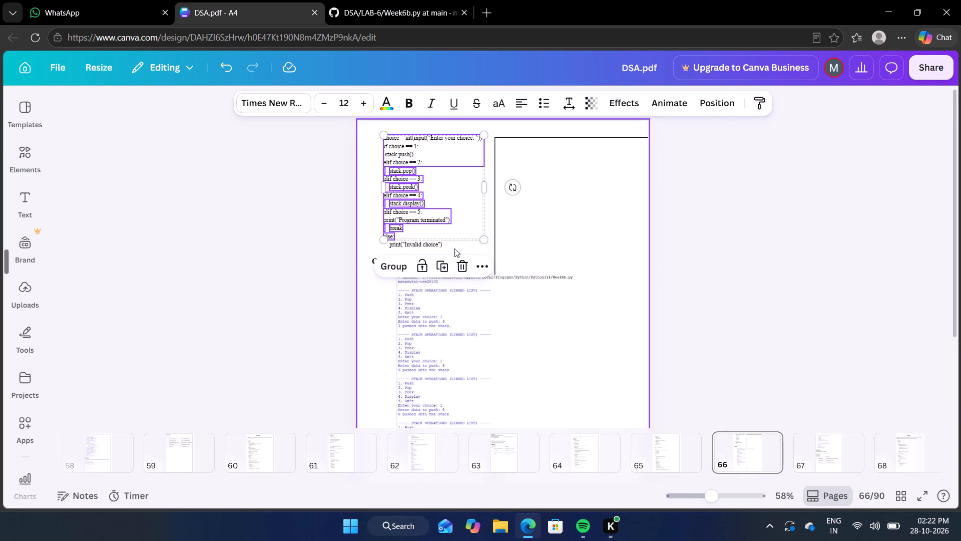
left_click(464, 273)
left_click_drag(387, 235, 432, 249)
left_click(436, 214)
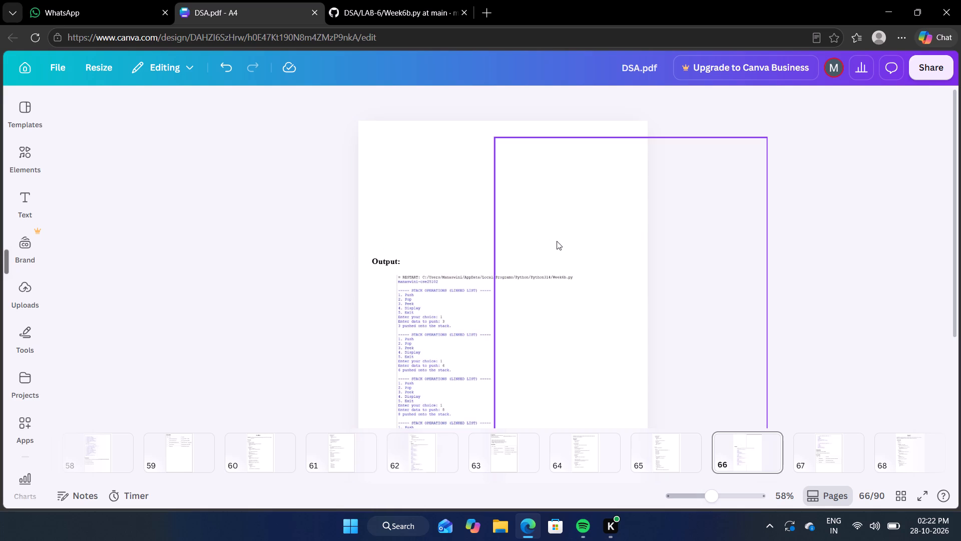
Shift page 66's border further right and move the "Output:" heading up to the top of the page.
left_click_drag(557, 241, 647, 243)
left_click_drag(391, 261, 407, 174)
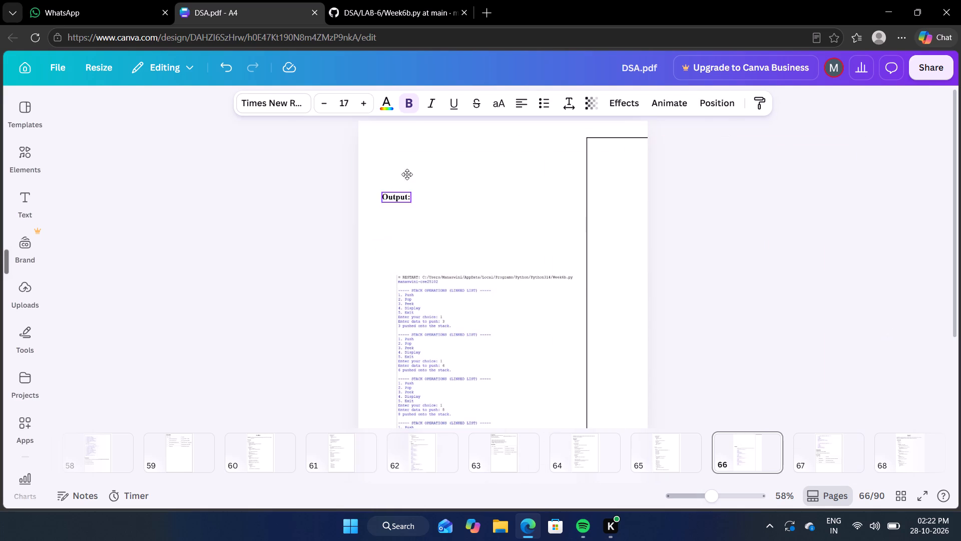
left_click_drag(407, 174, 399, 143)
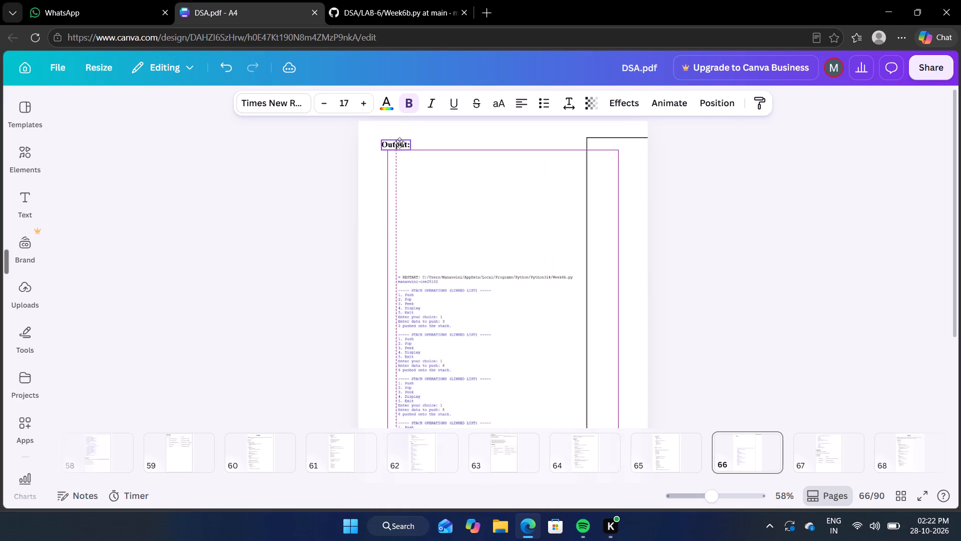
left_click_drag(399, 143, 404, 153)
Move the stack output screenshot up to just below the "Output:" heading on page 66.
scroll(499, 252, "down", 1)
left_click_drag(458, 265, 453, 211)
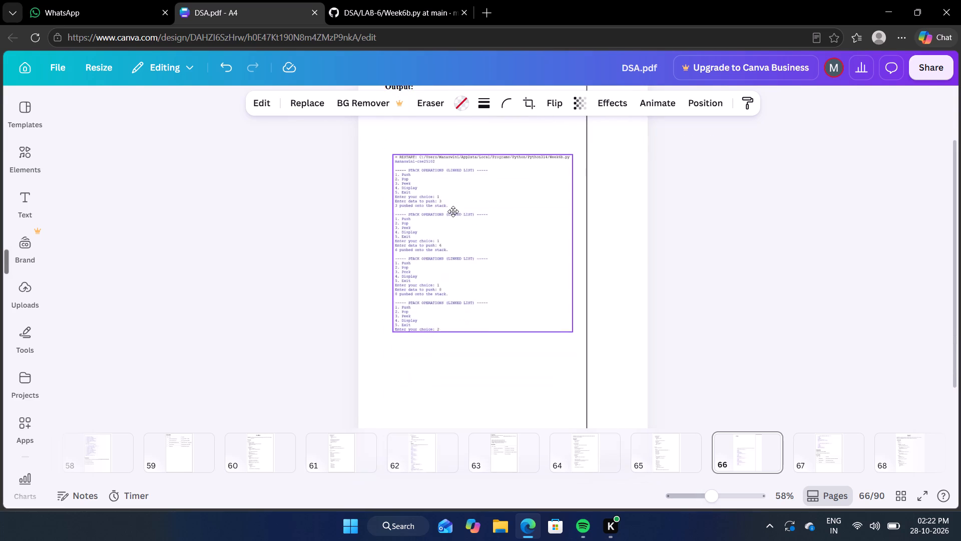
left_click_drag(453, 211, 450, 192)
scroll(684, 245, "up", 1)
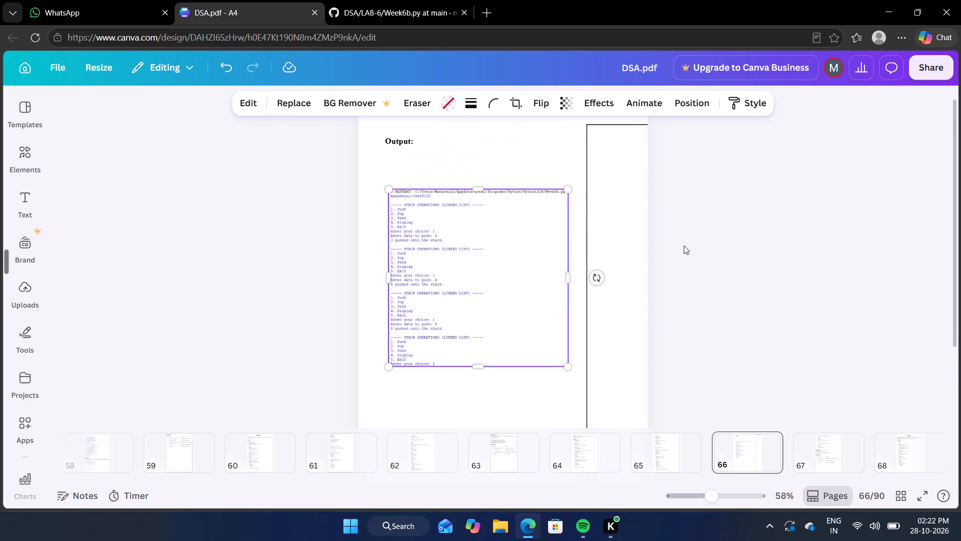
scroll(684, 245, "up", 1)
left_click_drag(523, 299, 522, 264)
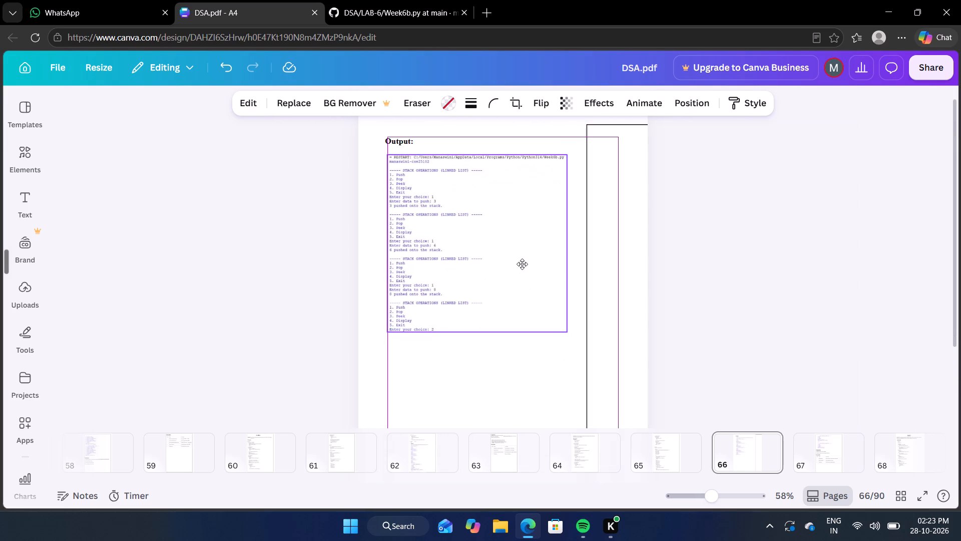
left_click_drag(522, 264, 525, 264)
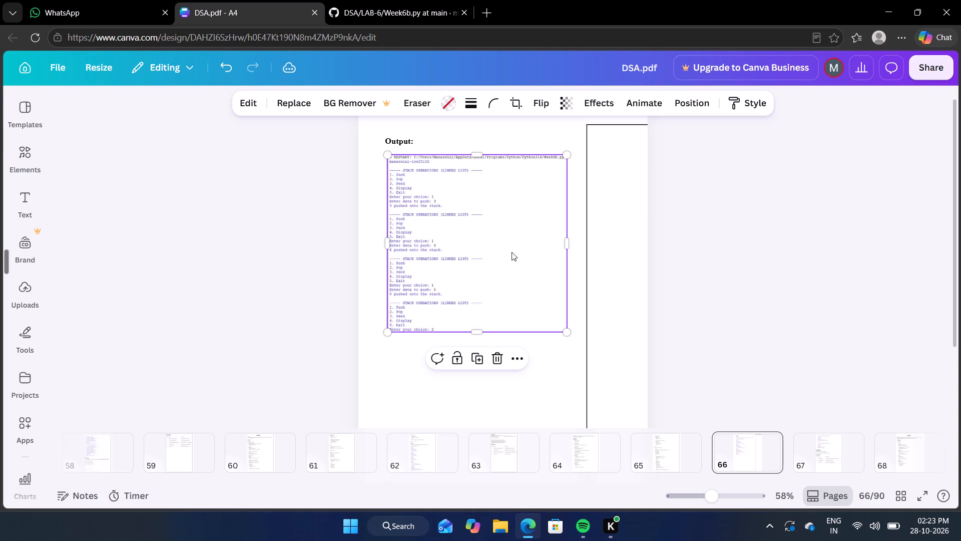
Nudge the "Output:" heading slightly right and lower the output screenshot a little to leave a small gap beneath it.
left_click_drag(400, 143, 408, 143)
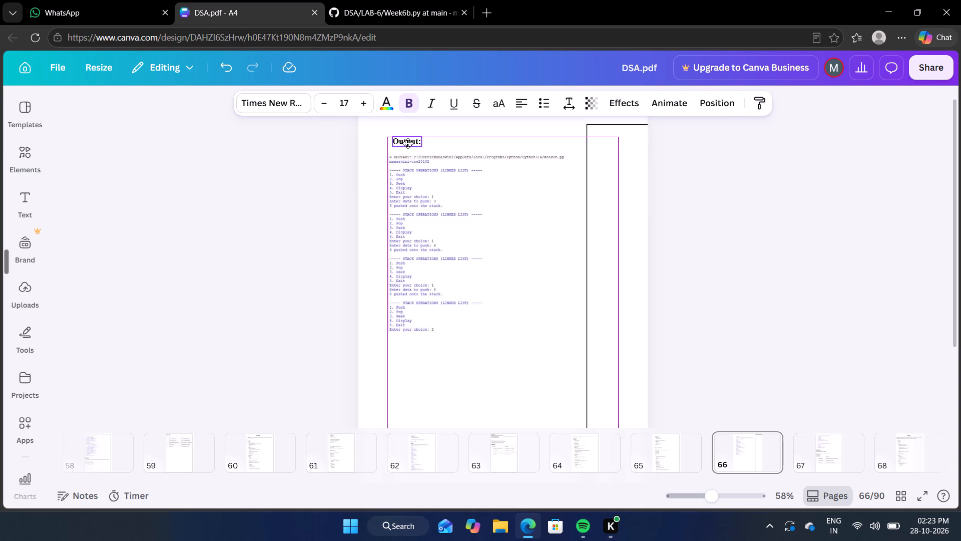
left_click_drag(408, 143, 406, 145)
left_click_drag(406, 145, 407, 146)
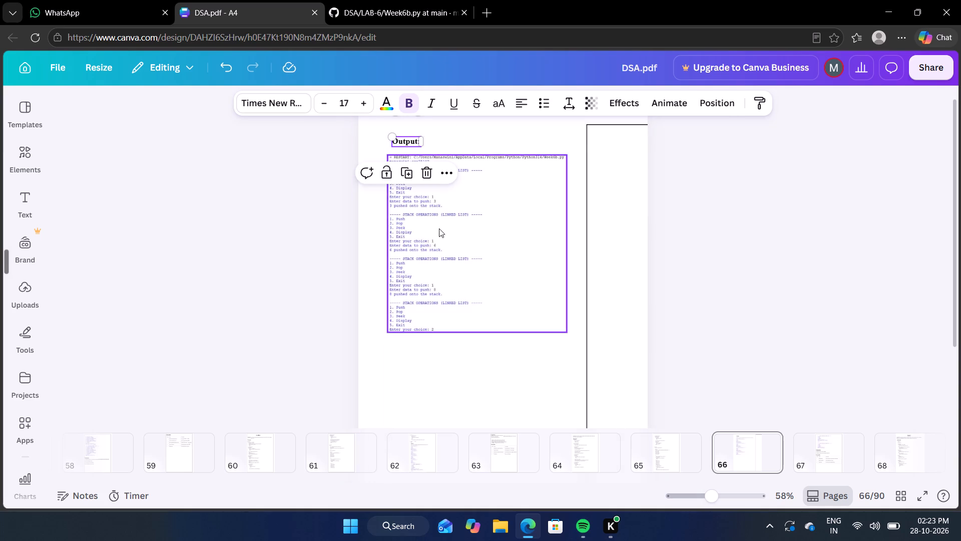
left_click_drag(439, 234, 441, 237)
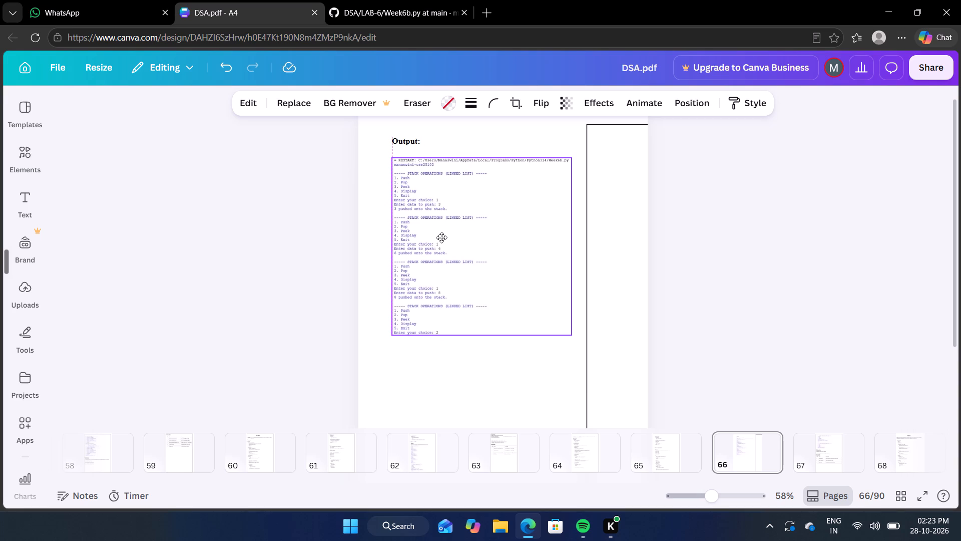
left_click_drag(441, 237, 441, 239)
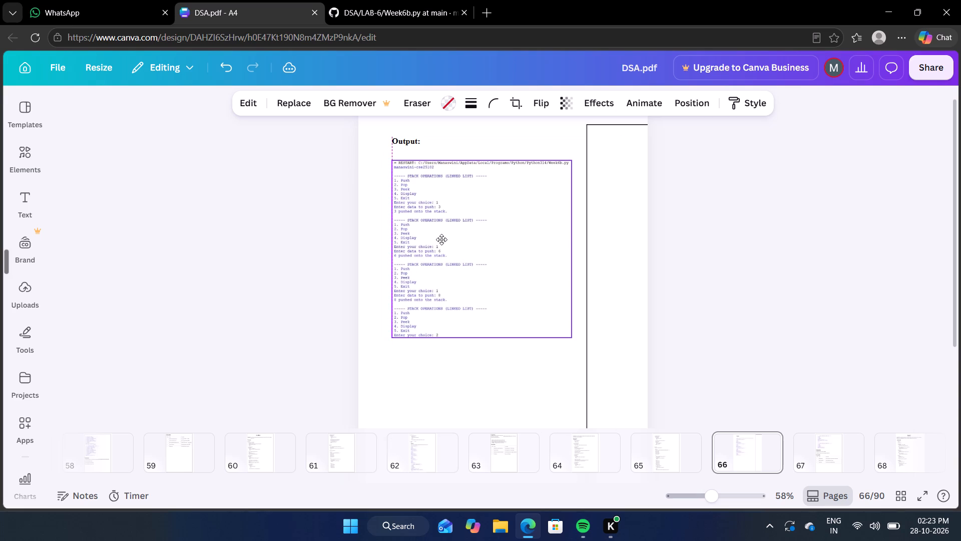
left_click_drag(441, 239, 439, 239)
left_click(738, 274)
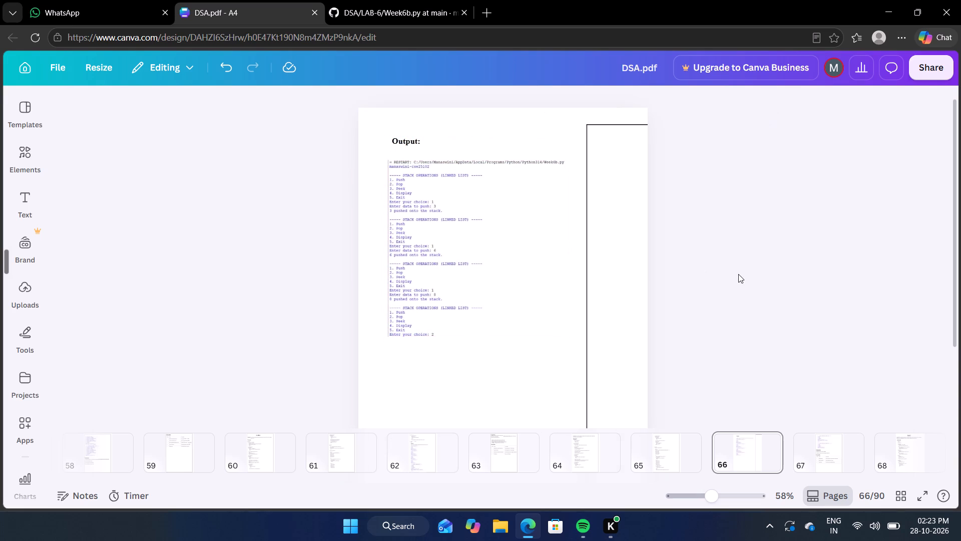
Move the remaining stack output screenshot from page 67 to page 66, left-aligned directly below the existing output screenshot.
scroll(712, 260, "down", 2)
left_click(824, 454)
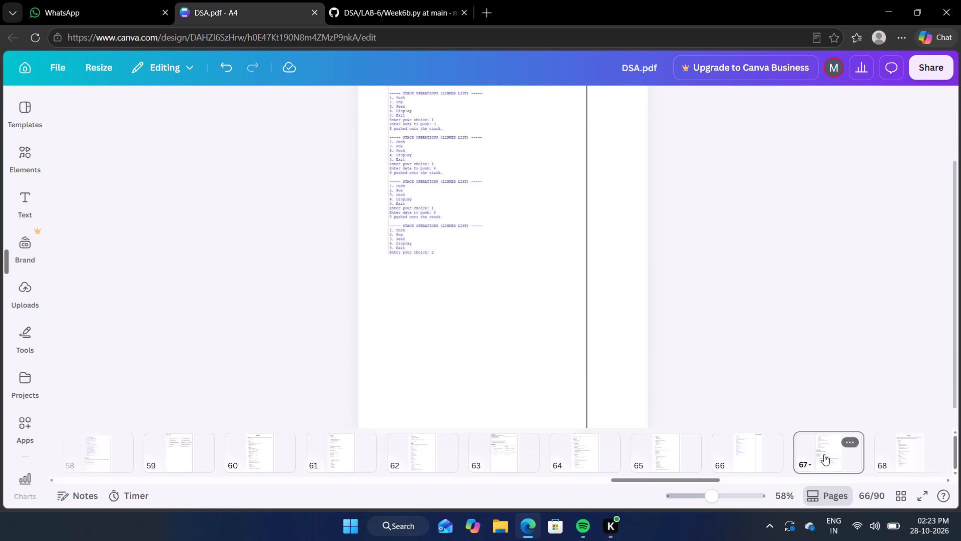
scroll(726, 343, "up", 1)
left_click(443, 196)
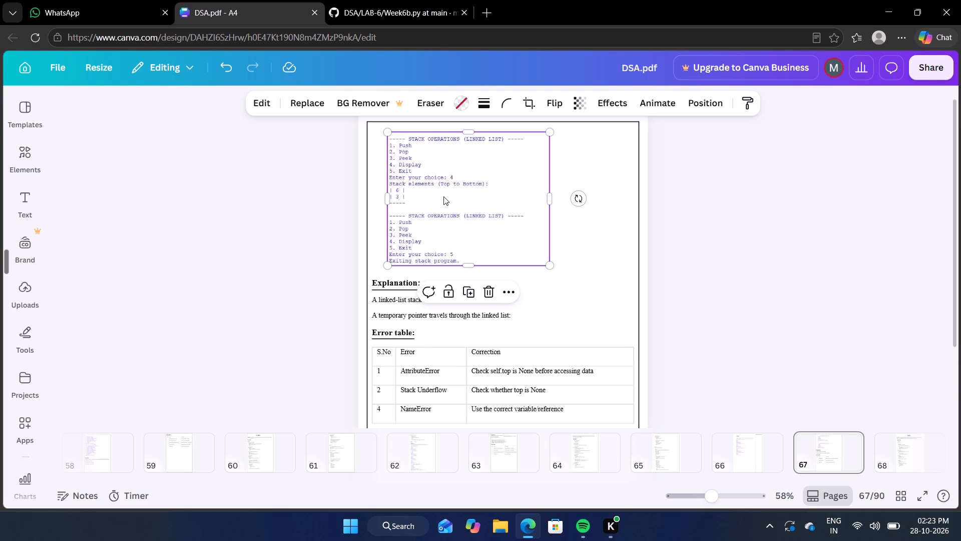
left_click_drag(476, 194, 755, 454)
left_click_drag(491, 215, 493, 424)
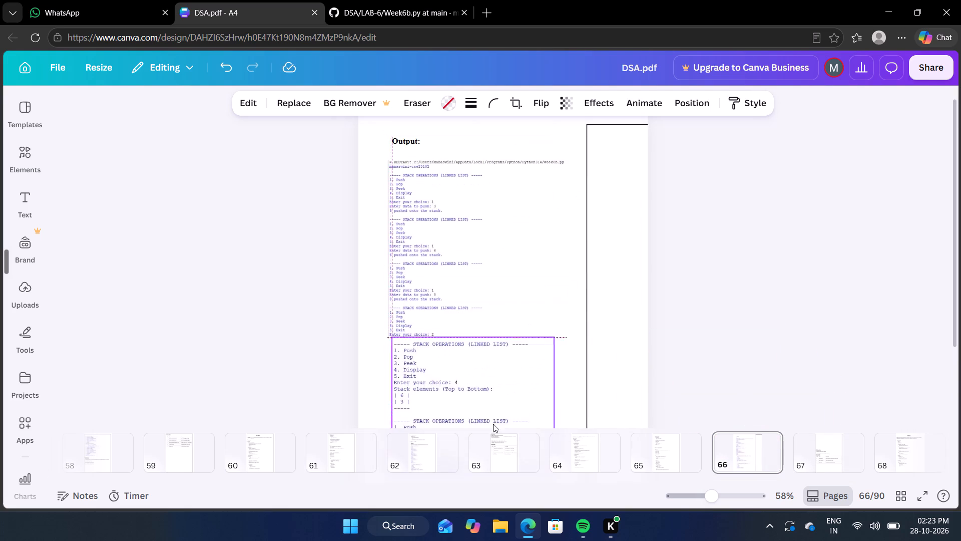
scroll(599, 222, "down", 2)
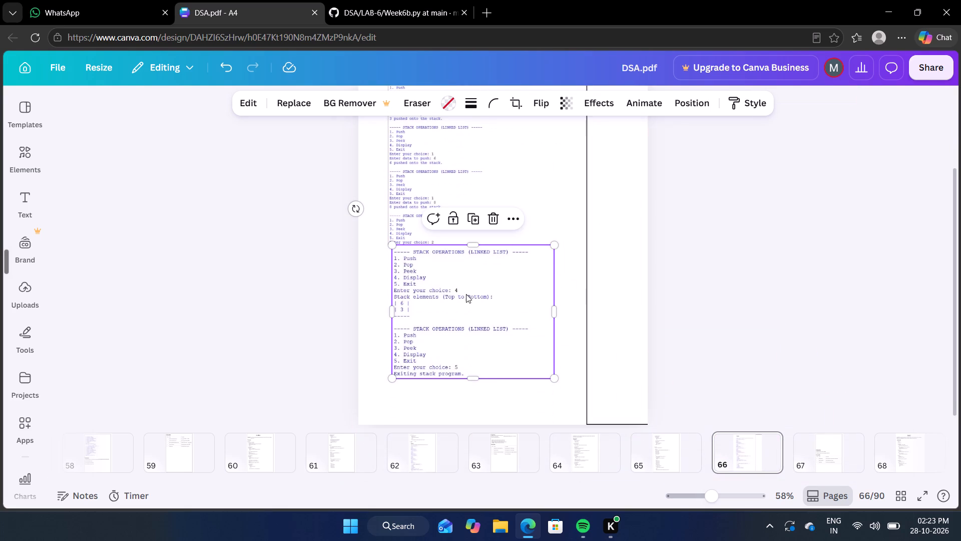
left_click(467, 294)
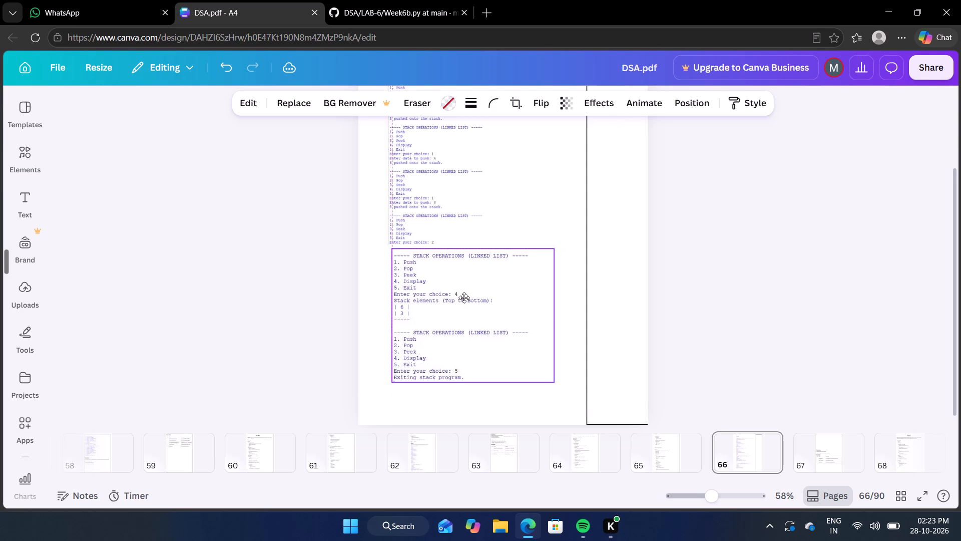
left_click(841, 290)
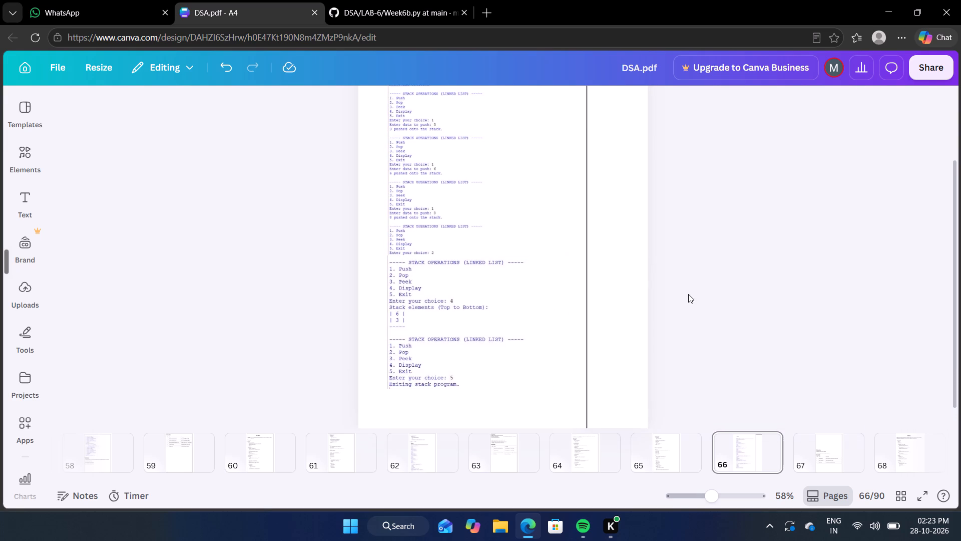
Move page 66's border back so it is centred around the Output heading and both output screenshots.
left_click_drag(575, 298, 402, 307)
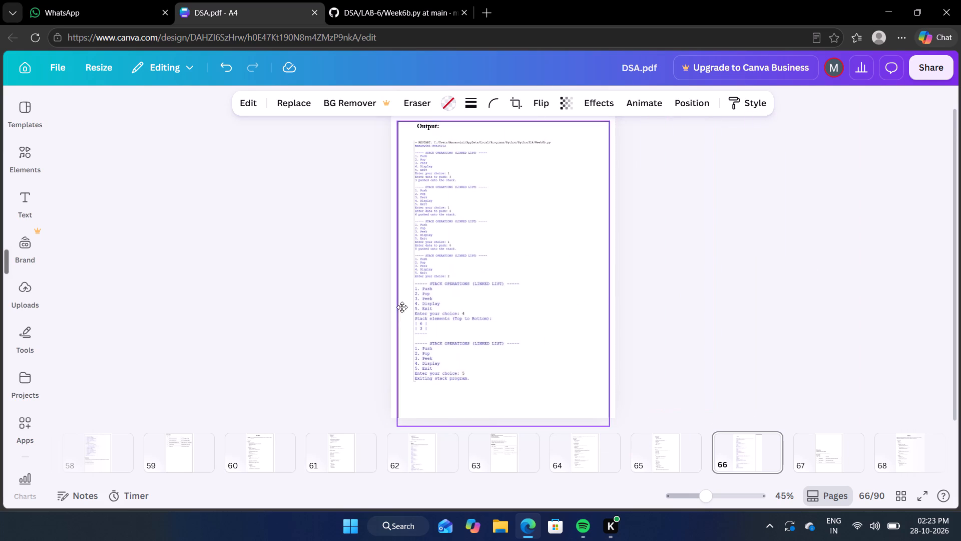
left_click_drag(402, 307, 406, 304)
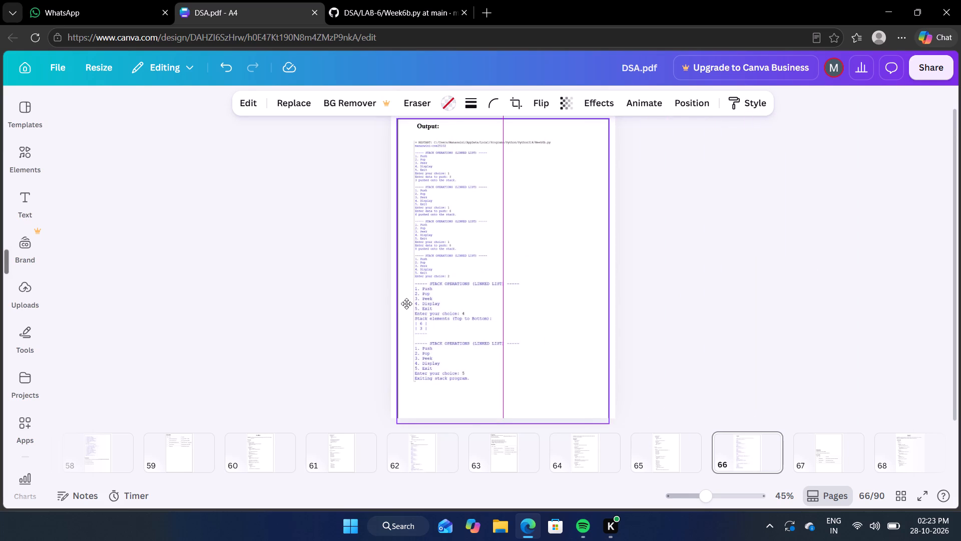
left_click_drag(406, 304, 407, 296)
scroll(678, 302, "up", 1)
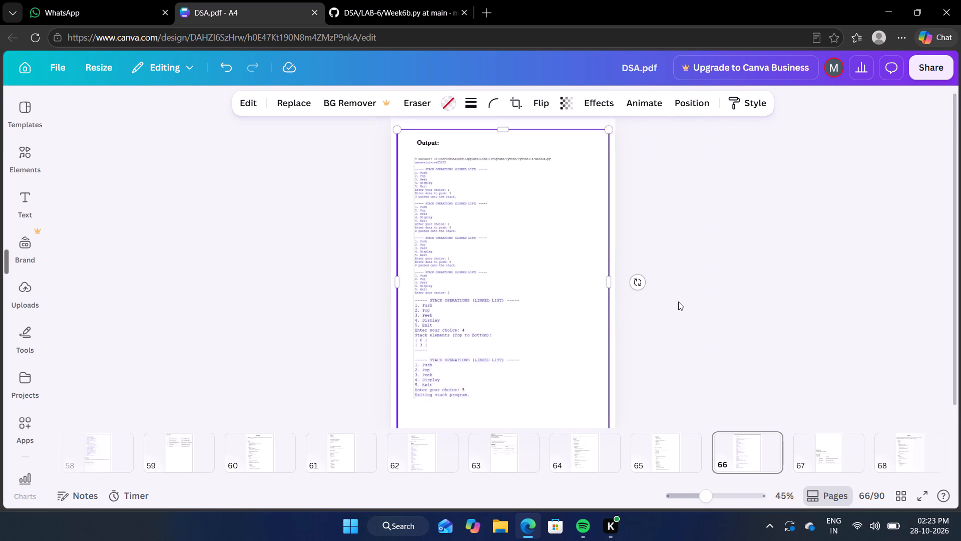
scroll(678, 302, "up", 1)
left_click_drag(557, 260, 558, 254)
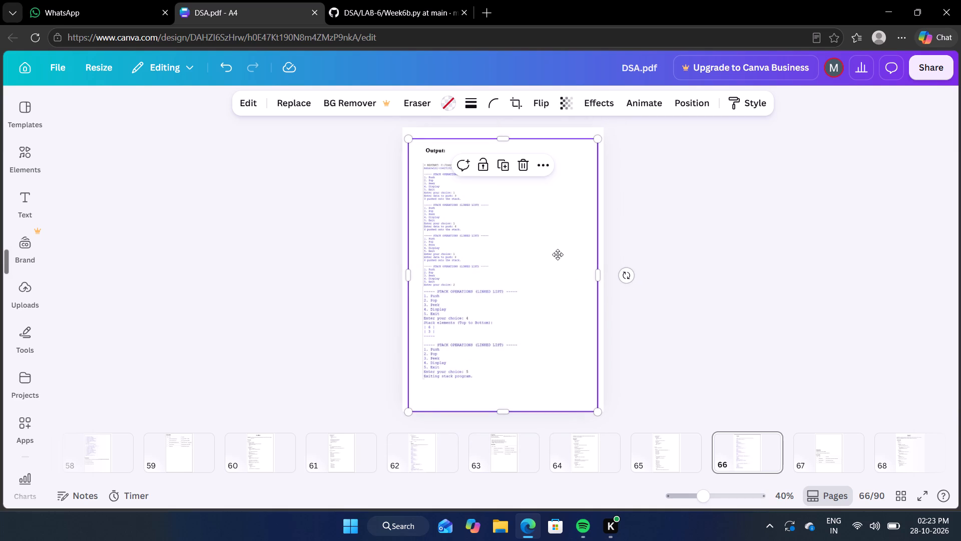
left_click_drag(558, 254, 558, 253)
left_click(790, 293)
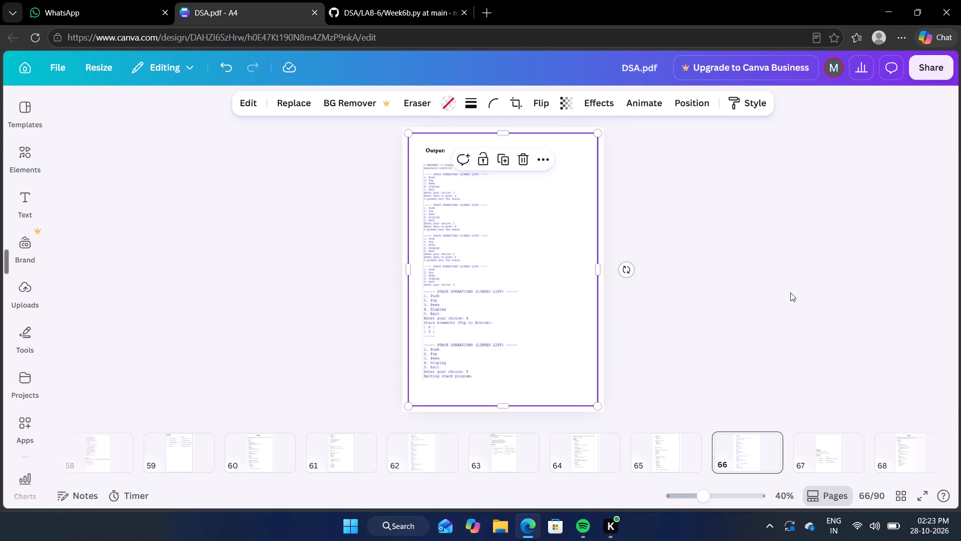
Delete the graphic on page 67 that holds the page border, heading underlines and error table lines.
left_click(825, 451)
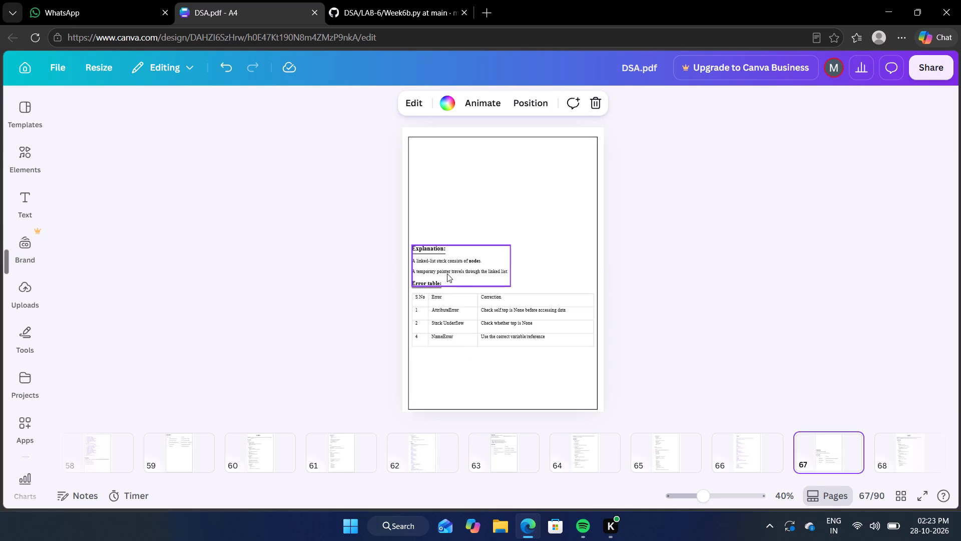
left_click(753, 448)
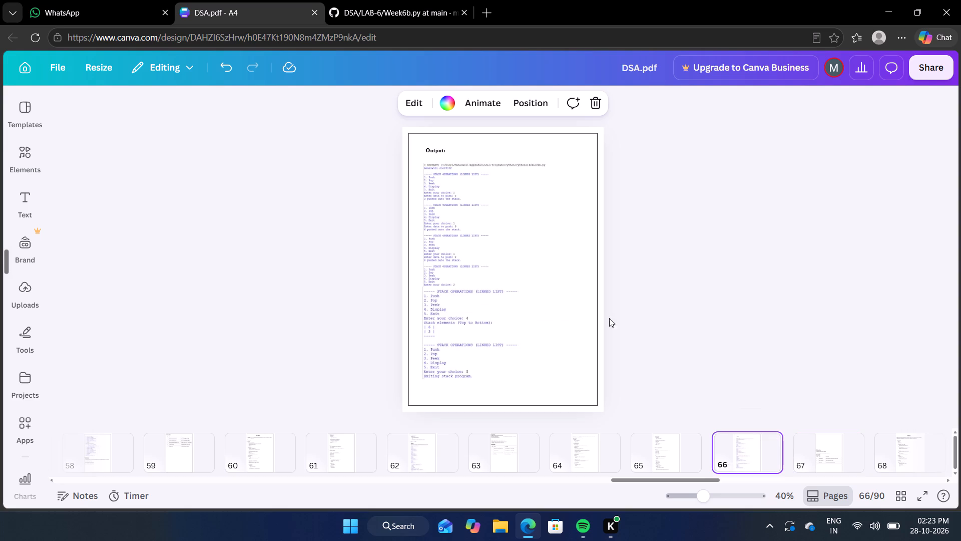
left_click(836, 449)
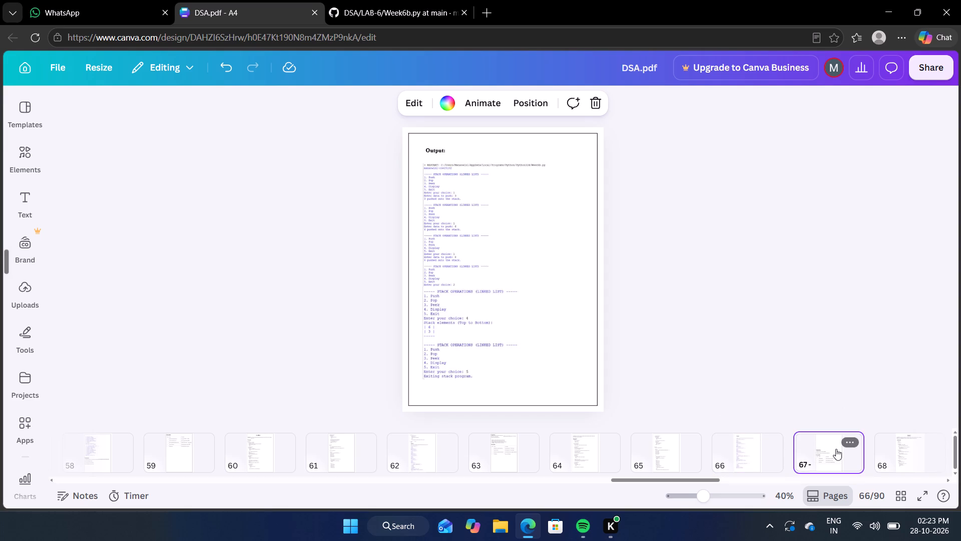
left_click_drag(513, 182, 677, 204)
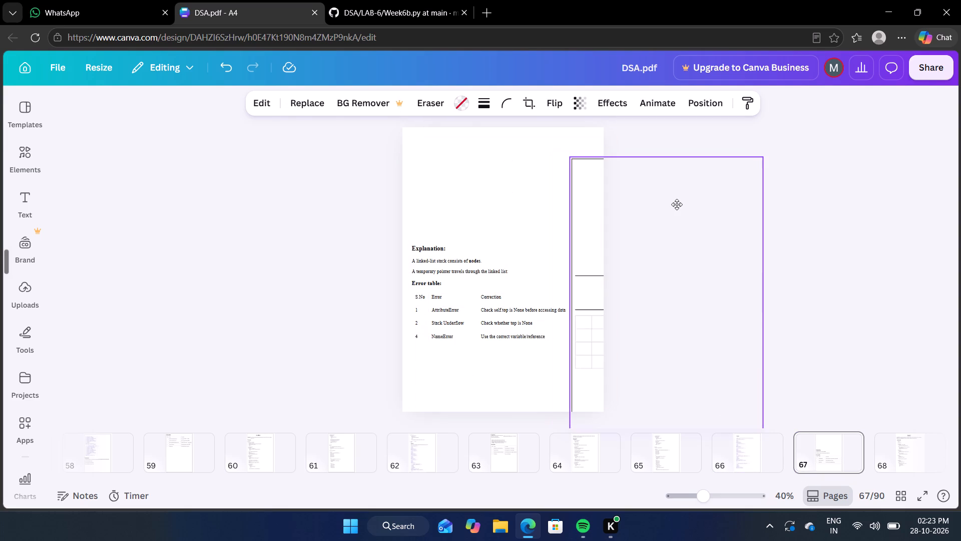
left_click_drag(677, 204, 512, 209)
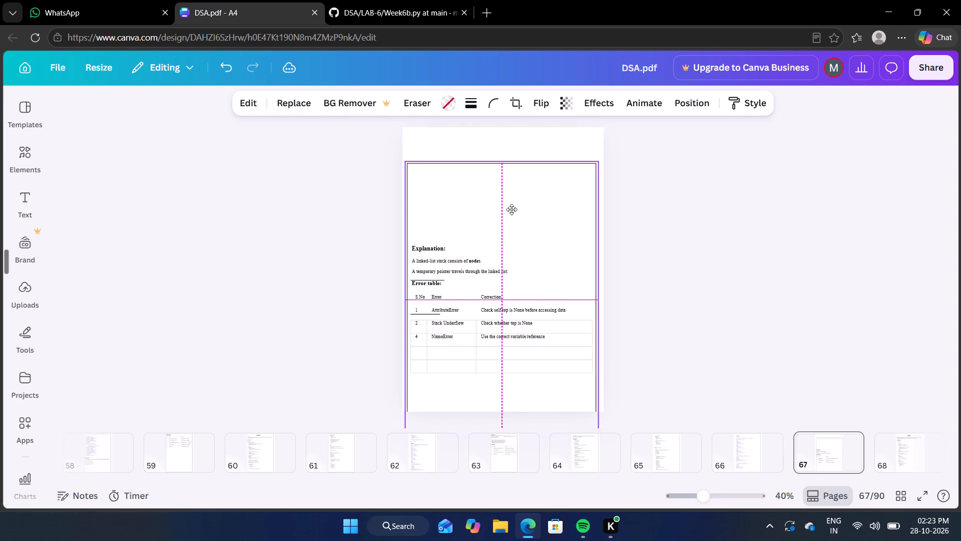
left_click_drag(512, 209, 514, 198)
left_click(521, 171)
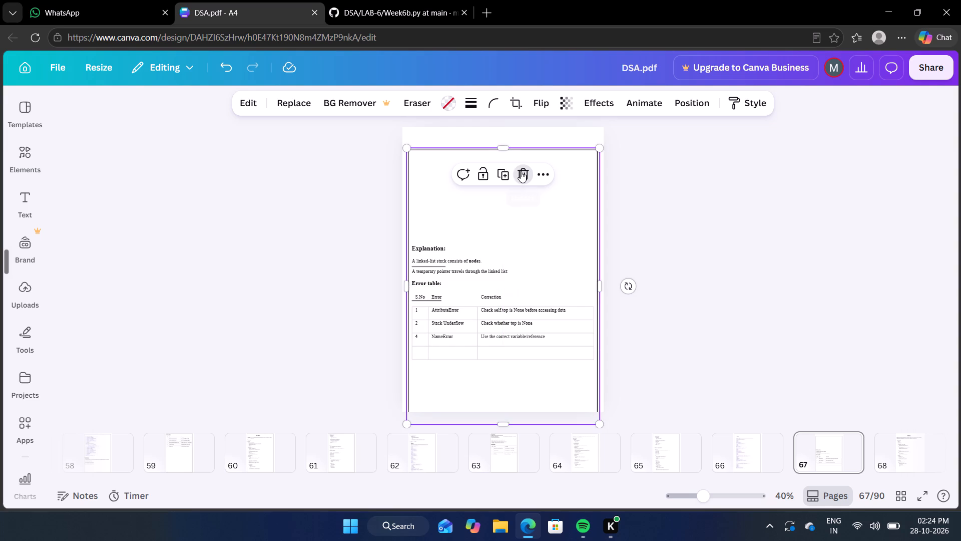
left_click(532, 240)
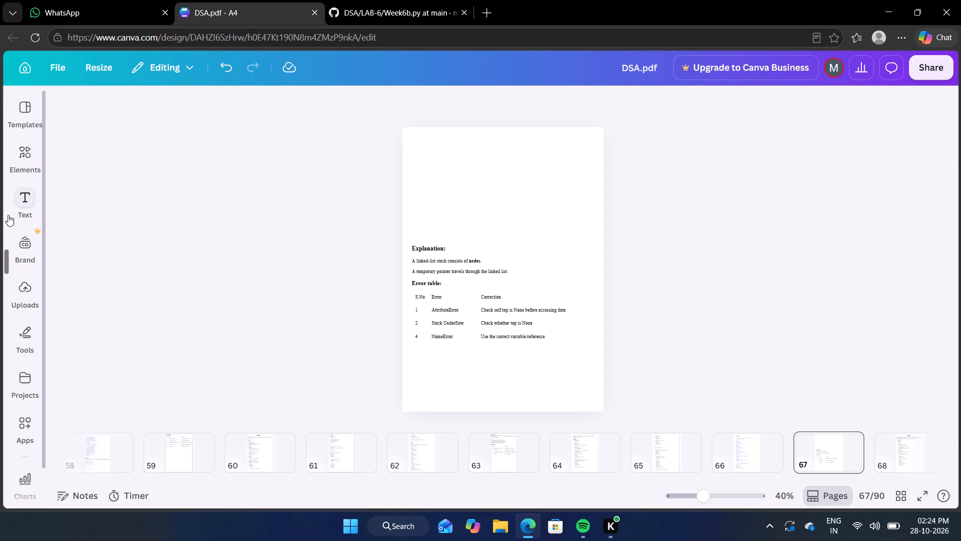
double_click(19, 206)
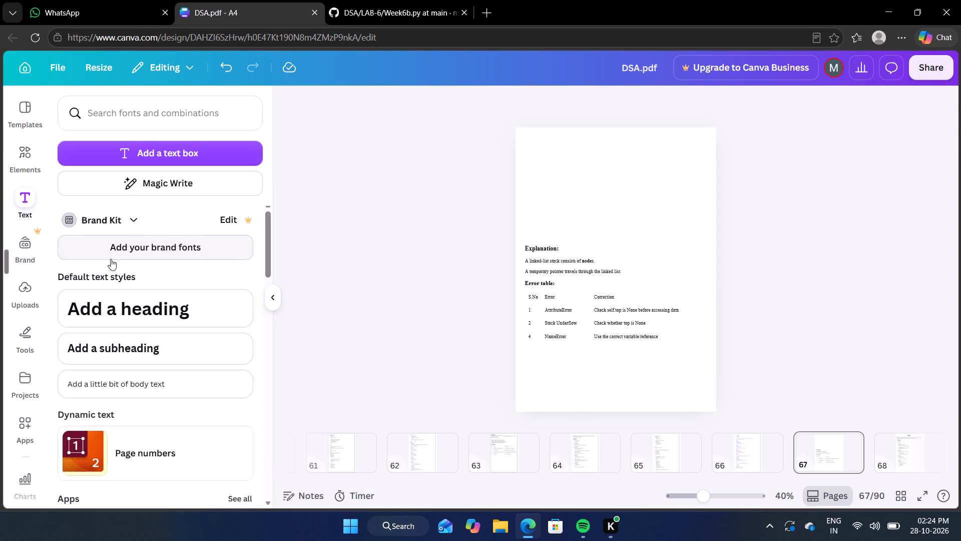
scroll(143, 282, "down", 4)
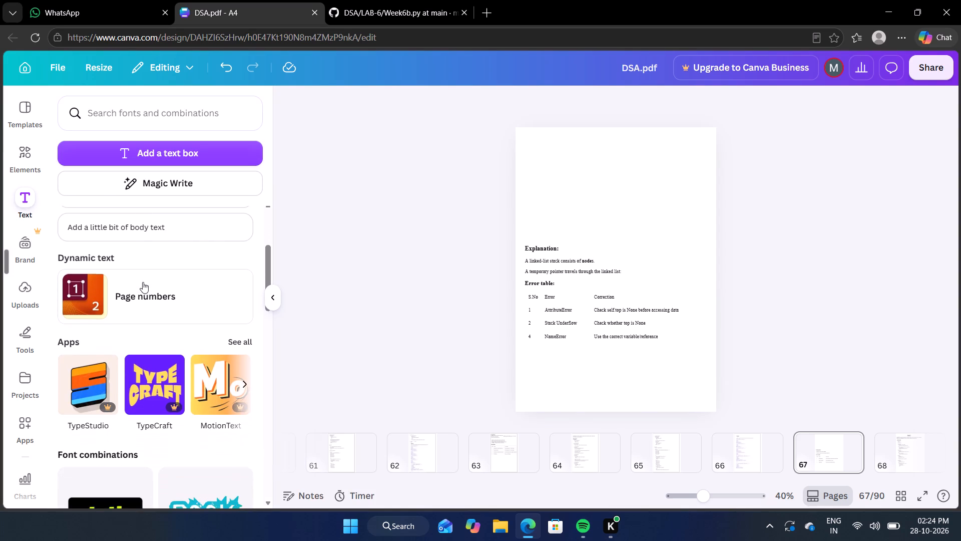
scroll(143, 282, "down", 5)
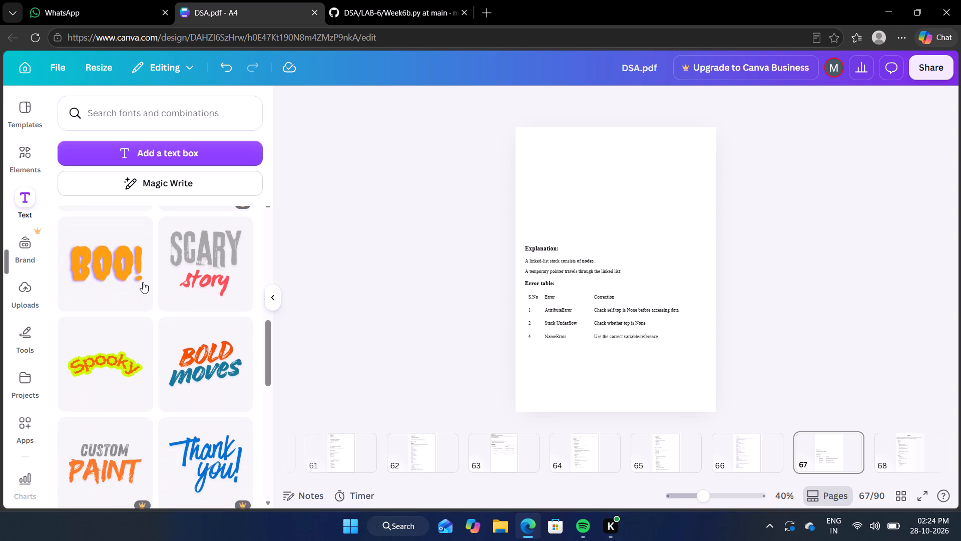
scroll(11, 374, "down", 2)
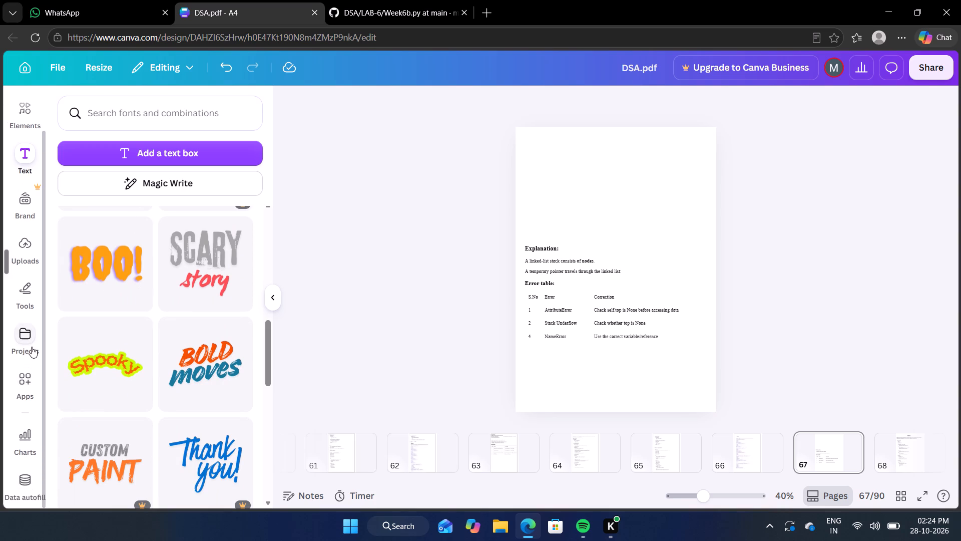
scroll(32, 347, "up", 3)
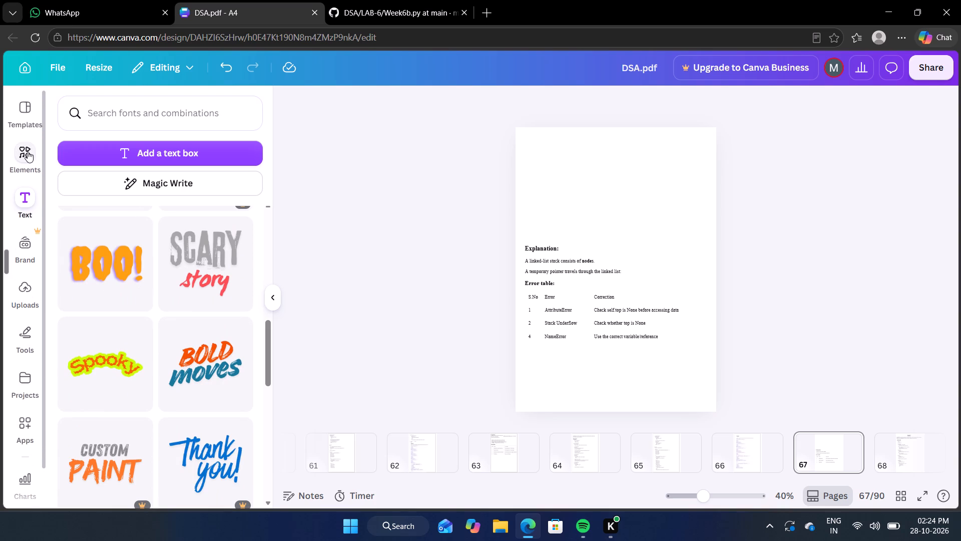
Insert a plain blank table with three columns and four rows on page 67.
left_click(28, 151)
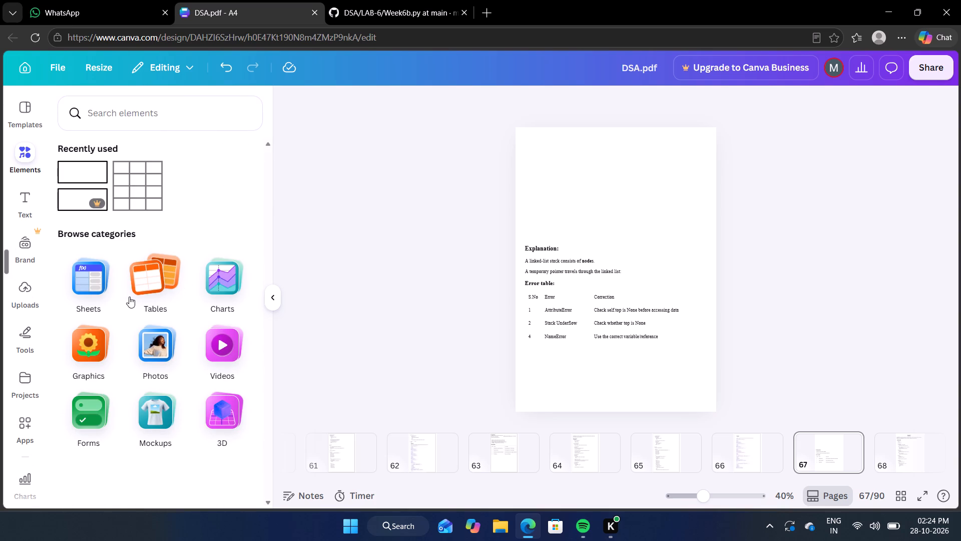
left_click(155, 289)
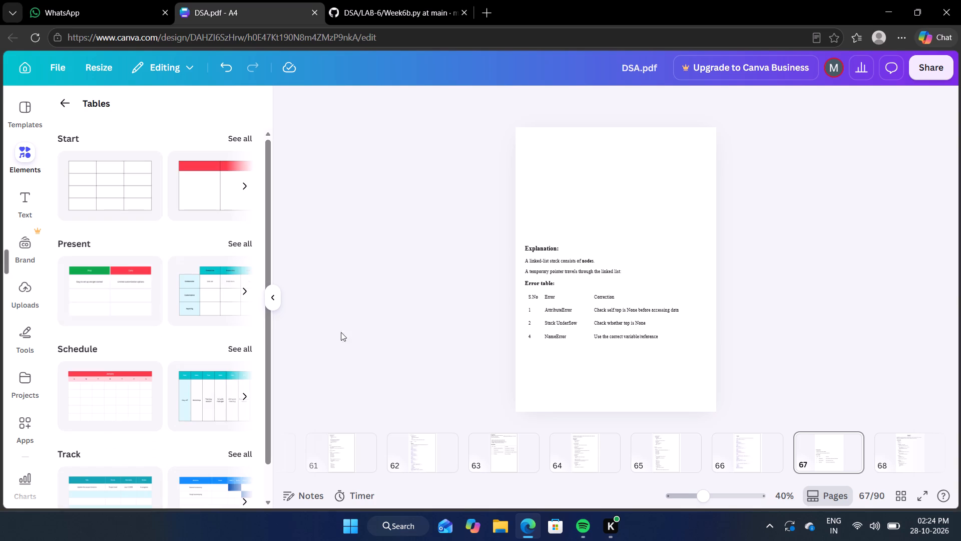
left_click(131, 191)
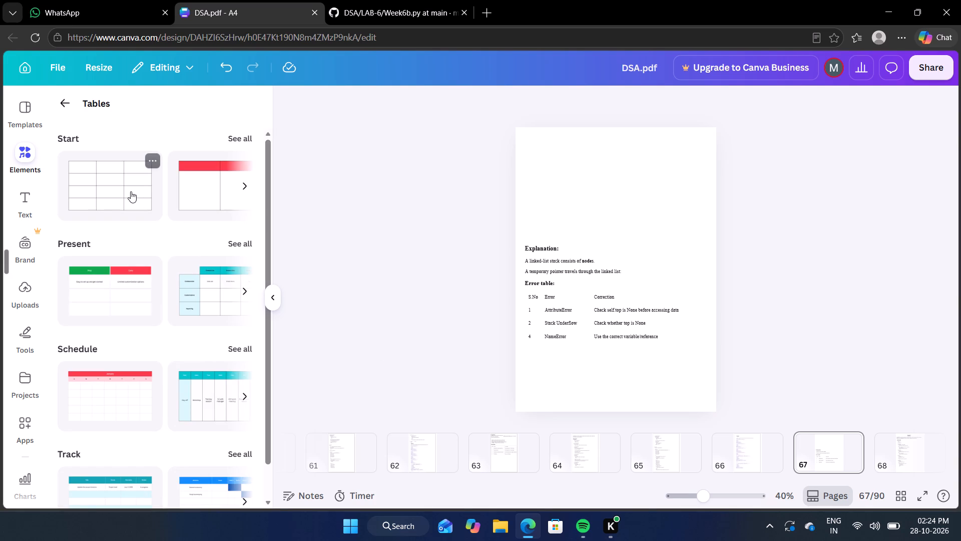
left_click(131, 191)
left_click(105, 192)
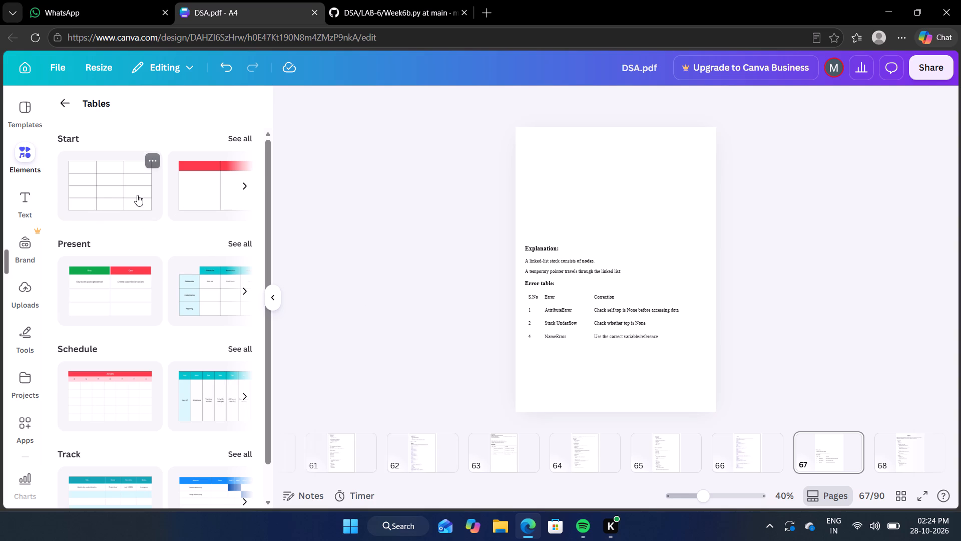
double_click(137, 195)
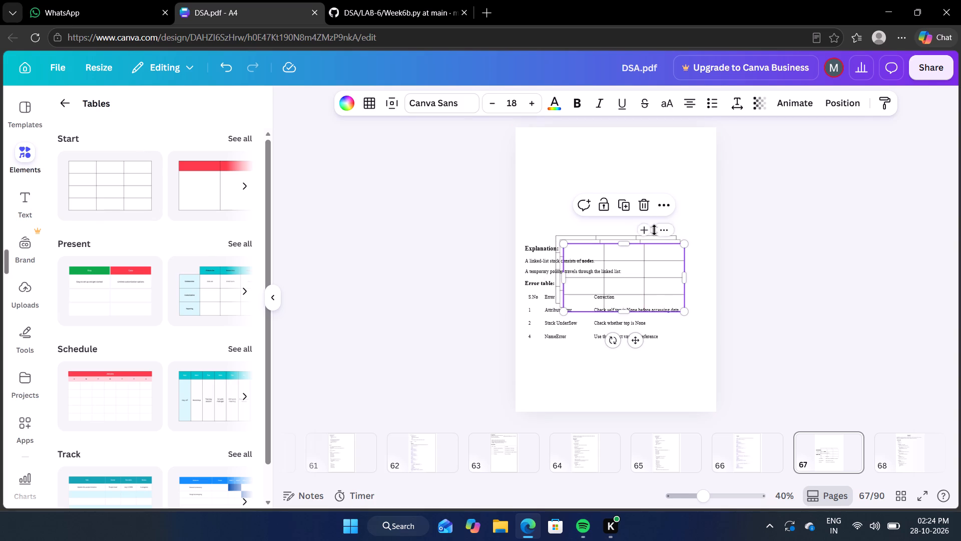
Delete two surplus copies of the blank table stacked on page 67.
left_click(647, 206)
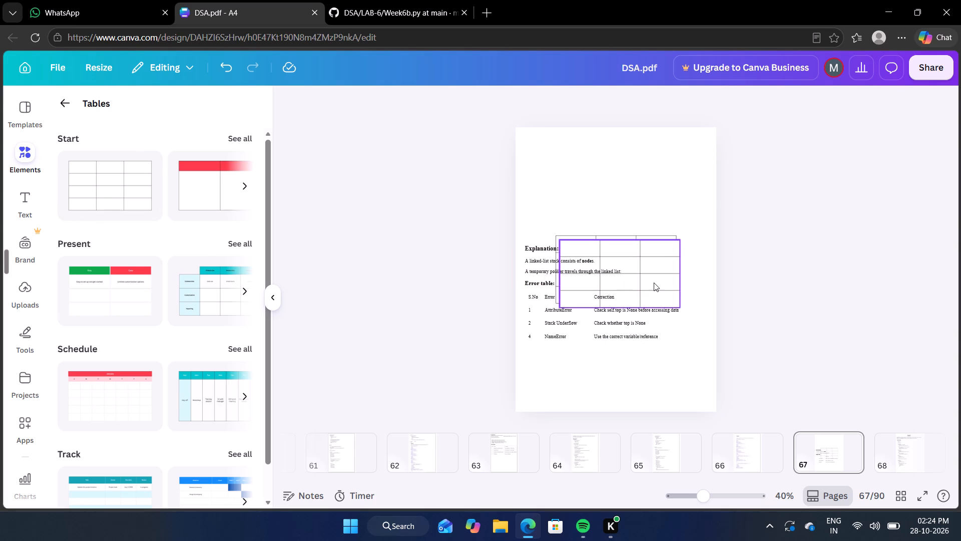
left_click(654, 283)
left_click(625, 207)
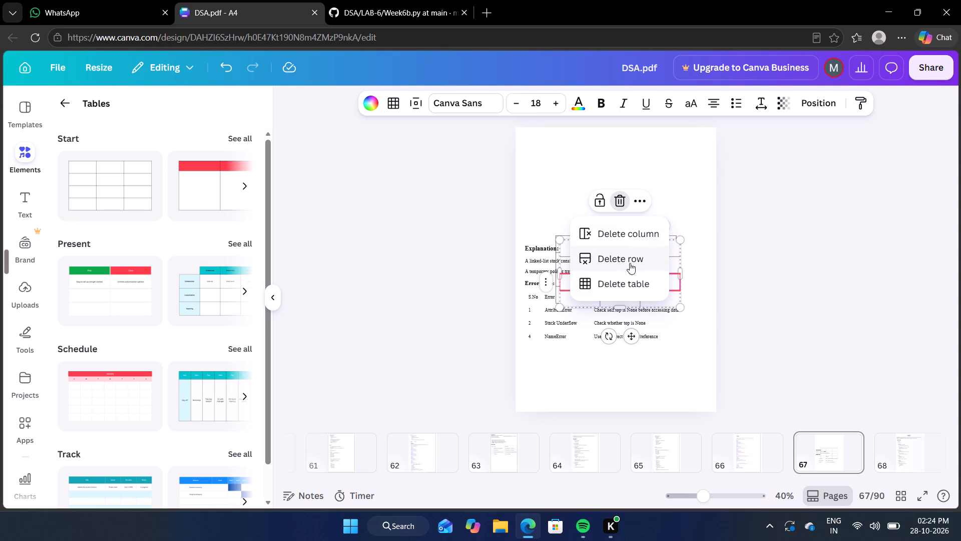
left_click(629, 288)
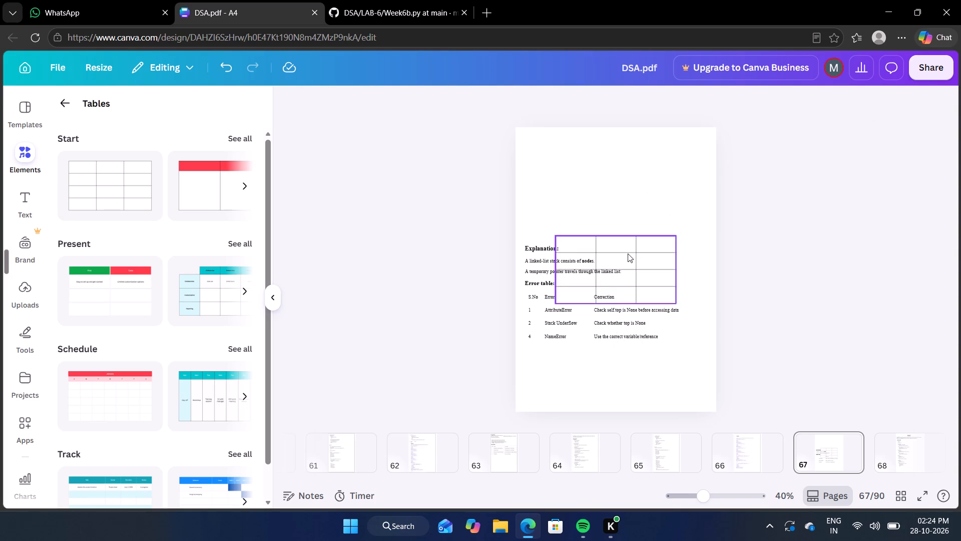
Move the uppermost copy of the stacked blank table into the empty area above the Explanation heading on page 67.
left_click(628, 253)
left_click(720, 292)
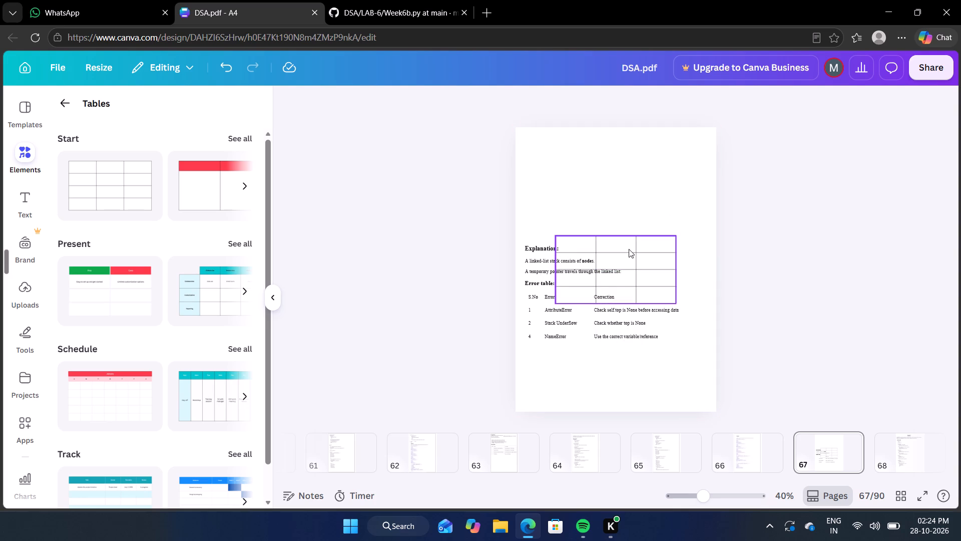
left_click(625, 248)
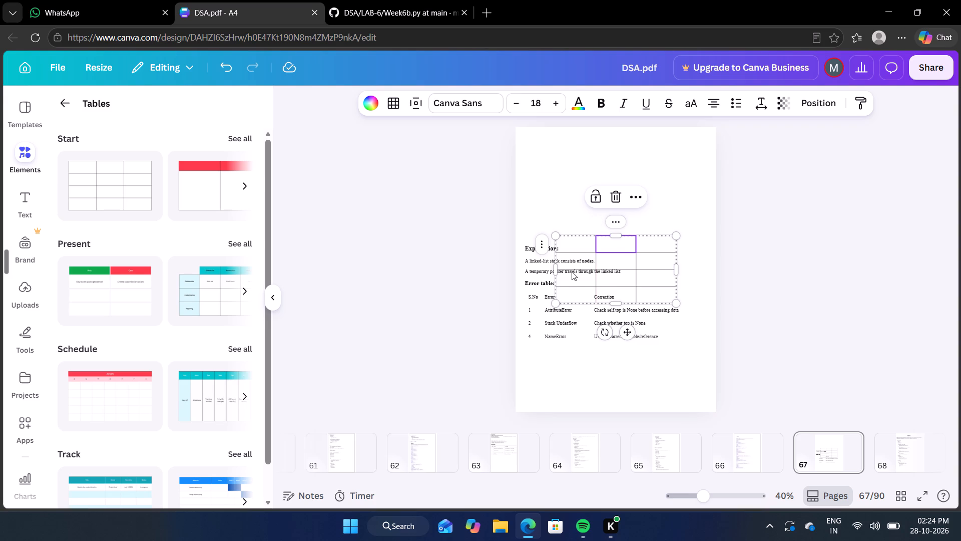
left_click_drag(631, 329, 638, 254)
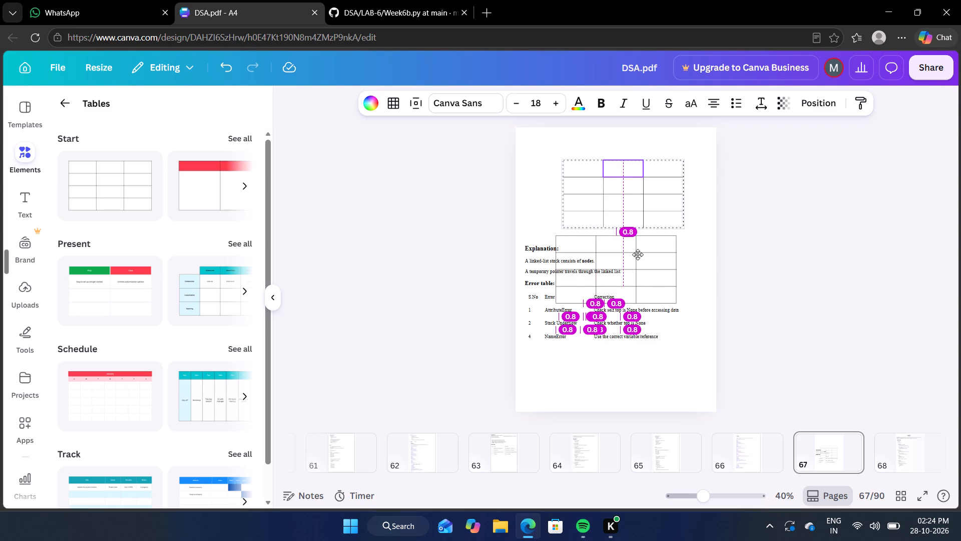
left_click_drag(638, 254, 630, 257)
Delete the two blank table copies still covering the Explanation and Error table text.
left_click(640, 288)
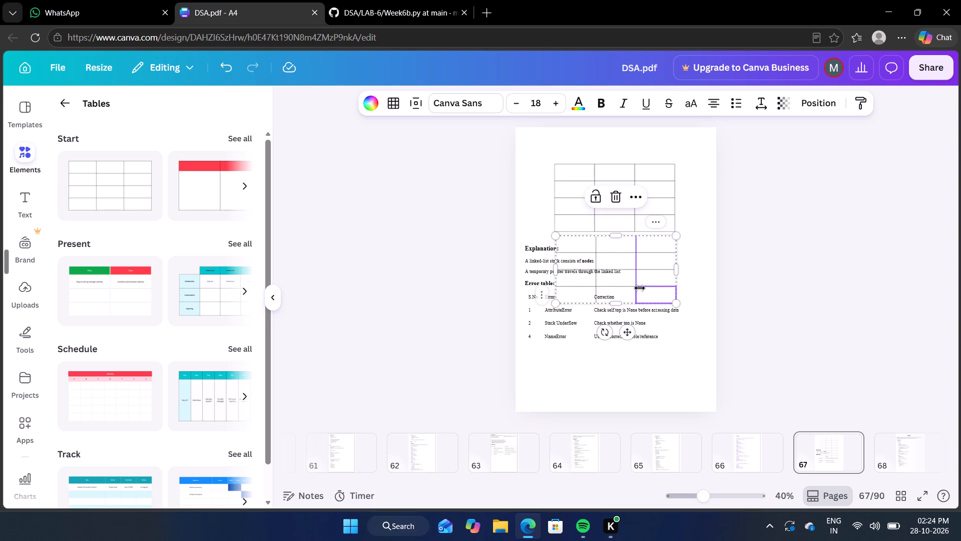
left_click(618, 199)
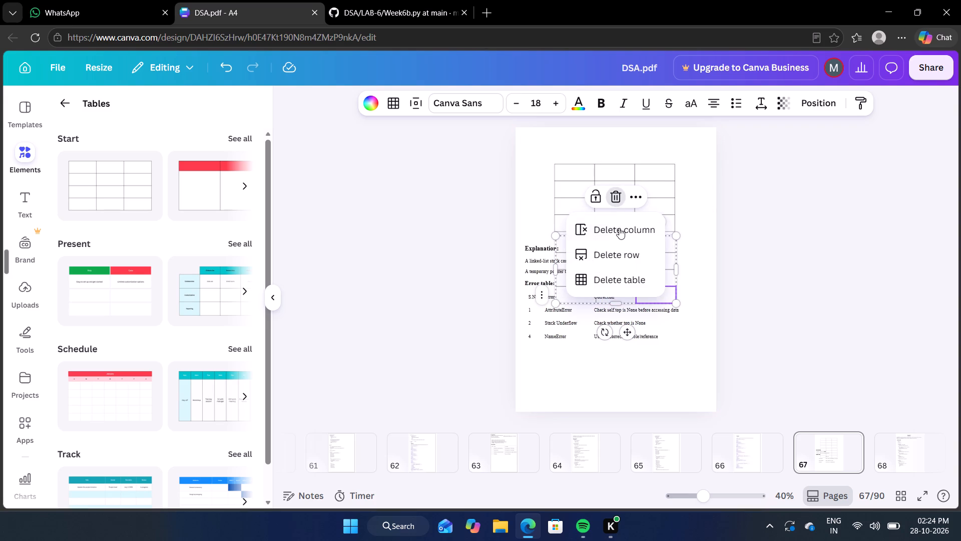
left_click(626, 280)
left_click(648, 277)
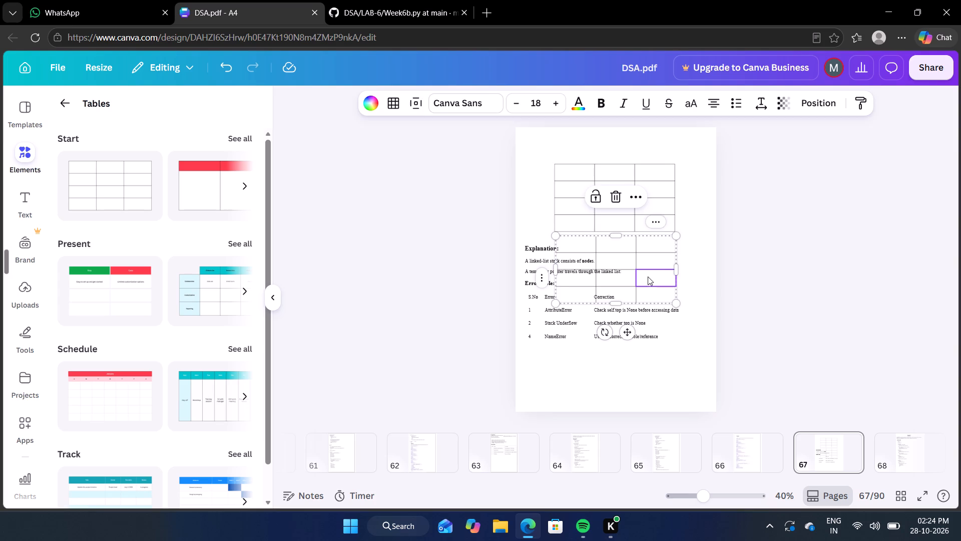
left_click(621, 196)
left_click(623, 277)
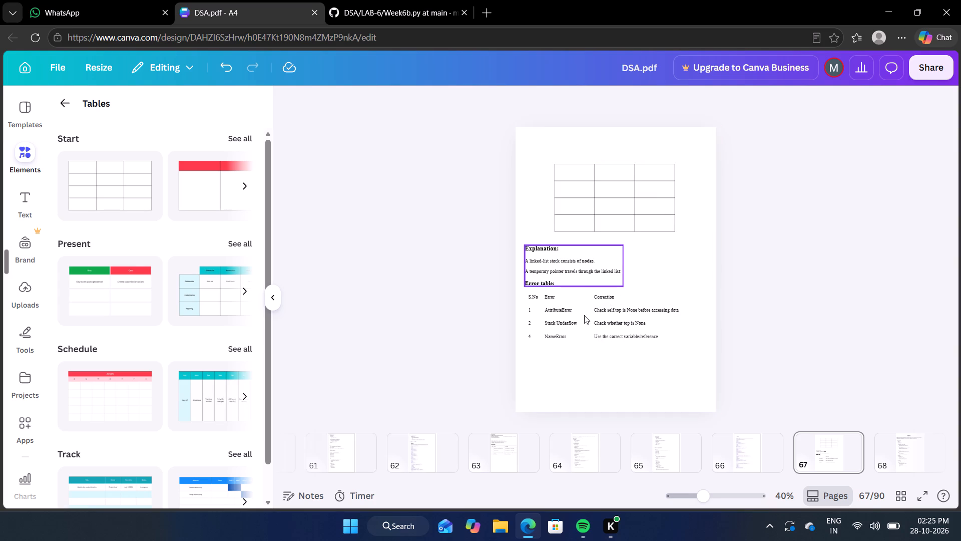
Move the remaining blank table to the bottom of page 67, below the error table's text entries.
left_click(624, 224)
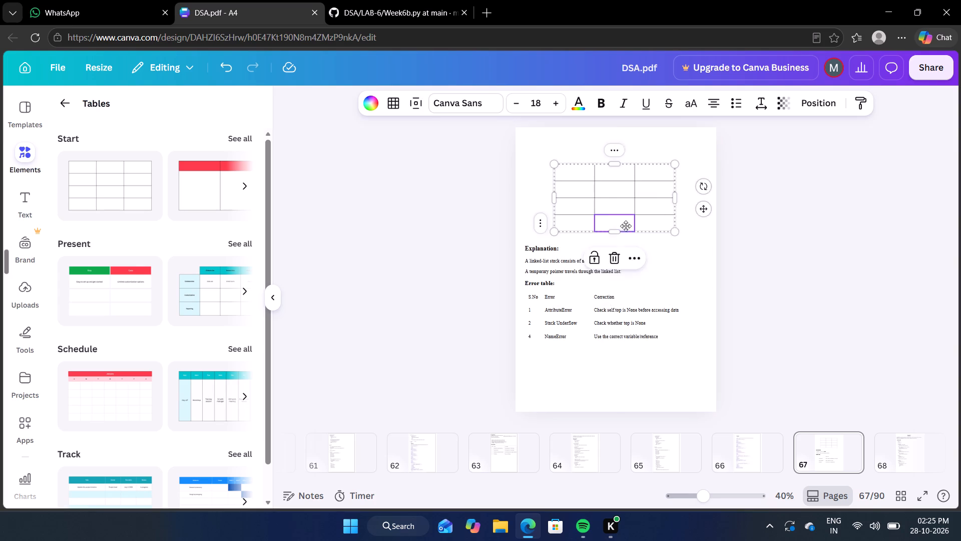
left_click(670, 263)
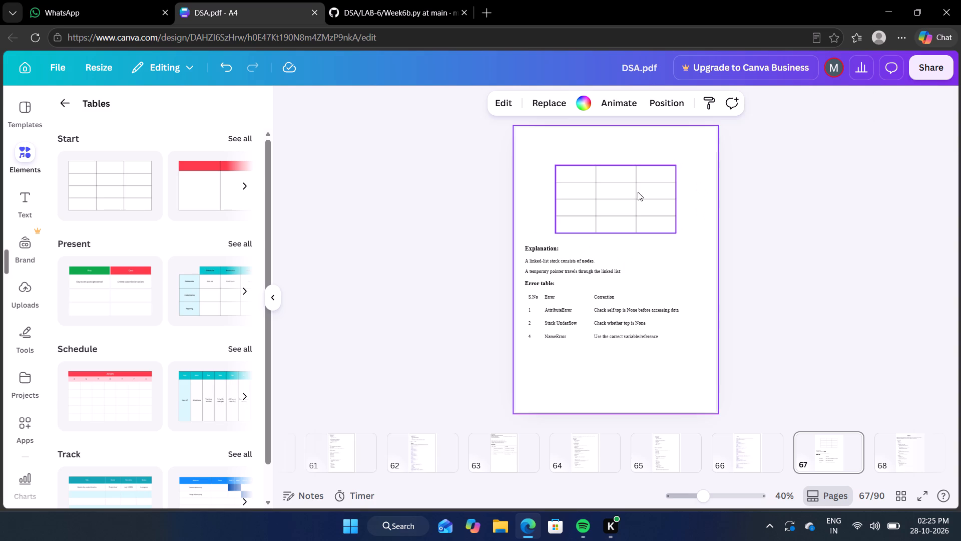
left_click(633, 174)
left_click_drag(640, 159, 662, 151)
left_click(662, 151)
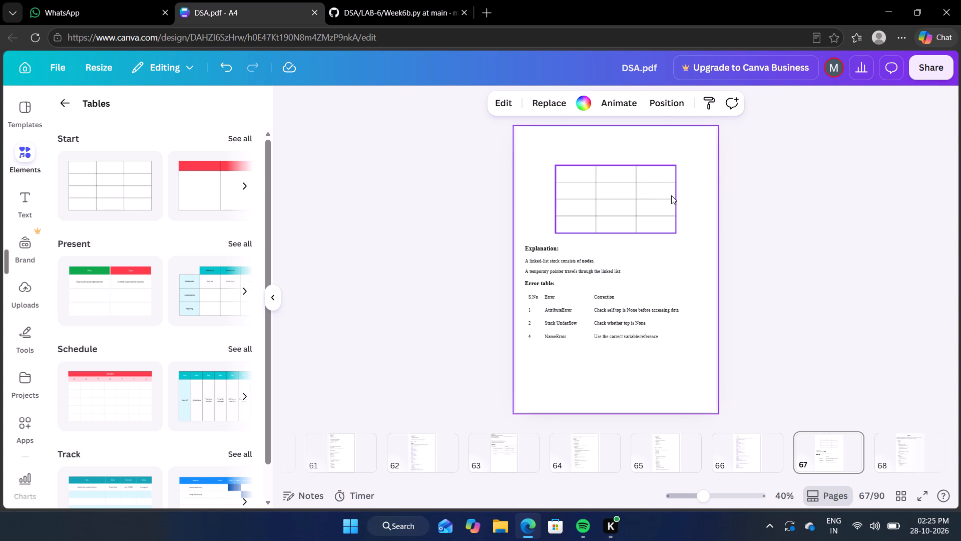
right_click(671, 195)
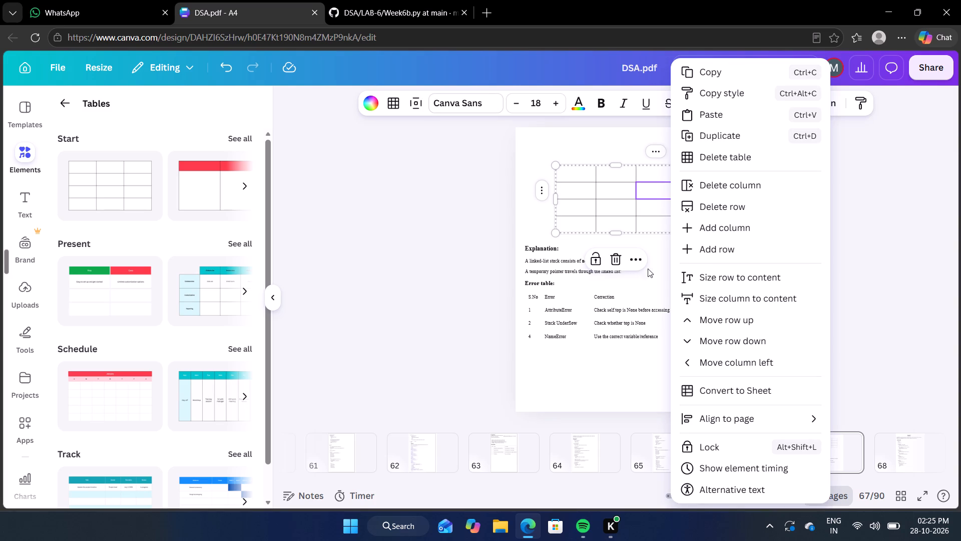
left_click(651, 270)
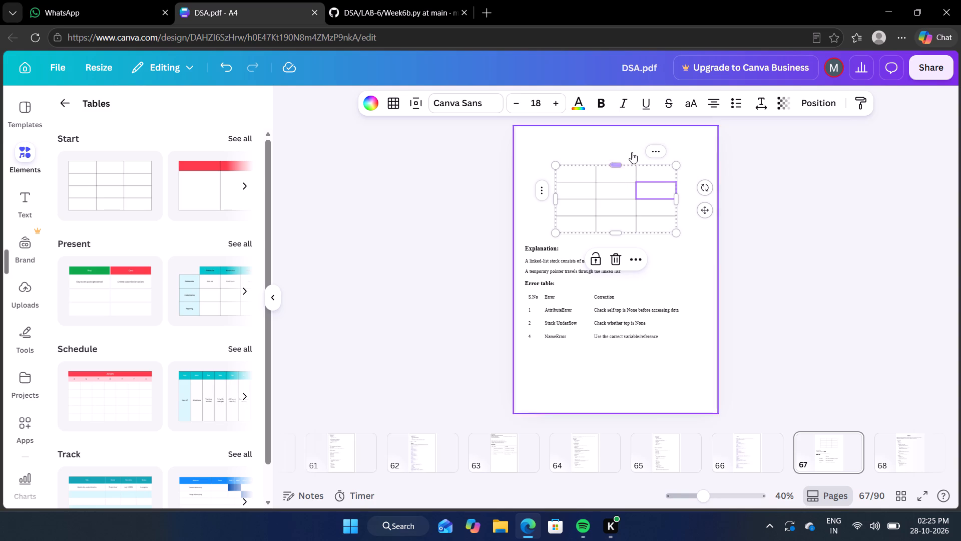
left_click_drag(704, 214, 704, 220)
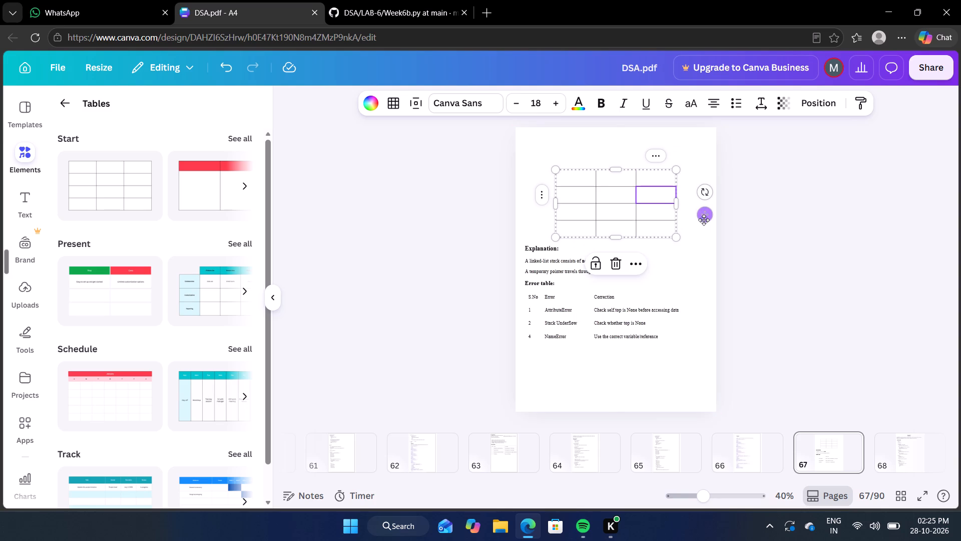
left_click_drag(702, 218, 709, 397)
Move the Explanation and Error table heading text block up to page 67's upper margin, aligned with the left margin guide.
left_click_drag(564, 283, 566, 231)
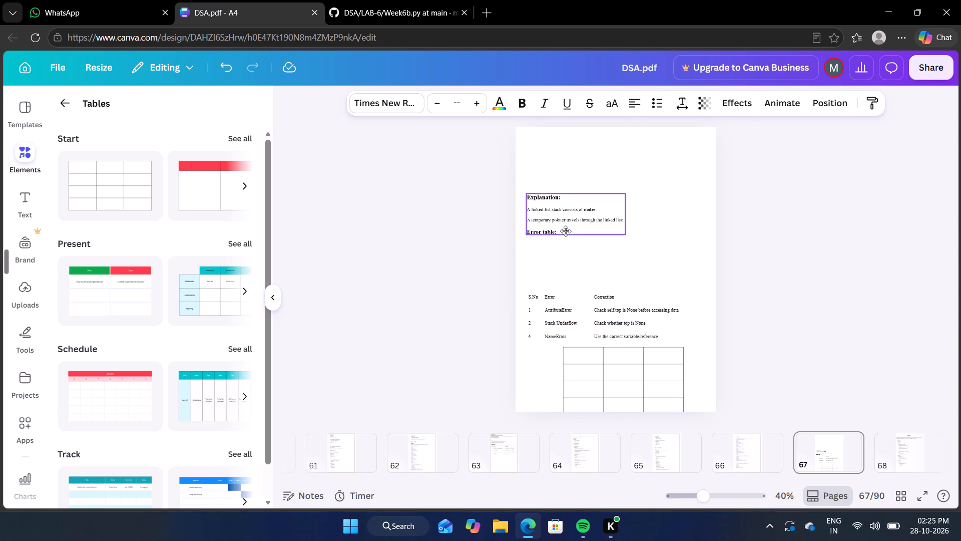
left_click_drag(566, 231, 575, 186)
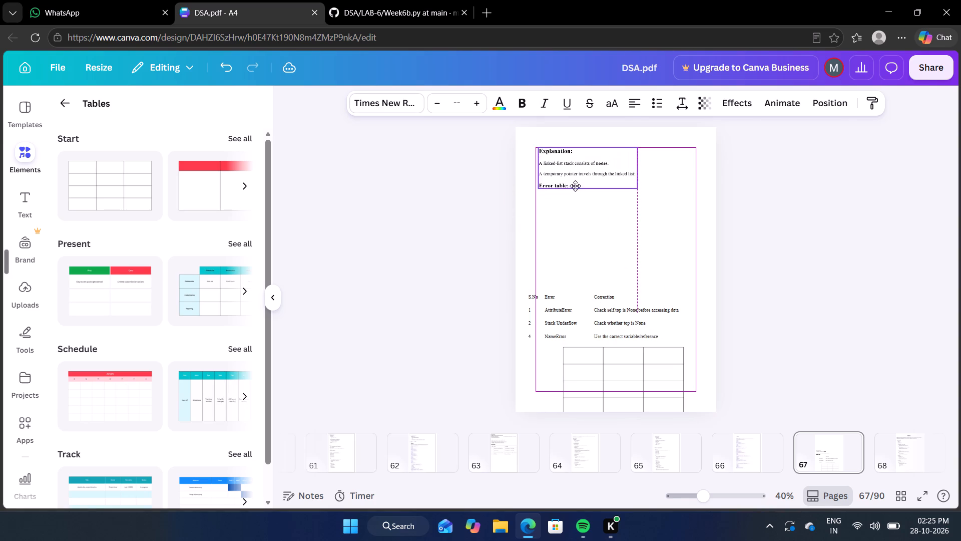
left_click_drag(575, 186, 576, 189)
left_click(759, 250)
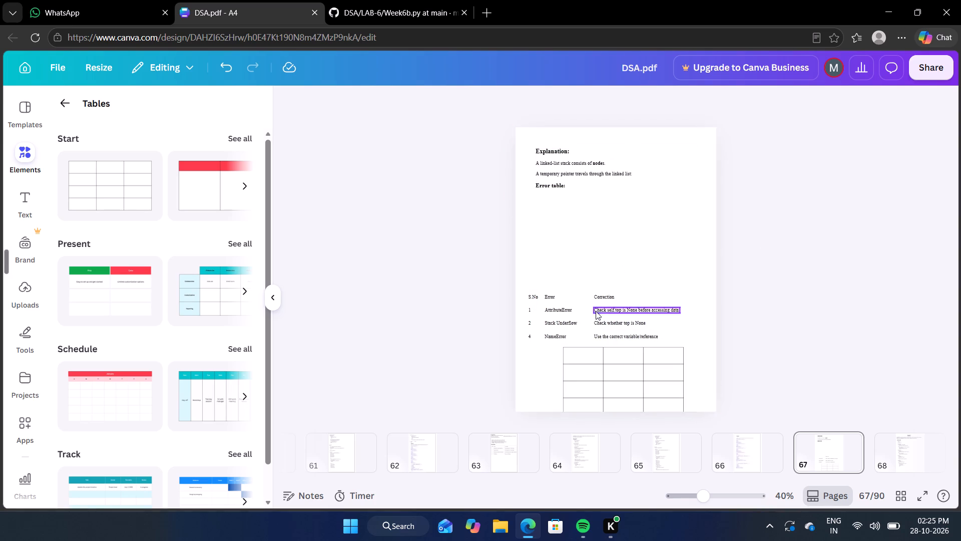
Move all the error table text entries, from S.No to the NameError row, up beneath the Error table heading, centred horizontally on the page.
left_click_drag(523, 287, 651, 327)
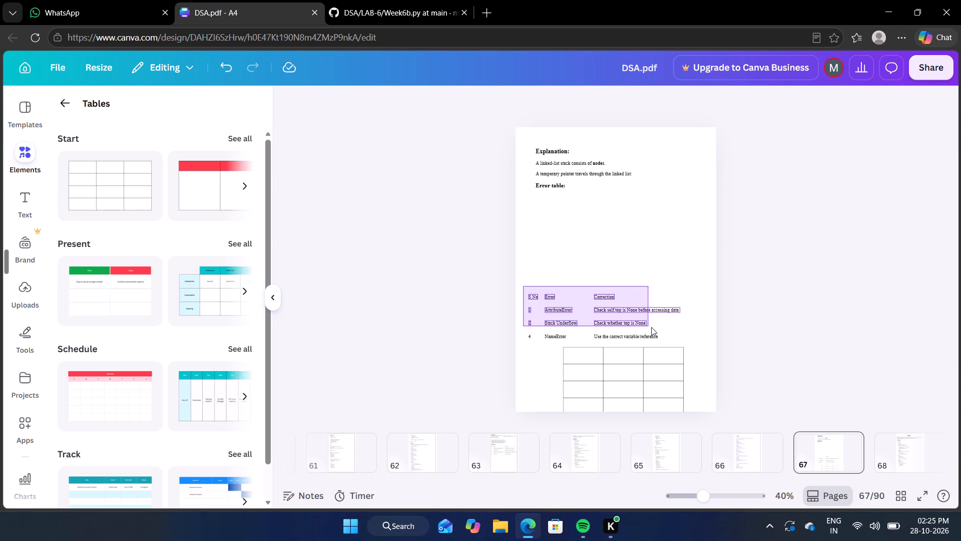
left_click_drag(651, 327, 691, 342)
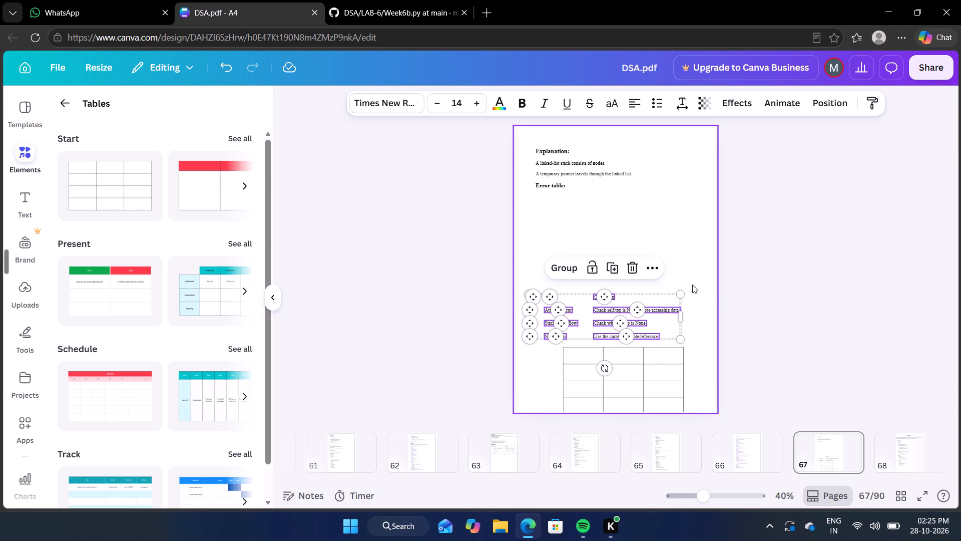
left_click_drag(659, 301, 666, 213)
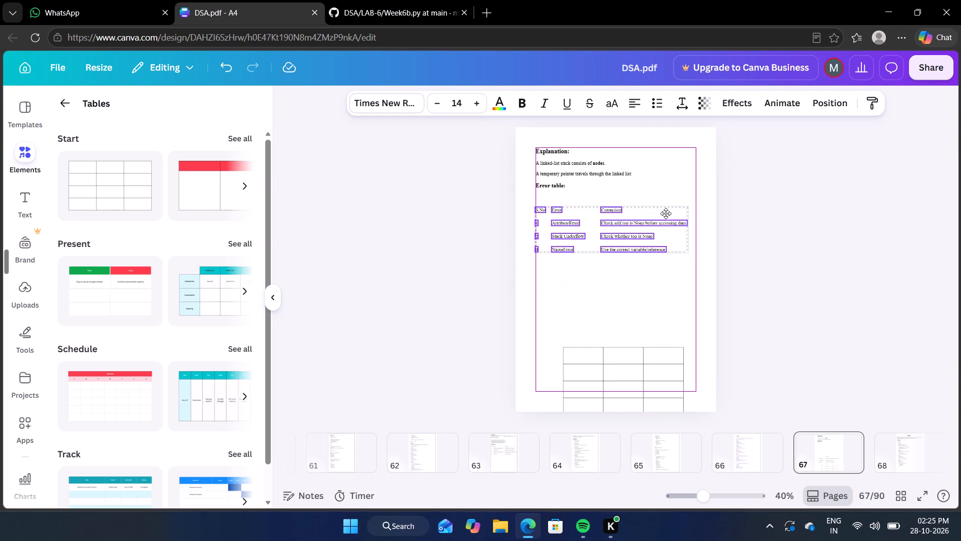
left_click_drag(666, 213, 669, 212)
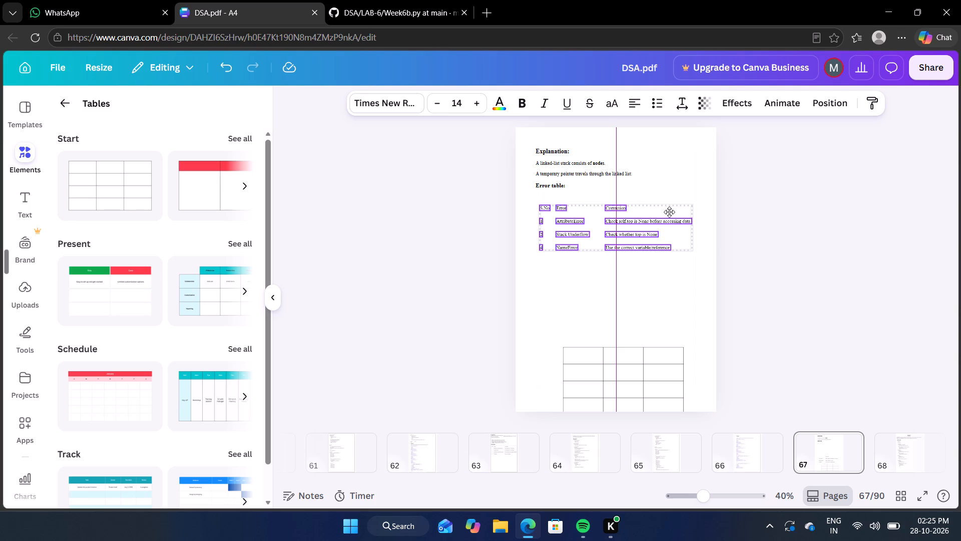
left_click_drag(669, 212, 669, 212)
left_click(819, 293)
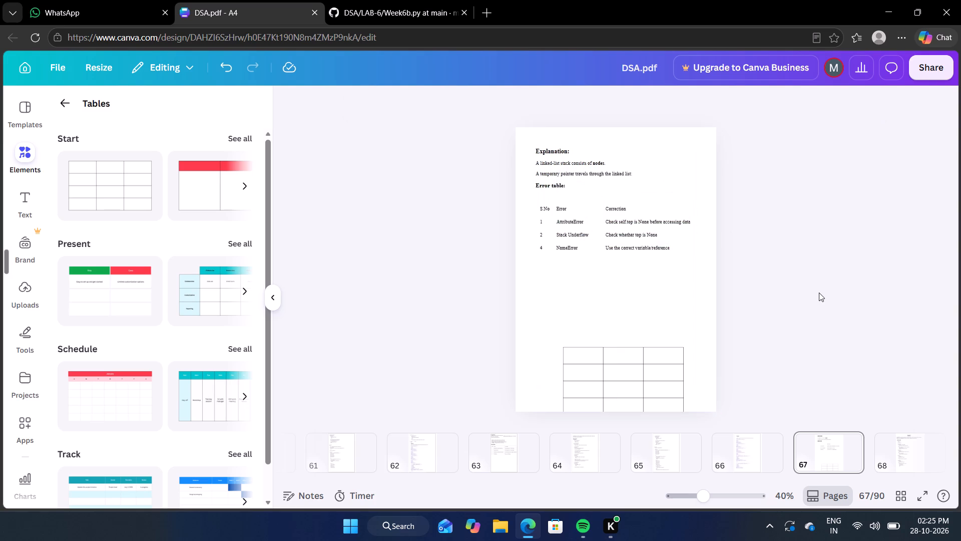
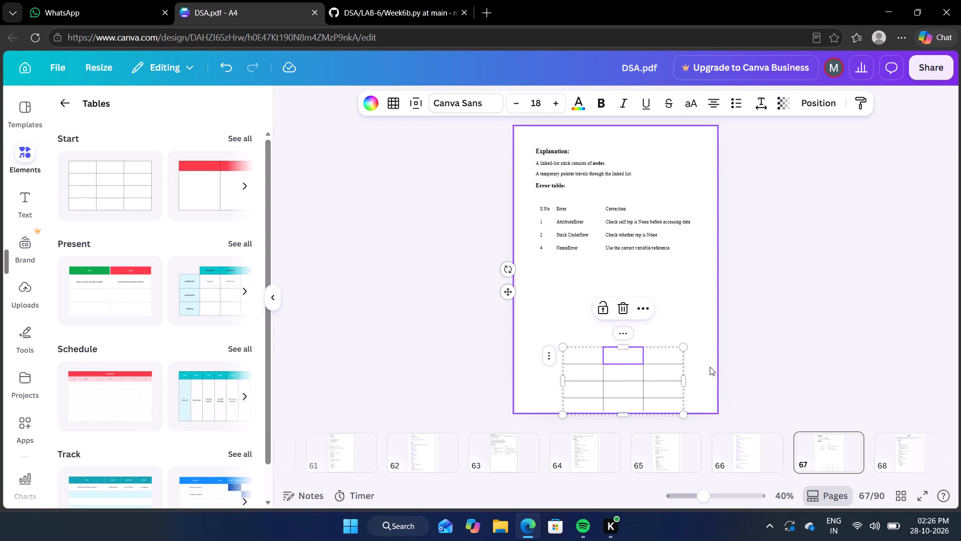
Move the blank table up over the error table text entries, beneath the Error table heading and aligned with the page's left margin guide.
left_click_drag(509, 295, 510, 205)
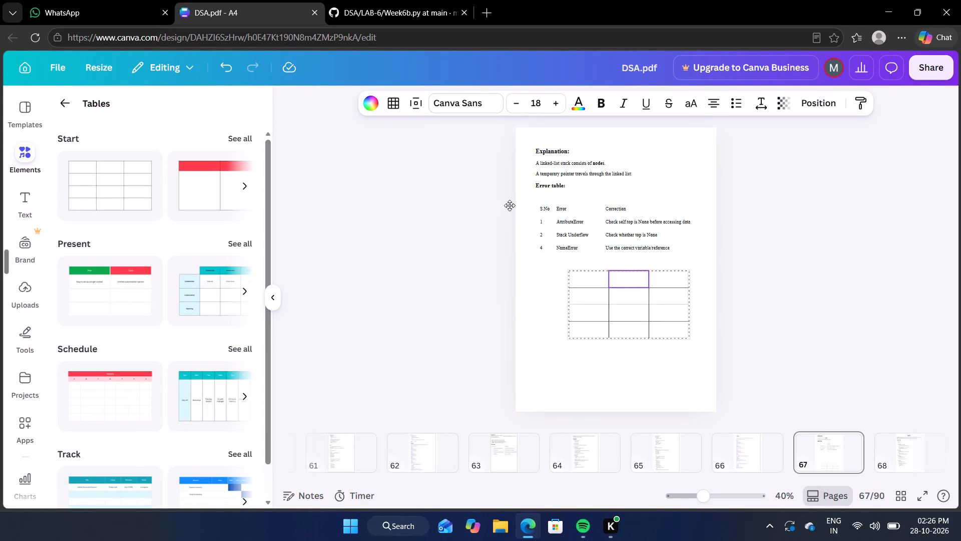
left_click_drag(510, 205, 484, 147)
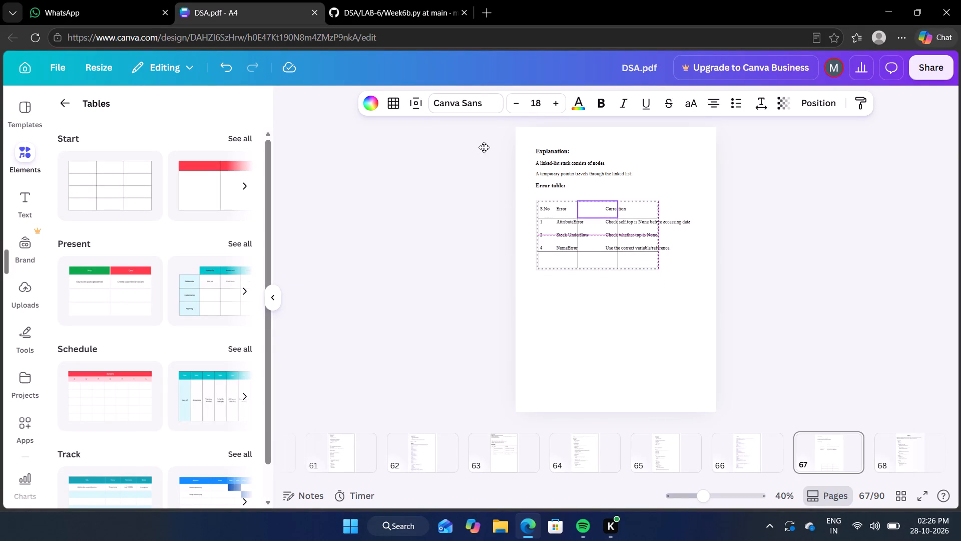
left_click_drag(484, 147, 487, 149)
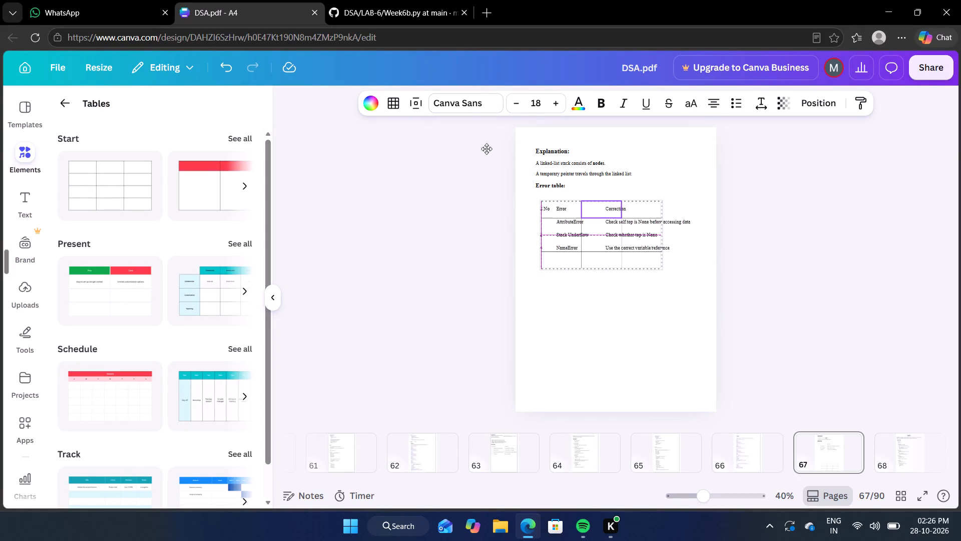
left_click_drag(487, 149, 473, 148)
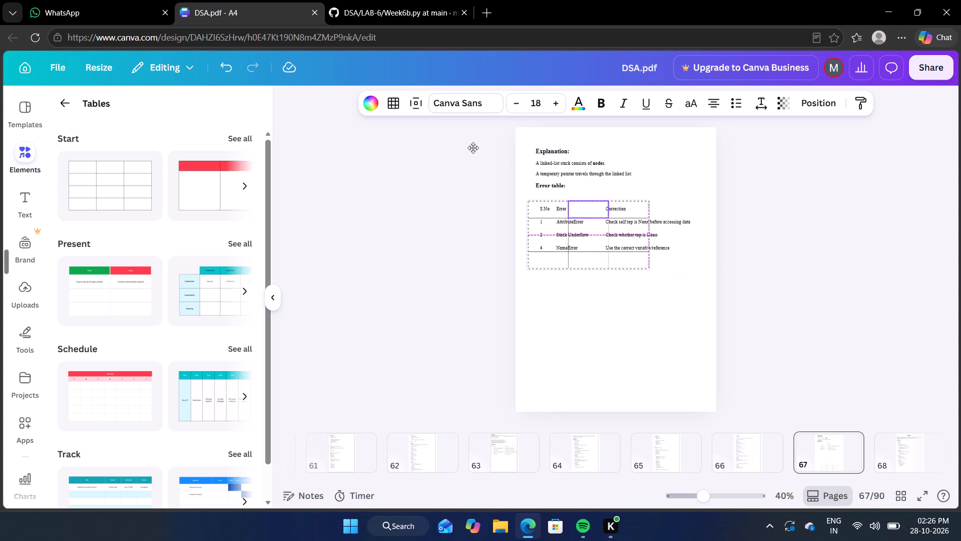
left_click_drag(473, 148, 475, 147)
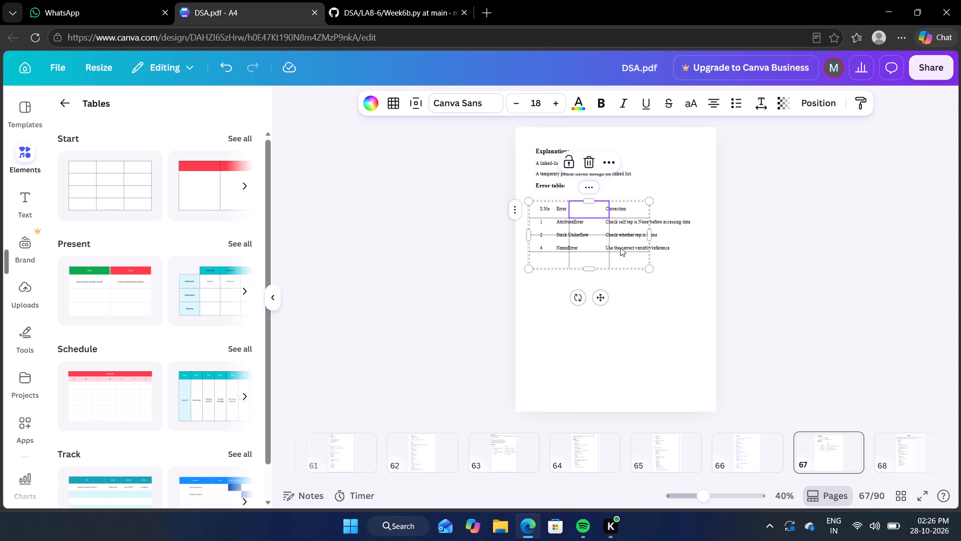
left_click(653, 297)
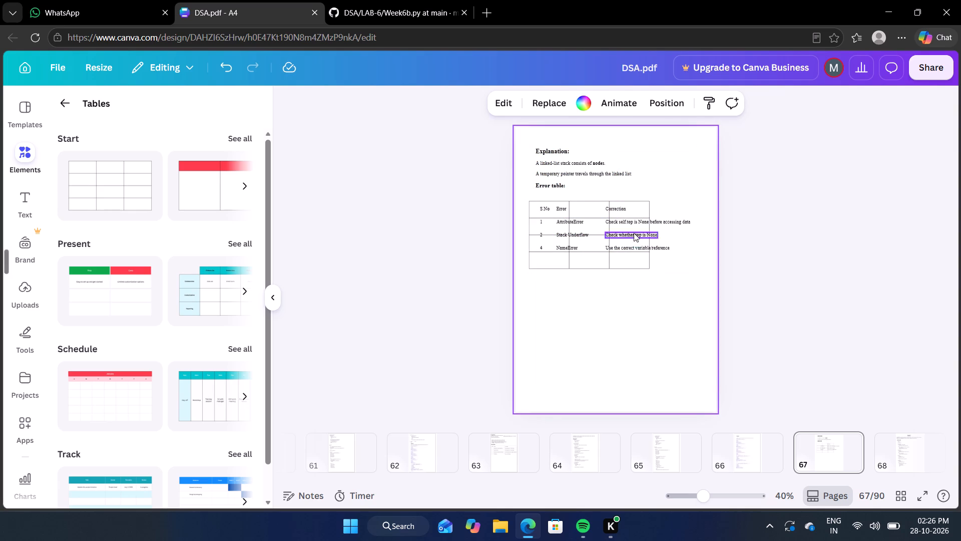
left_click_drag(585, 208, 582, 208)
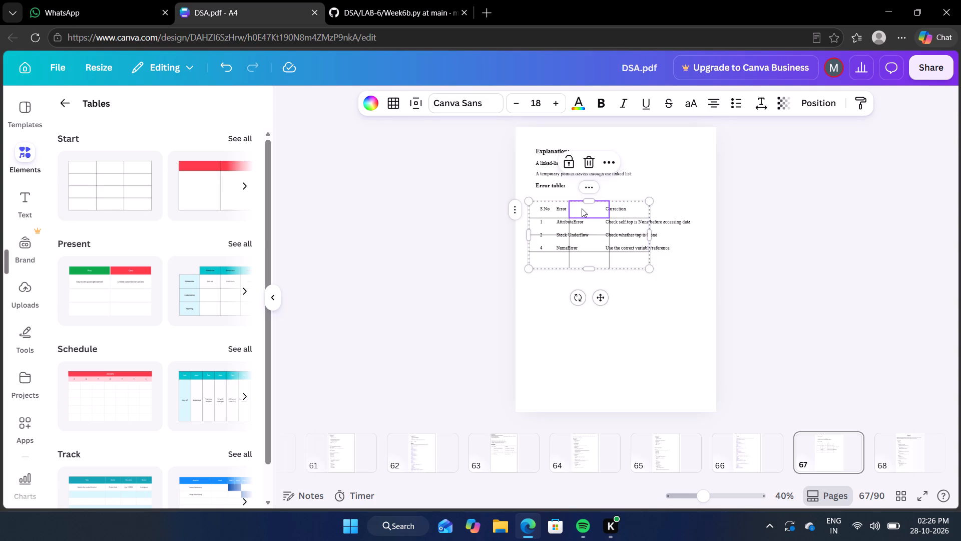
left_click_drag(582, 208, 579, 209)
left_click_drag(597, 299, 614, 296)
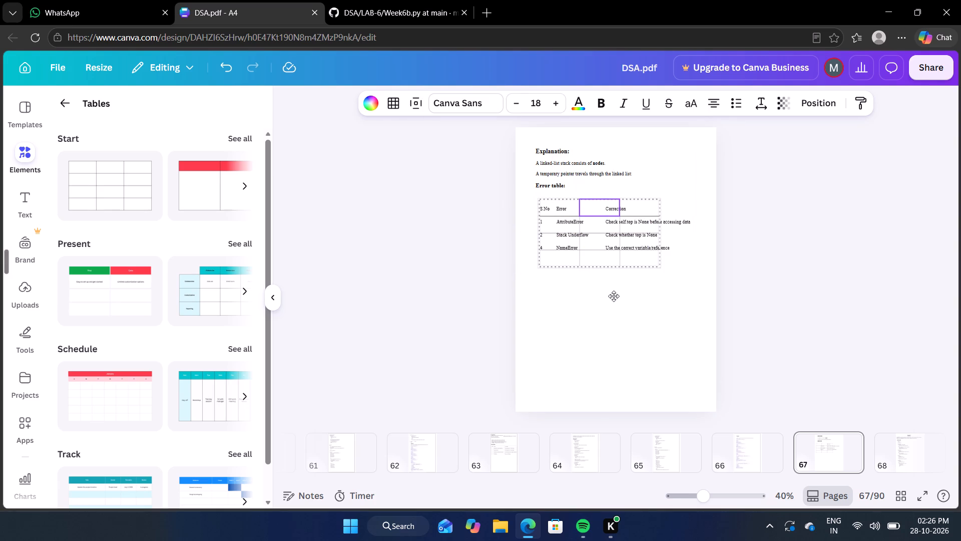
left_click_drag(614, 296, 610, 292)
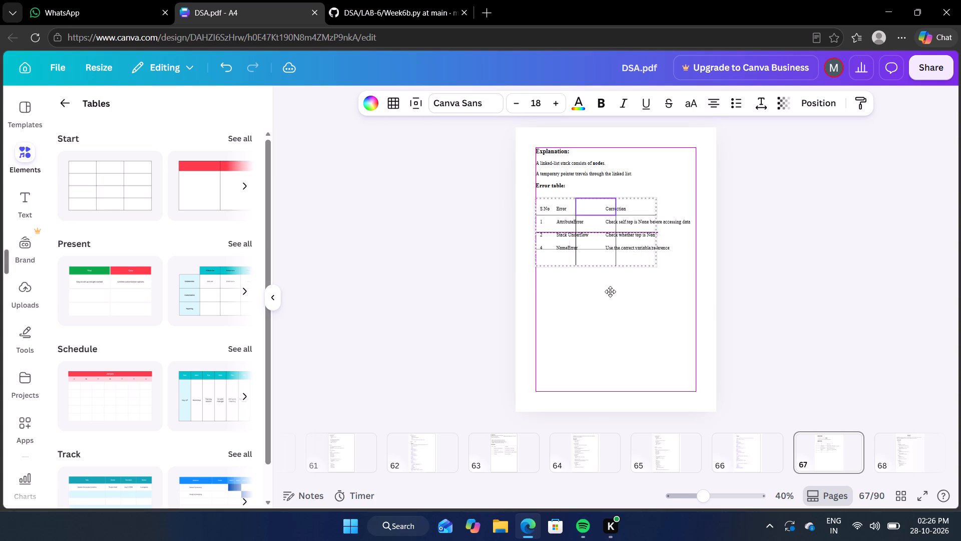
left_click_drag(610, 292, 615, 293)
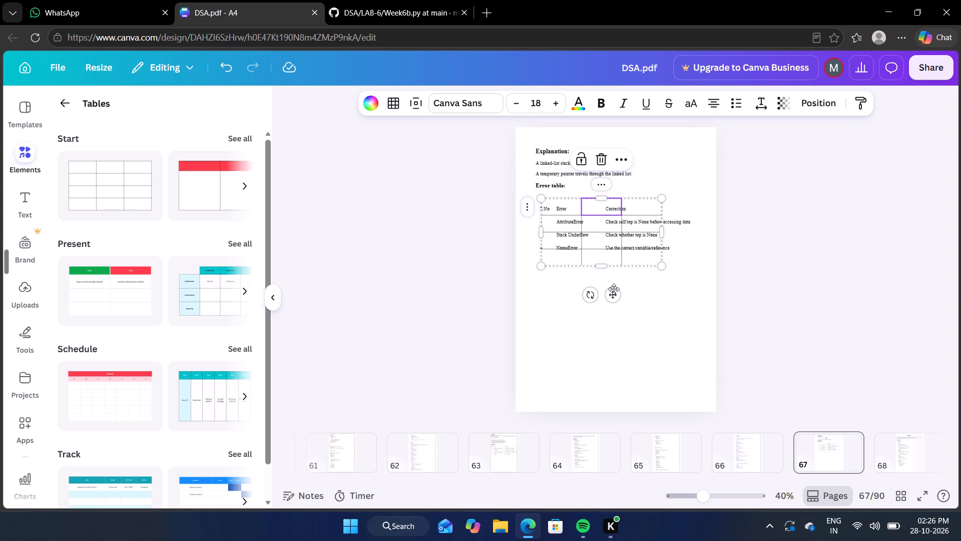
left_click_drag(614, 294, 607, 292)
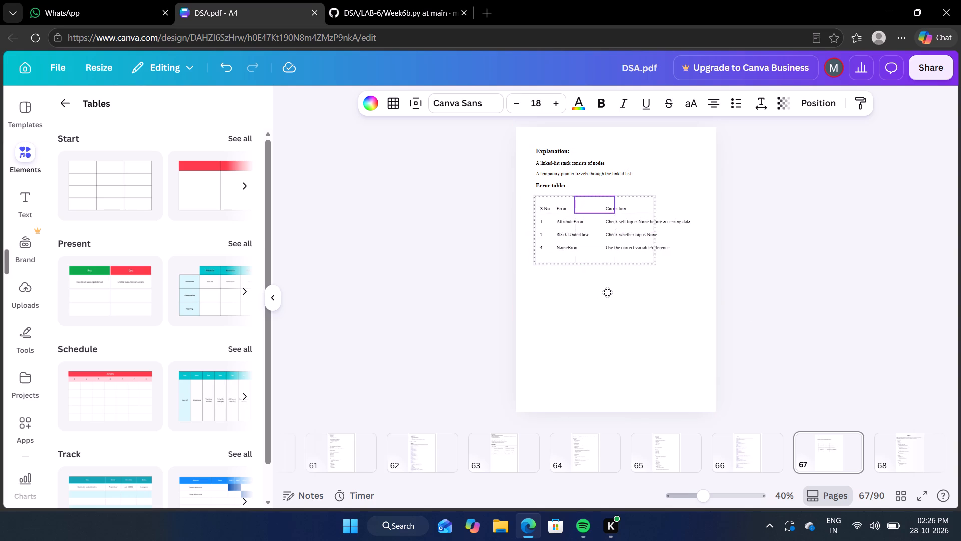
left_click_drag(607, 292, 608, 292)
left_click(820, 266)
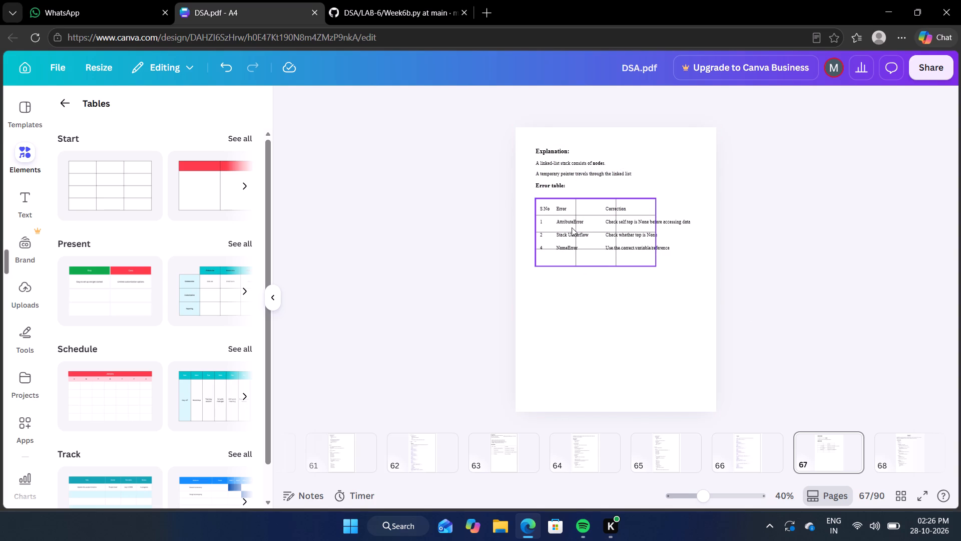
Narrow the table's first column to about 56 wide, so its divider falls between the S.No and Error entries.
left_click(575, 203)
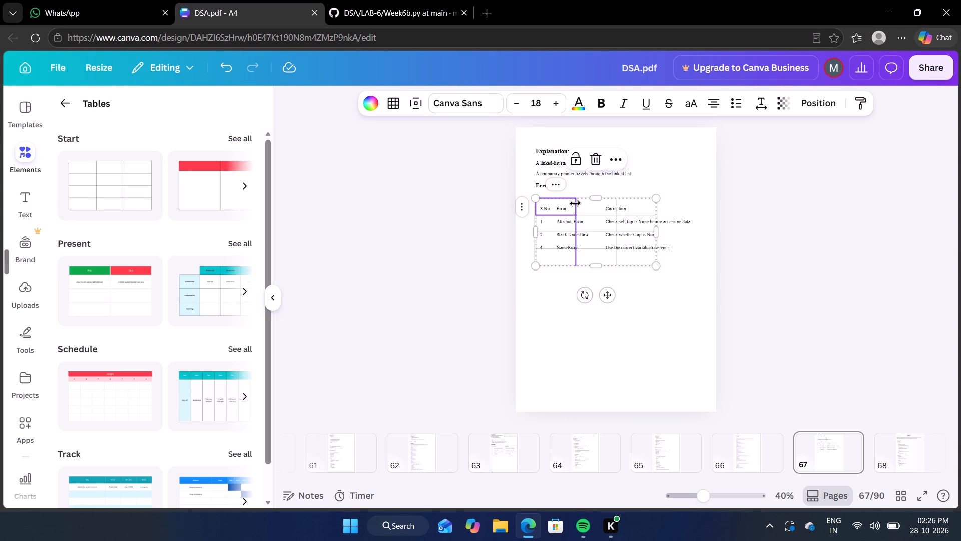
left_click_drag(578, 227, 553, 230)
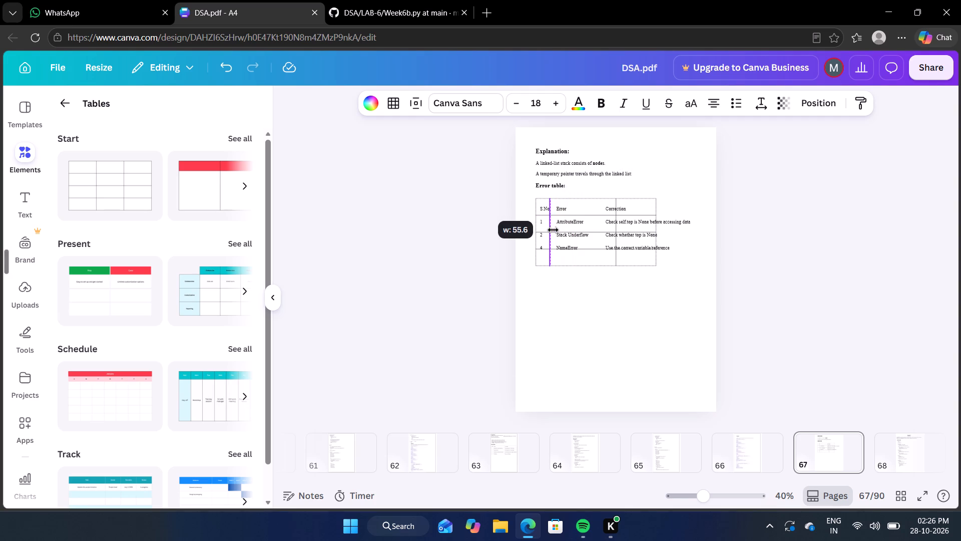
left_click_drag(553, 230, 556, 229)
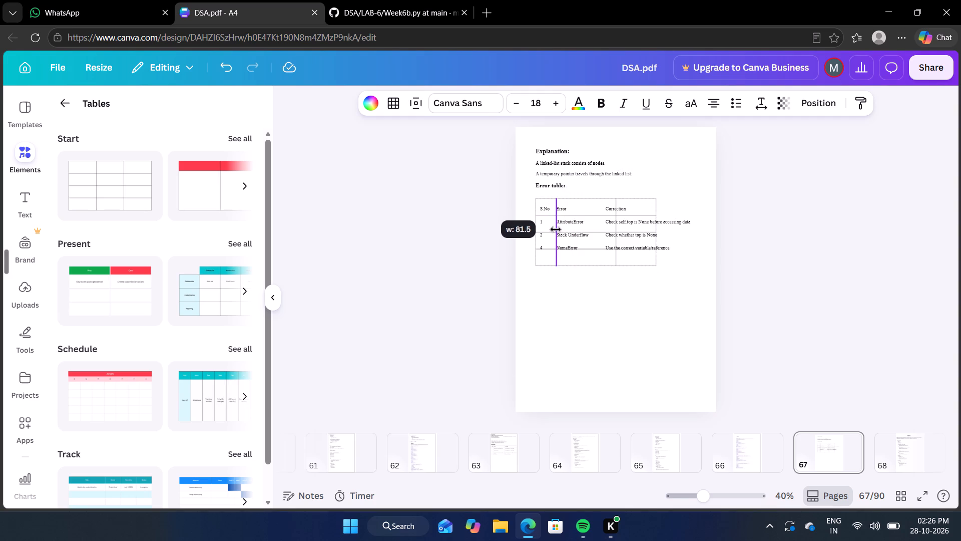
left_click_drag(556, 229, 557, 229)
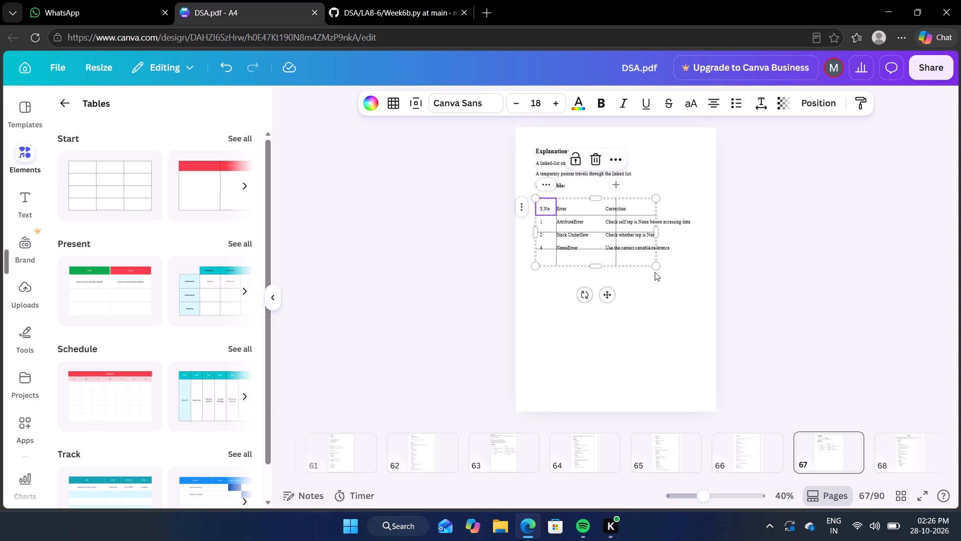
left_click(658, 292)
left_click(594, 247)
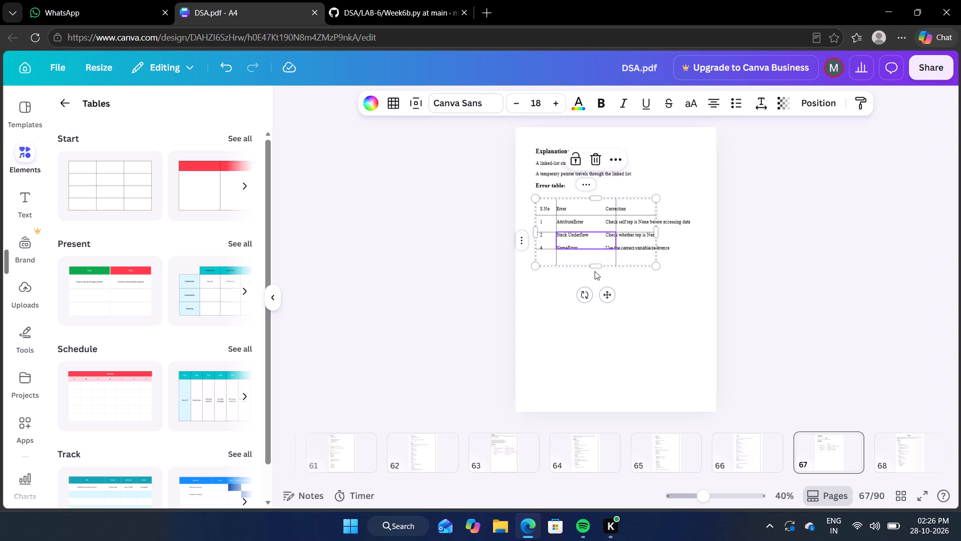
left_click(605, 296)
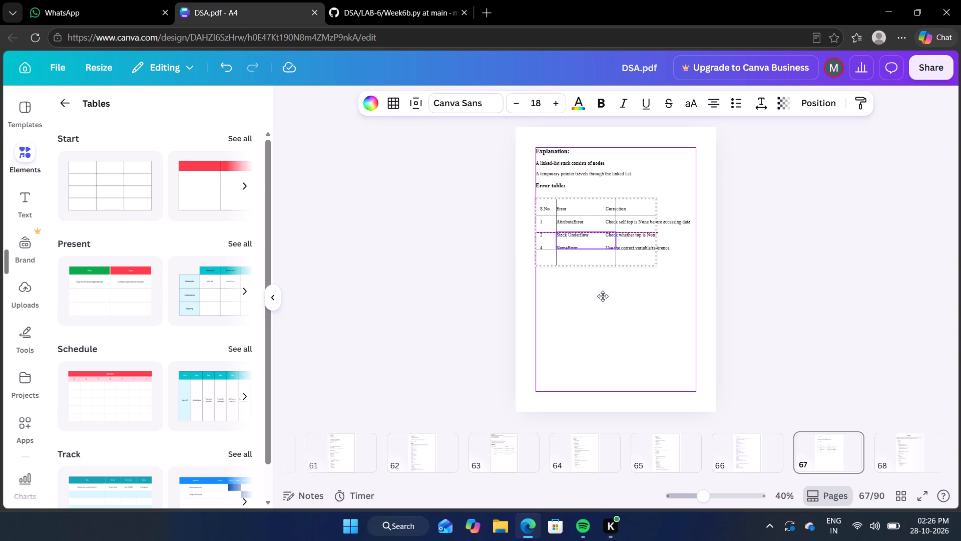
left_click(833, 268)
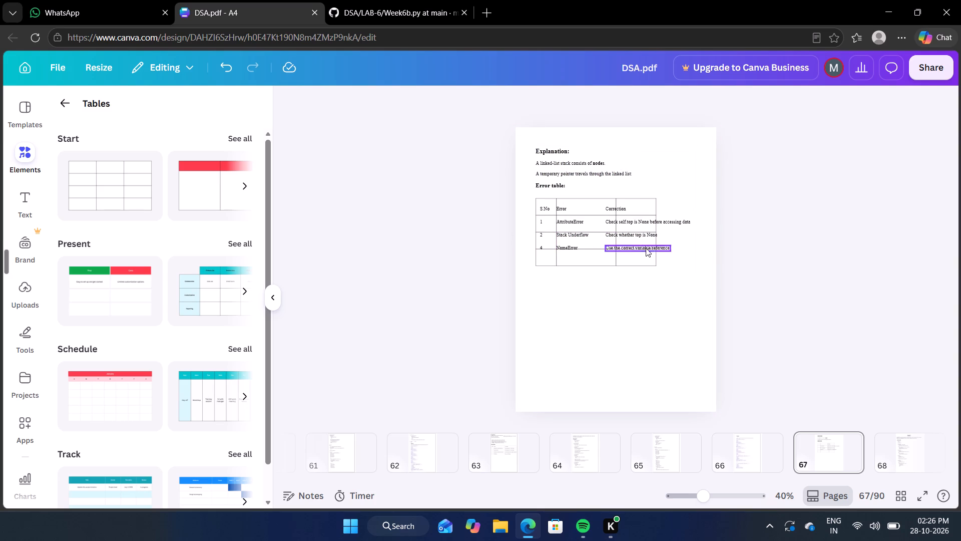
left_click(555, 232)
left_click(557, 232)
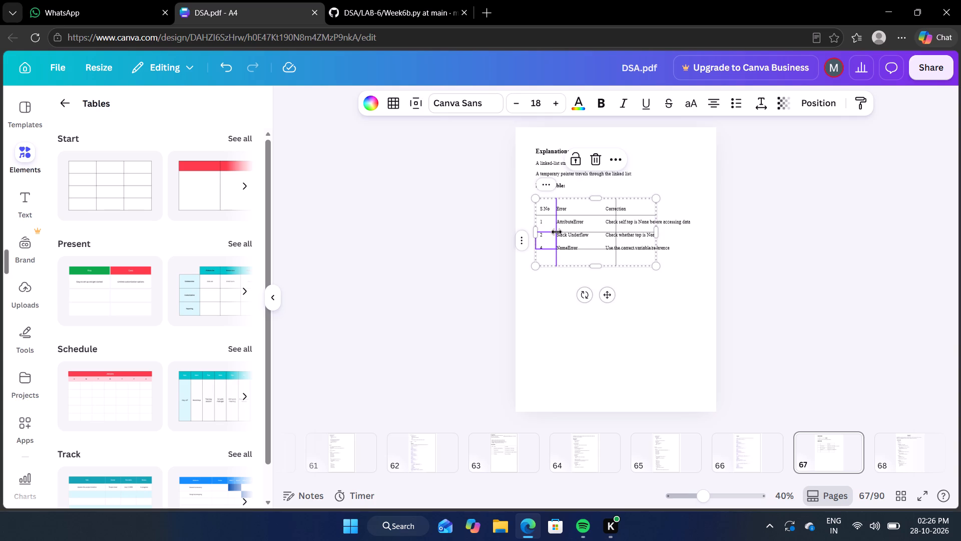
left_click(557, 232)
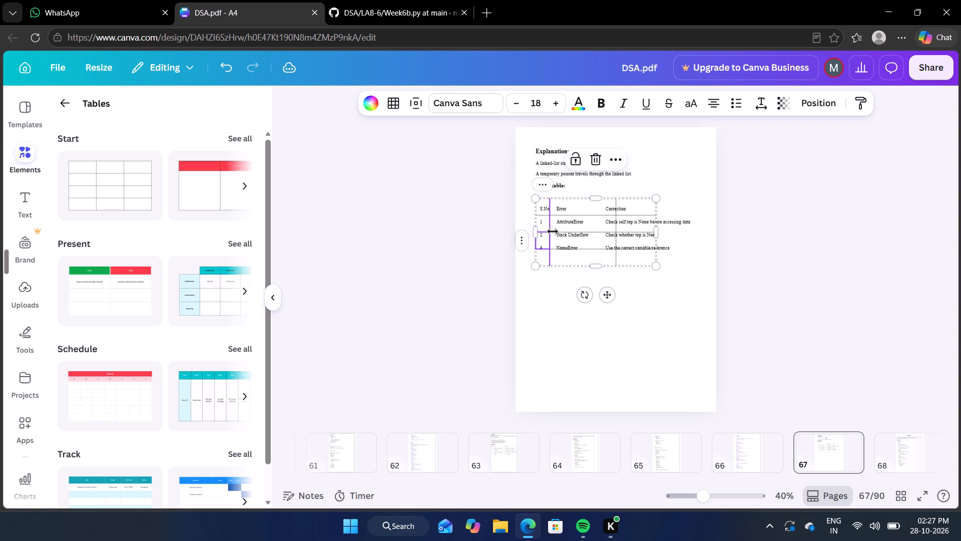
left_click(871, 276)
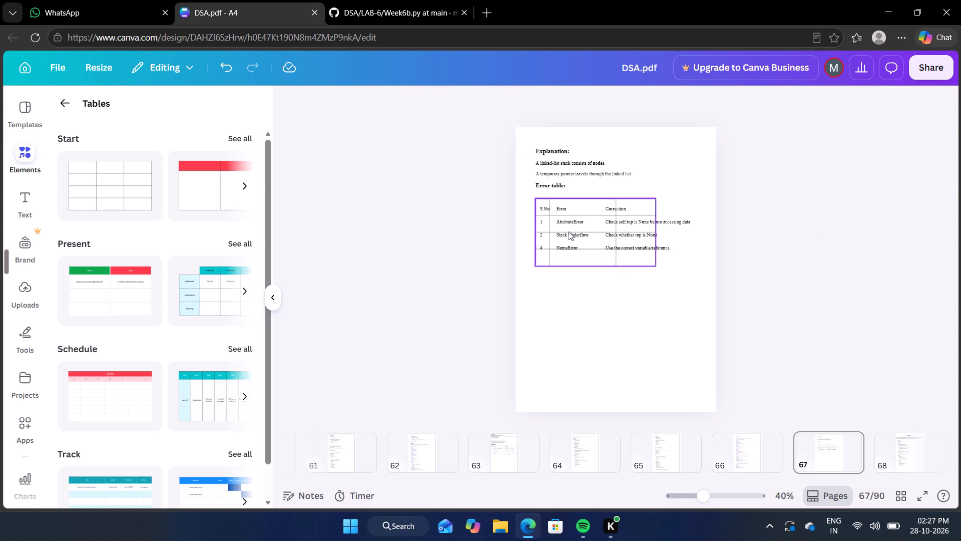
Narrow the table's second column so its divider falls between the Error and Correction entries.
left_click(614, 230)
left_click_drag(616, 230, 593, 232)
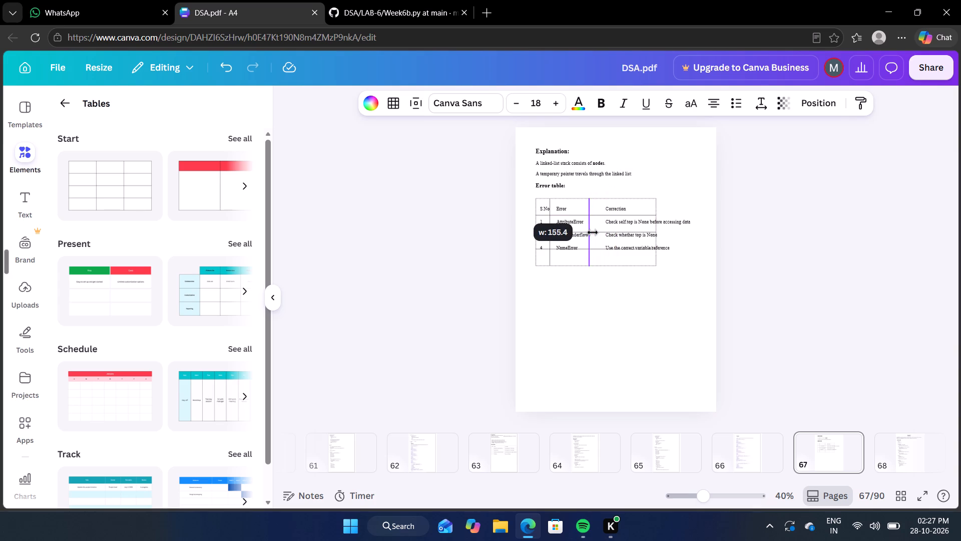
left_click_drag(593, 232, 596, 232)
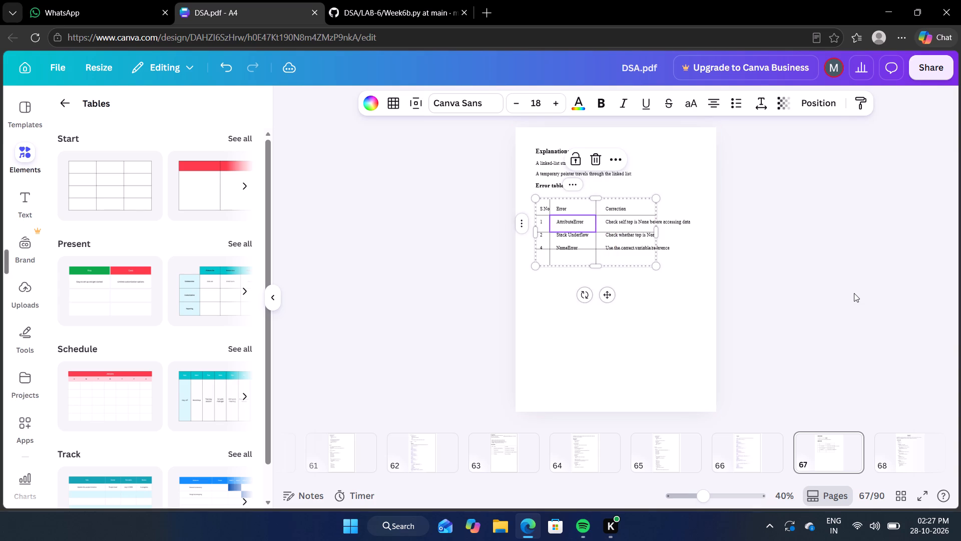
left_click(854, 293)
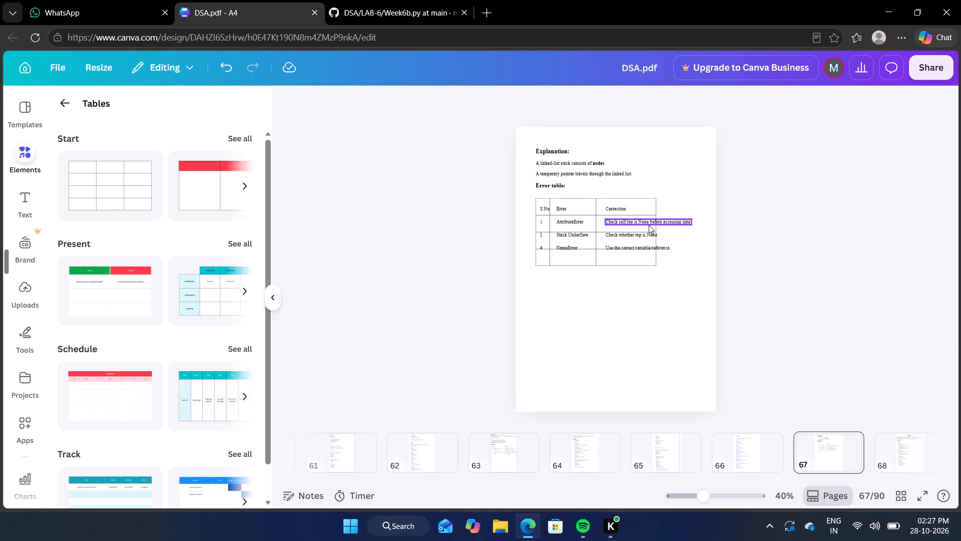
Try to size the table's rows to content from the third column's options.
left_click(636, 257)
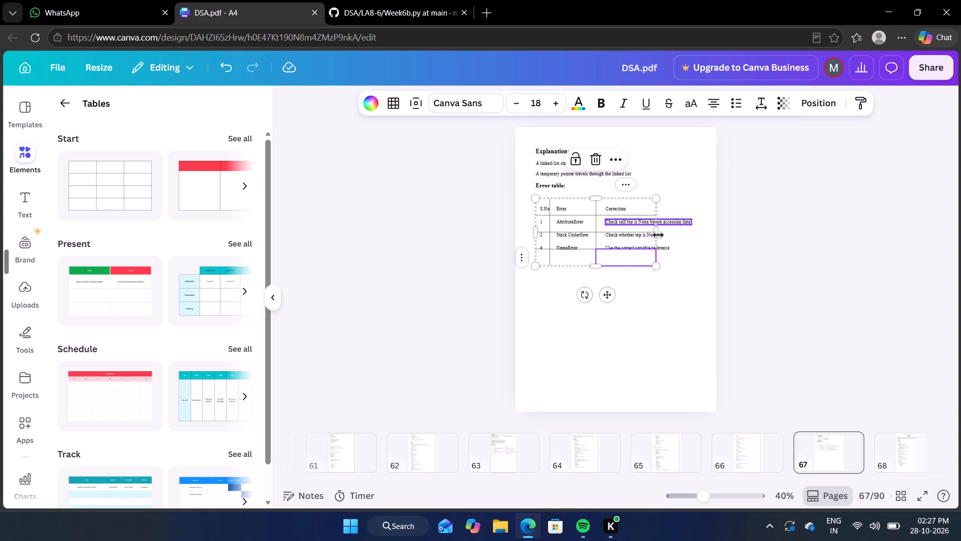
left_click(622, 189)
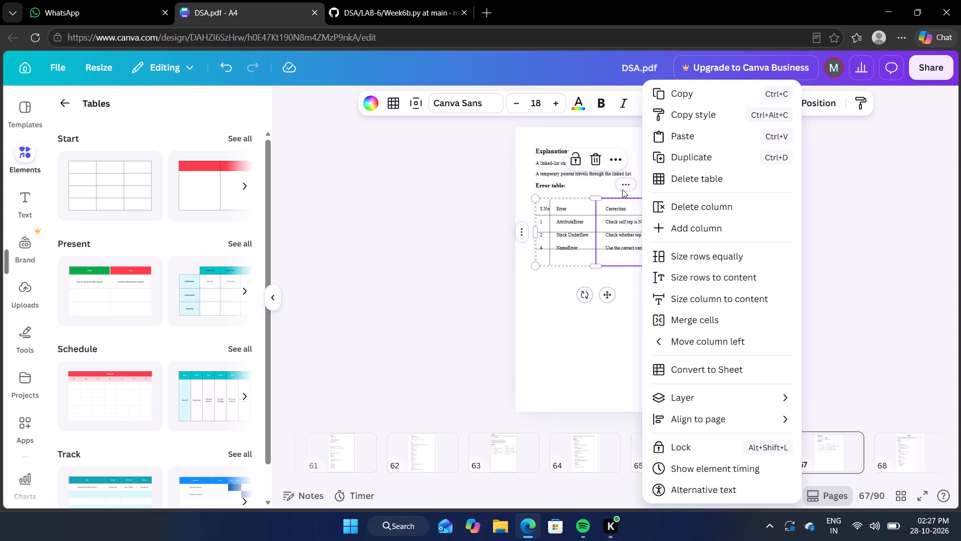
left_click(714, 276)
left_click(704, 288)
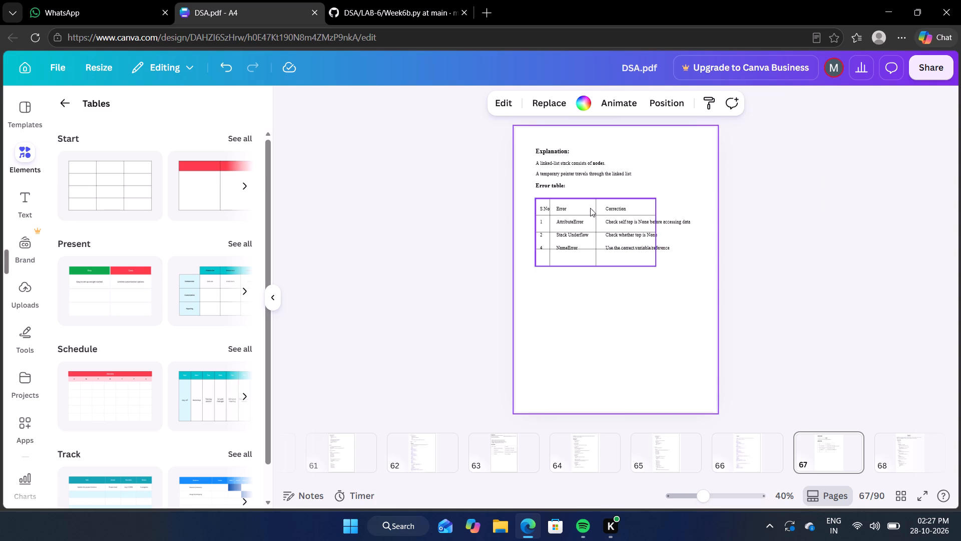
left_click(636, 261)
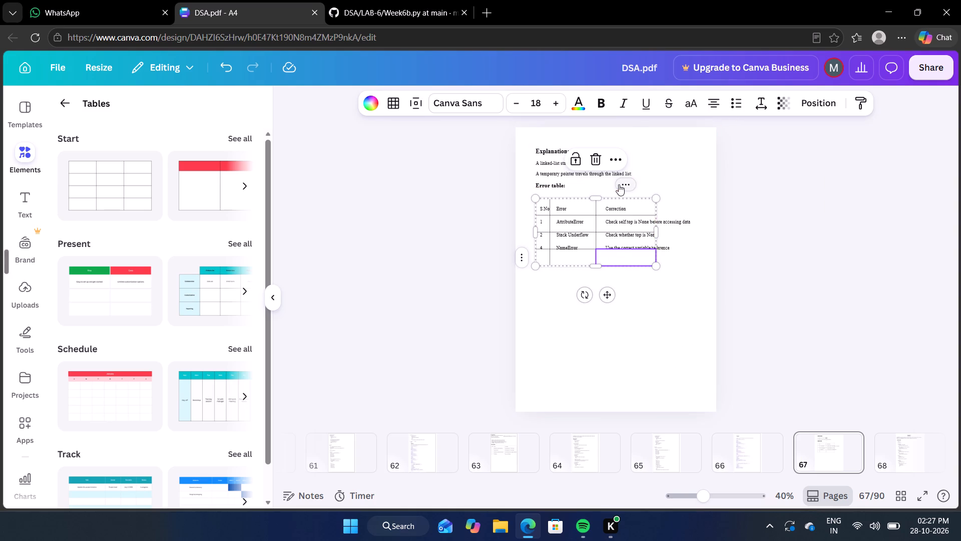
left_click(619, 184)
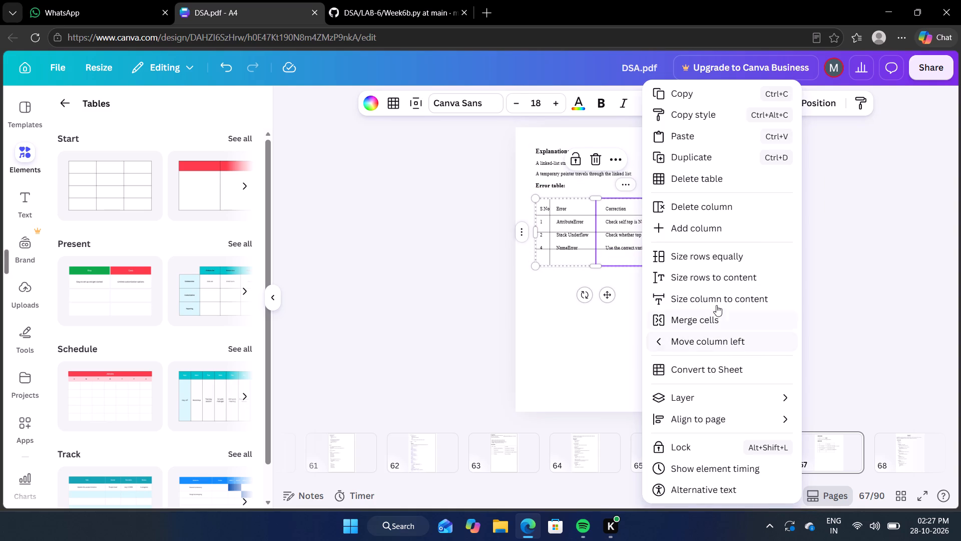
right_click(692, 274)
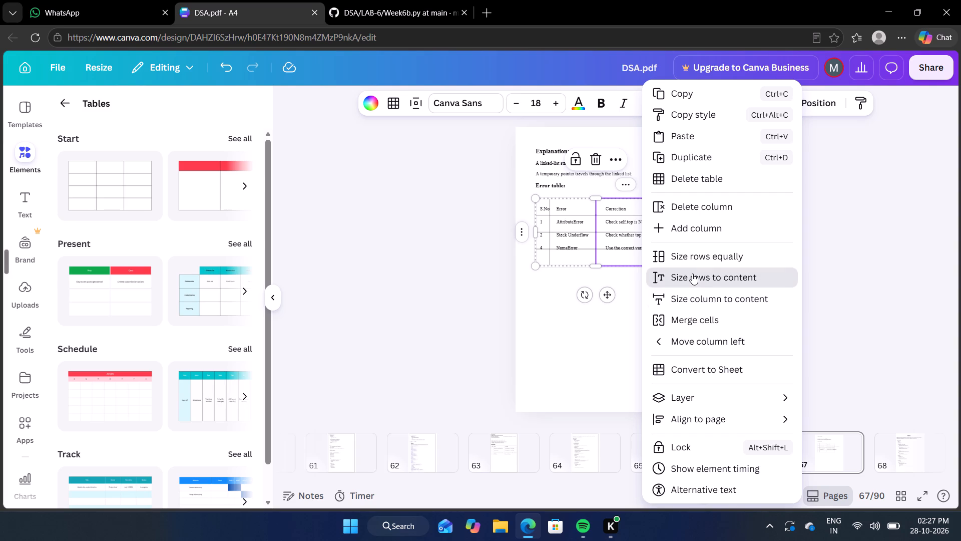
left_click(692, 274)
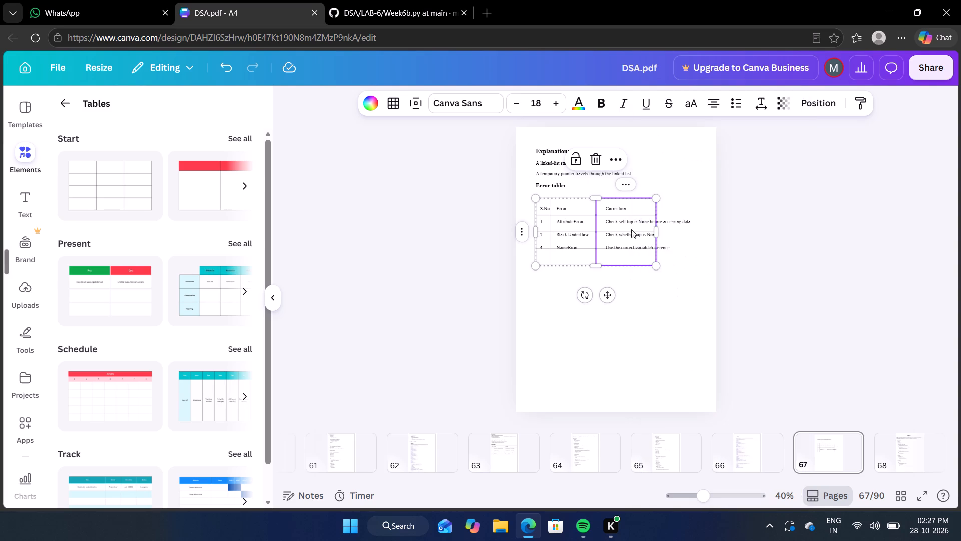
Widen the table's third column so it encloses the longest Correction entry, Check self.top is None before accessing data.
left_click(634, 222)
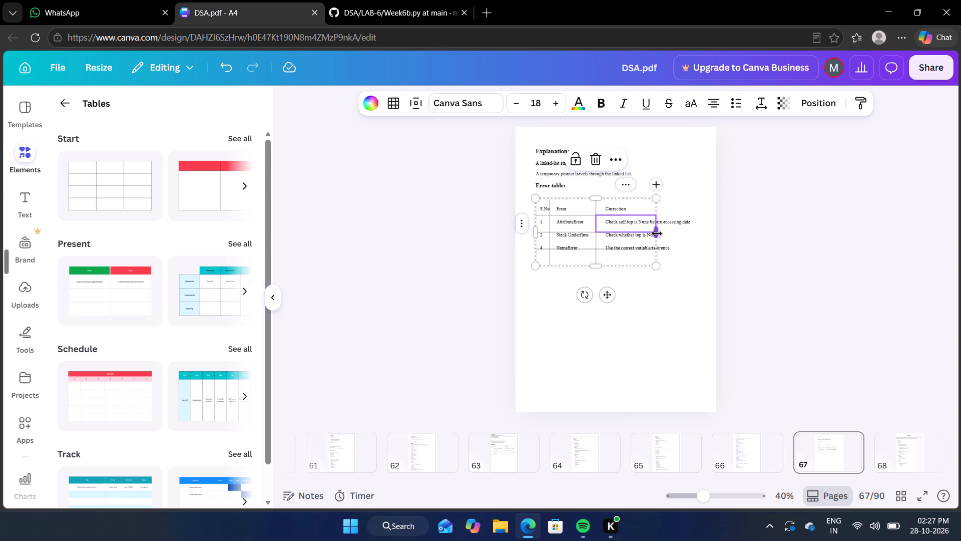
left_click_drag(657, 233, 702, 230)
left_click(810, 280)
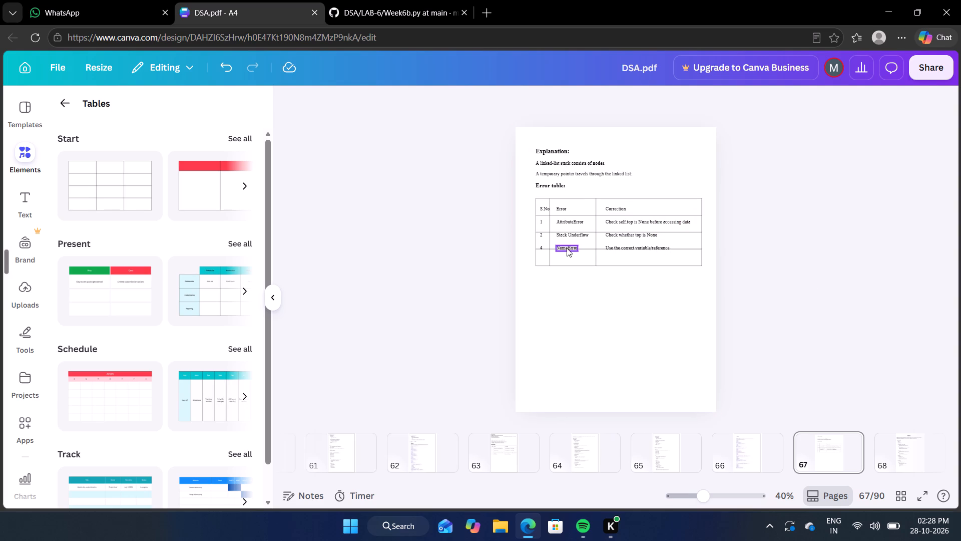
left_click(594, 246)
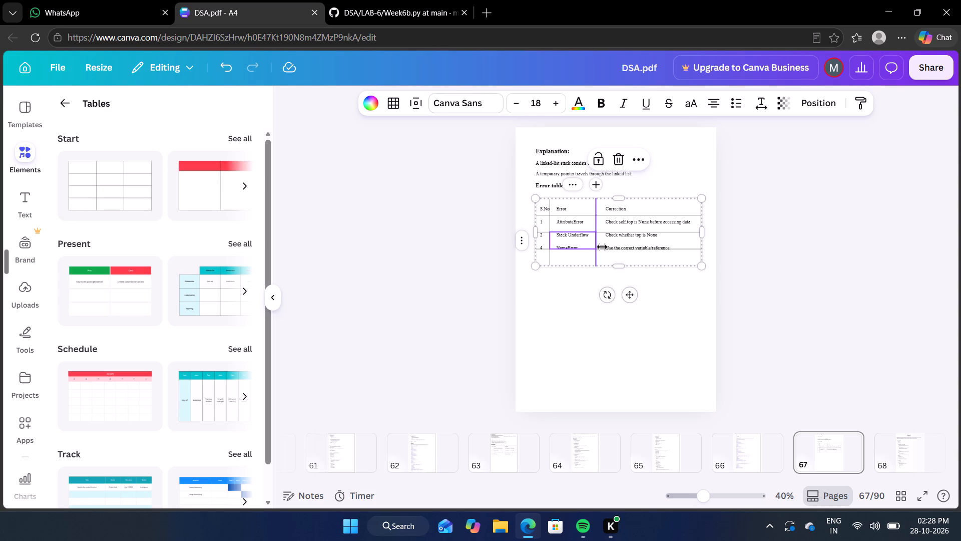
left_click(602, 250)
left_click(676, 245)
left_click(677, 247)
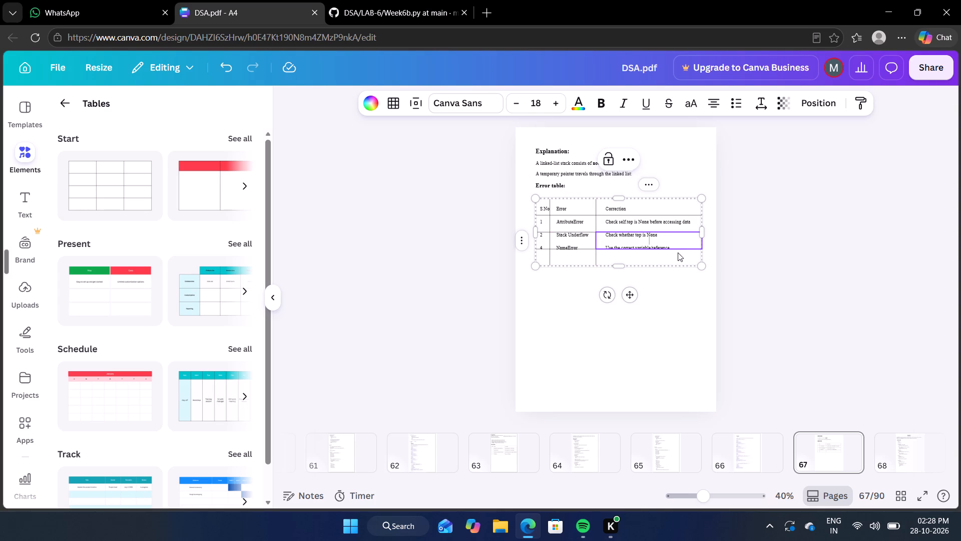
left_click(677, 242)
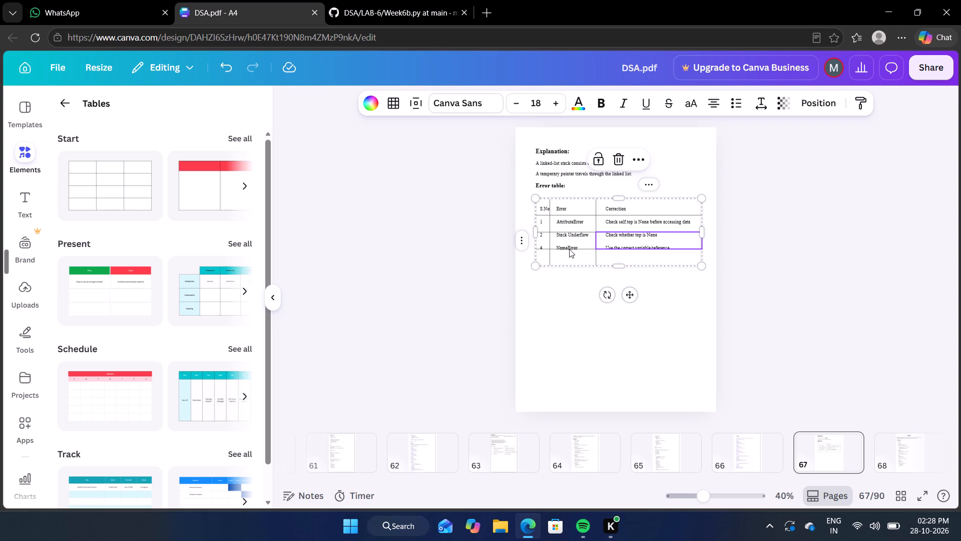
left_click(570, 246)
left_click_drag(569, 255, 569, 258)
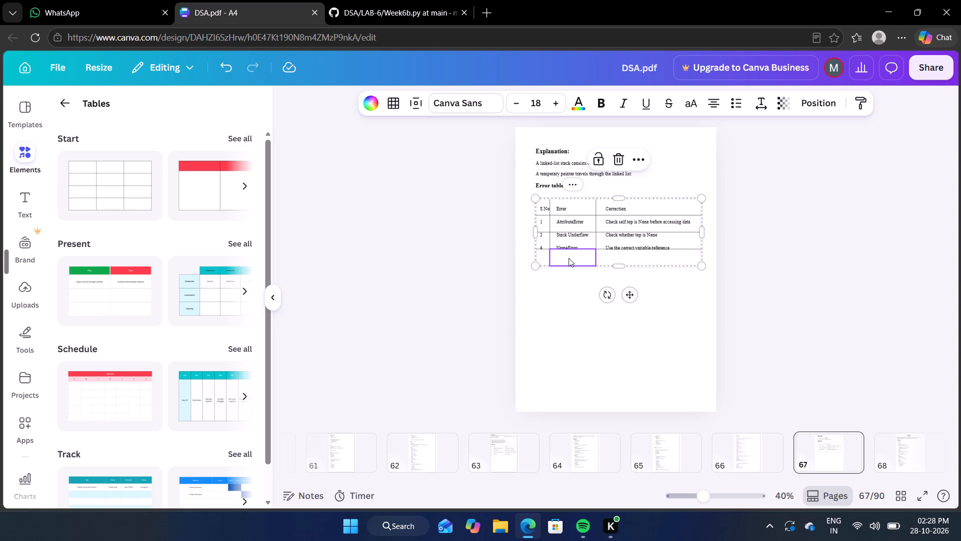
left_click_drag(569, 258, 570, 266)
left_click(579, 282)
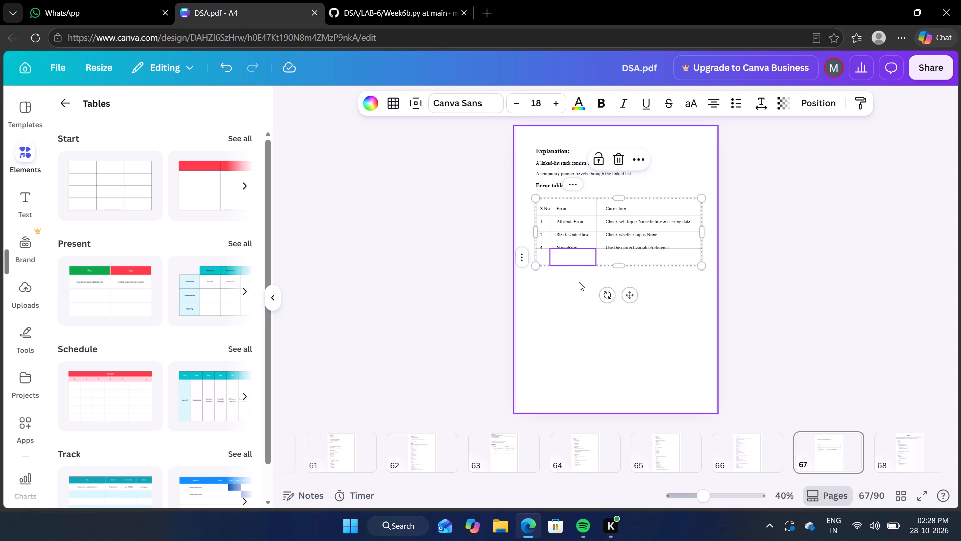
Move the table below the entries, and shift the Error heading and its three entries slightly right, roughly left-aligning AttributeError, Stack Underflow and NameError.
left_click(630, 255)
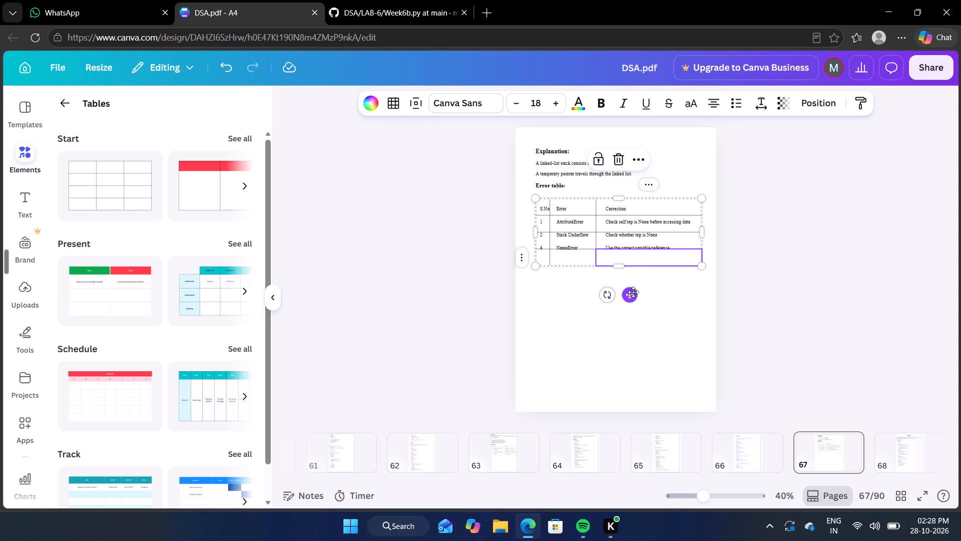
left_click_drag(633, 292, 631, 370)
left_click_drag(561, 210, 566, 210)
left_click(569, 223)
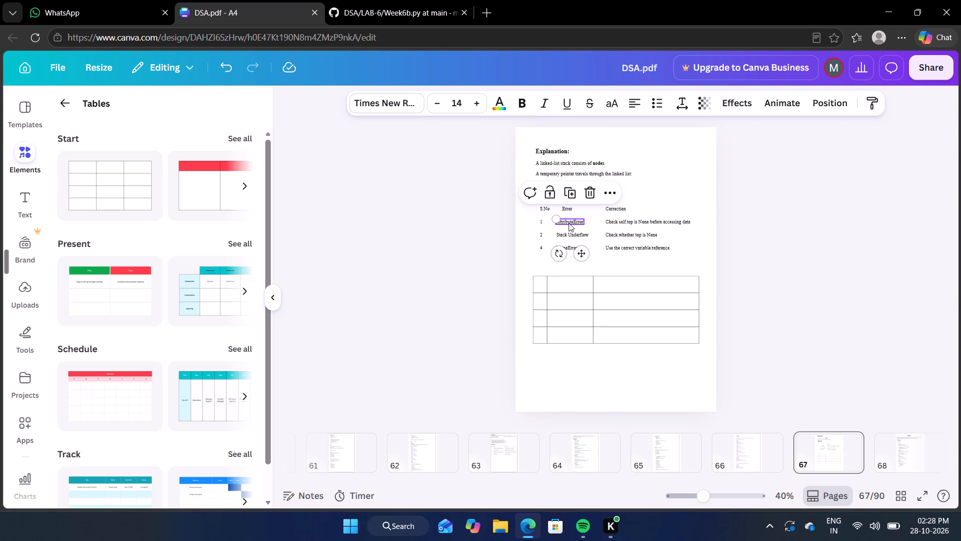
left_click_drag(572, 234, 577, 233)
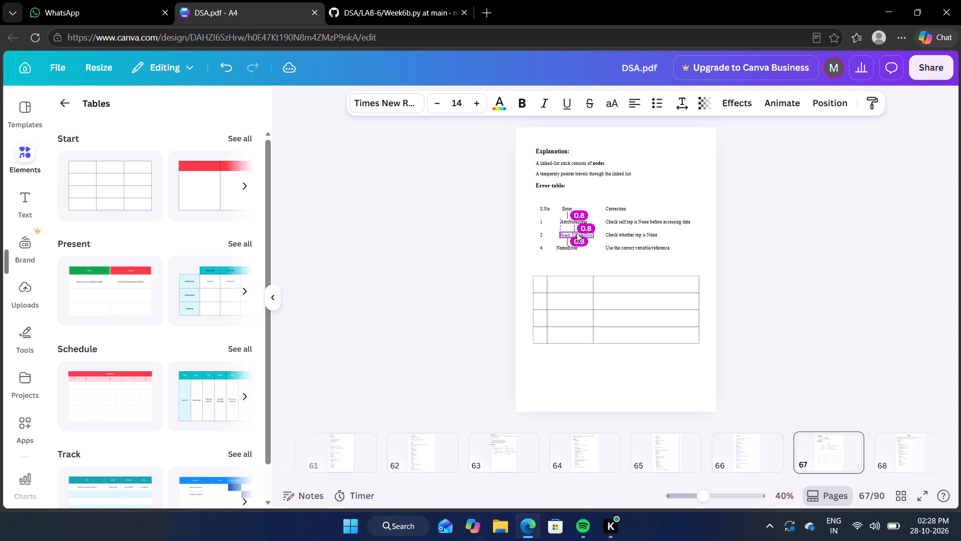
left_click_drag(573, 246, 580, 246)
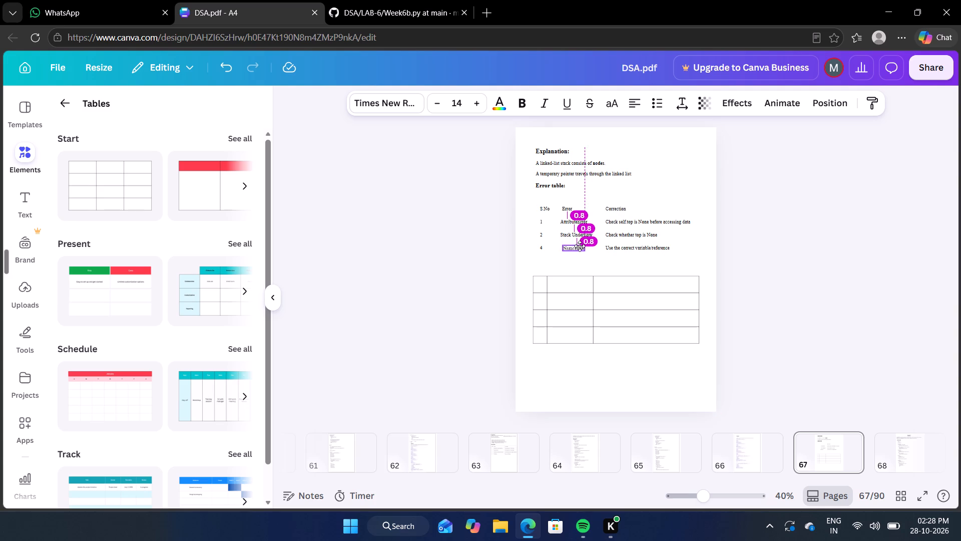
left_click_drag(580, 246, 578, 246)
left_click(672, 254)
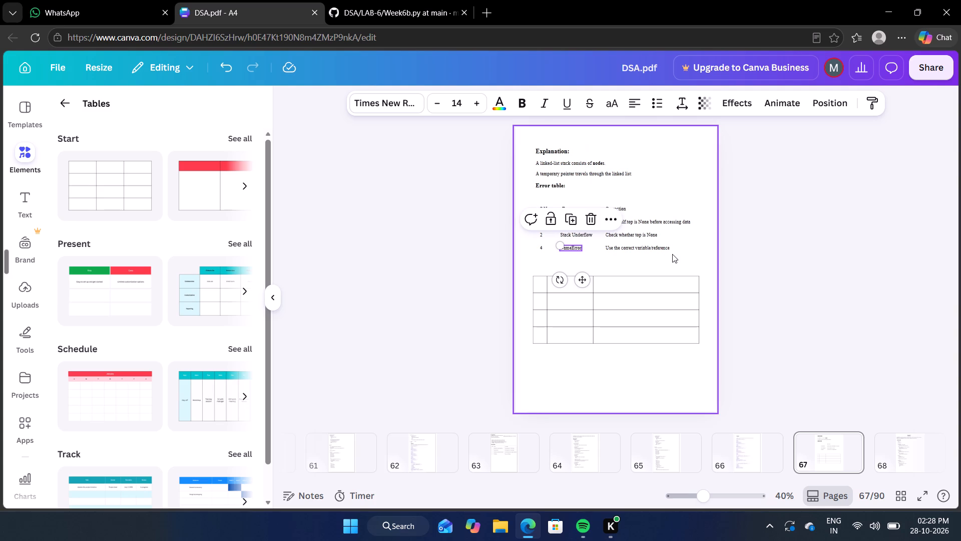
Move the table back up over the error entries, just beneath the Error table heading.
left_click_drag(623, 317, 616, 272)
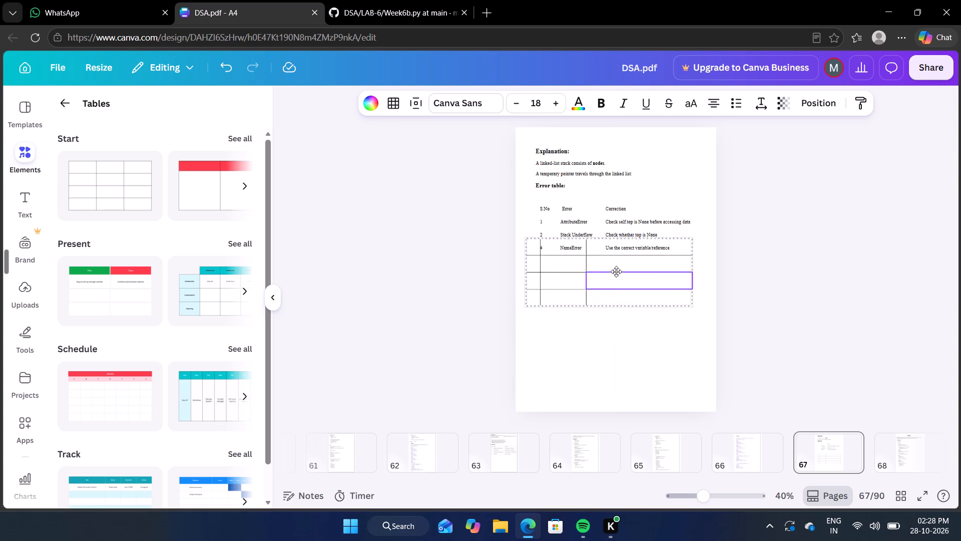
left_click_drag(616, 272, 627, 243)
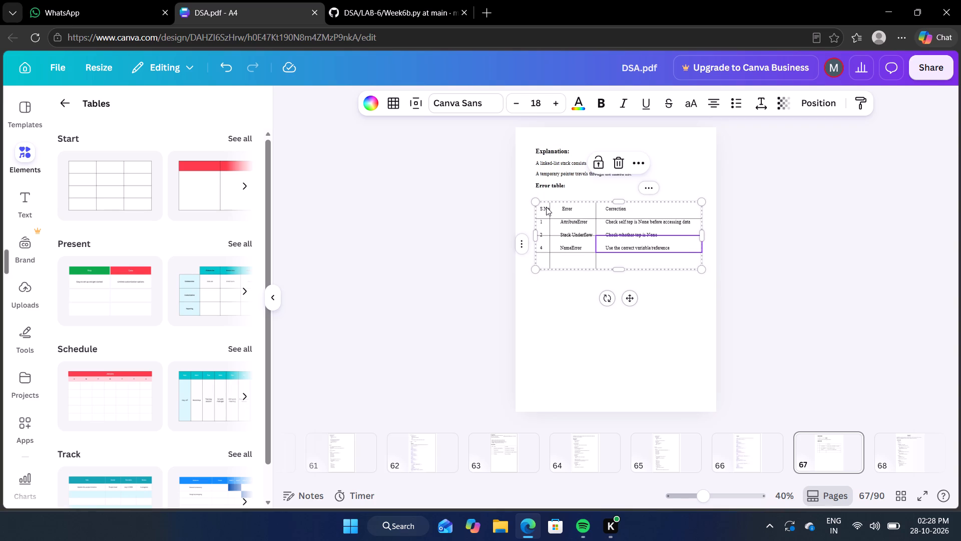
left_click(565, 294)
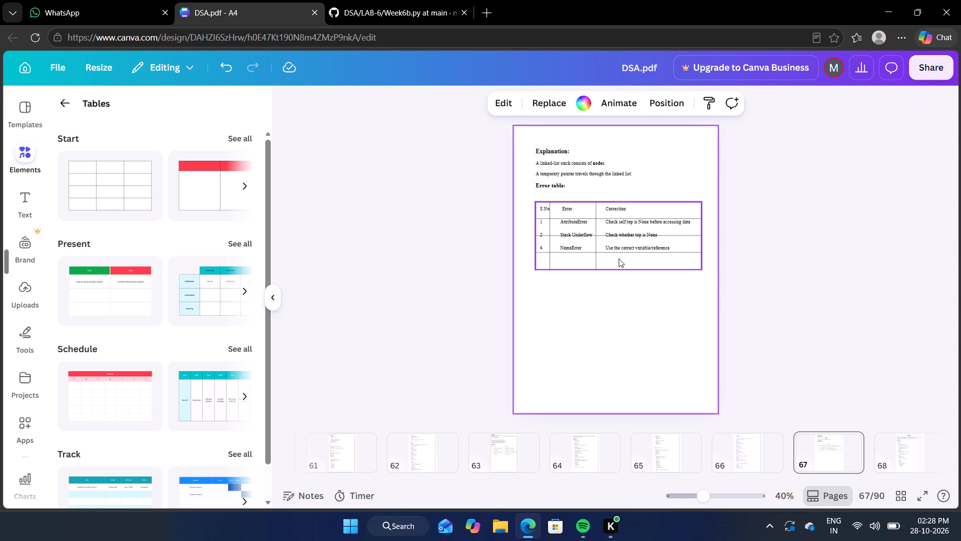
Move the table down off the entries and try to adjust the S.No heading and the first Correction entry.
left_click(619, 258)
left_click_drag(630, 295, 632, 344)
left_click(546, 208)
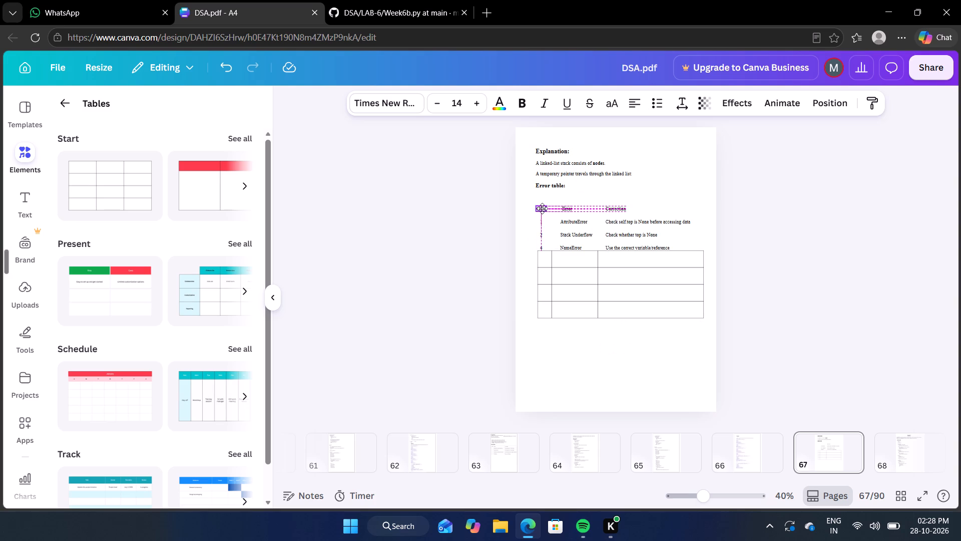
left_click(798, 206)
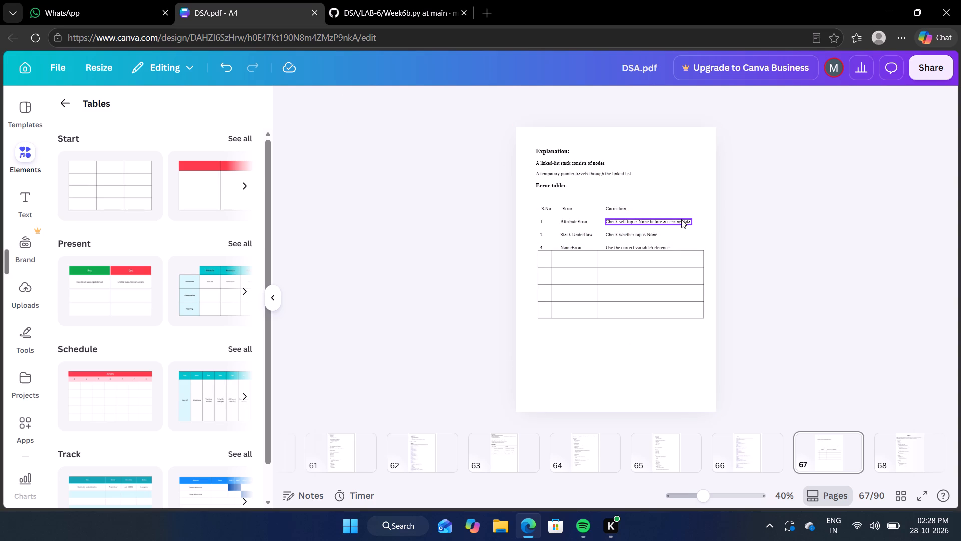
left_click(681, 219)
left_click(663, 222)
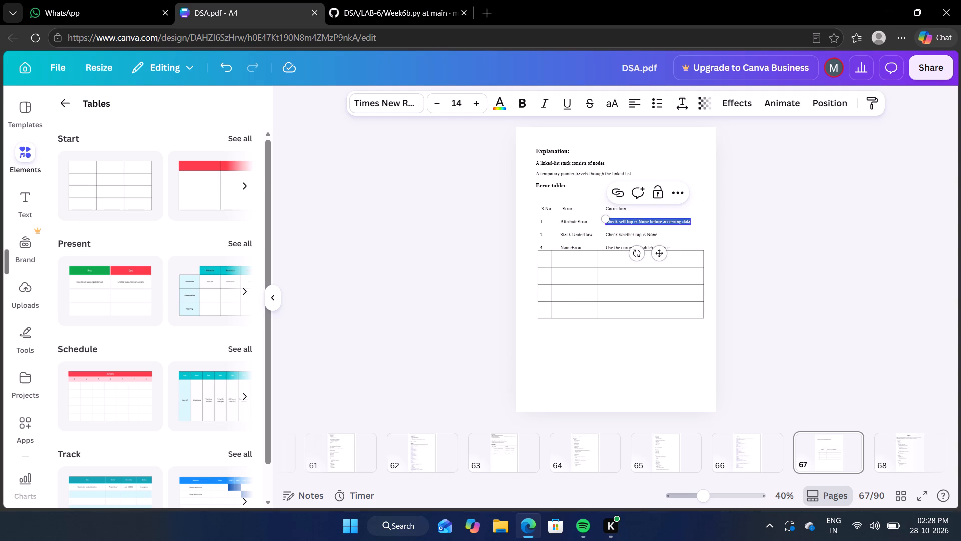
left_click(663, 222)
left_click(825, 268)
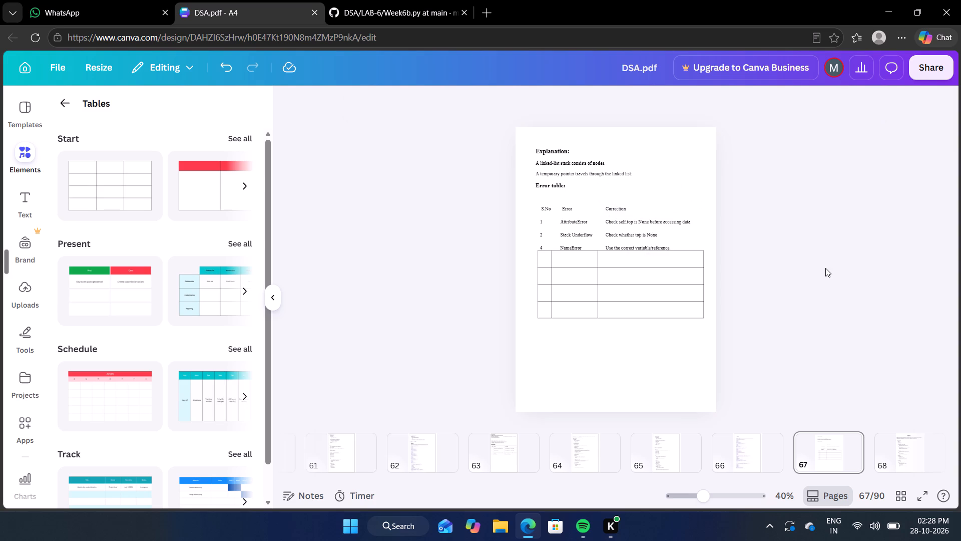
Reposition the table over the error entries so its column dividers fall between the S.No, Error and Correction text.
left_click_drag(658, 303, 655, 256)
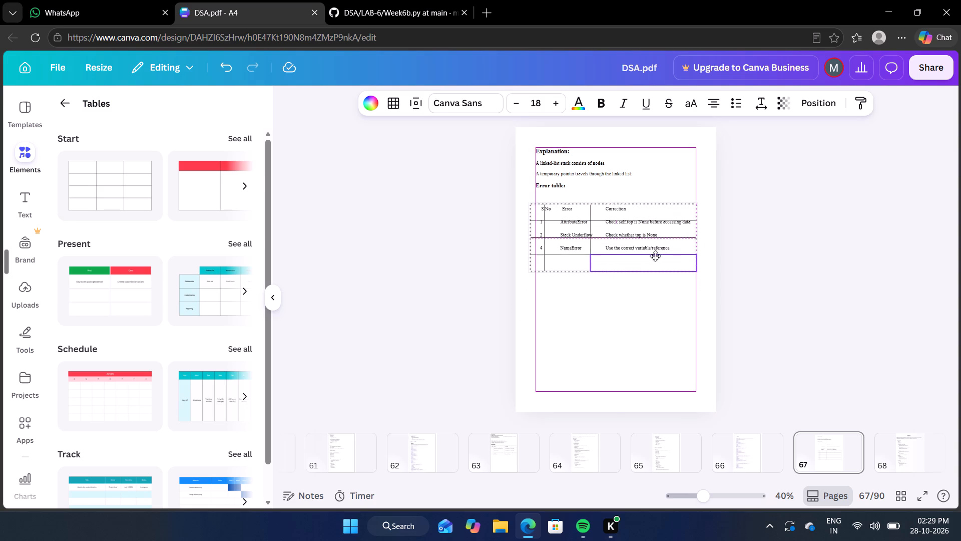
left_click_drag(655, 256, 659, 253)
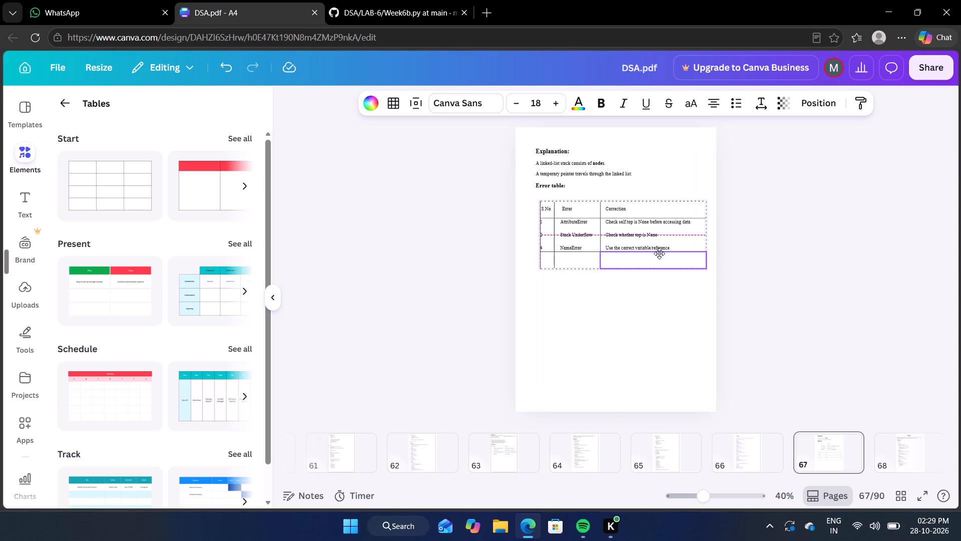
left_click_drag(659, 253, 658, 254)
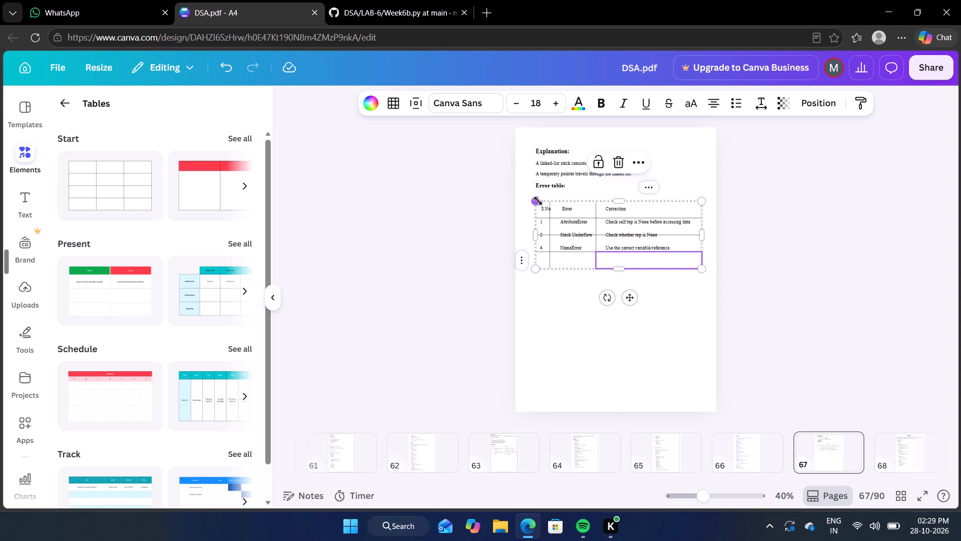
Move the table down to free the S.No heading, and shift that heading left to fit within the first column's width.
left_click(547, 207)
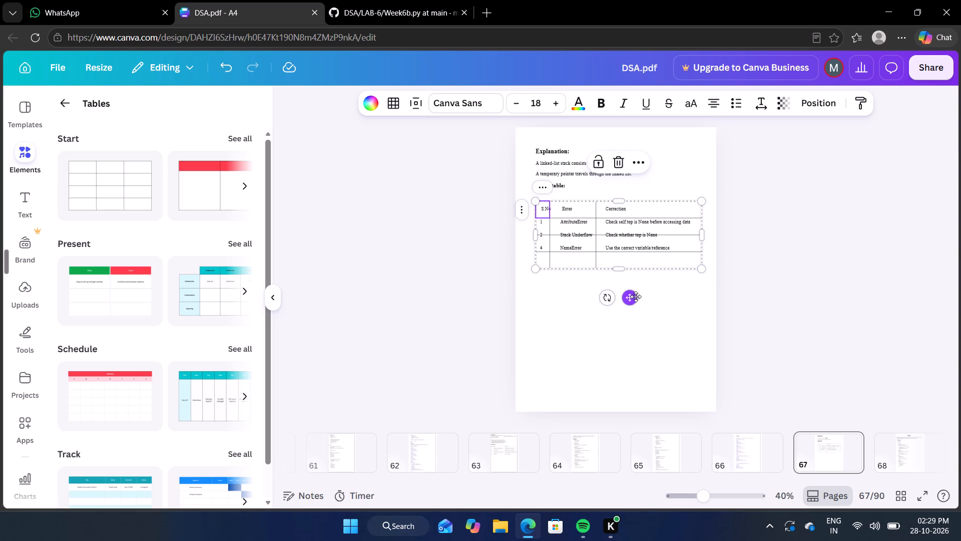
left_click_drag(636, 297, 635, 324)
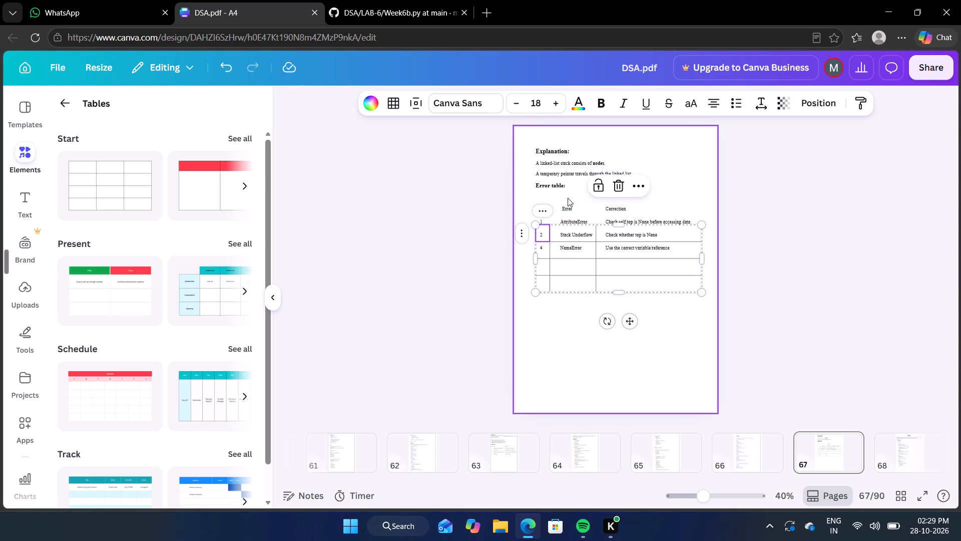
left_click(568, 198)
left_click_drag(549, 210, 541, 212)
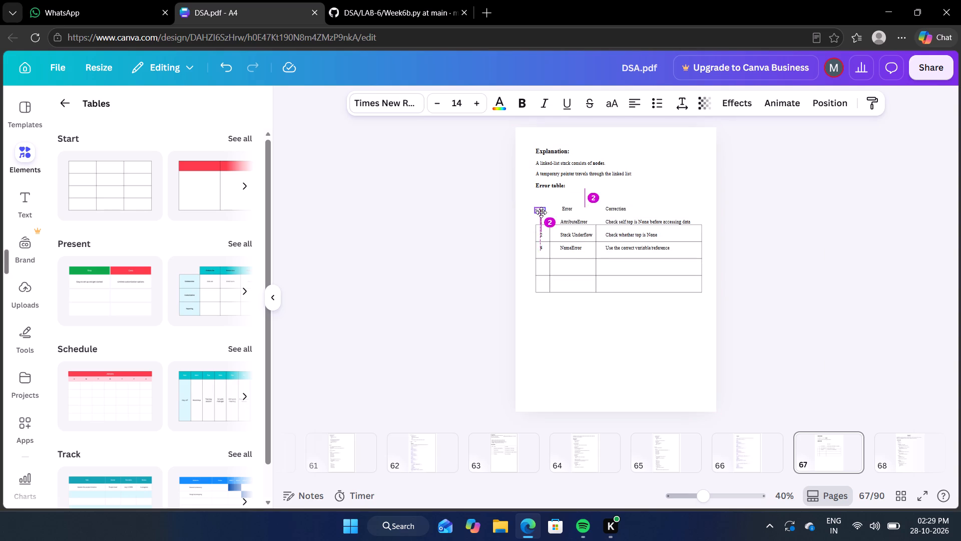
left_click_drag(541, 212, 543, 211)
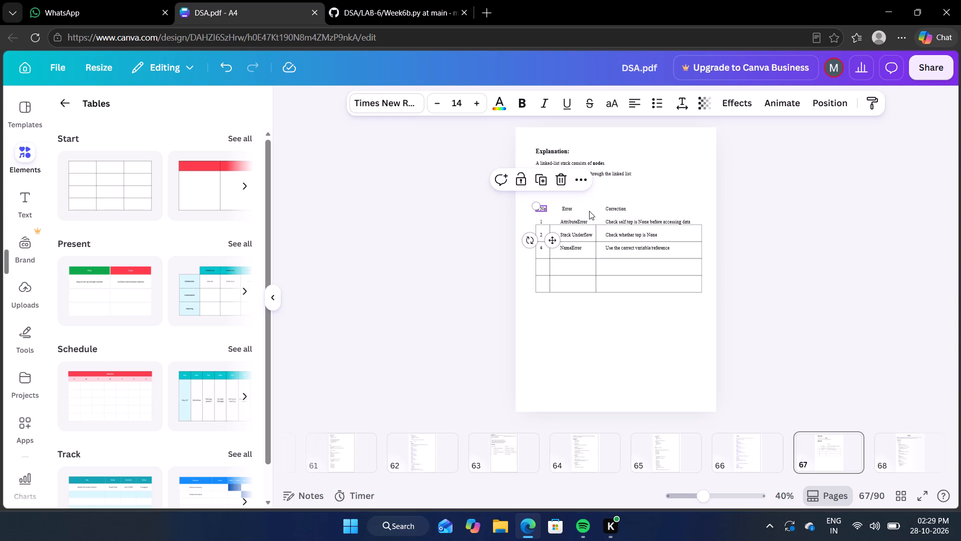
left_click(720, 251)
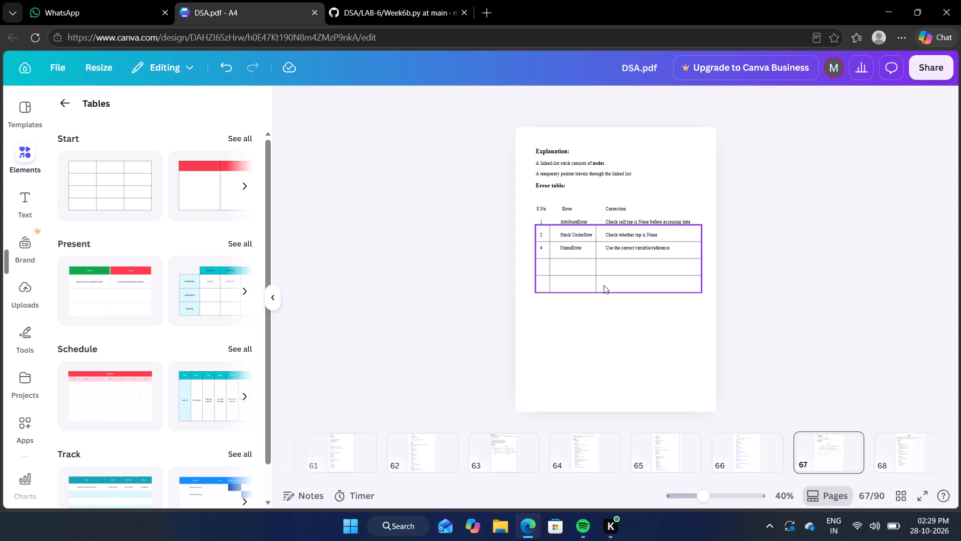
Move the table back up beneath the Error table heading so its header row encloses S.No, Error and Correction.
left_click(604, 285)
left_click_drag(629, 323, 617, 293)
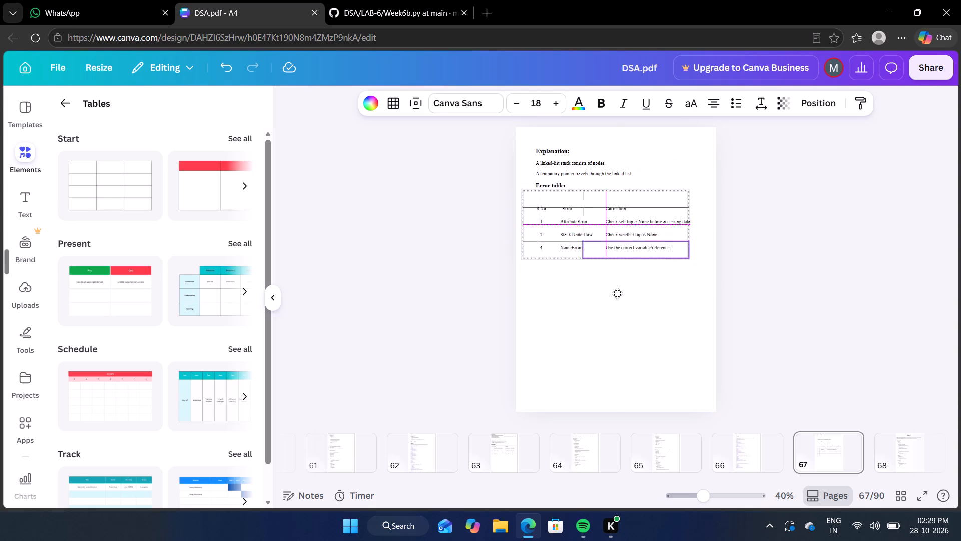
left_click_drag(617, 293, 628, 295)
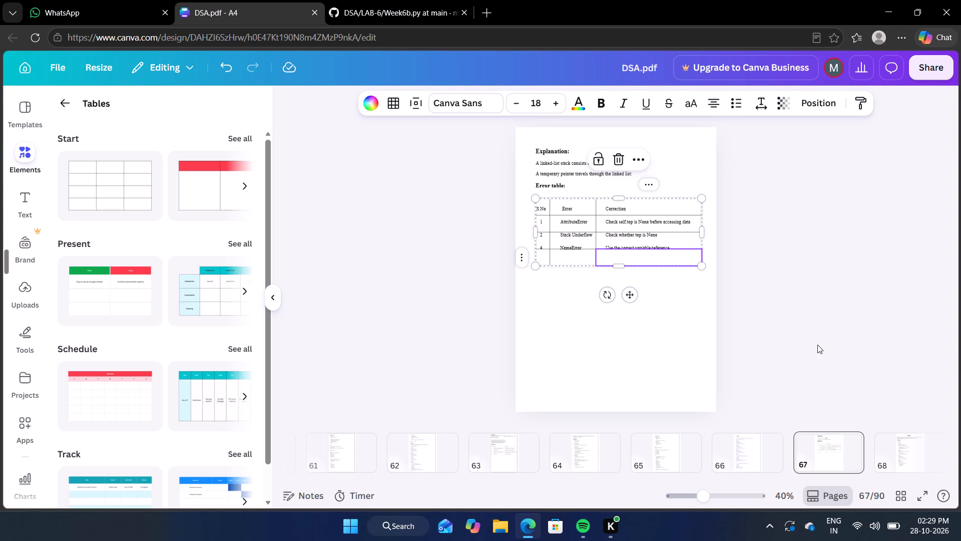
left_click(817, 345)
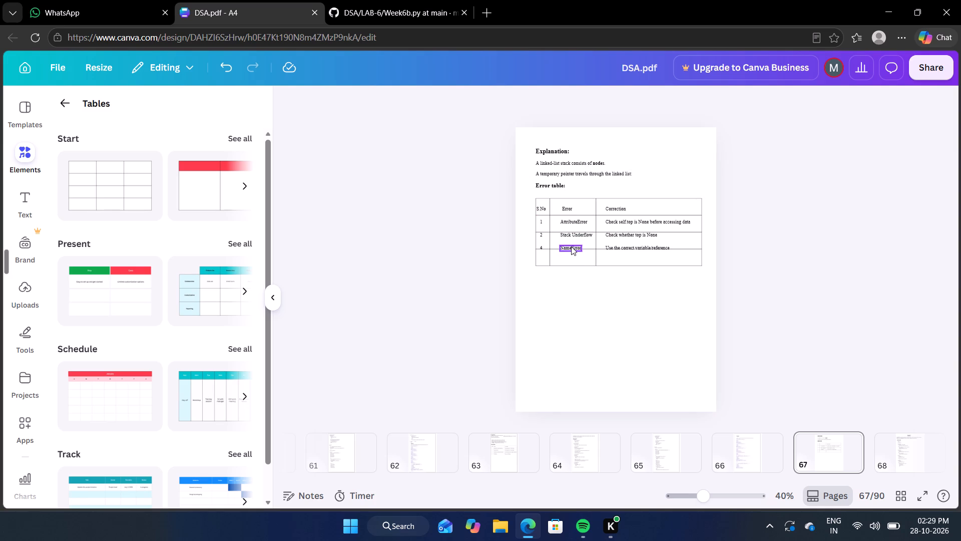
Move the NameError entry down into the Error column of the table's last row.
left_click_drag(571, 247, 573, 256)
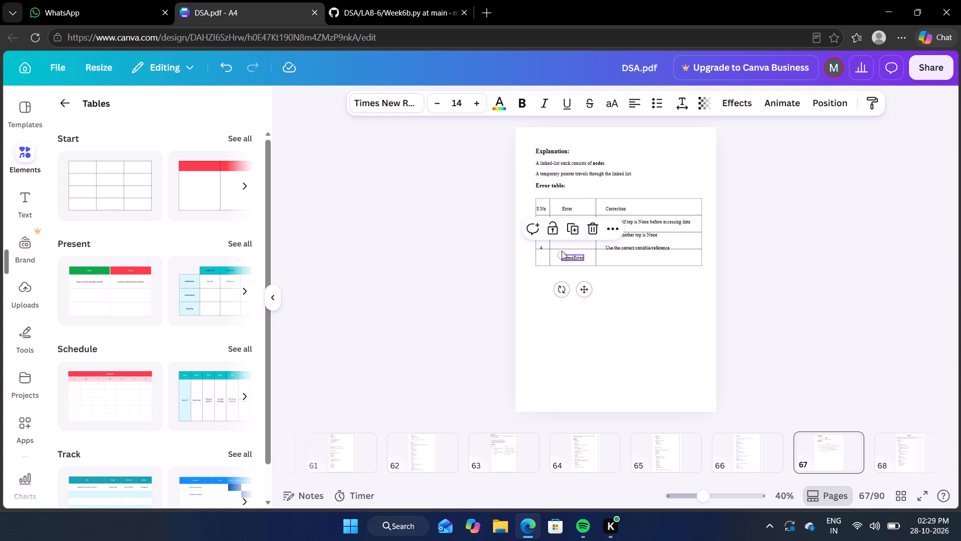
left_click(613, 295)
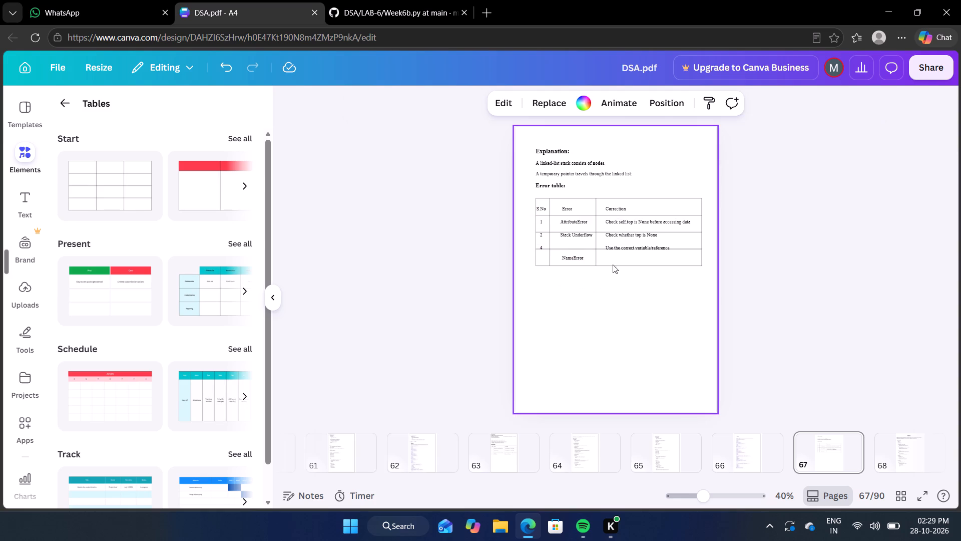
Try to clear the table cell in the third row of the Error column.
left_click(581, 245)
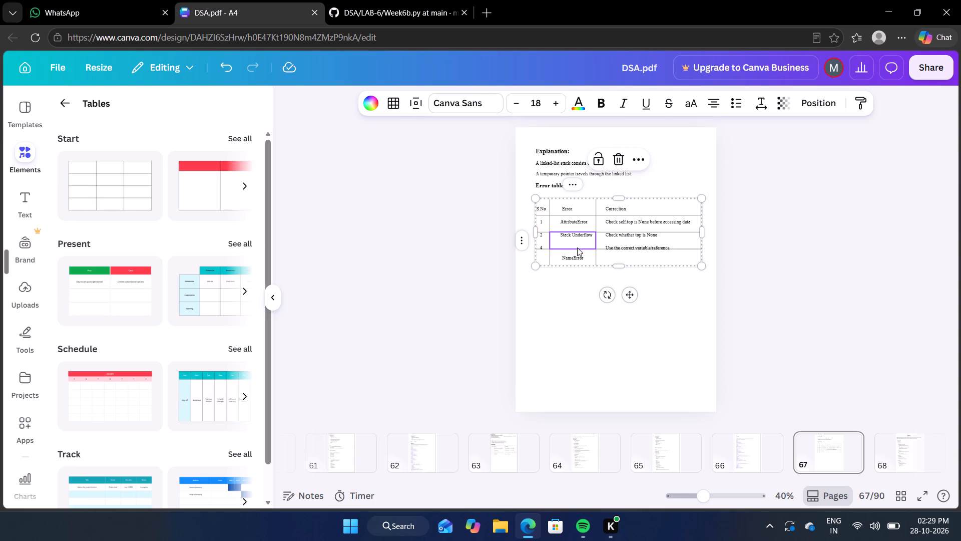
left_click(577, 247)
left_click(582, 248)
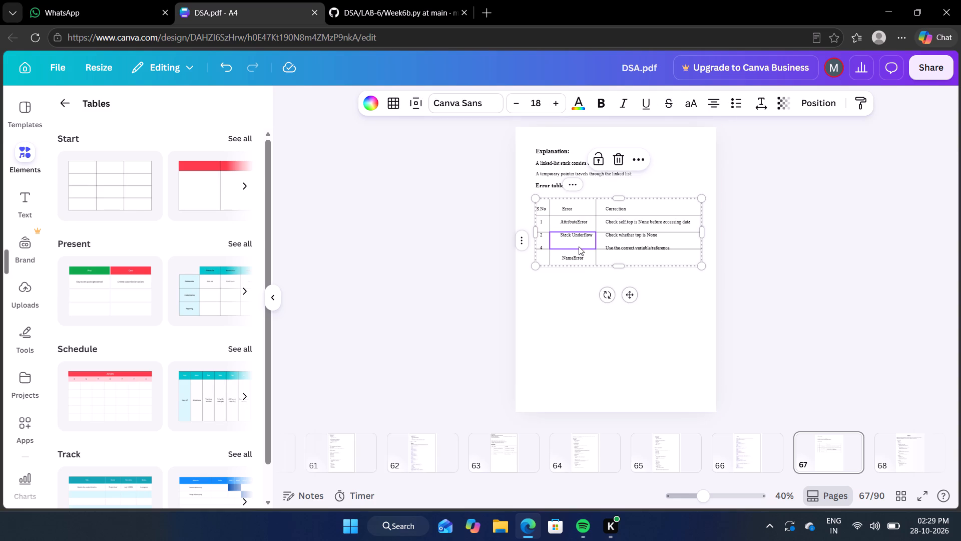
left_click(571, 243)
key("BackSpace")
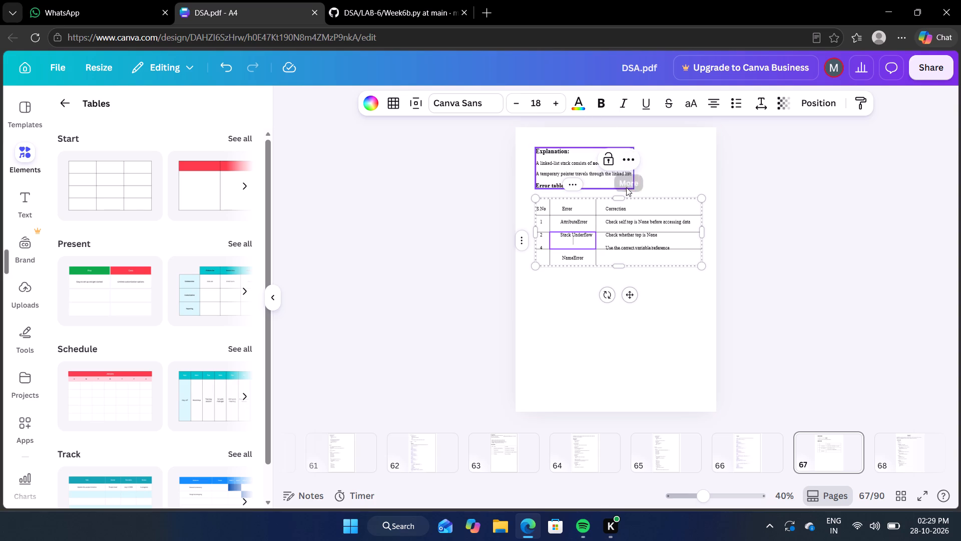
Reduce the error table's cell spacing to 0 so its rows become shorter.
left_click(418, 106)
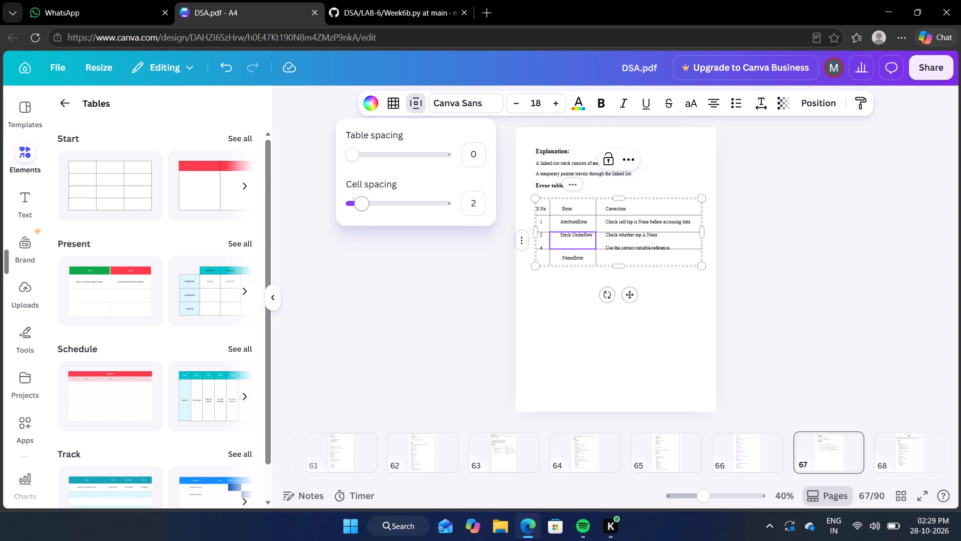
left_click_drag(360, 208, 353, 208)
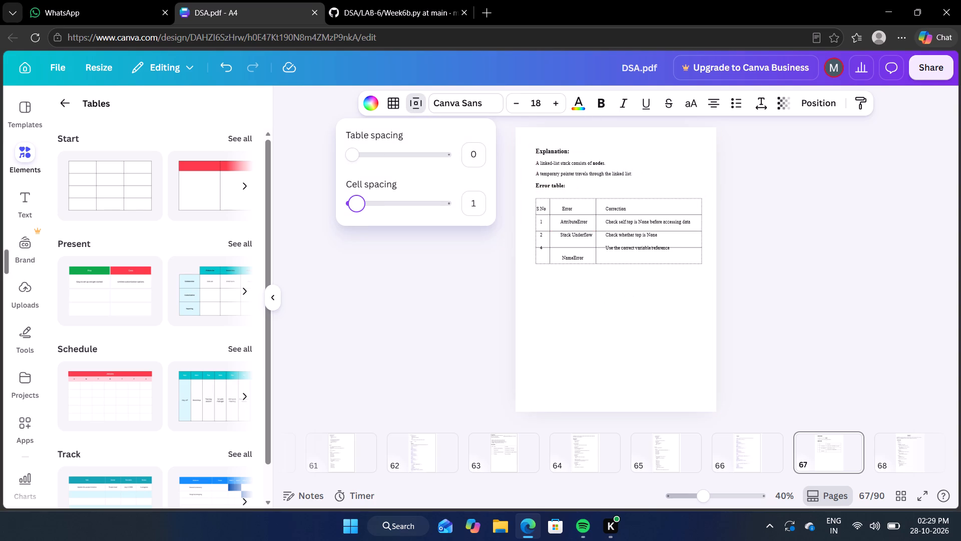
left_click_drag(353, 208, 351, 208)
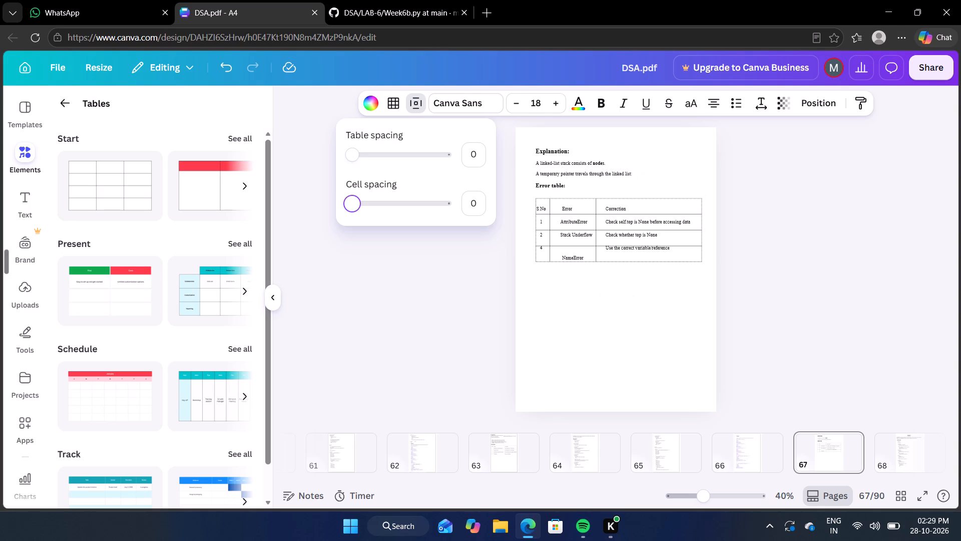
left_click_drag(351, 208, 333, 209)
left_click_drag(333, 209, 296, 217)
left_click(451, 343)
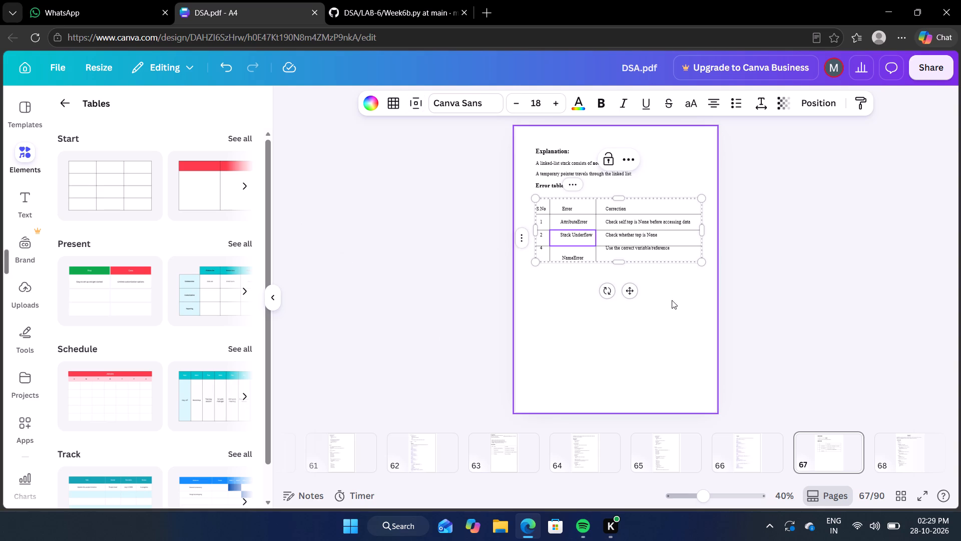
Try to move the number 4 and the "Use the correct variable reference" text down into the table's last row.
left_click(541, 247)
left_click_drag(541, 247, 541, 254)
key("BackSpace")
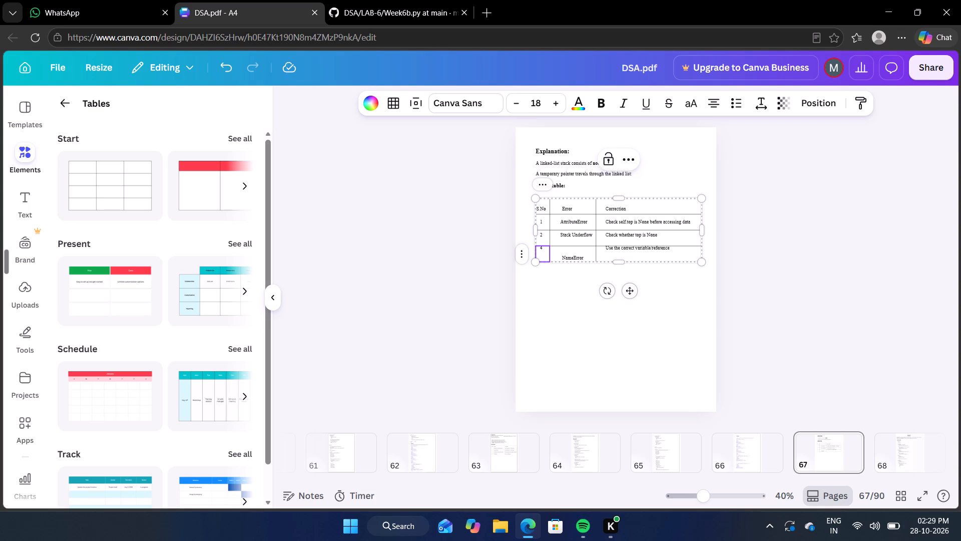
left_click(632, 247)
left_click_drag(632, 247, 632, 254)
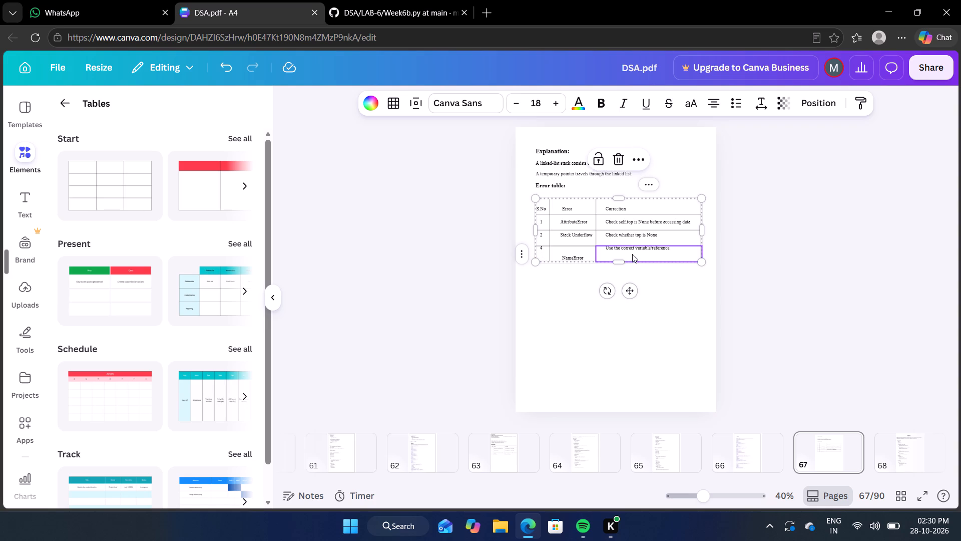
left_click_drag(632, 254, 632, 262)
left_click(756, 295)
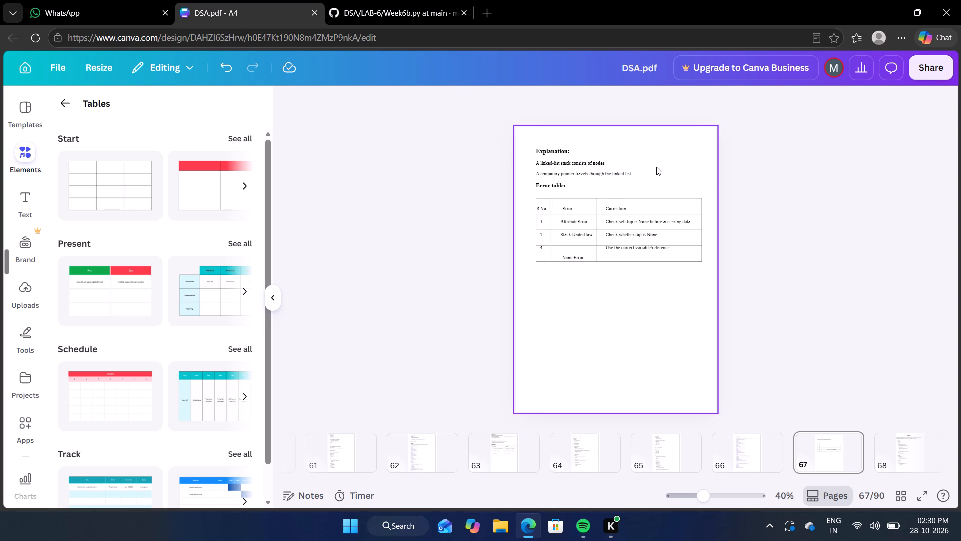
Move the NameError entry slightly up and left, aligning its left edge with the AttributeError and Stack Underflow entries.
left_click(573, 258)
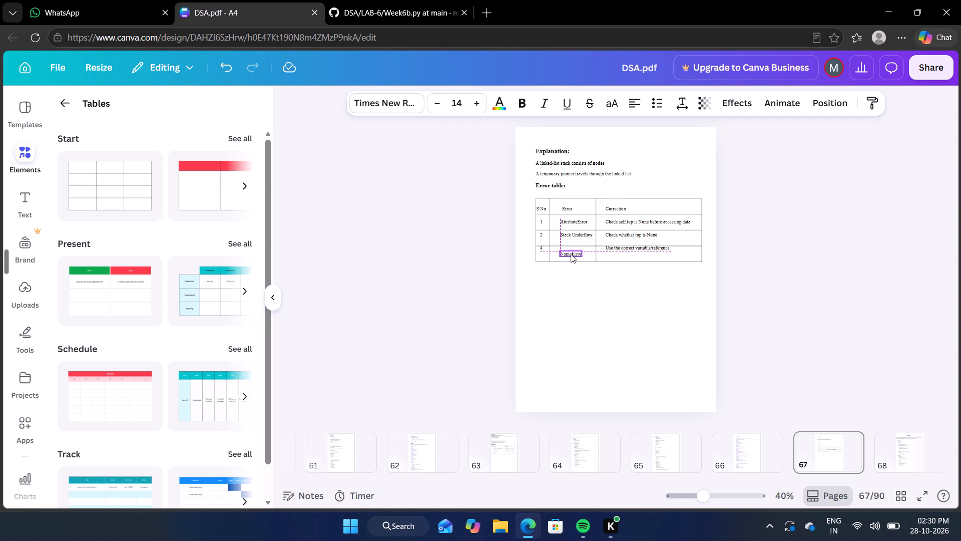
left_click(834, 335)
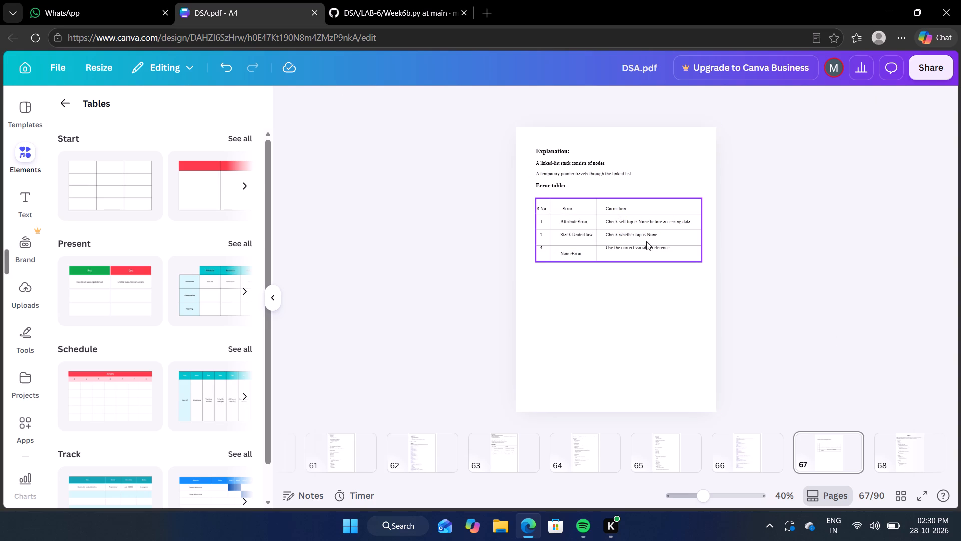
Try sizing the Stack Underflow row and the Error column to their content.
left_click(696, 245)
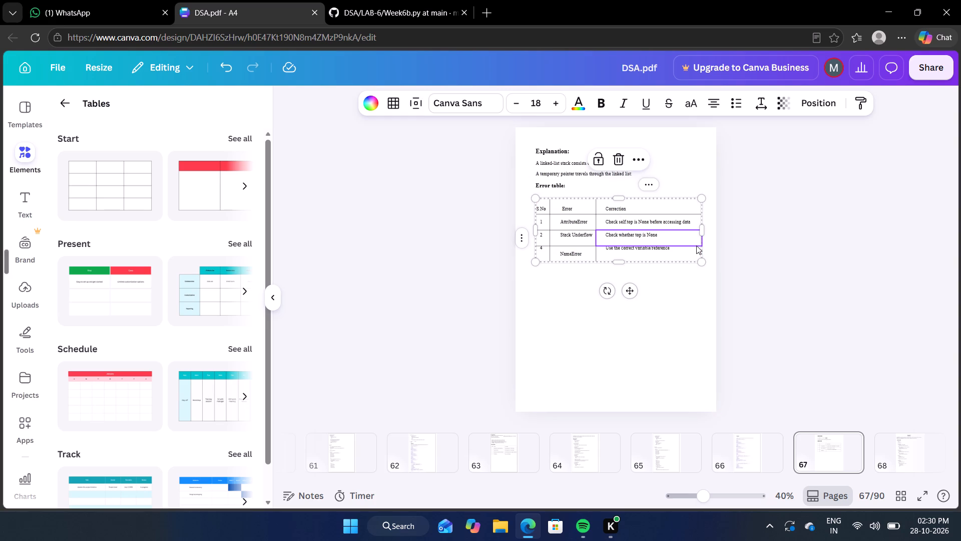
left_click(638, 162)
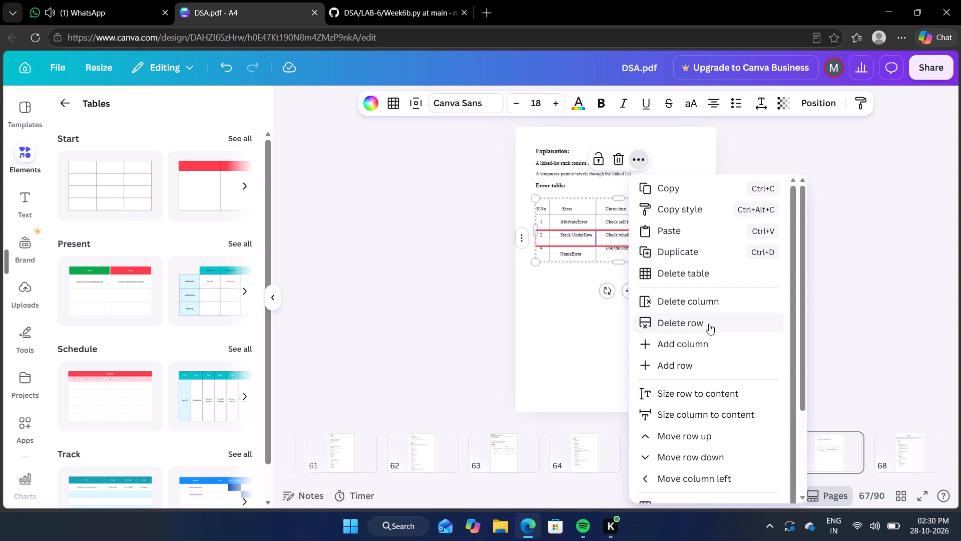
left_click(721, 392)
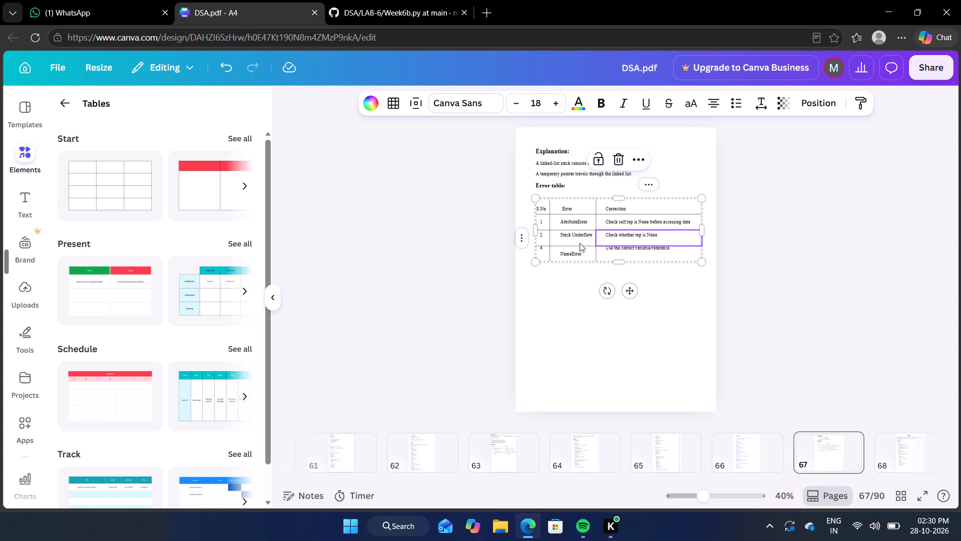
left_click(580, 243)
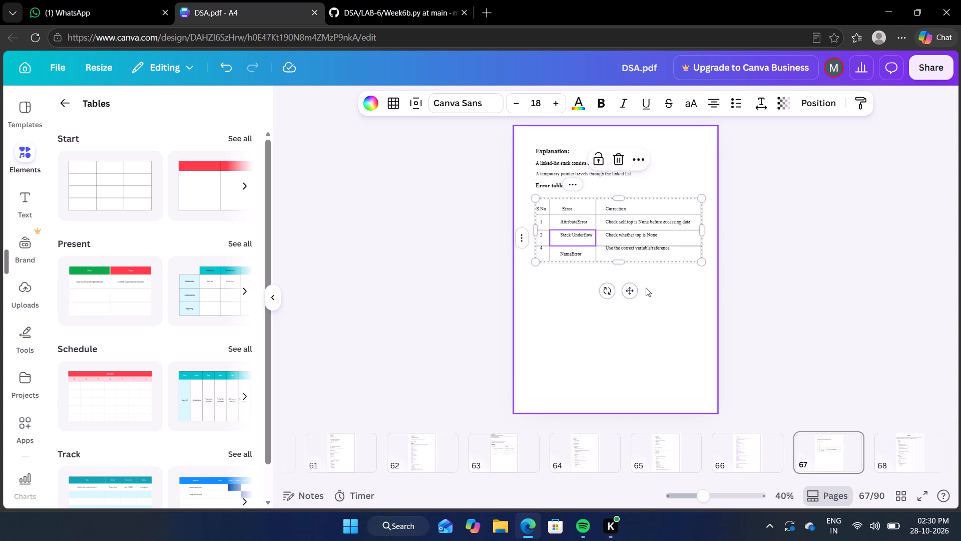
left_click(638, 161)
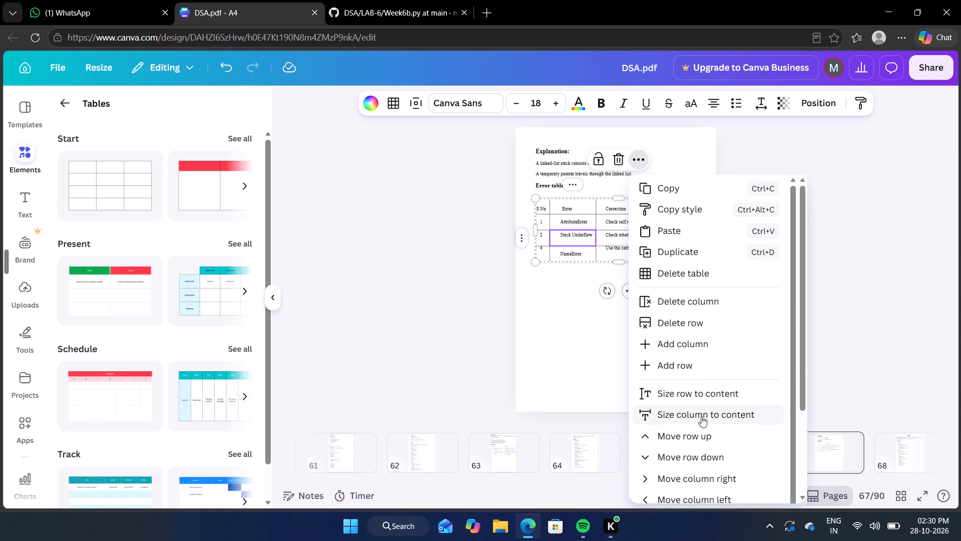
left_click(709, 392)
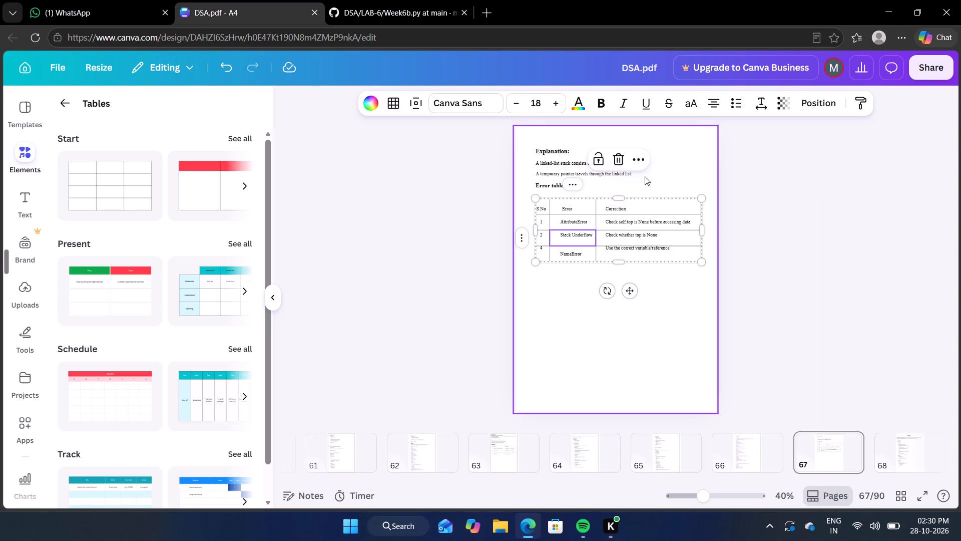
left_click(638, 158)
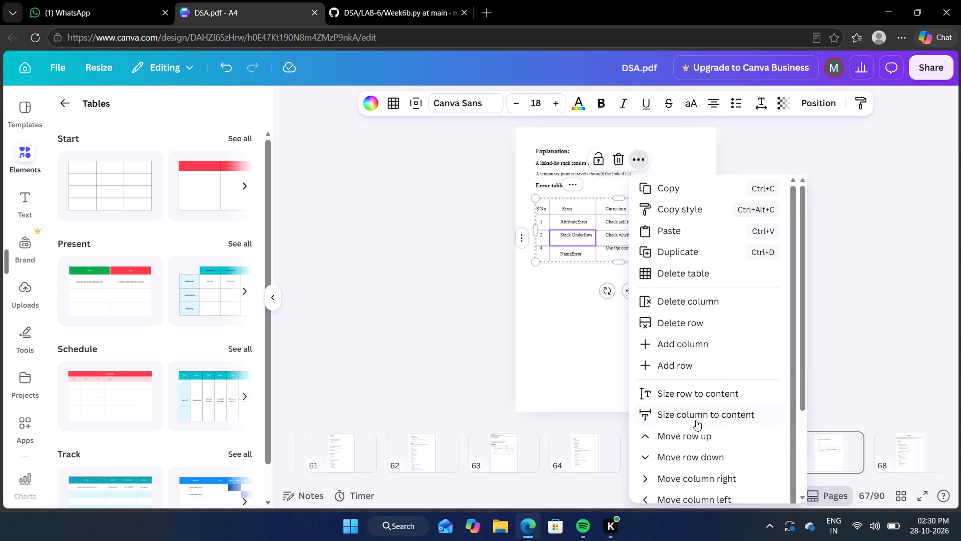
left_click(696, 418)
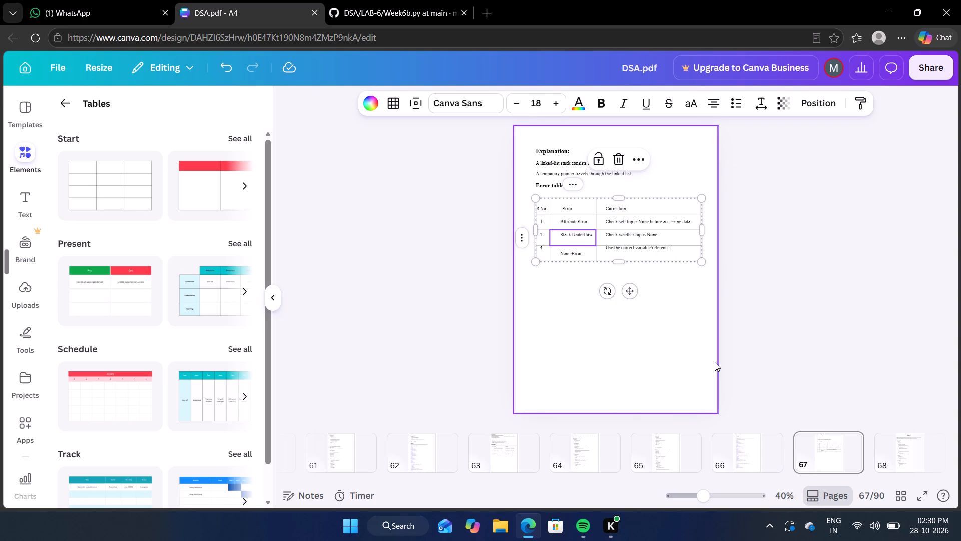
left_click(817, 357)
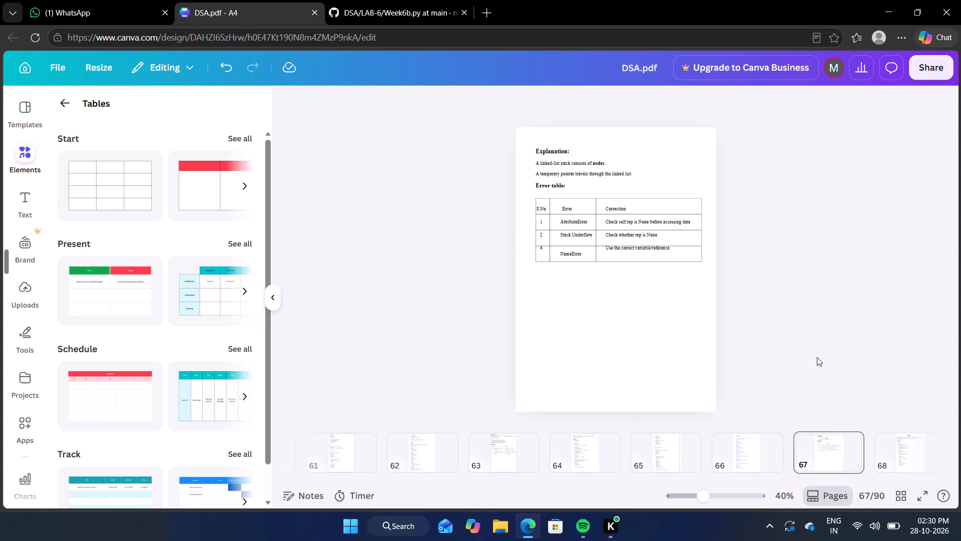
Move the "Use the correct variable reference" text and the number 4 down into the last row, level with NameError.
left_click_drag(627, 247, 628, 253)
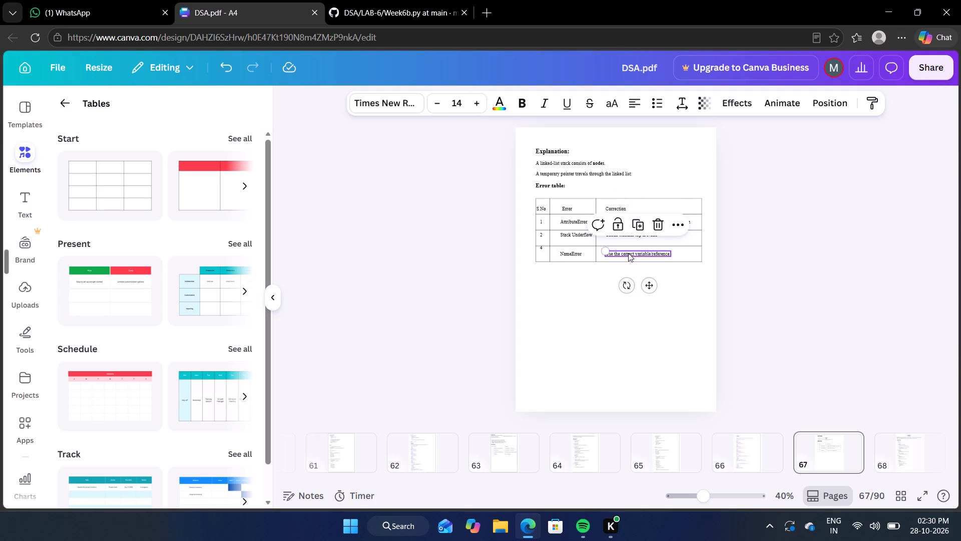
left_click(798, 288)
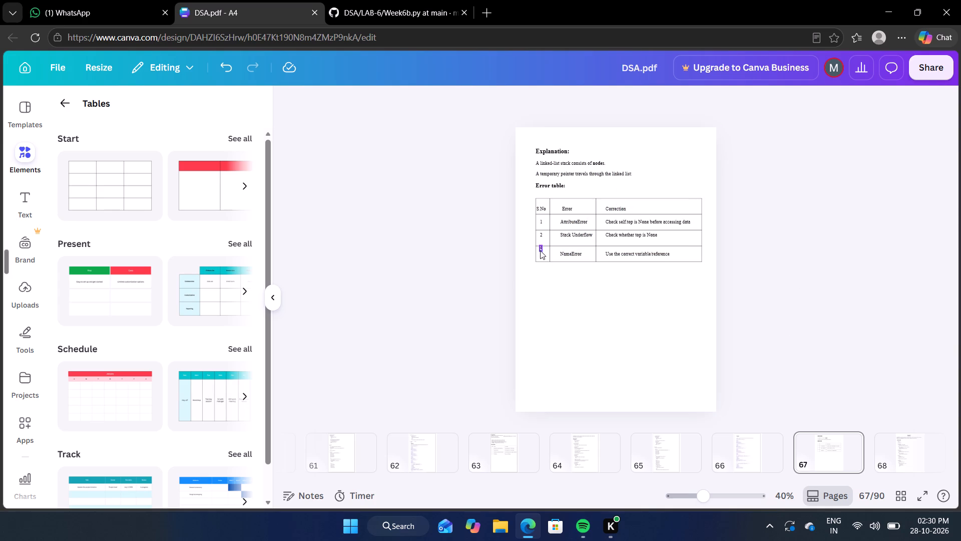
left_click_drag(540, 249, 540, 255)
left_click(906, 275)
Move the number 2, Stack Underflow and "Check whether top is None" entries down within the table's third row.
left_click(541, 236)
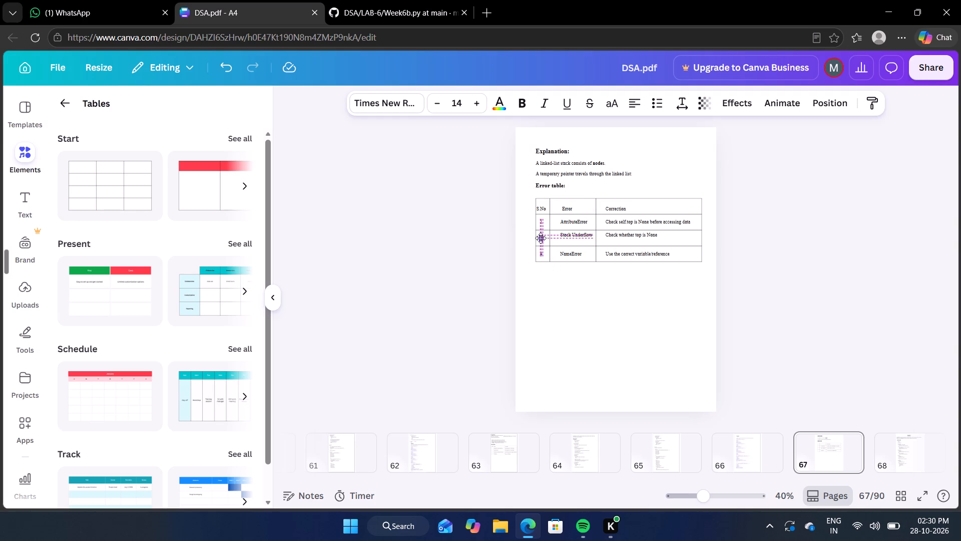
left_click(693, 262)
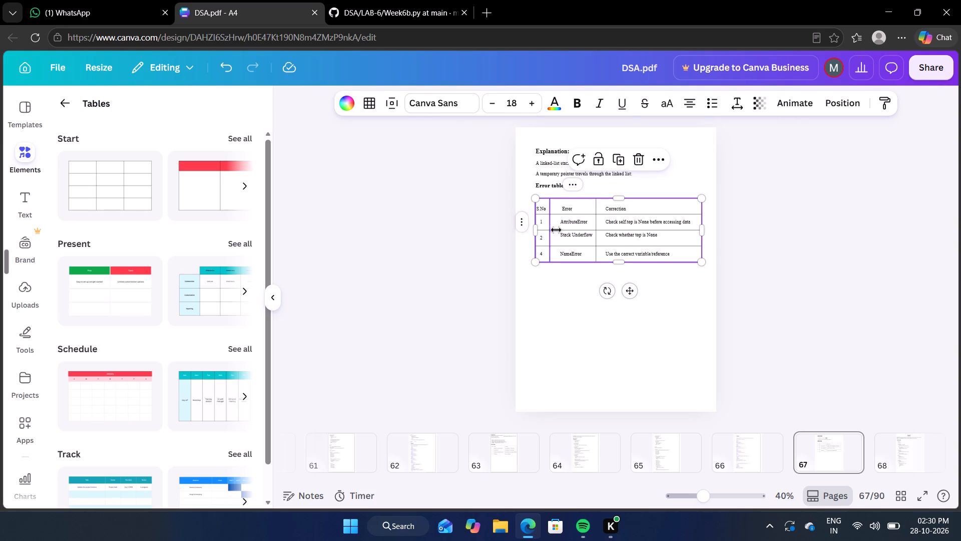
left_click(573, 233)
left_click(573, 233)
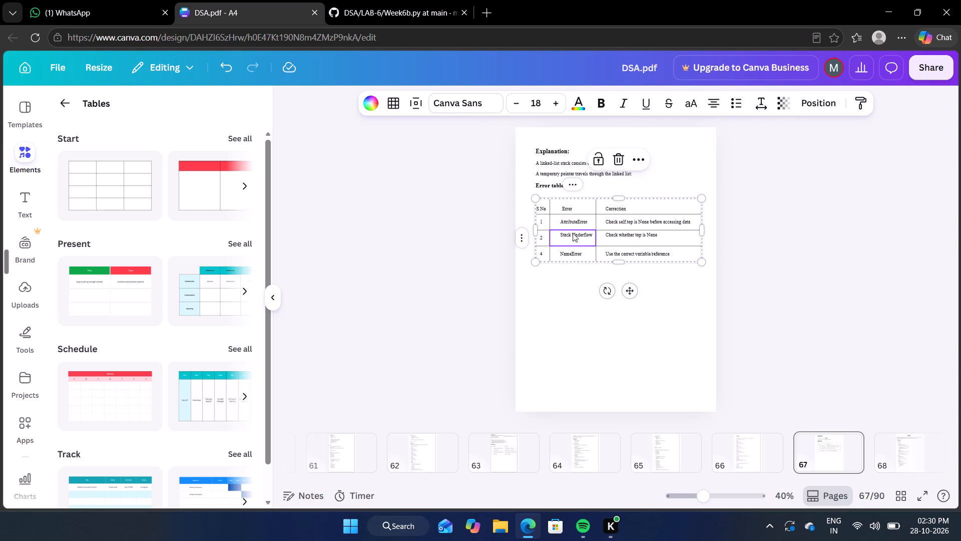
left_click(887, 336)
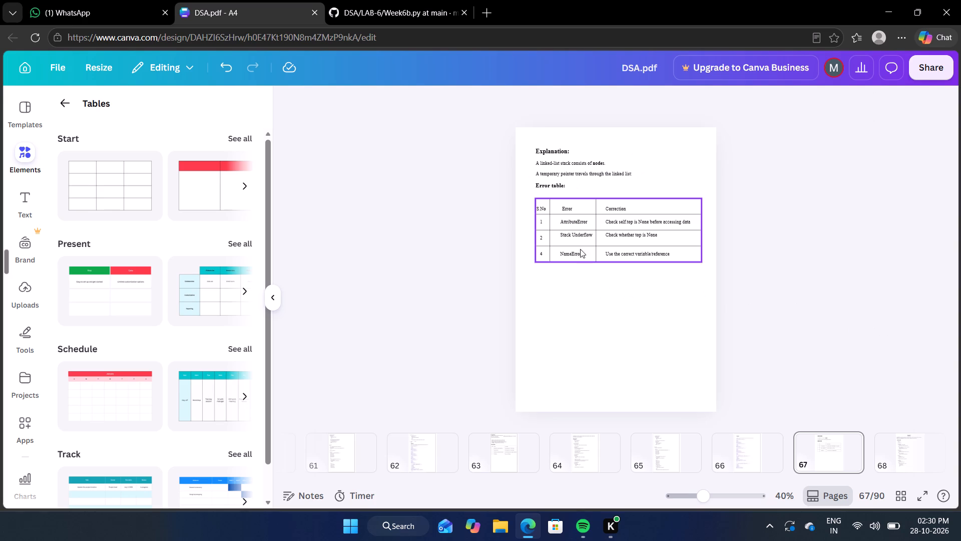
left_click(571, 234)
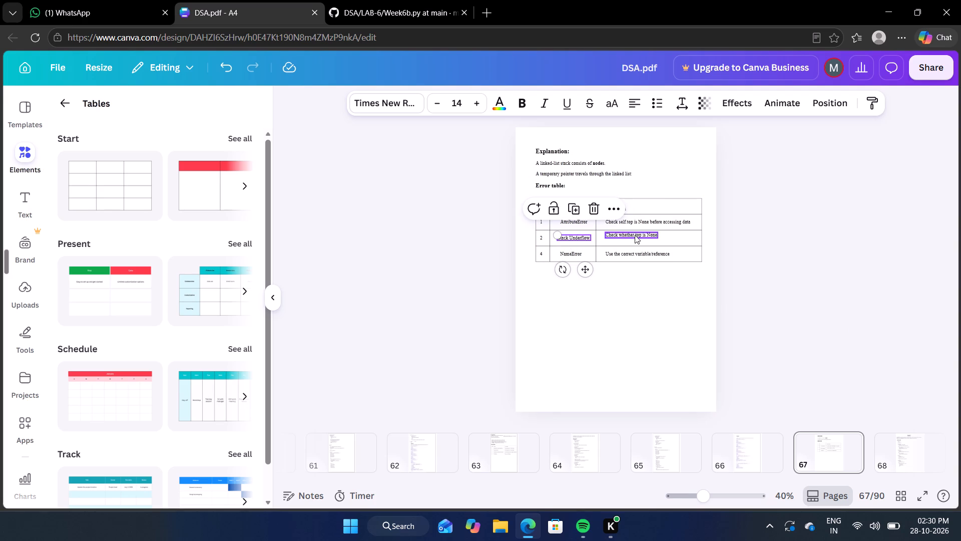
left_click_drag(635, 235, 635, 240)
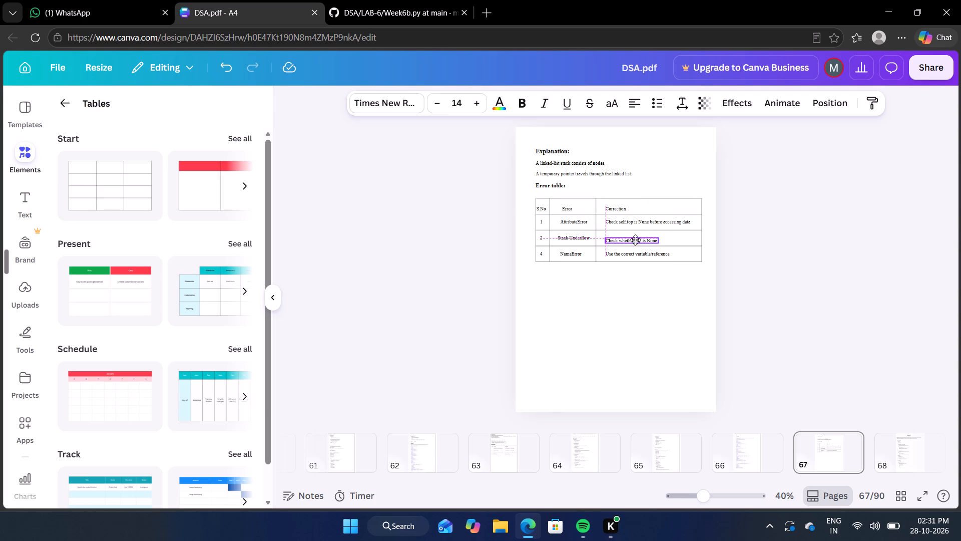
left_click_drag(635, 240, 634, 240)
left_click(817, 297)
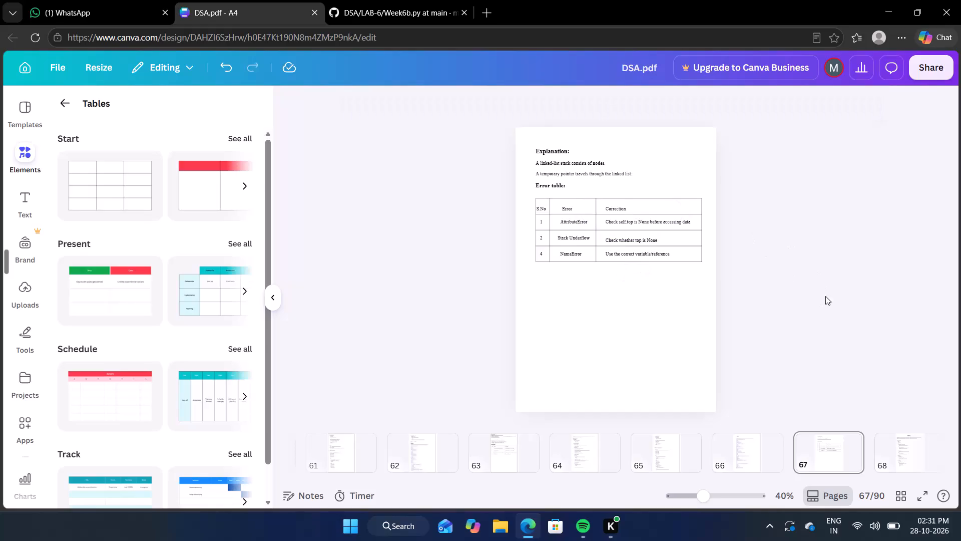
Duplicate the page border from page 66 and place the copy centred on page 67 around the error table content.
left_click(761, 458)
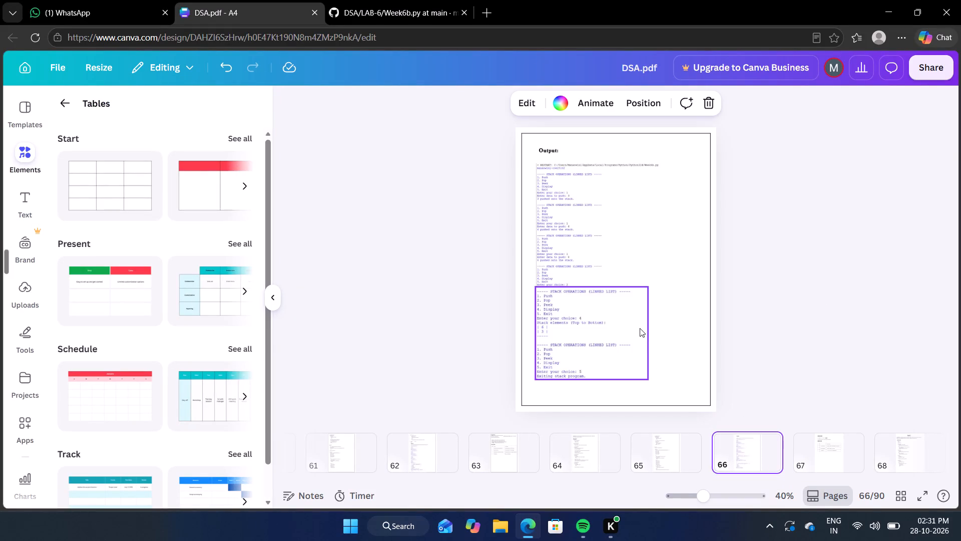
left_click(695, 304)
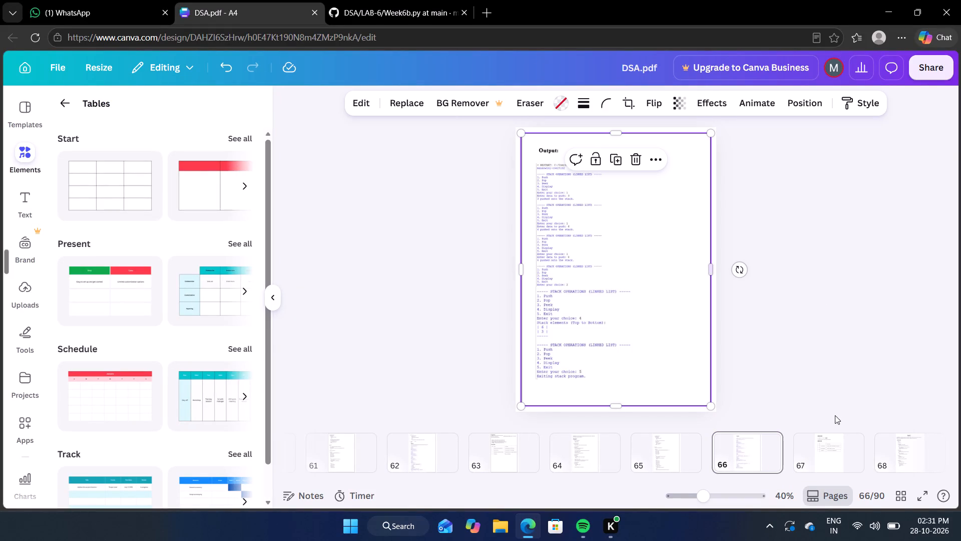
left_click(618, 161)
left_click_drag(646, 269, 855, 461)
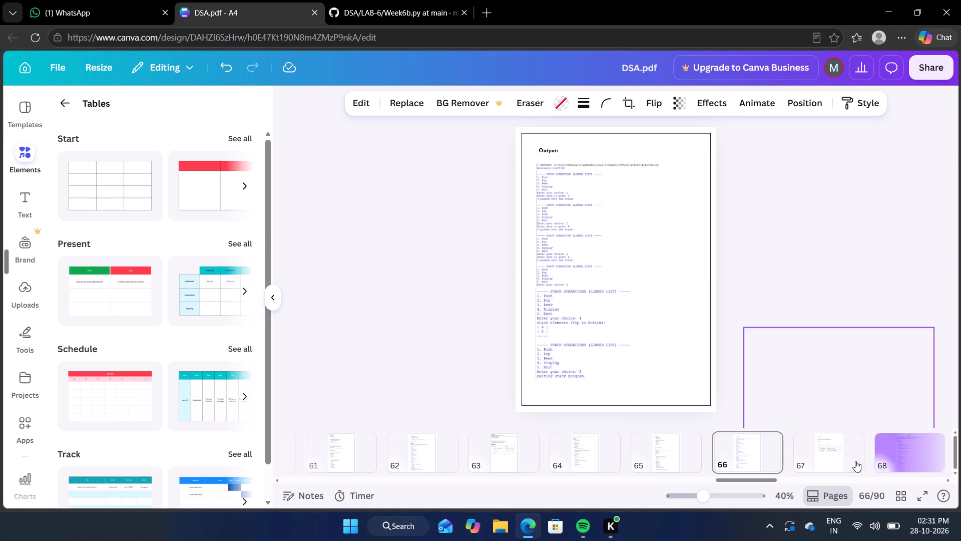
left_click_drag(855, 461, 833, 453)
left_click(662, 308)
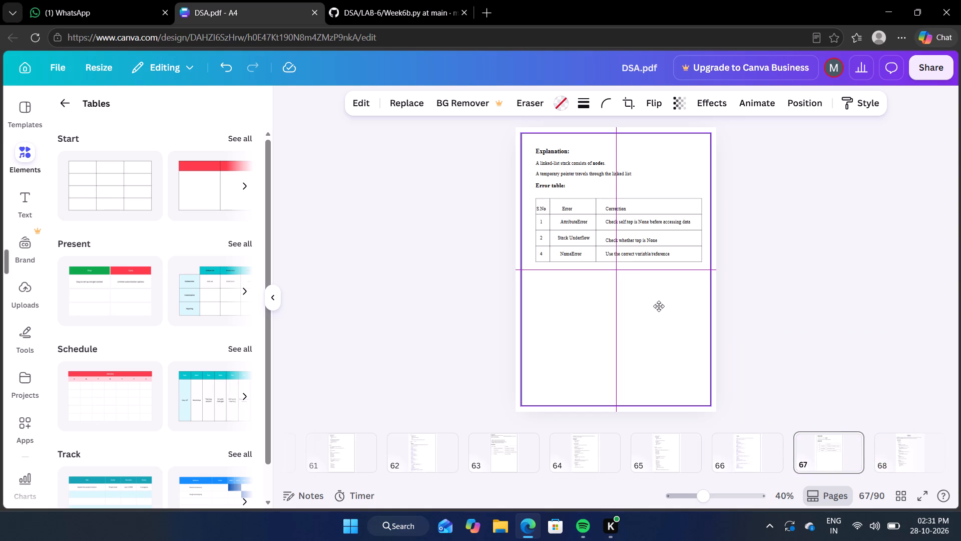
left_click(898, 338)
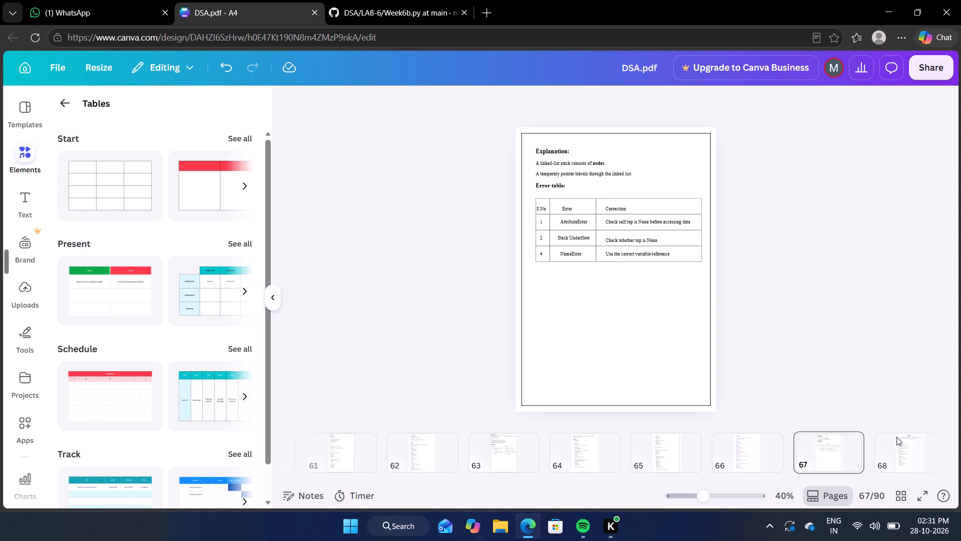
Duplicate the page border from page 67 and place the copy centred on page 68 around the Lab-7 content.
left_click(902, 447)
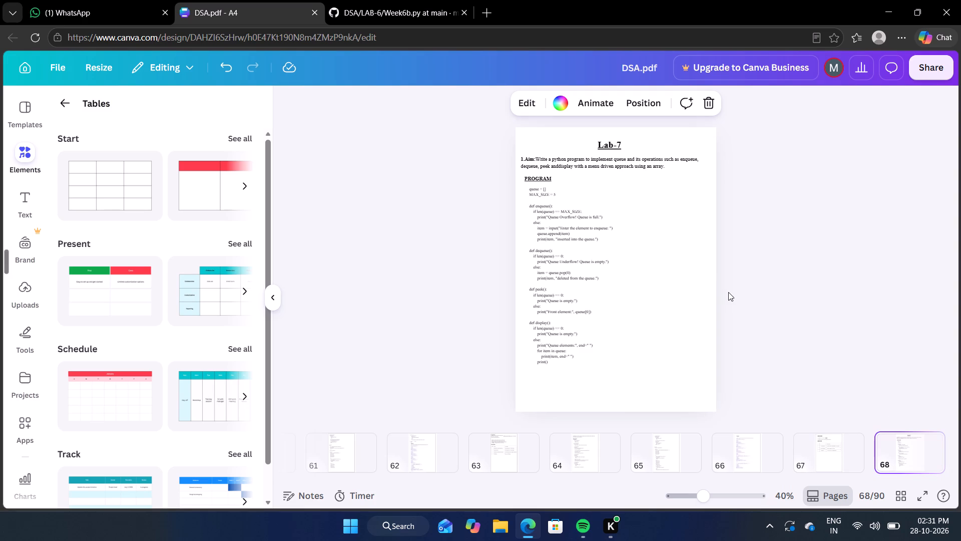
left_click(830, 448)
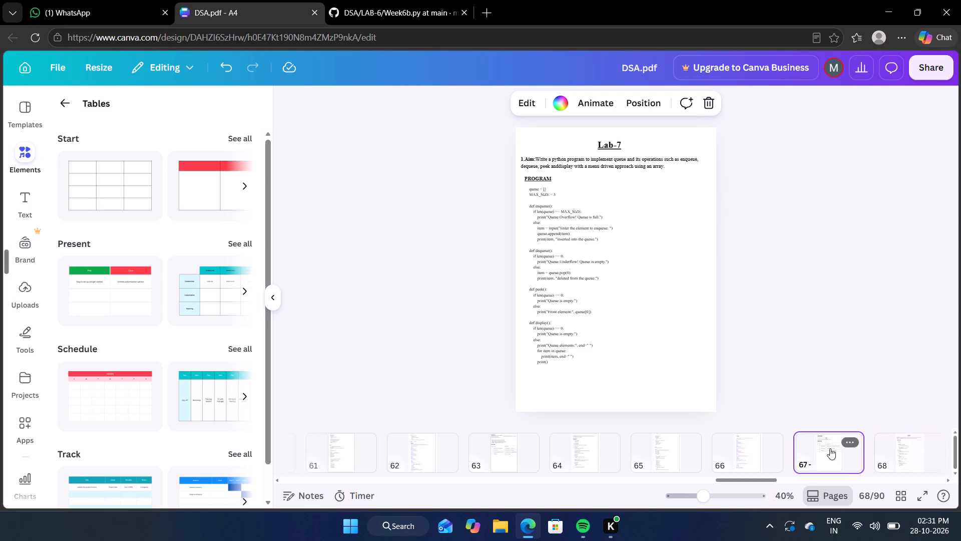
left_click(668, 307)
left_click(616, 158)
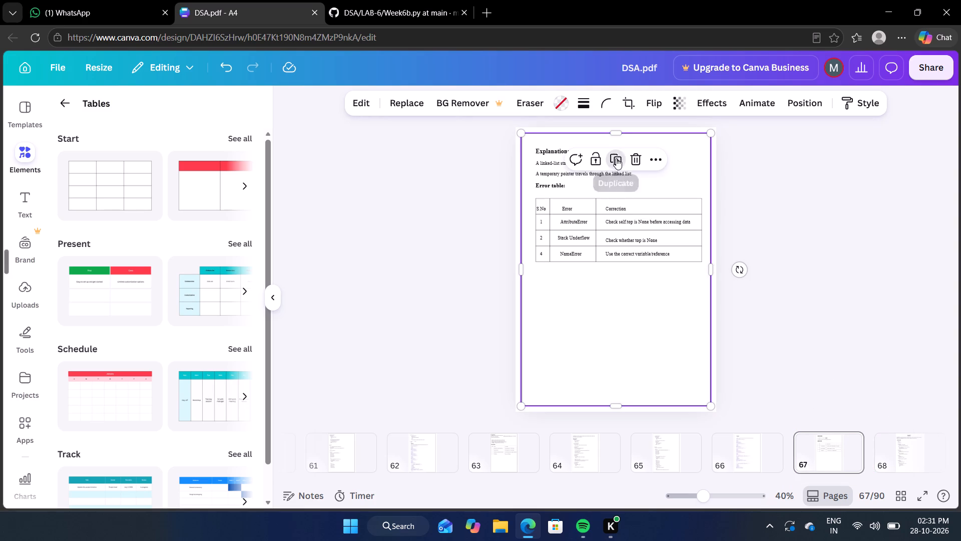
left_click_drag(644, 303, 915, 454)
left_click_drag(685, 303, 676, 302)
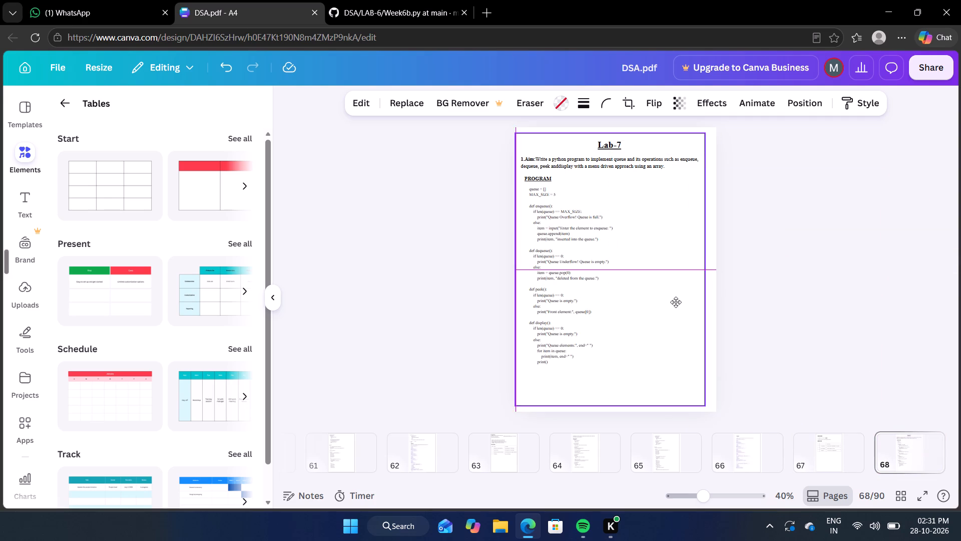
left_click_drag(676, 302, 678, 301)
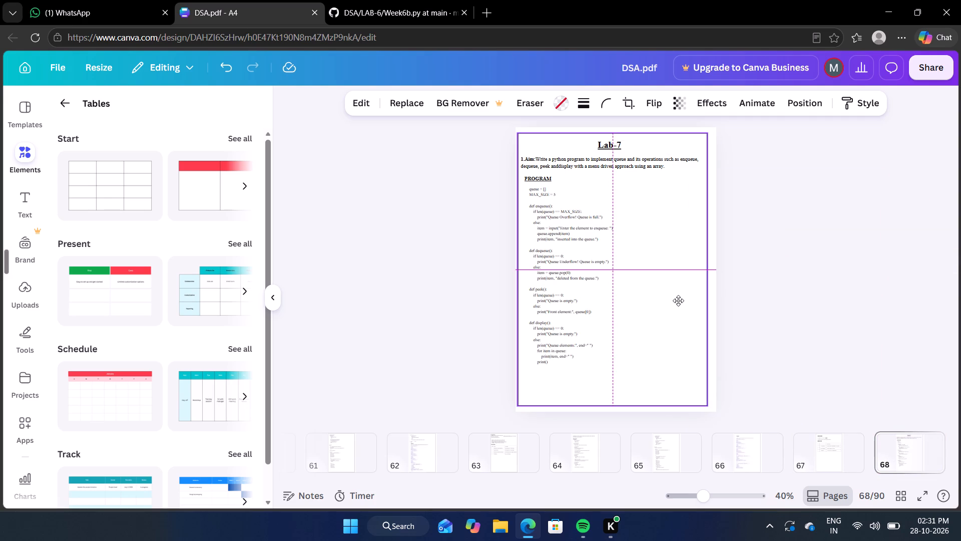
left_click_drag(678, 301, 680, 301)
left_click(856, 317)
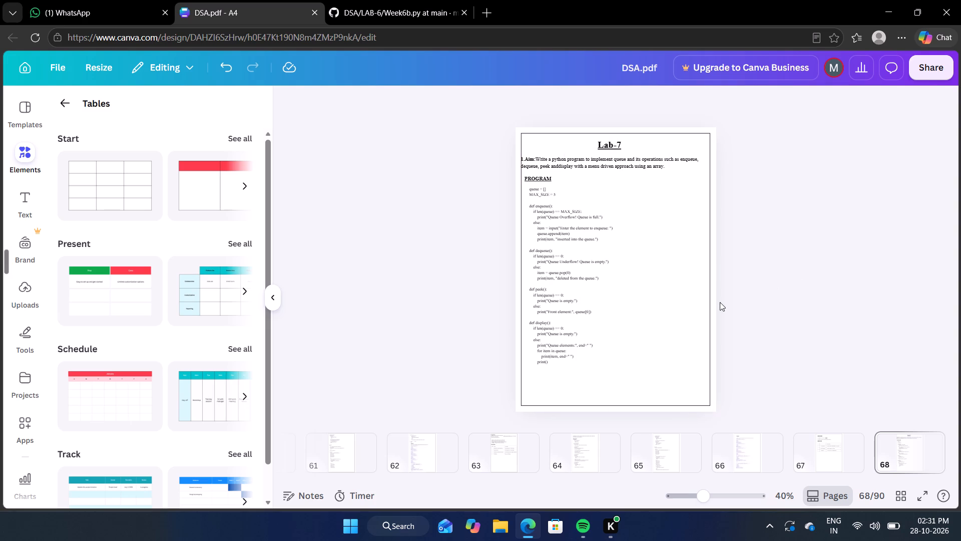
Pull the border aside on page 68, indent the Aim text beneath the Lab-7 heading, and narrow its box to wrap over three lines.
left_click_drag(655, 288, 759, 330)
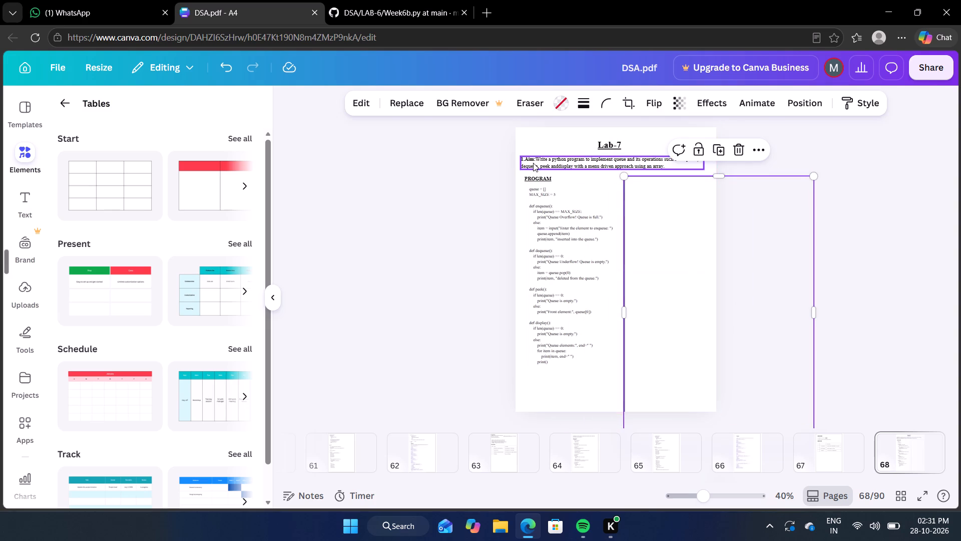
left_click(533, 163)
left_click_drag(532, 161, 542, 162)
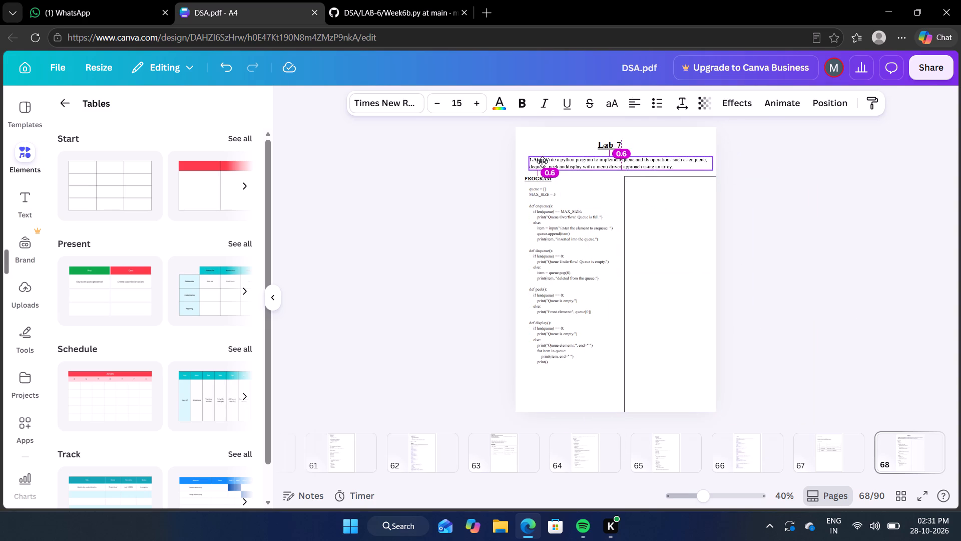
left_click_drag(542, 162, 549, 155)
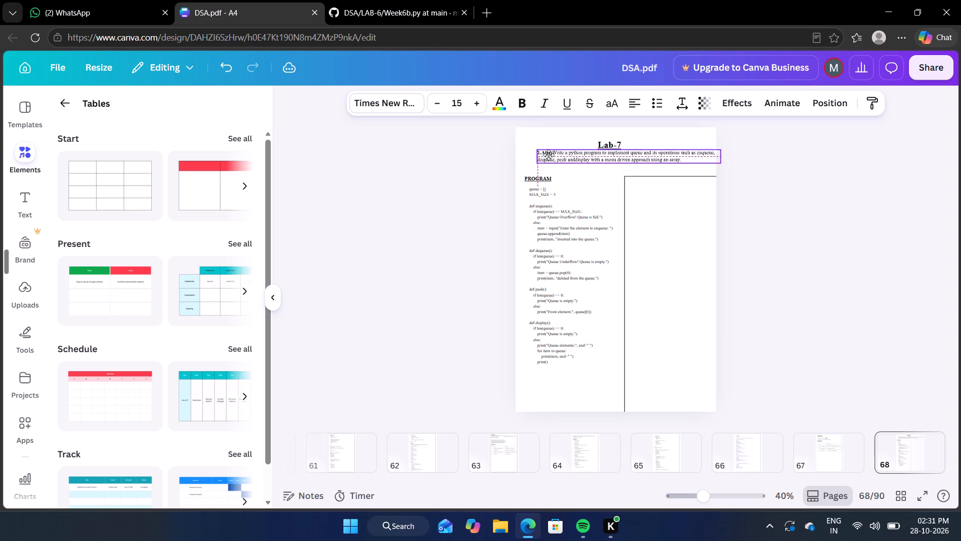
left_click_drag(549, 155, 549, 156)
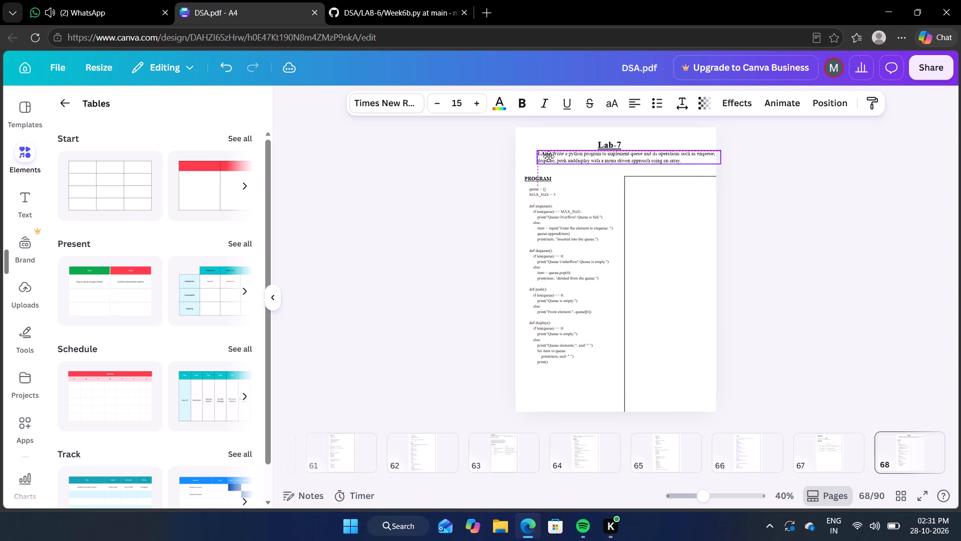
left_click_drag(549, 156, 548, 155)
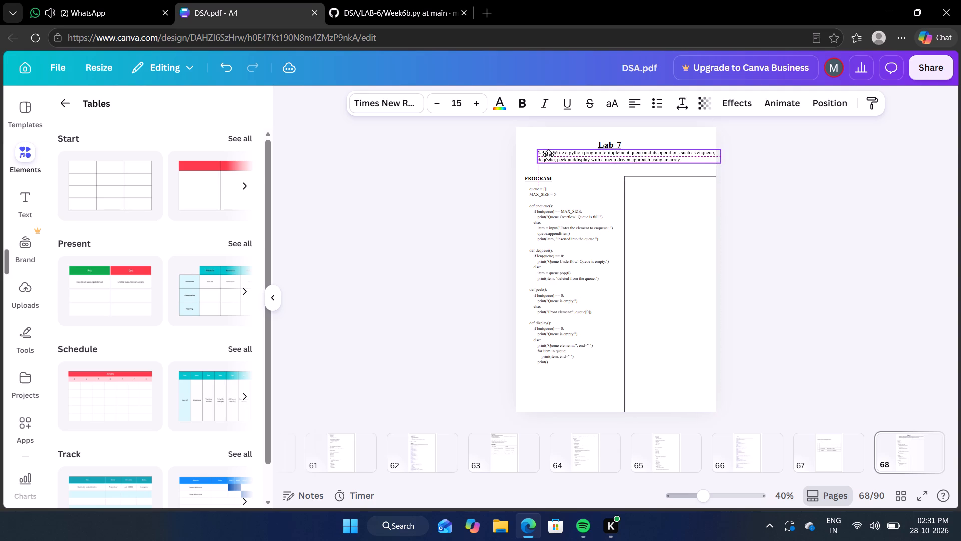
left_click_drag(548, 155, 548, 157)
left_click_drag(721, 162, 700, 158)
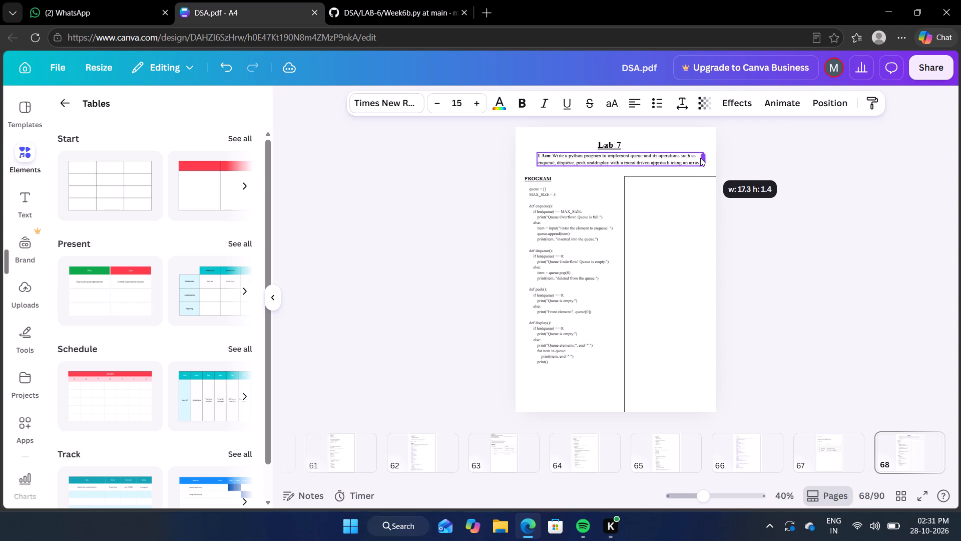
left_click_drag(700, 158, 697, 156)
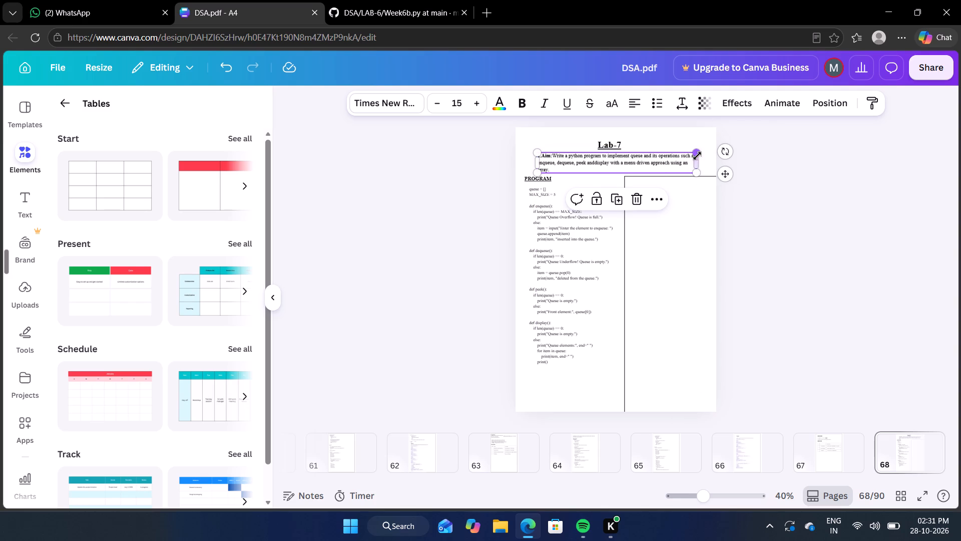
left_click(787, 194)
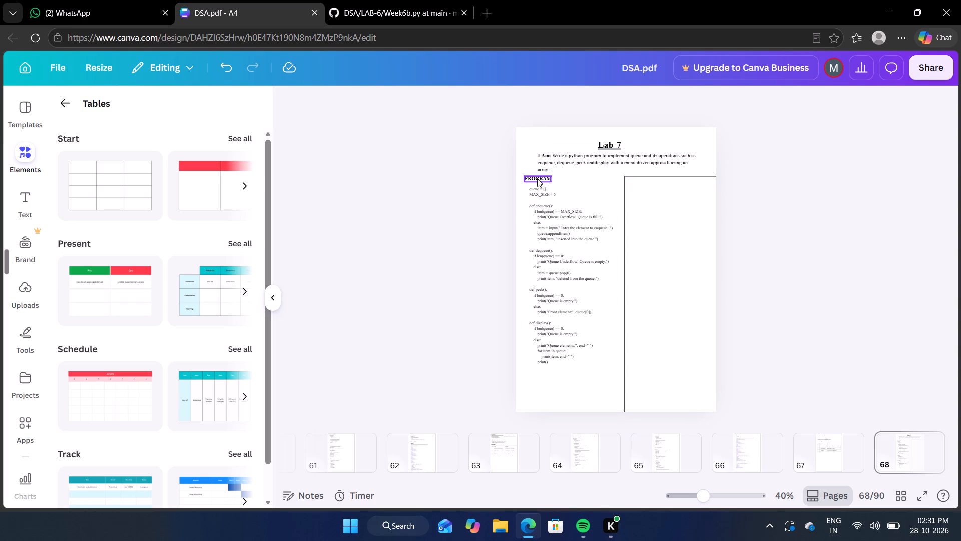
Shift the PROGRAM heading inward so it lines up with the start of the Aim text.
left_click_drag(537, 178, 550, 178)
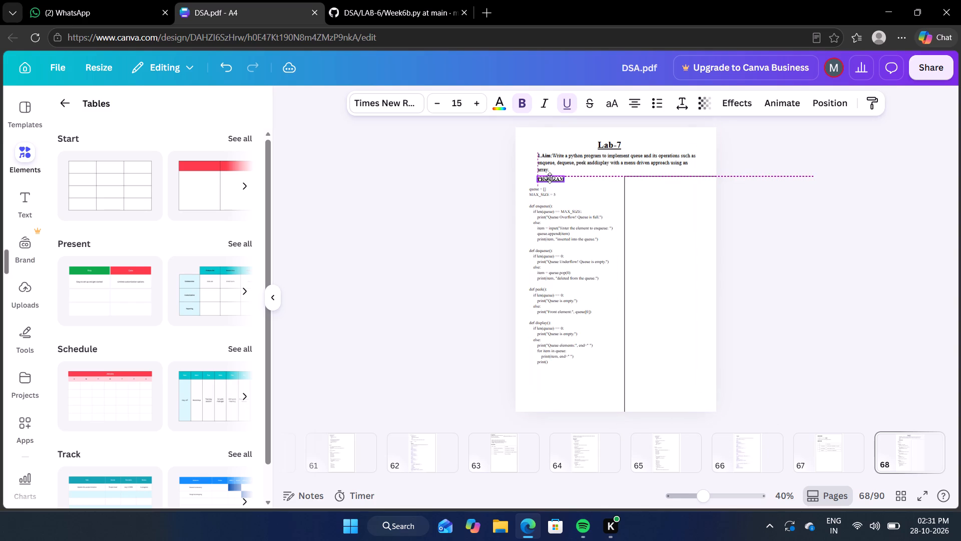
left_click_drag(550, 178, 549, 179)
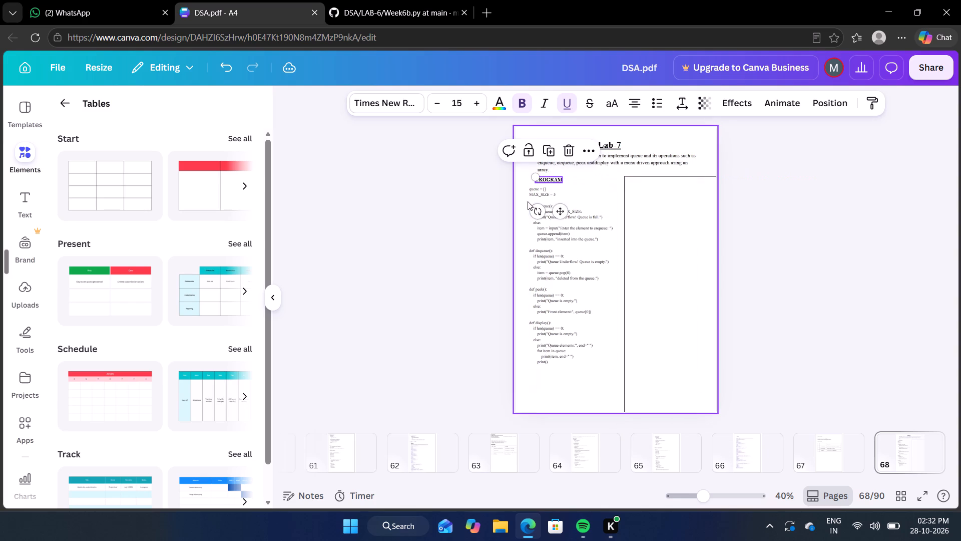
Select the whole queue program code block and move it inward and slightly down, aligned beneath the PROGRAM heading.
left_click_drag(524, 183, 572, 324)
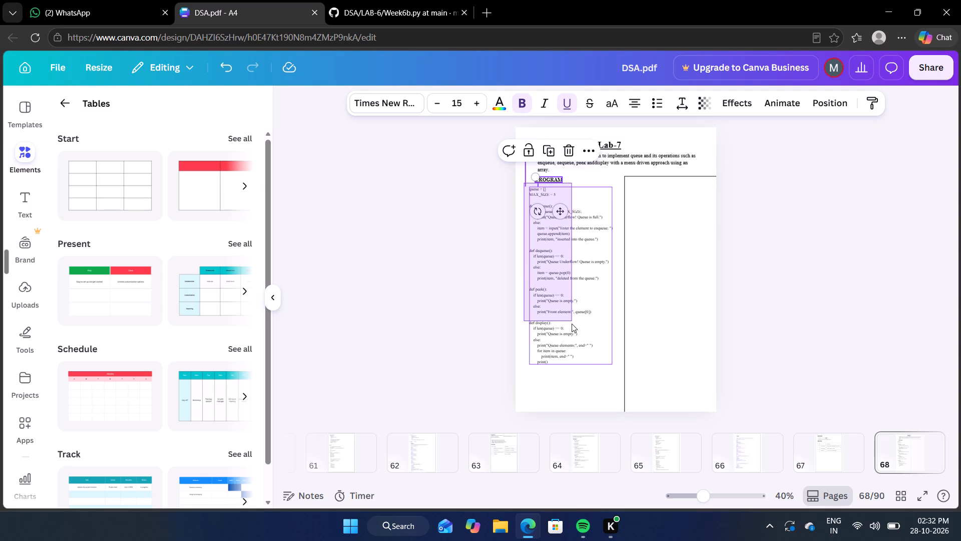
left_click_drag(572, 324, 588, 371)
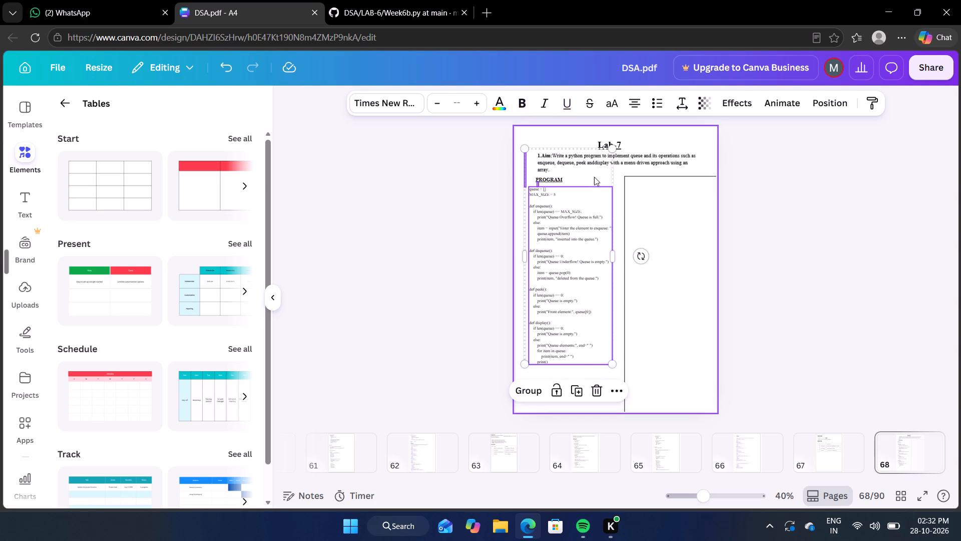
left_click_drag(593, 177, 608, 194)
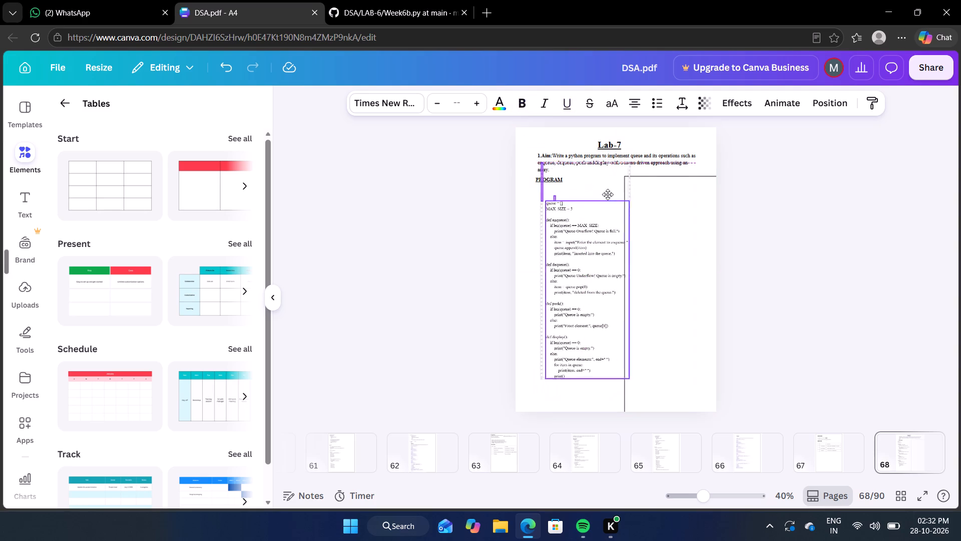
left_click_drag(608, 194, 609, 198)
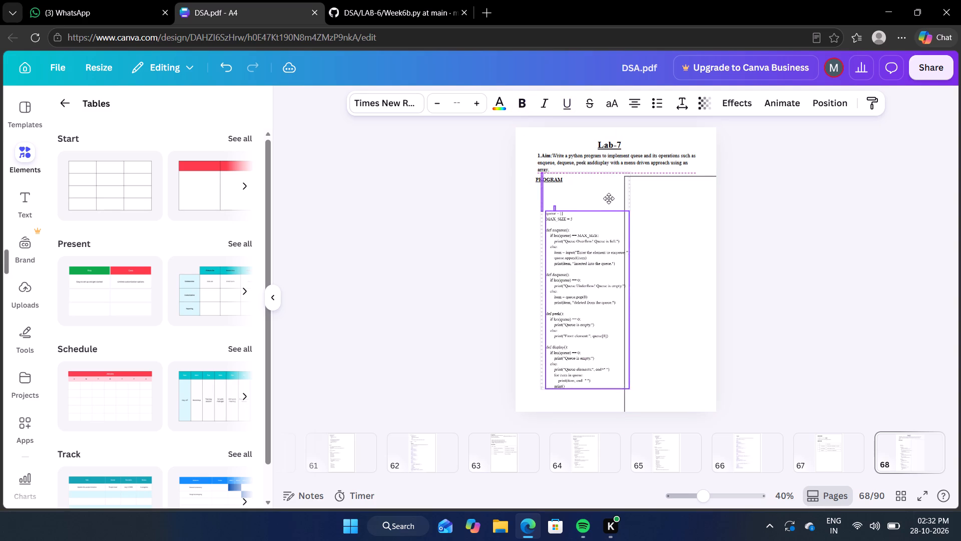
left_click_drag(609, 198, 603, 192)
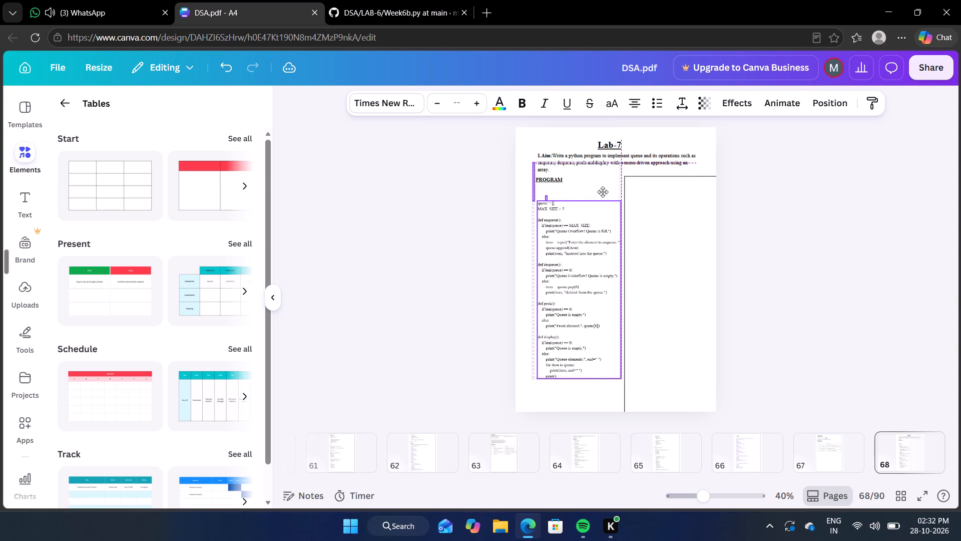
left_click_drag(603, 192, 604, 186)
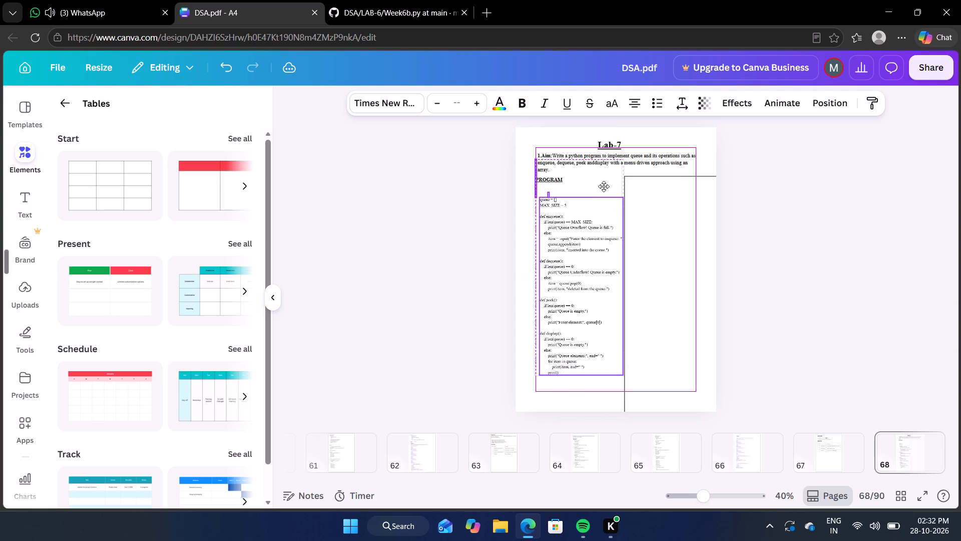
left_click_drag(604, 186, 603, 183)
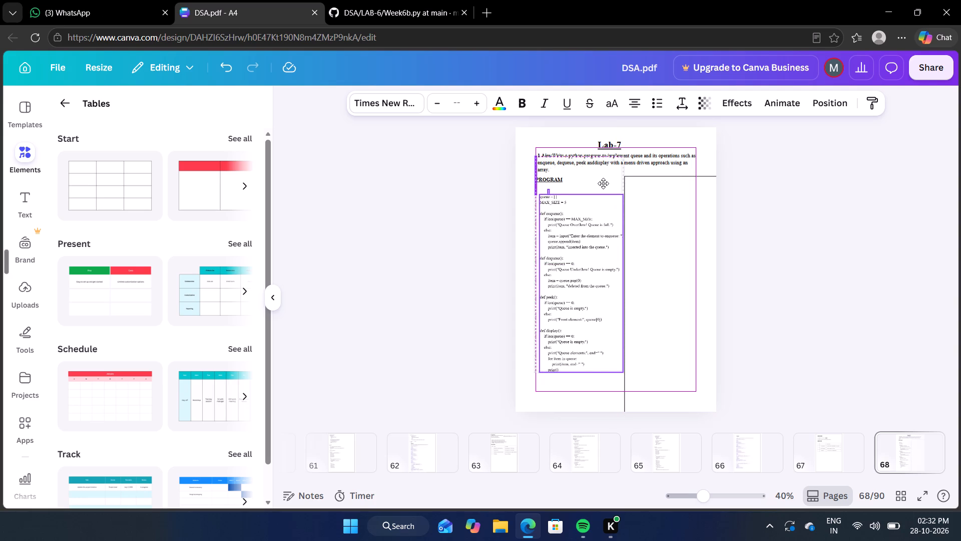
left_click_drag(603, 183, 602, 184)
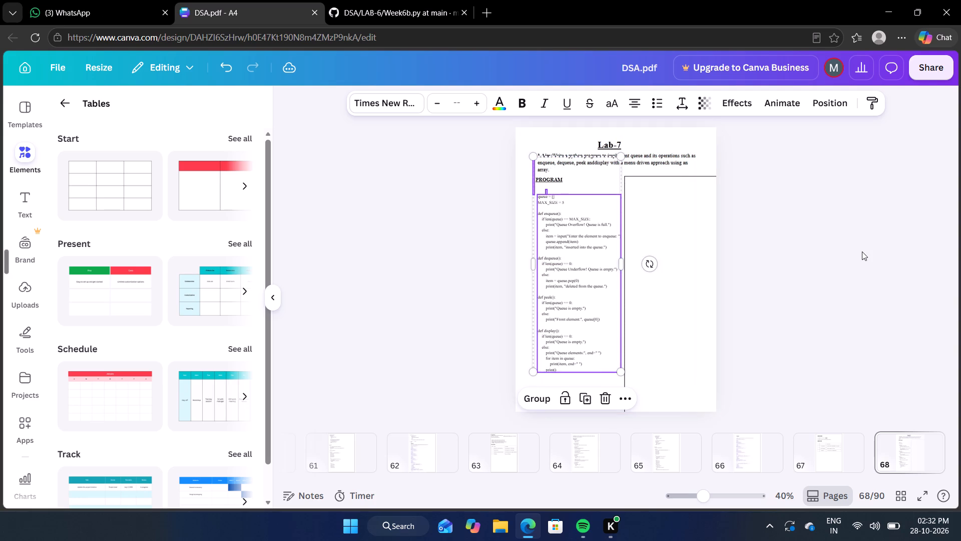
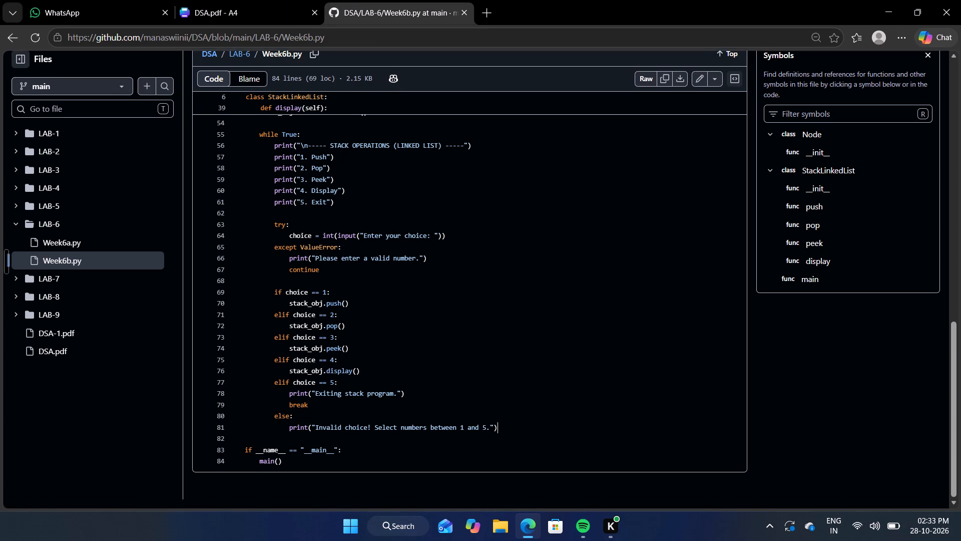
In the GitHub repository, open Week7a.py from LAB-7 and copy its code from queue = [] through the end of the display function.
scroll(226, 480, "down", 1)
left_click(51, 287)
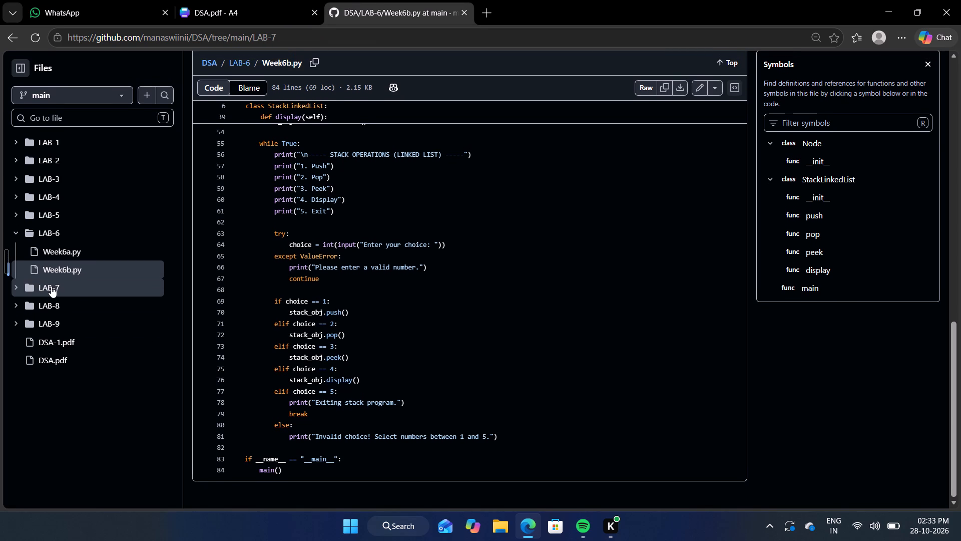
left_click(236, 232)
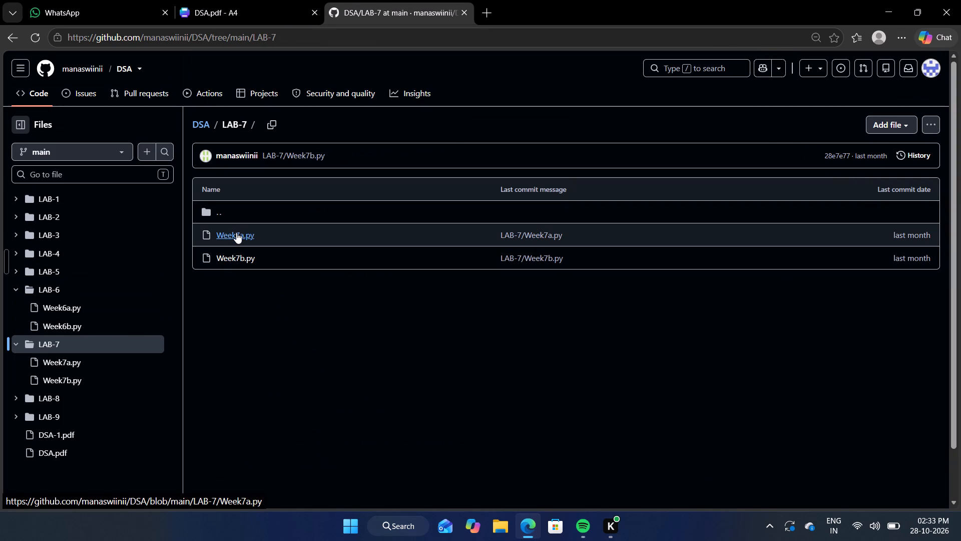
scroll(306, 233, "down", 1)
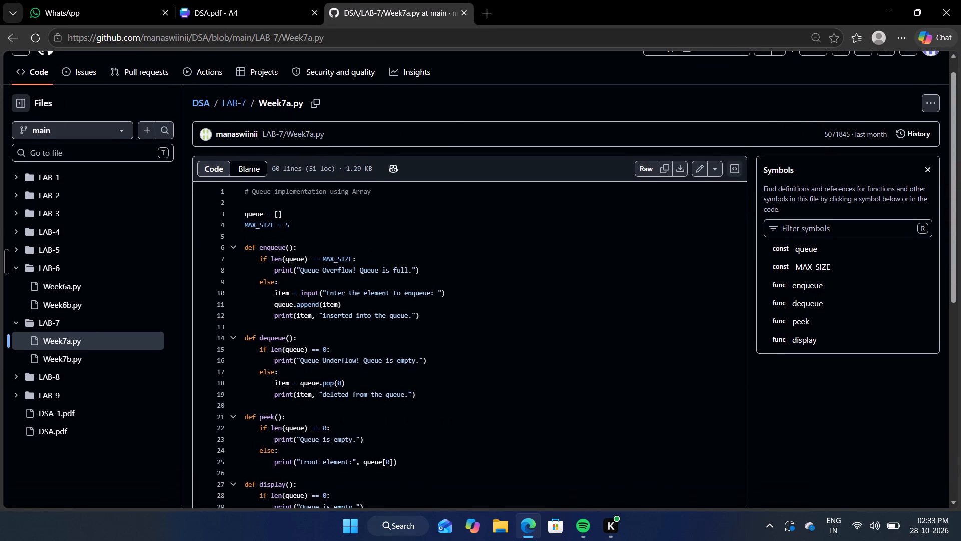
left_click_drag(242, 213, 395, 420)
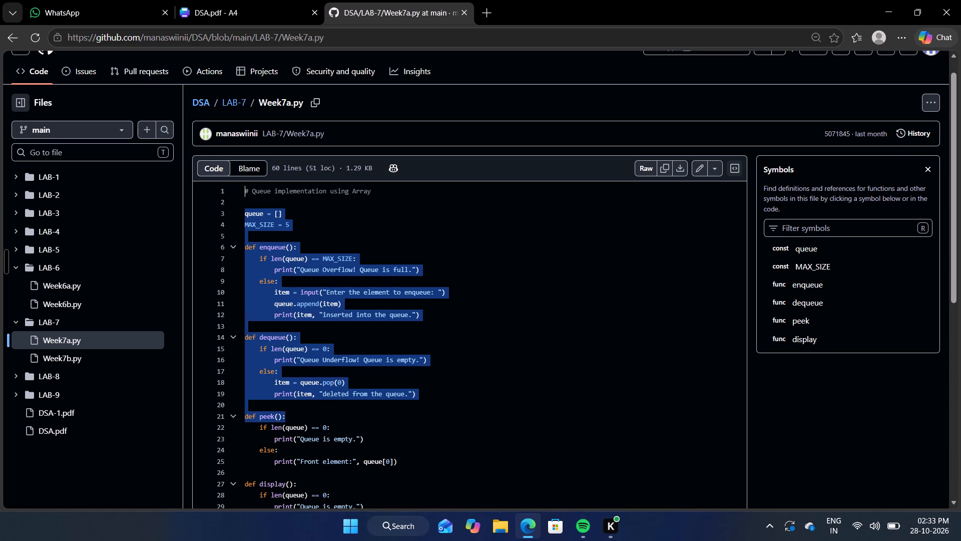
left_click_drag(395, 420, 431, 427)
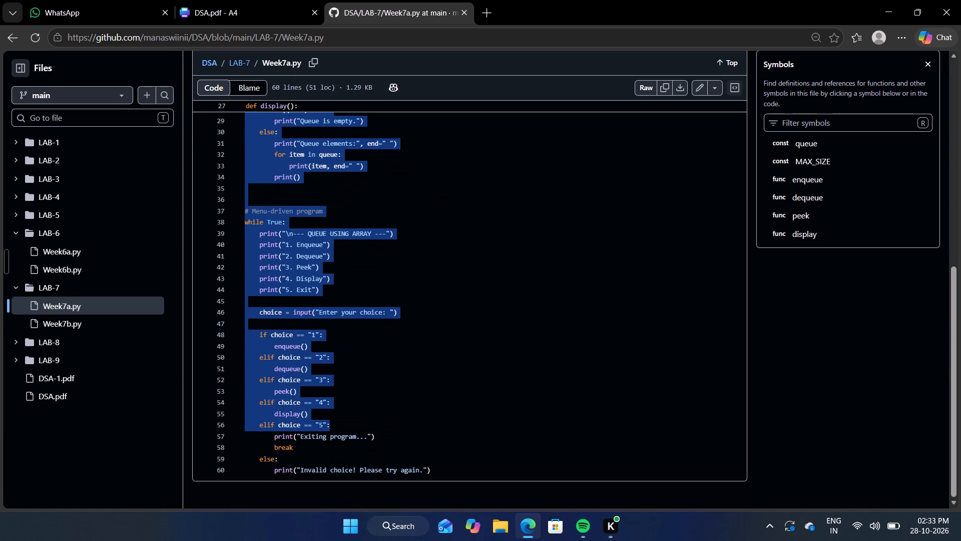
left_click_drag(431, 427, 398, 189)
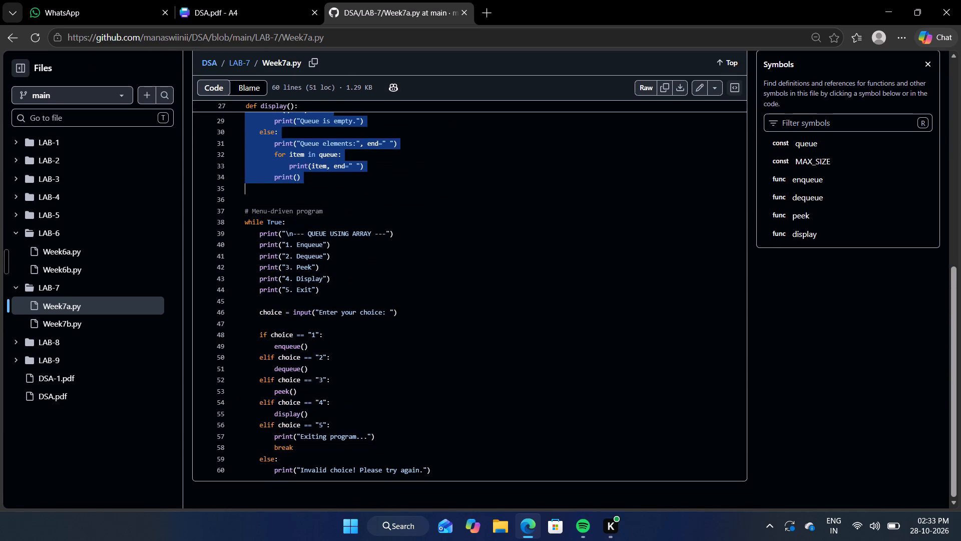
key("ctrl+c")
left_click(398, 189)
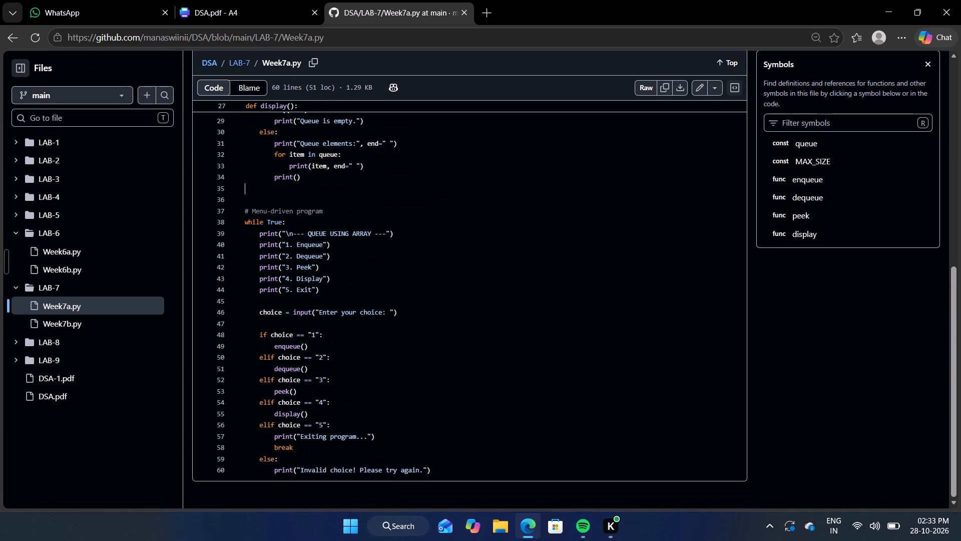
Back in the Canva document, replace the old queue code block on page 68 with the copied code and left-align it.
left_click(231, 0)
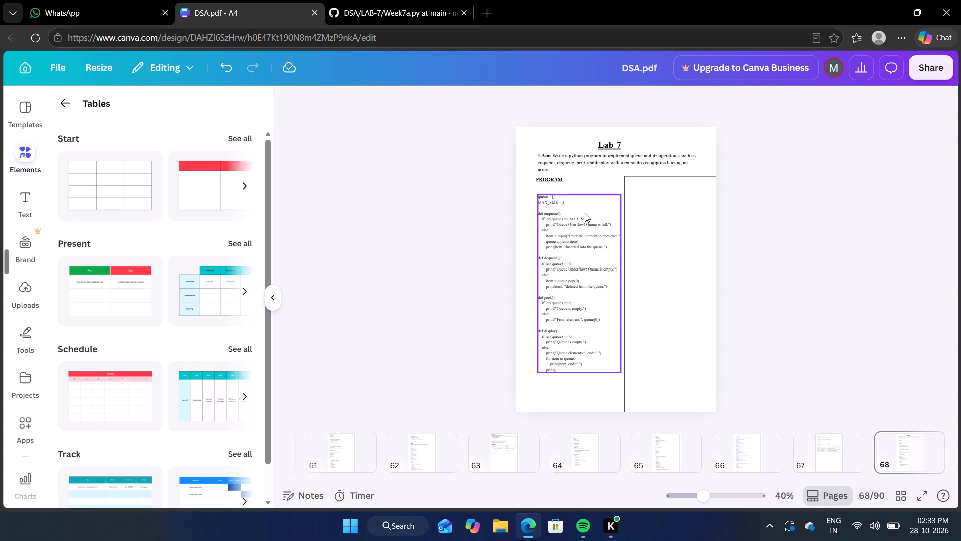
left_click(556, 203)
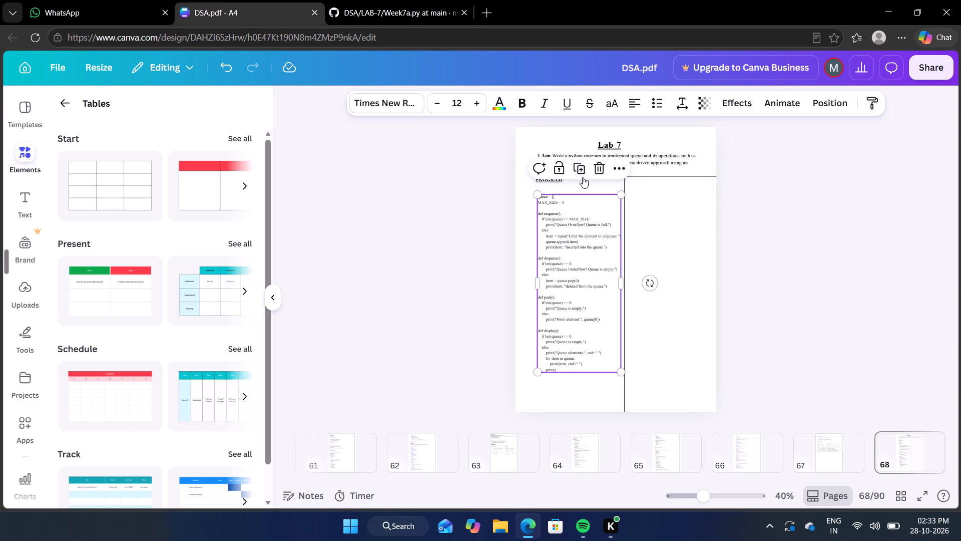
left_click(598, 170)
key("ctrl+v")
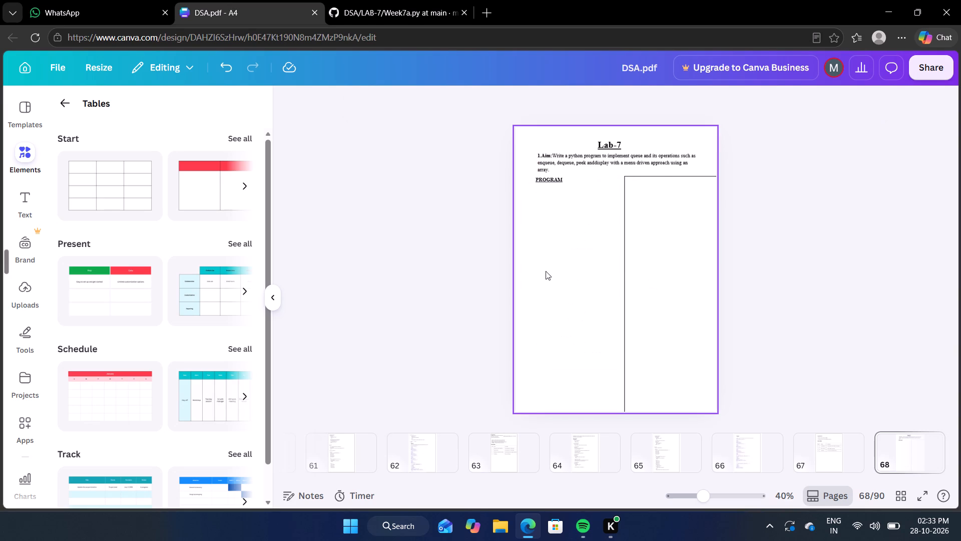
left_click(632, 100)
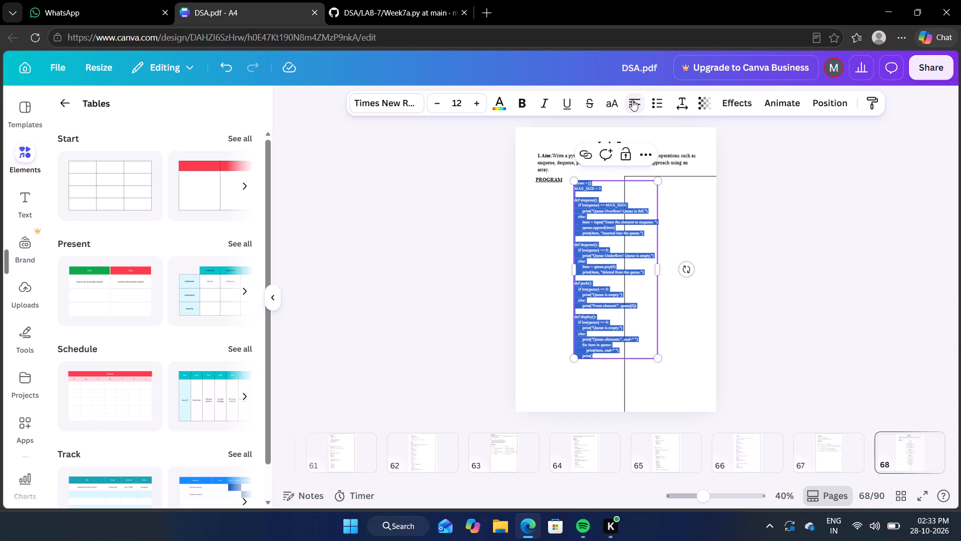
left_click(862, 290)
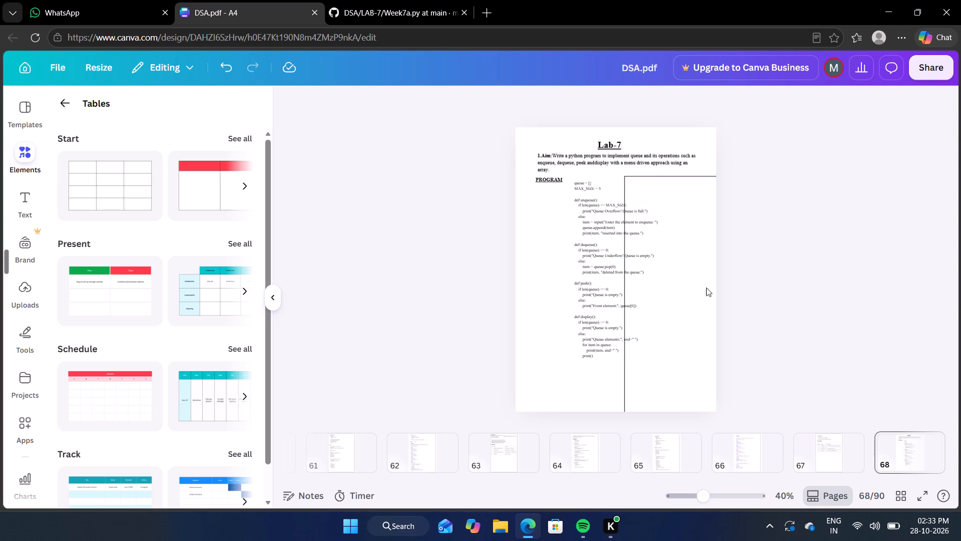
Position the pasted queue code just beneath the PROGRAM heading, aligned with its start, and pull the page border further aside.
left_click_drag(634, 300, 598, 310)
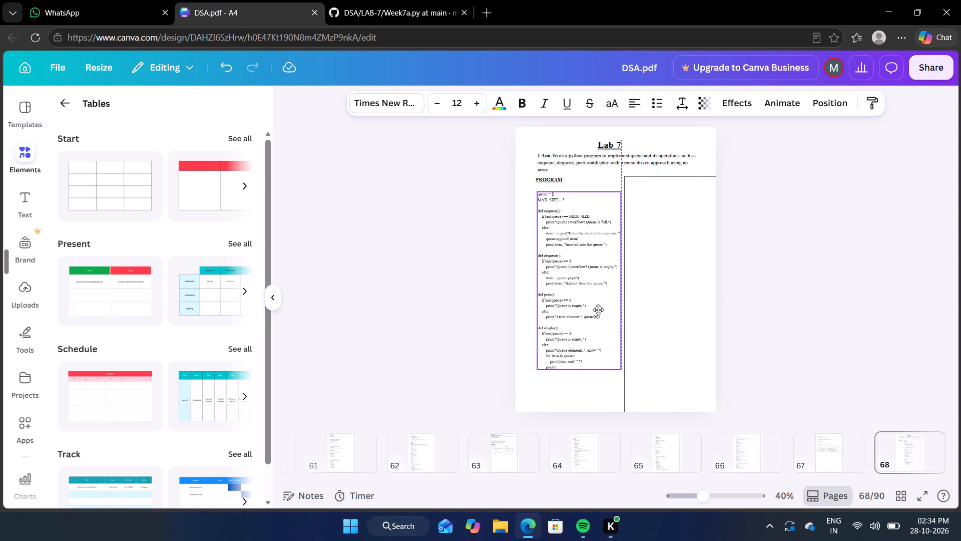
left_click_drag(598, 310, 595, 308)
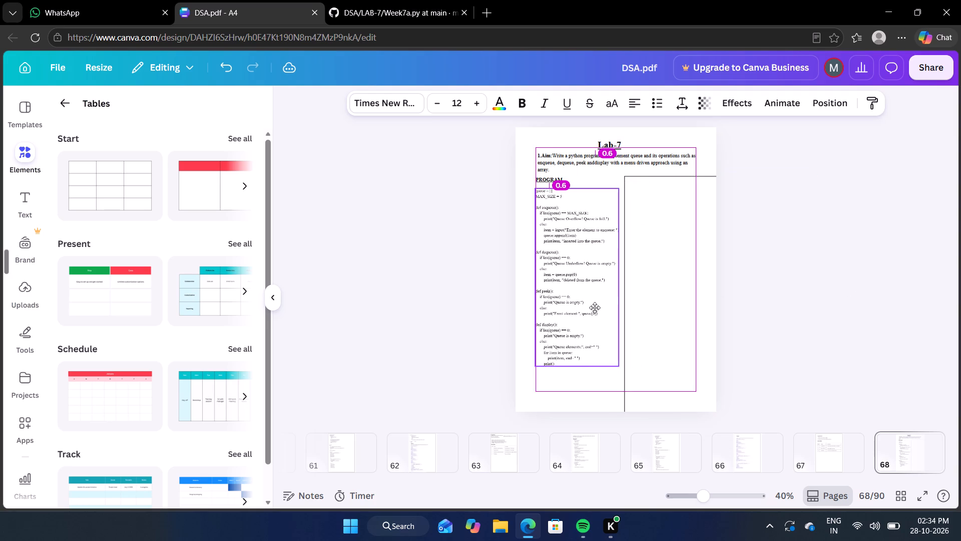
left_click_drag(595, 308, 590, 313)
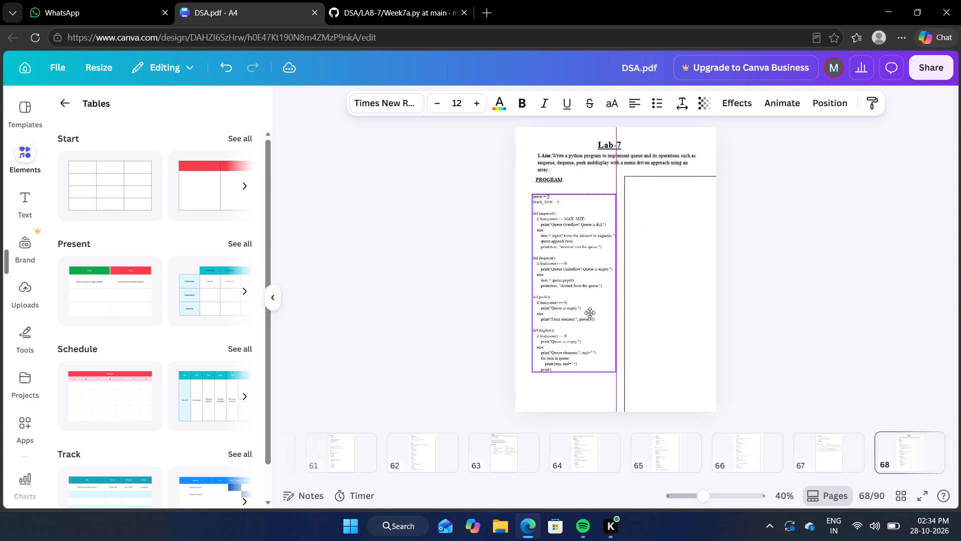
left_click_drag(590, 313, 594, 309)
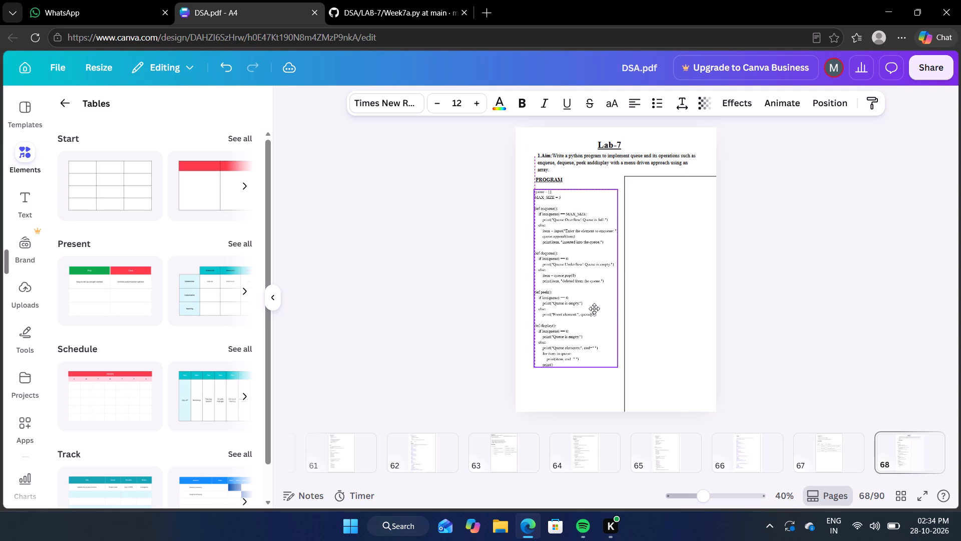
left_click_drag(594, 309, 602, 311)
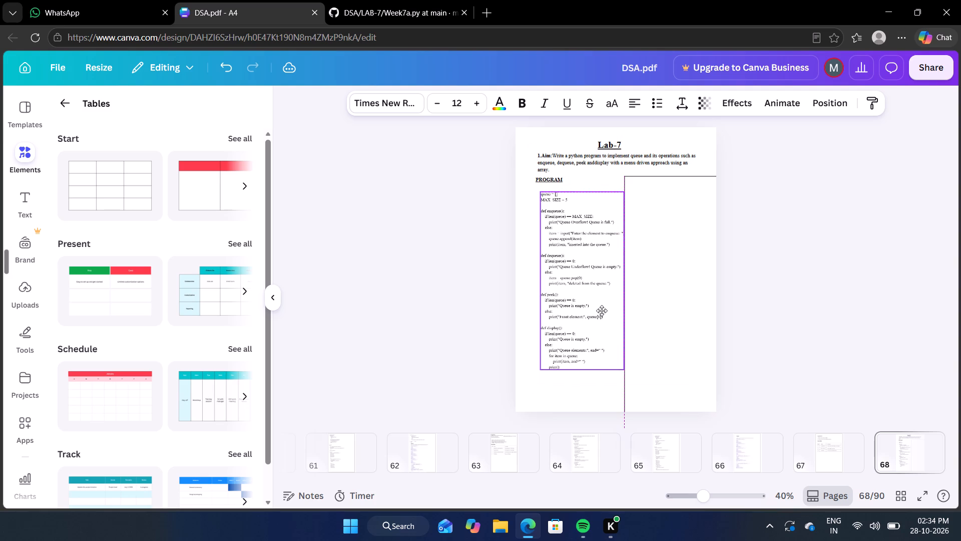
left_click_drag(602, 311, 600, 310)
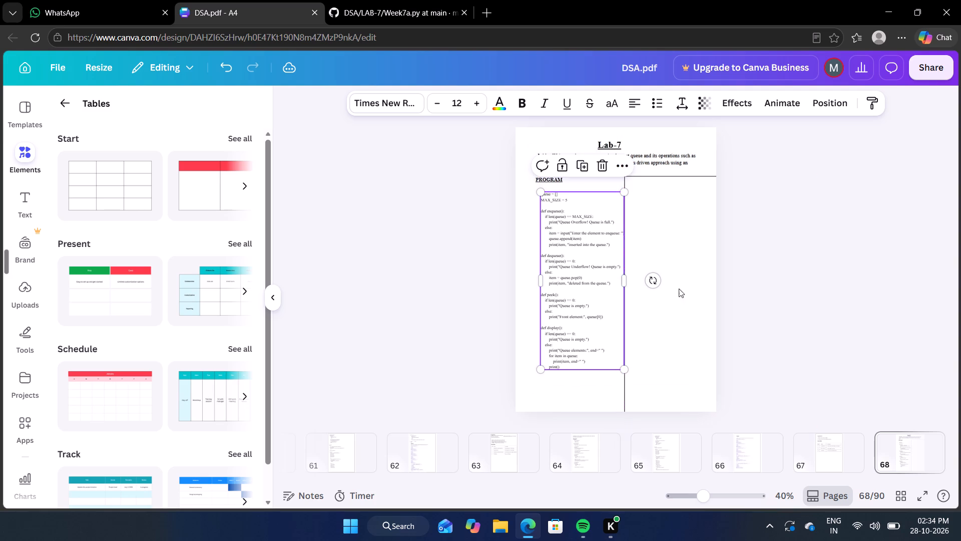
left_click_drag(681, 289, 700, 306)
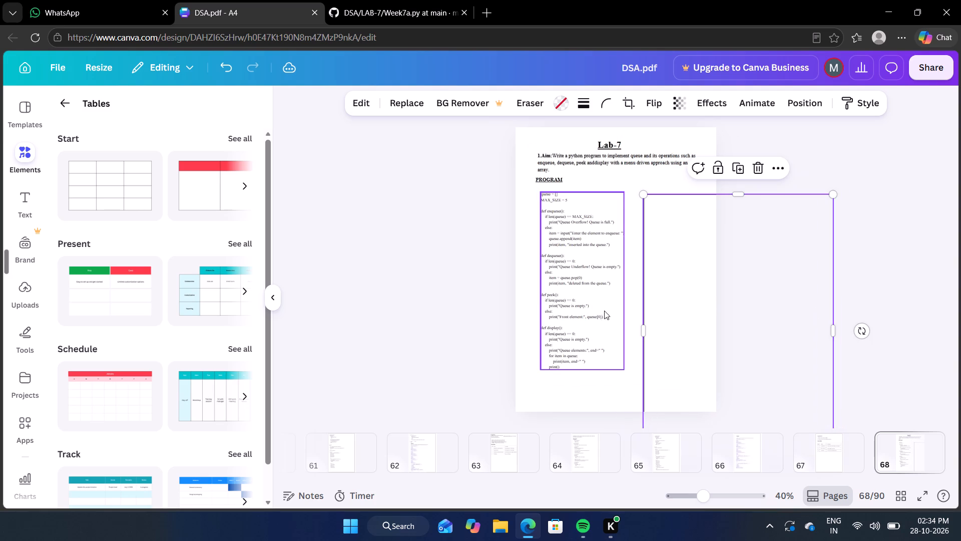
left_click_drag(602, 310, 601, 308)
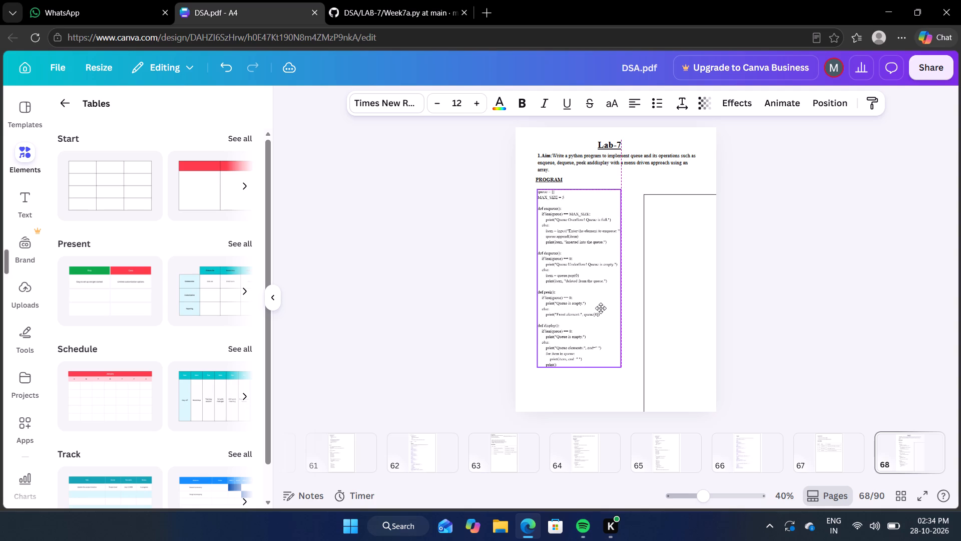
left_click_drag(601, 308, 602, 332)
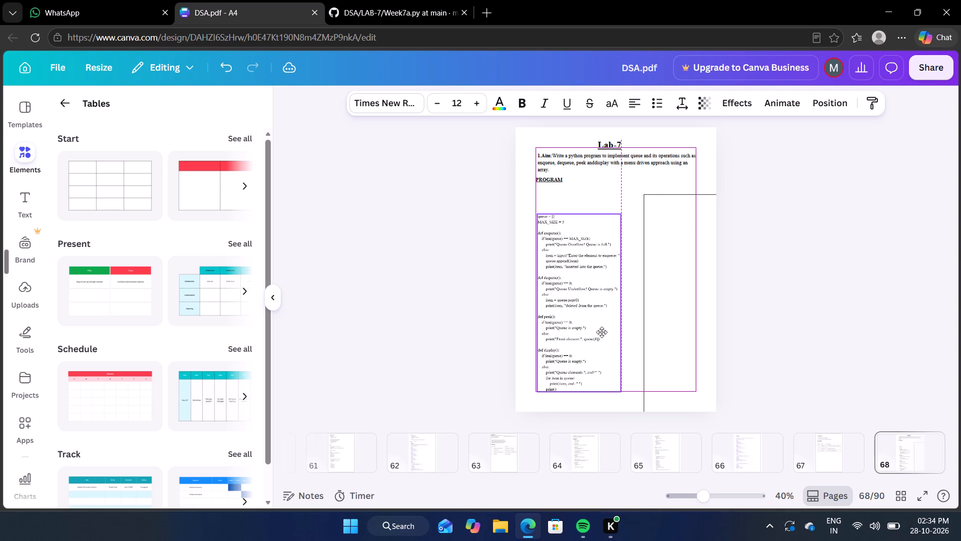
left_click_drag(602, 332, 597, 308)
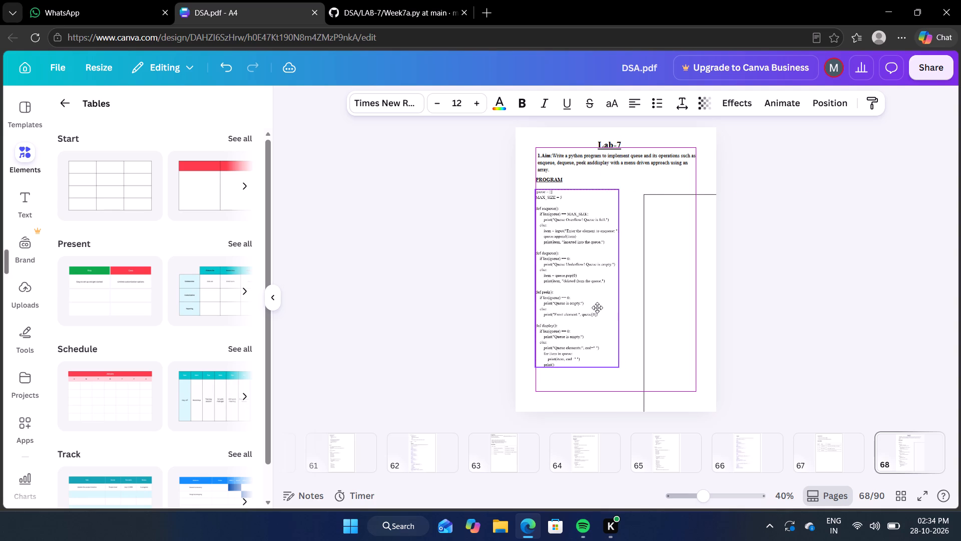
left_click_drag(597, 308, 597, 307)
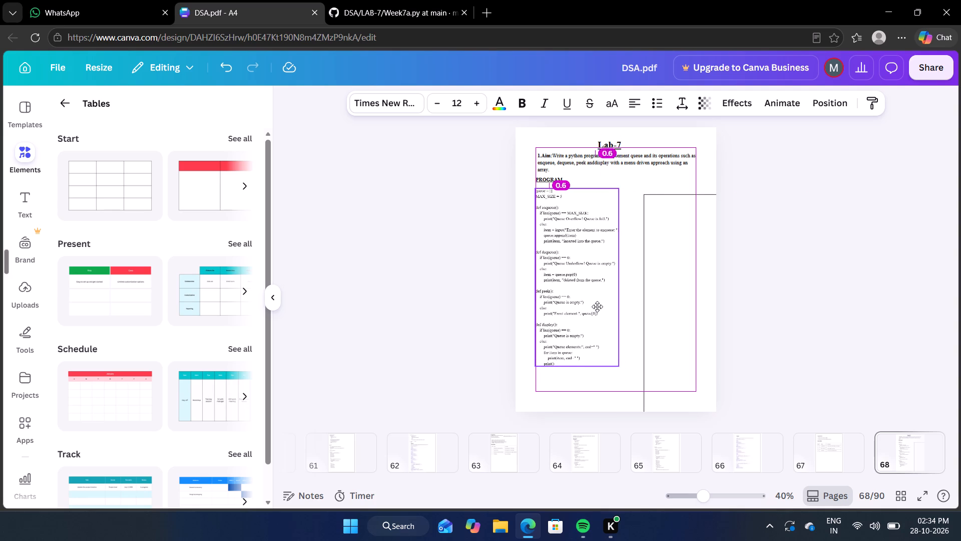
left_click_drag(597, 307, 597, 308)
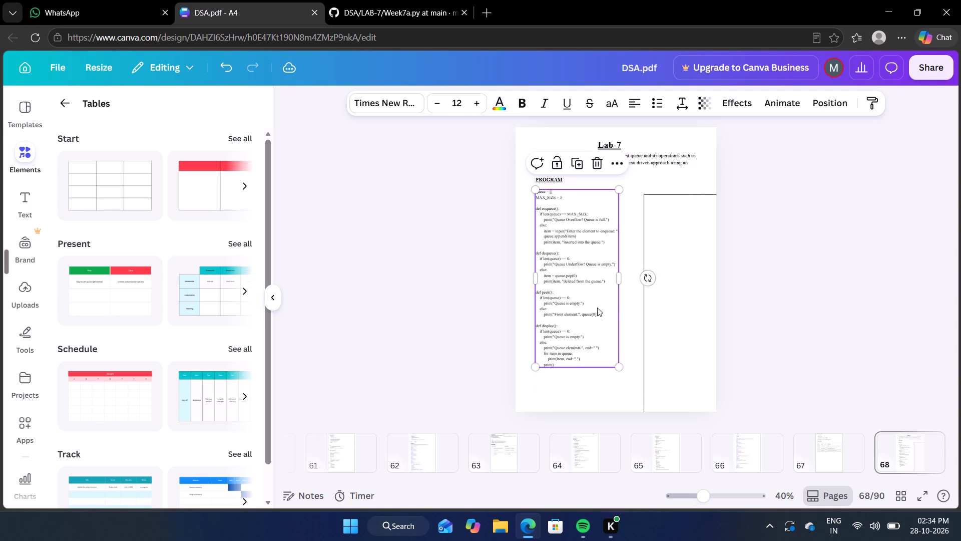
left_click(877, 363)
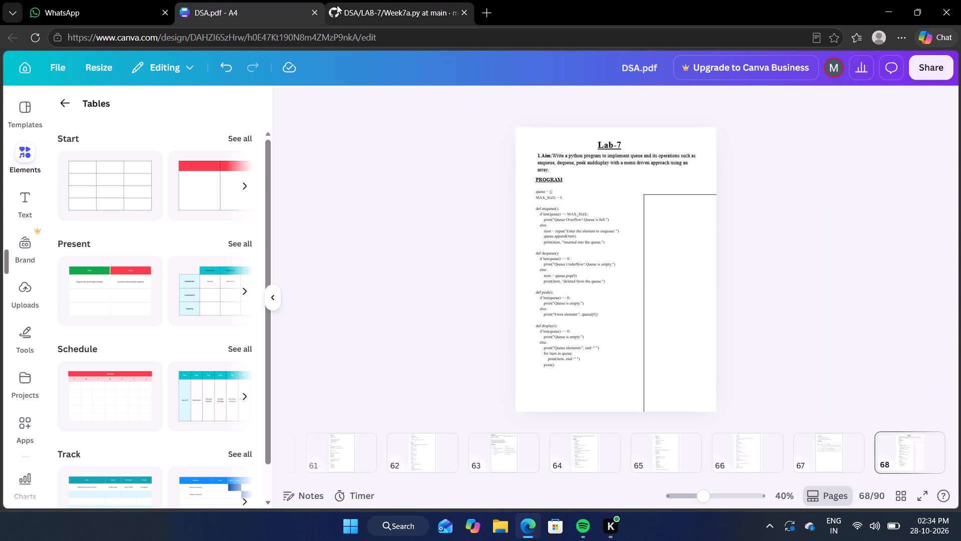
In GitHub's Week7a.py, copy the lines from # Menu-driven program through print("1. Enqueue").
left_click(399, 0)
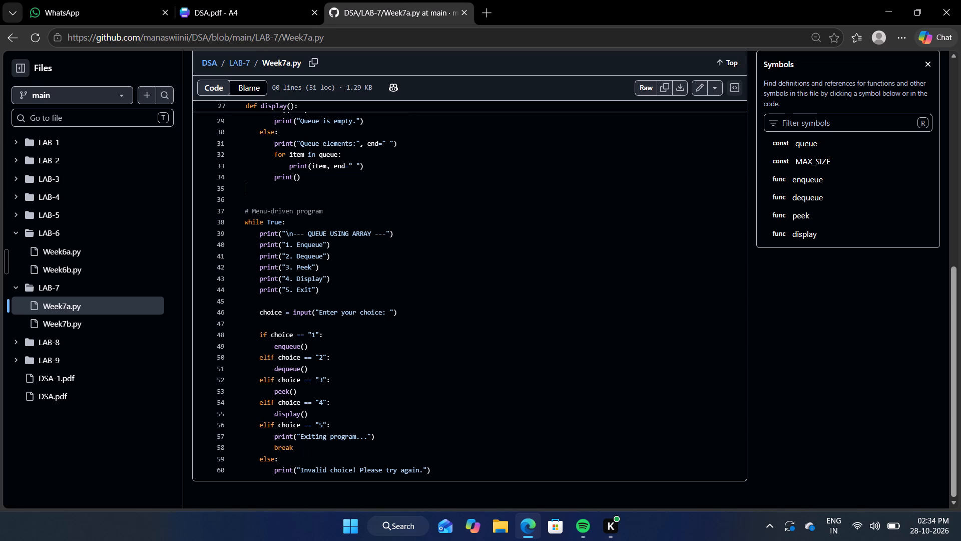
left_click_drag(242, 209, 358, 244)
key("ctrl+c")
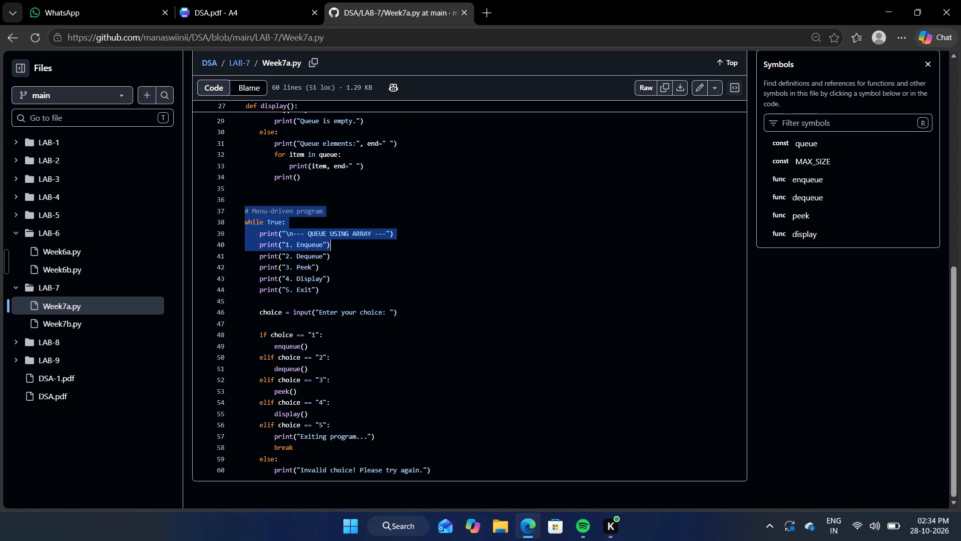
left_click(437, 272)
Paste the copied menu-driven lines onto page 68 of the Canva document as a separate text block and left-align it.
left_click(205, 0)
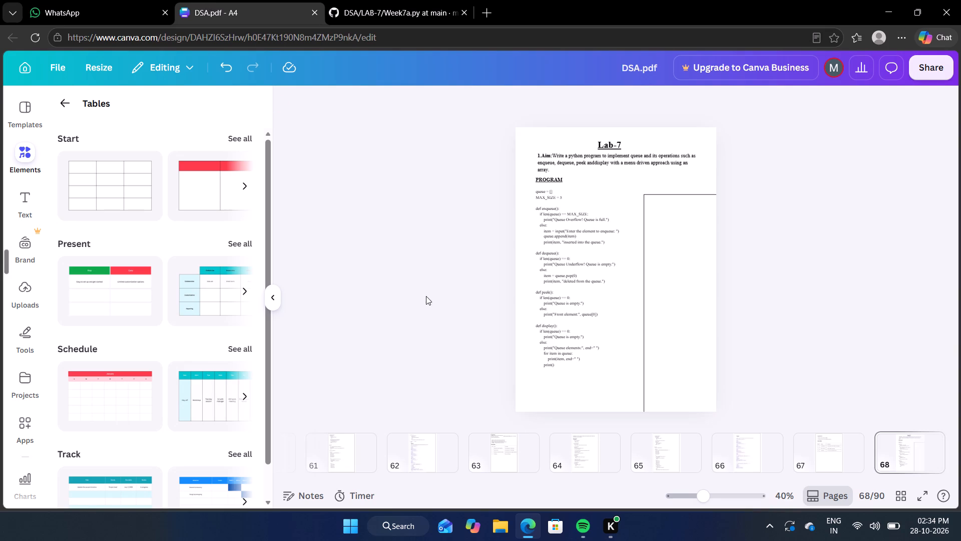
left_click(600, 389)
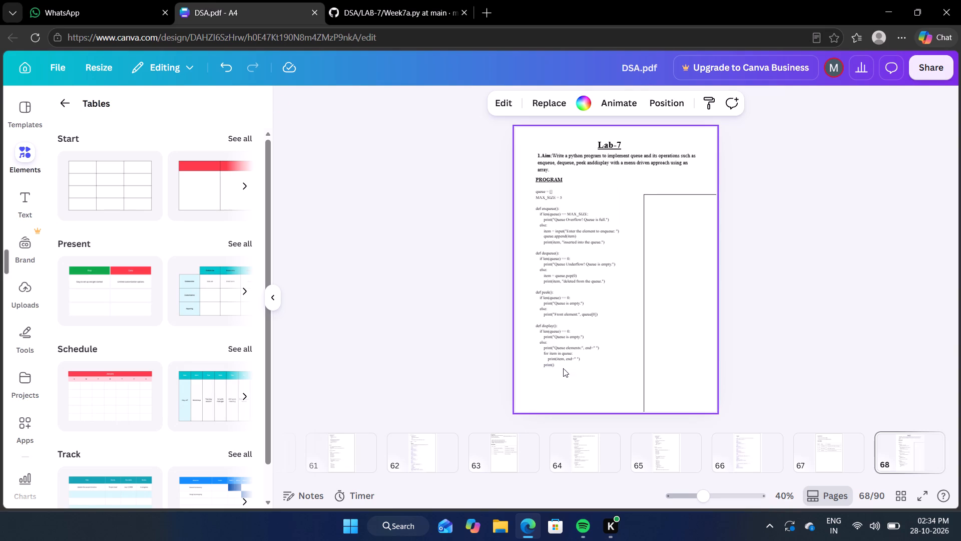
left_click(585, 396)
key("ctrl+v")
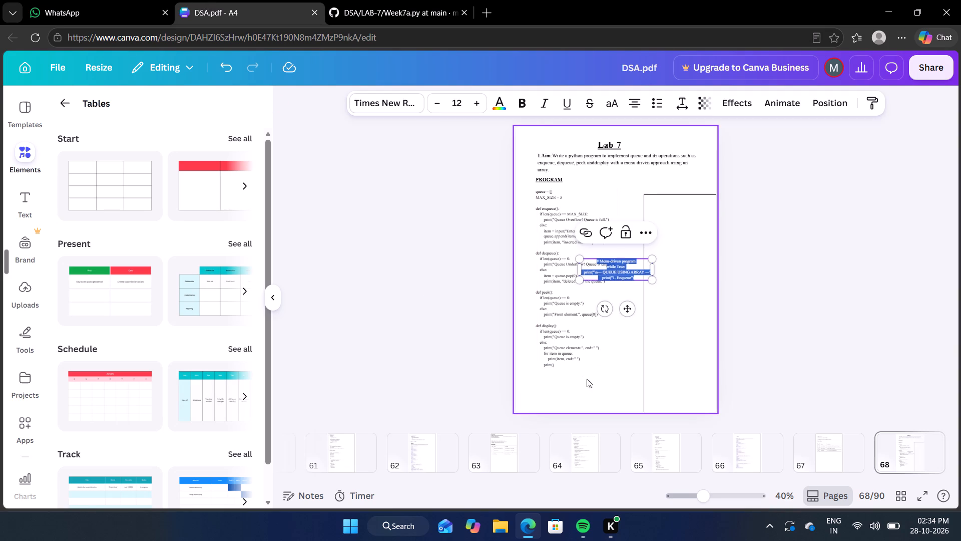
left_click(634, 108)
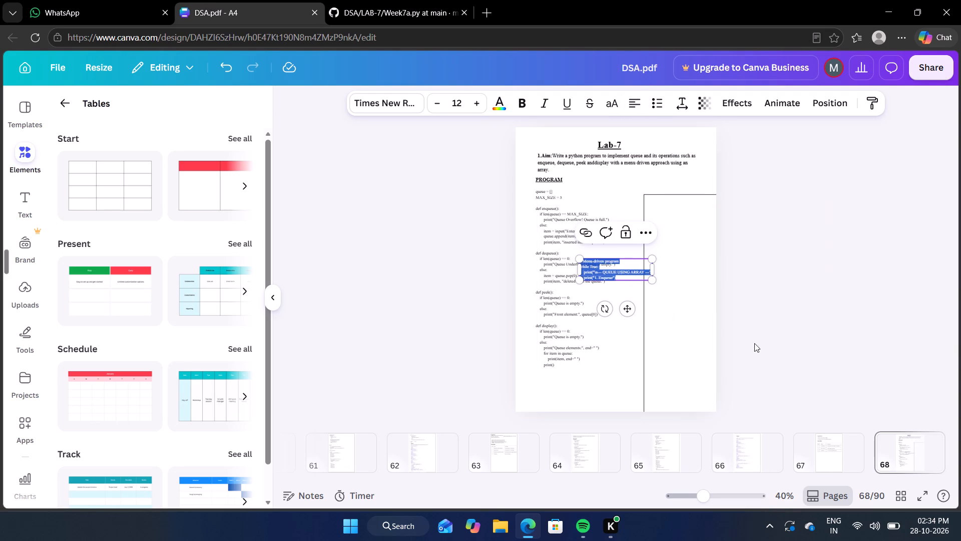
left_click(767, 347)
Move the separate menu-driven text block on page 68 to just beneath the last line of the display() function.
left_click(617, 282)
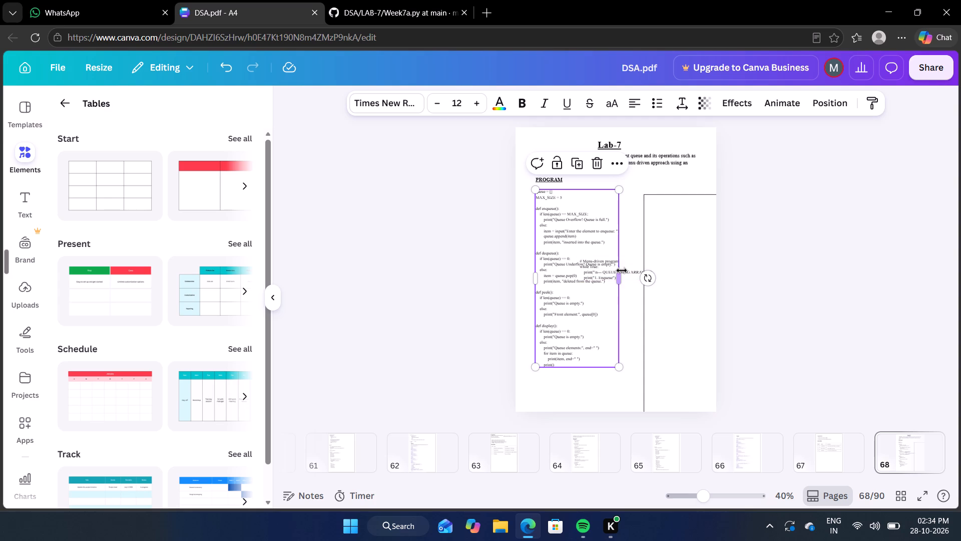
left_click(630, 250)
left_click(618, 273)
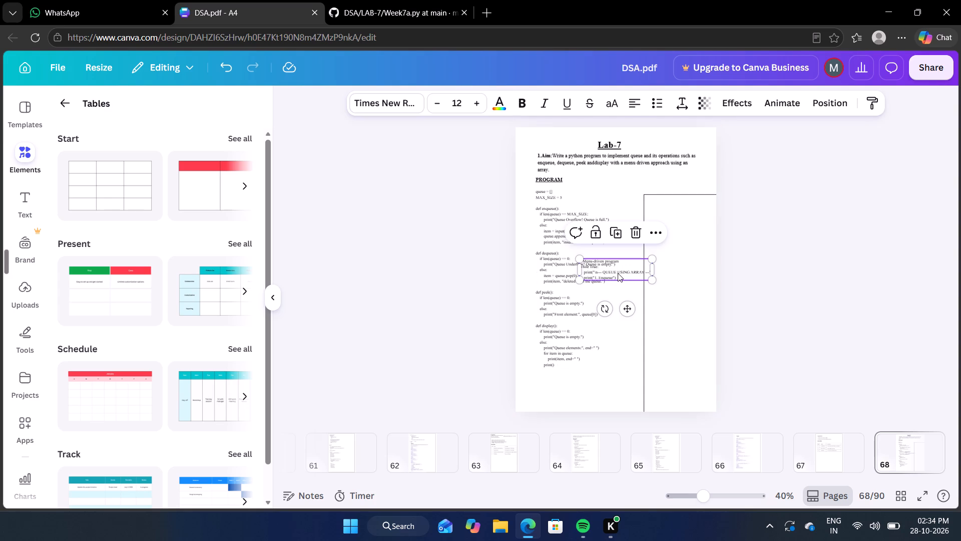
left_click_drag(627, 309, 585, 424)
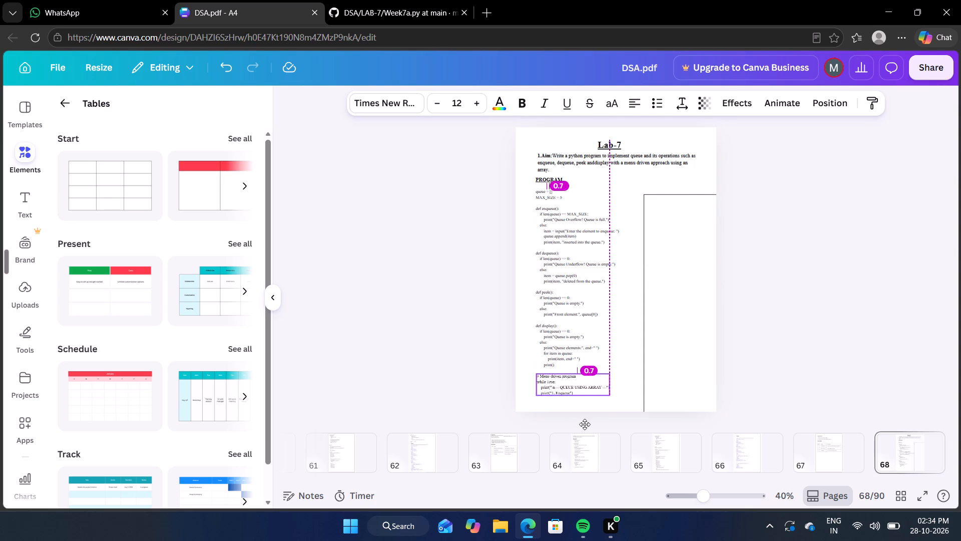
left_click_drag(585, 424, 586, 419)
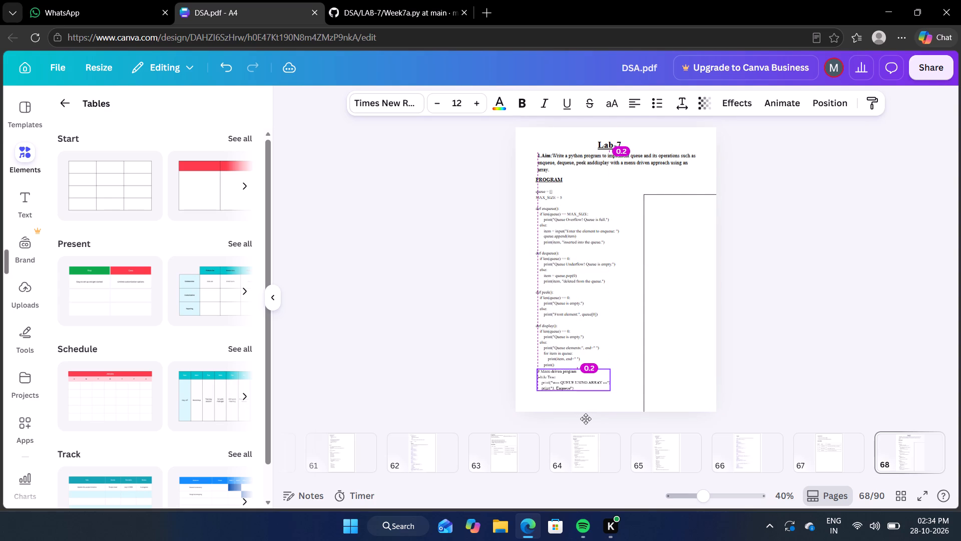
left_click_drag(586, 419, 587, 419)
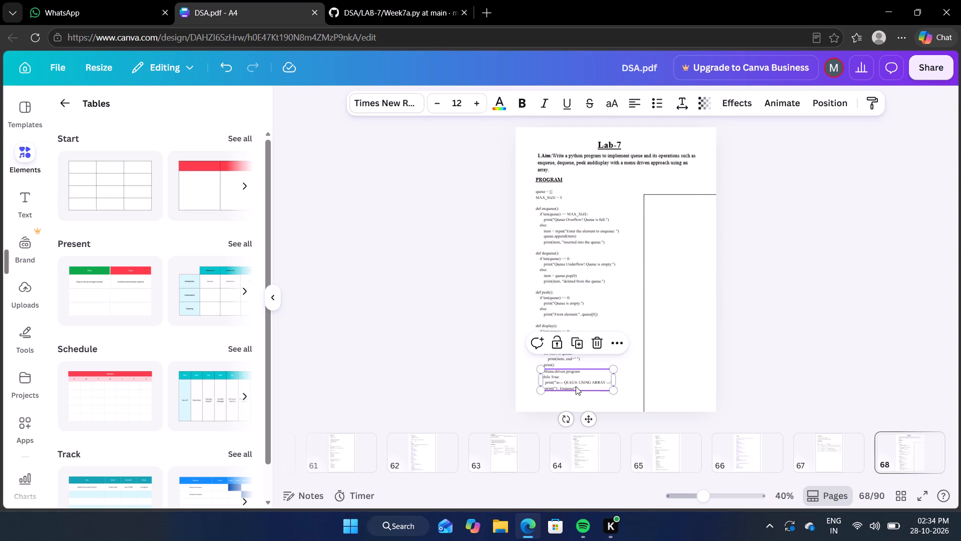
left_click(576, 386)
left_click(627, 323)
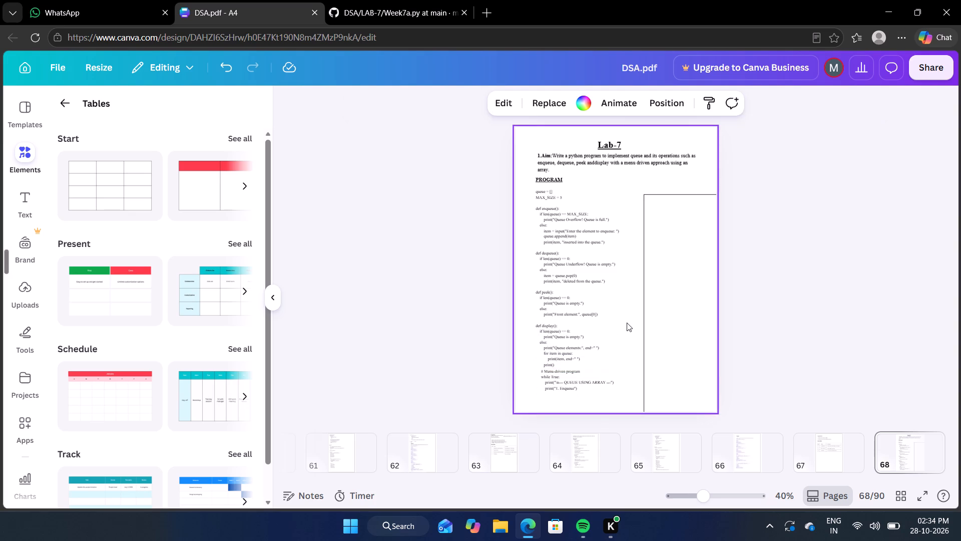
Delete the print("1. Enqueue") line from the menu-driven text block on page 68.
scroll(627, 323, "down", 1)
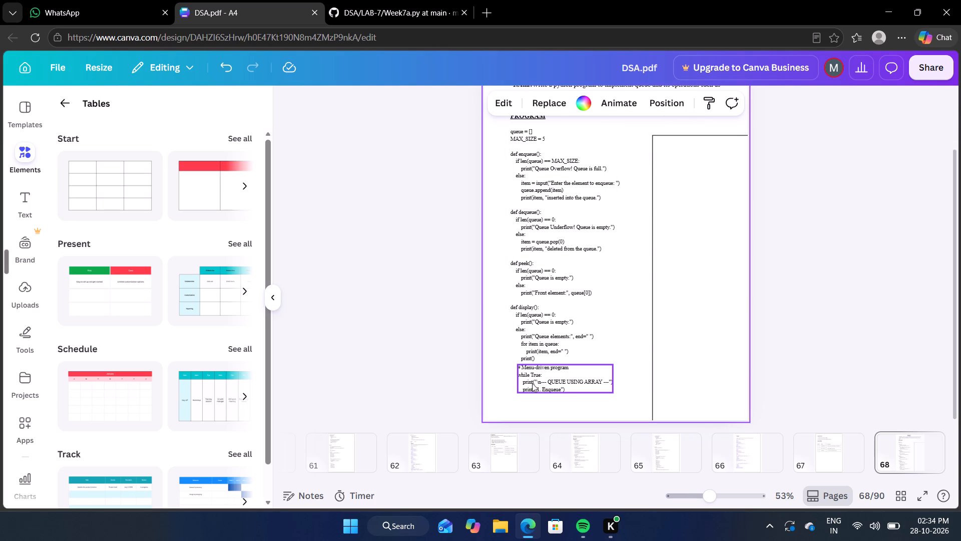
double_click(571, 391)
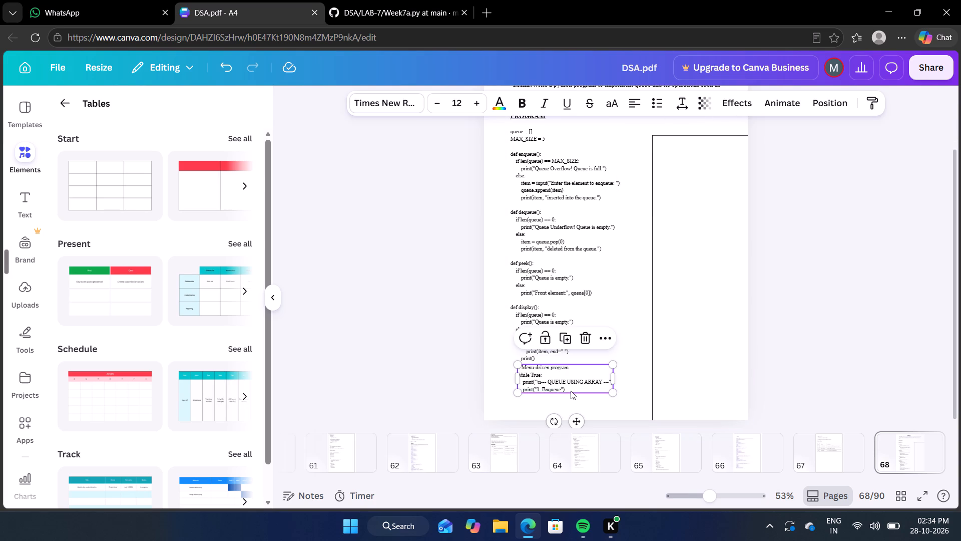
left_click(568, 391)
left_click_drag(568, 391, 552, 392)
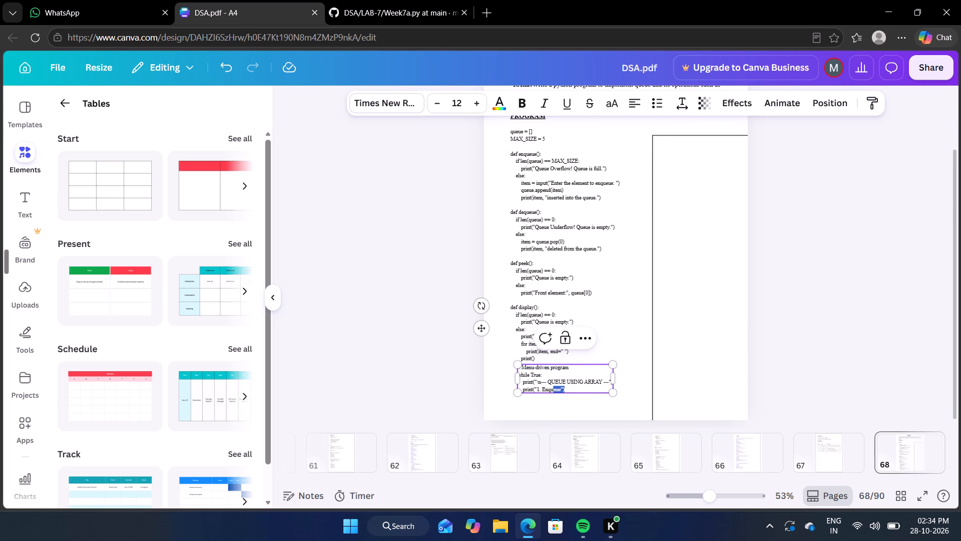
left_click_drag(552, 392, 524, 391)
key("BackSpace")
left_click(832, 356)
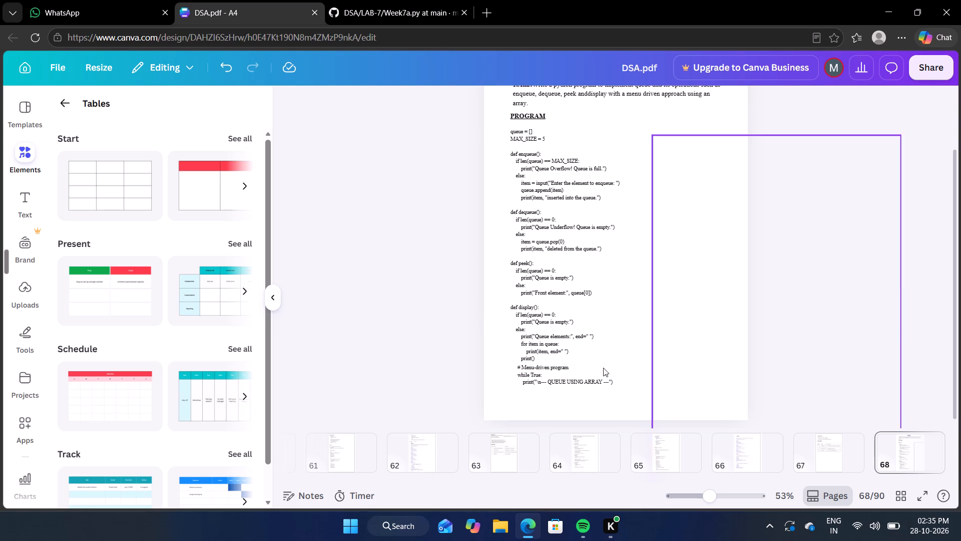
Nudge the menu-driven block closer to the start of the code above, leaving a small gap below print().
left_click(563, 380)
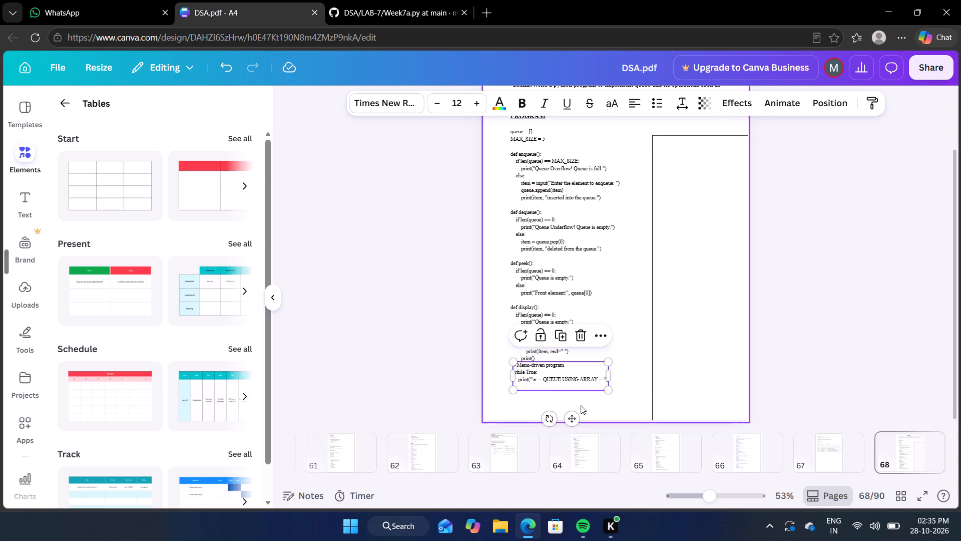
left_click(799, 367)
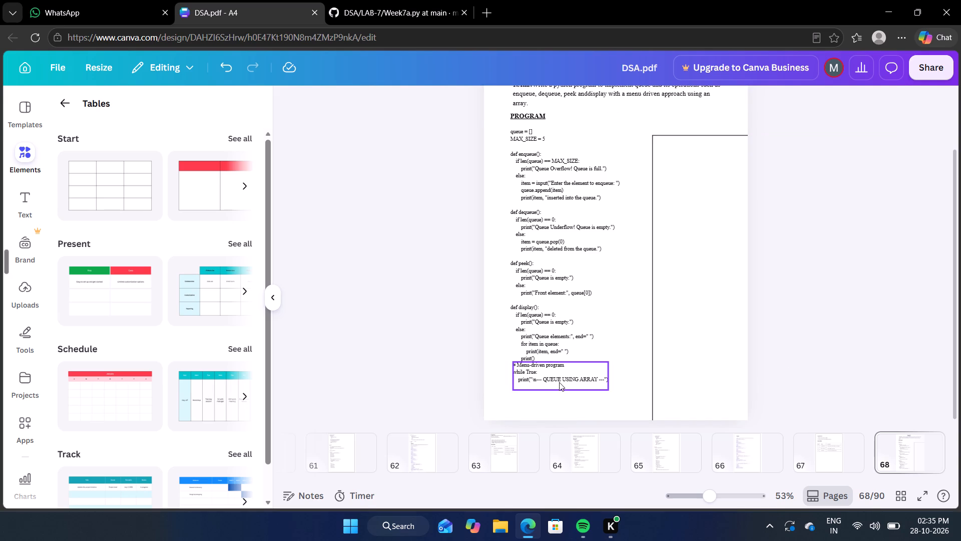
left_click(559, 382)
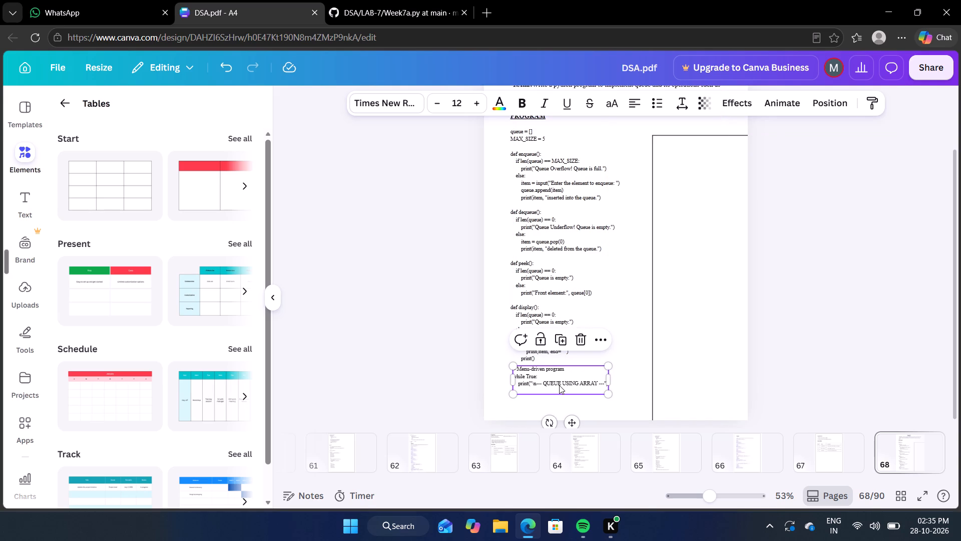
left_click(843, 372)
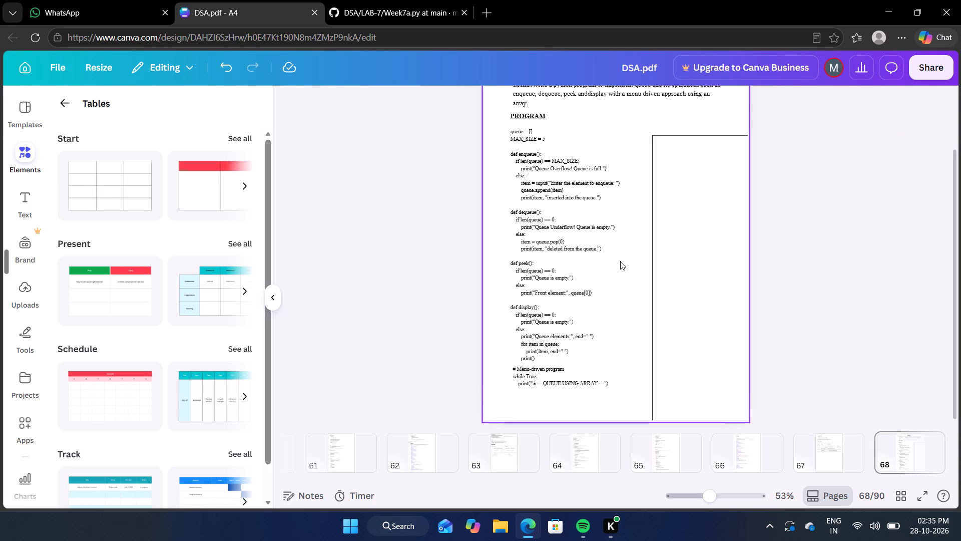
Move the border back onto page 68 so it frames the Lab-7 heading and all the code with even page margins.
scroll(620, 261, "up", 1)
left_click_drag(708, 242, 539, 178)
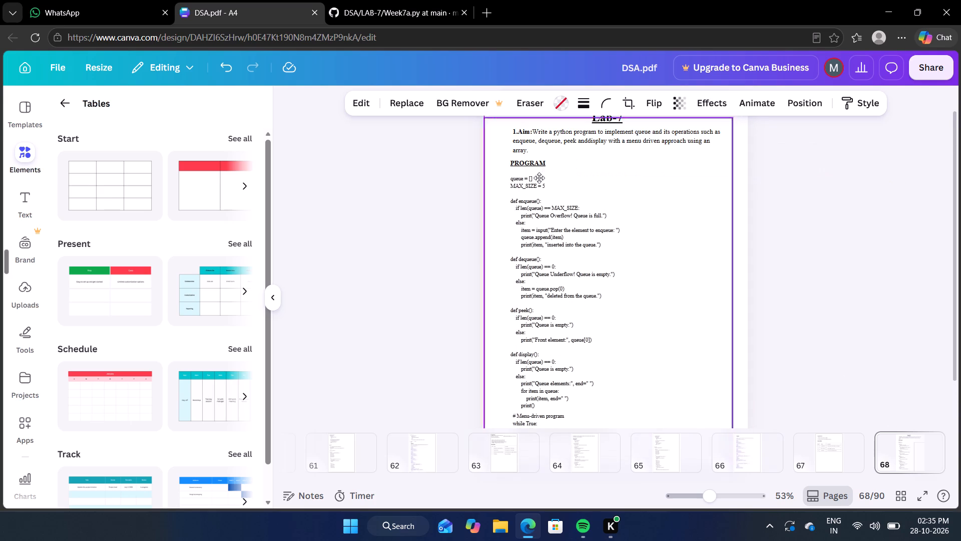
left_click_drag(539, 178, 546, 172)
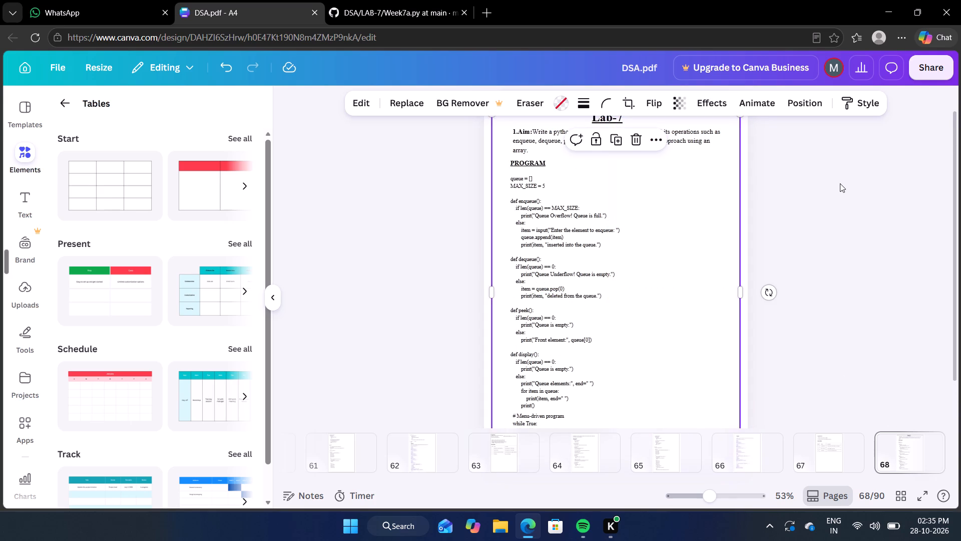
left_click(840, 183)
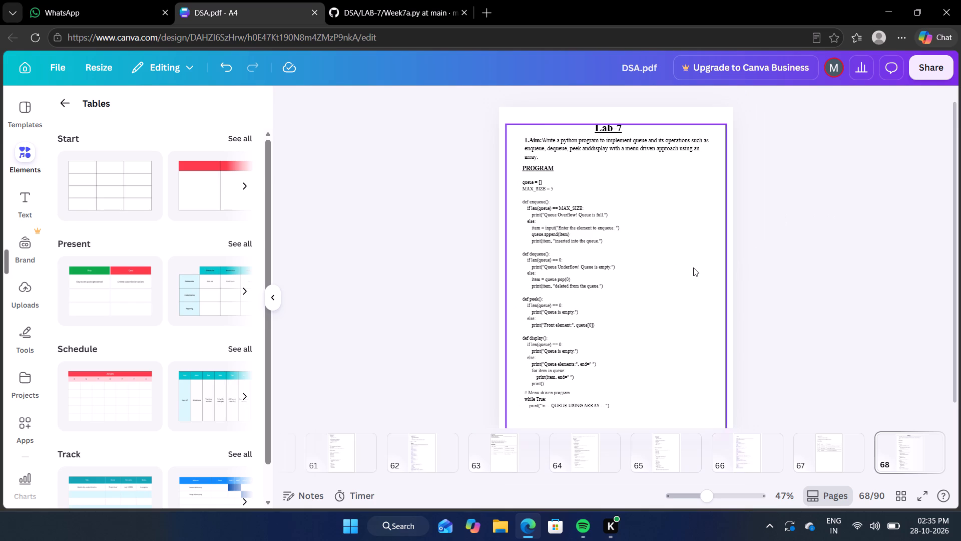
scroll(693, 267, "down", 1)
left_click_drag(693, 267, 692, 262)
left_click(806, 306)
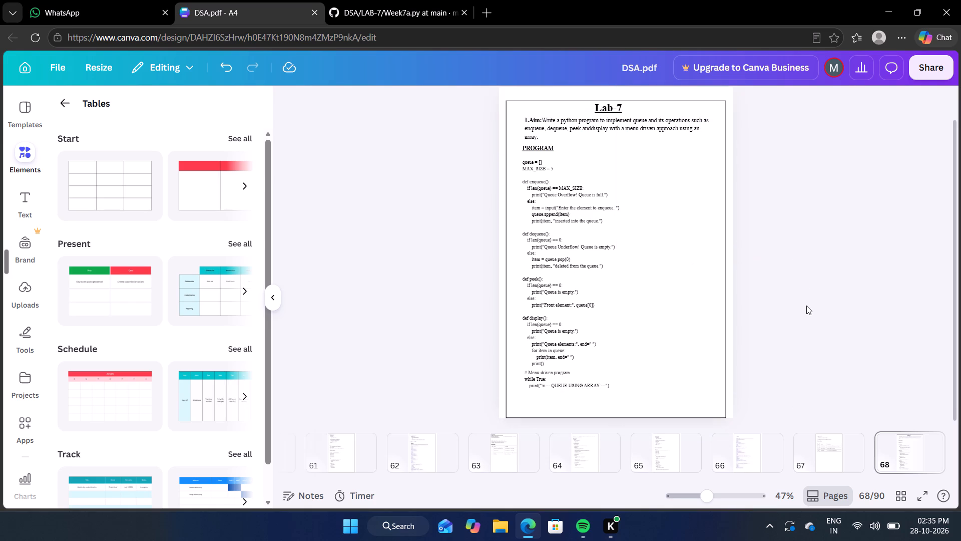
left_click_drag(694, 265, 694, 258)
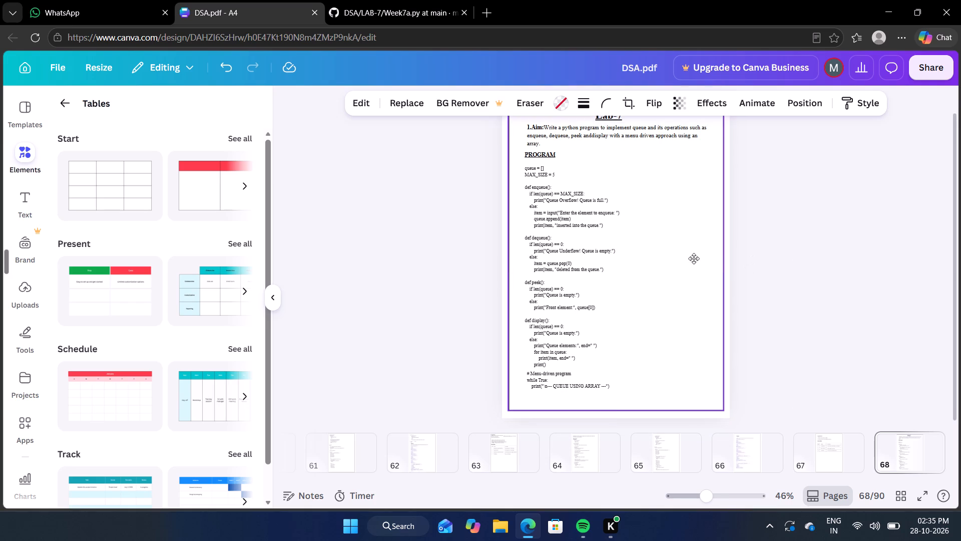
left_click_drag(694, 258, 690, 257)
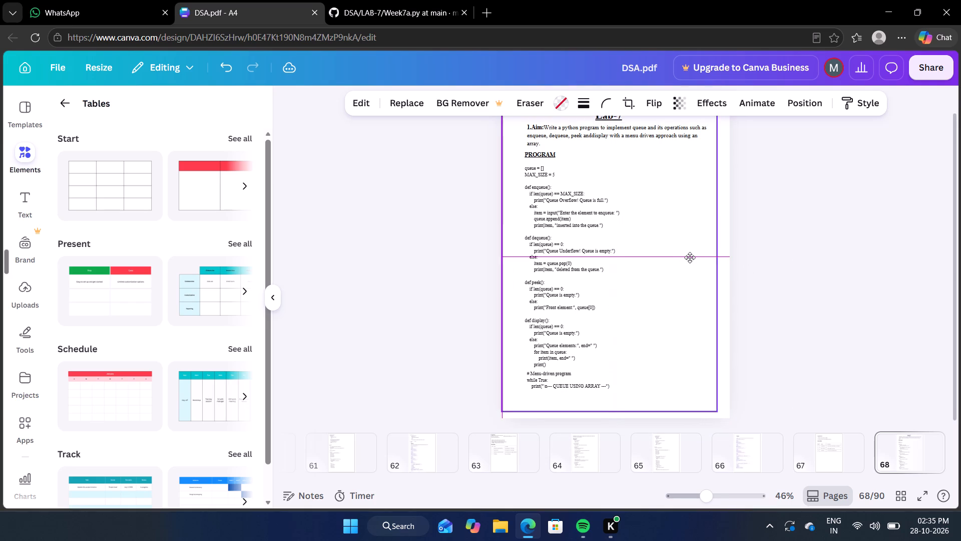
left_click_drag(690, 257, 691, 257)
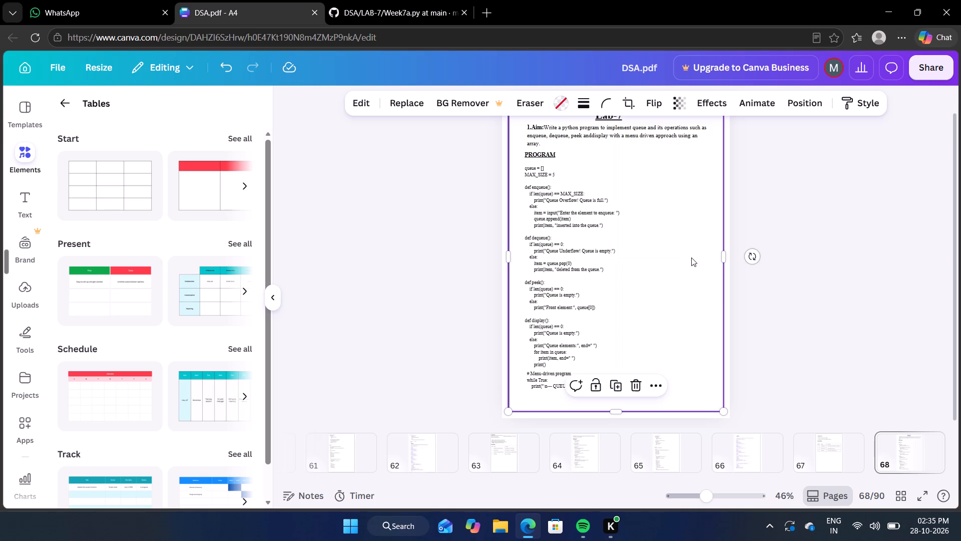
left_click(892, 290)
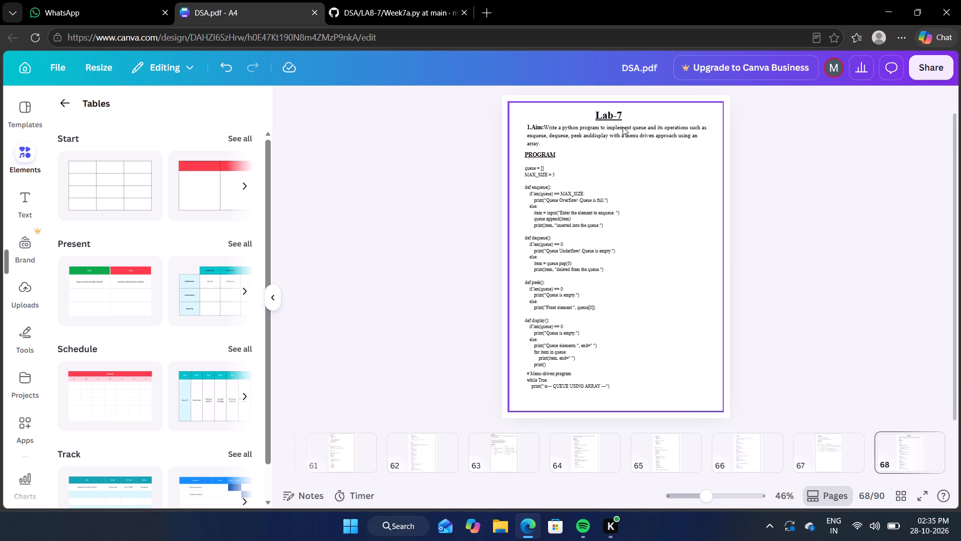
Open page 69, and in GitHub's Week7a.py copy the code from print("2. Dequeue") through the final print("Invalid choice! Please try again.") line.
scroll(825, 460, "left", 1)
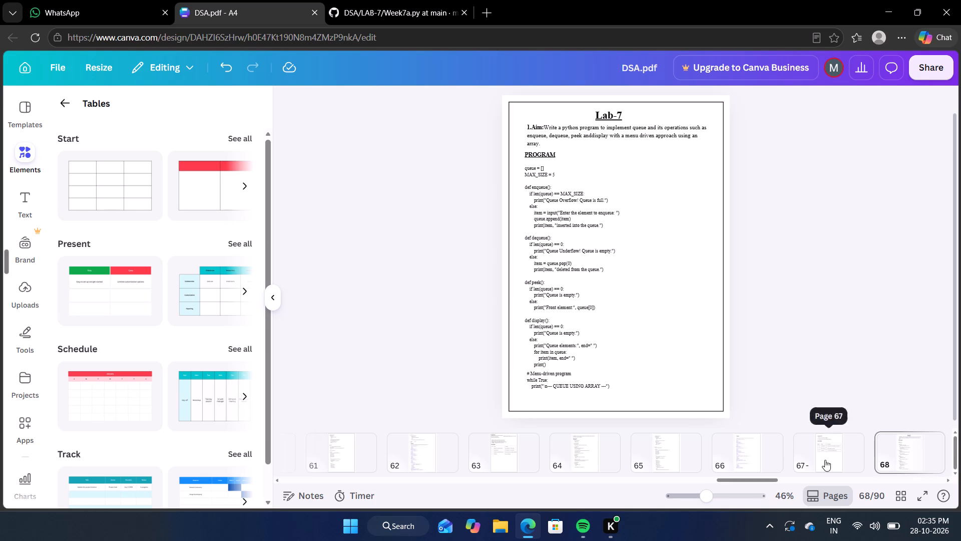
scroll(825, 460, "left", 3)
left_click(670, 453)
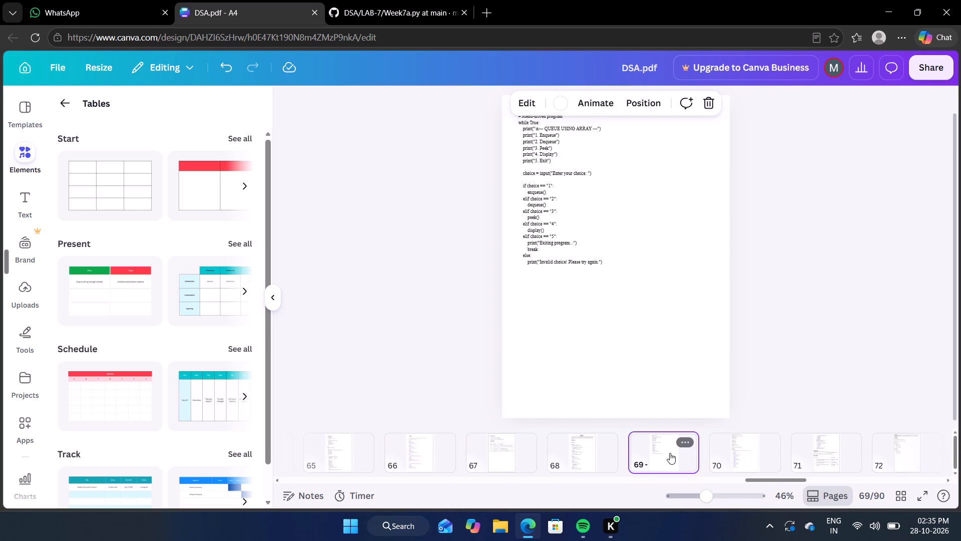
scroll(597, 269, "up", 1)
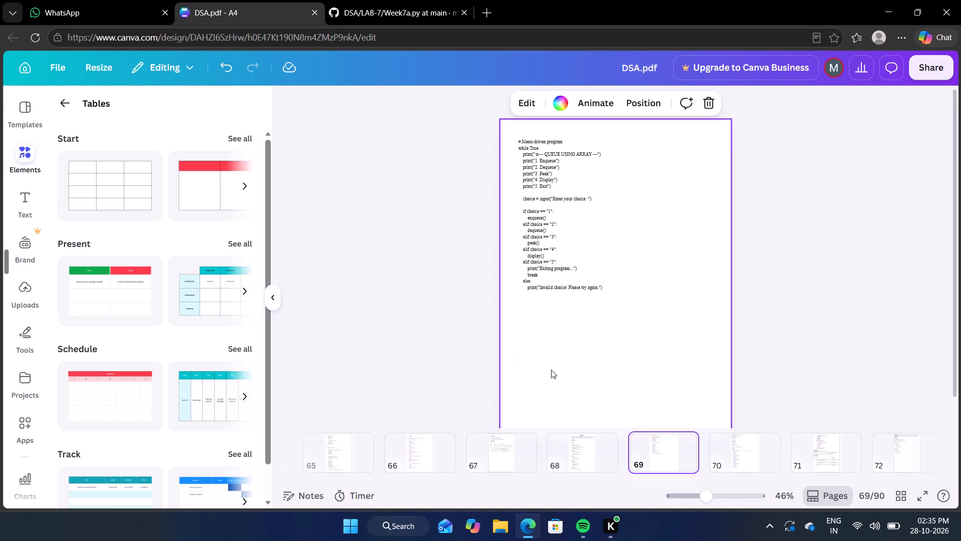
left_click(381, 0)
scroll(365, 287, "down", 1)
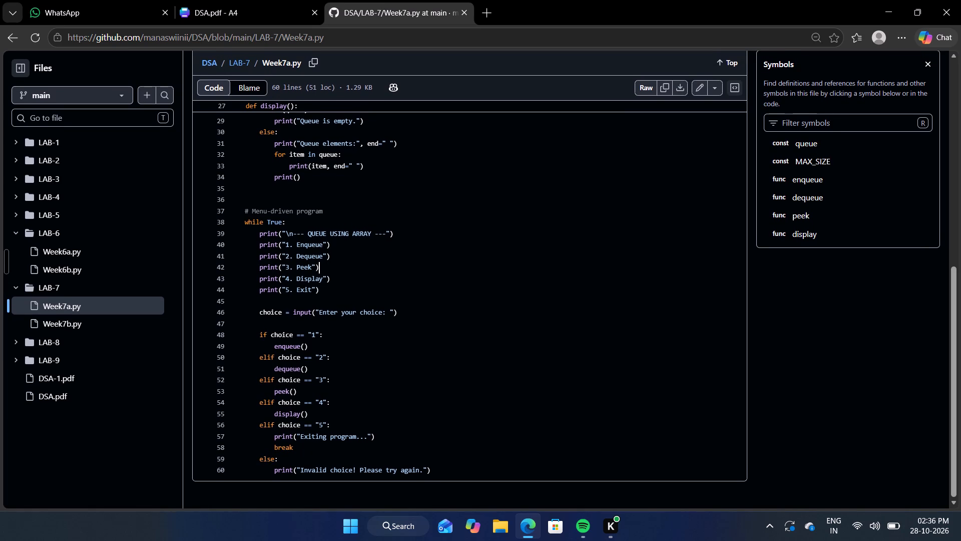
left_click_drag(257, 256, 441, 484)
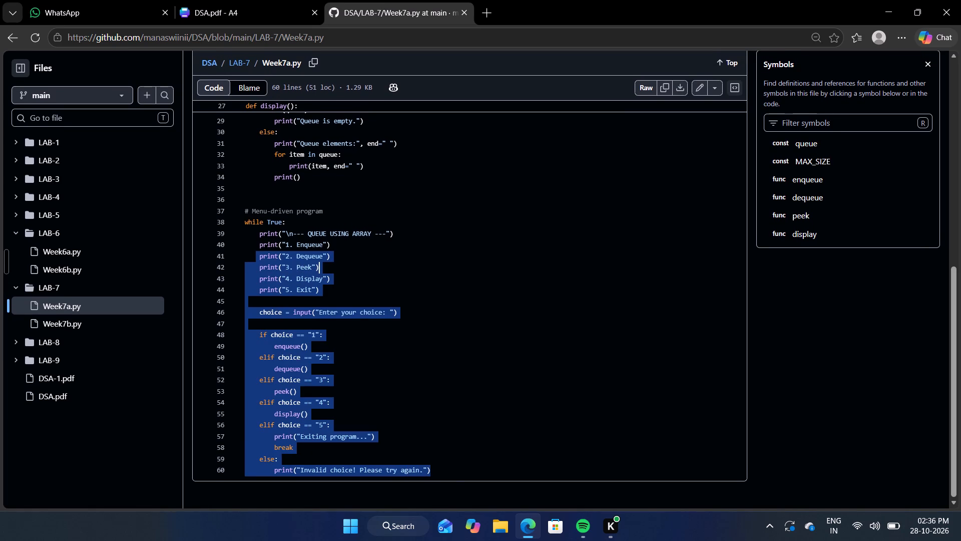
left_click_drag(441, 484, 454, 486)
key("ctrl+c")
left_click(474, 460)
Back in the Canva document, replace the old menu-driven code block on page 69 with the copied code and left-align it.
left_click(255, 19)
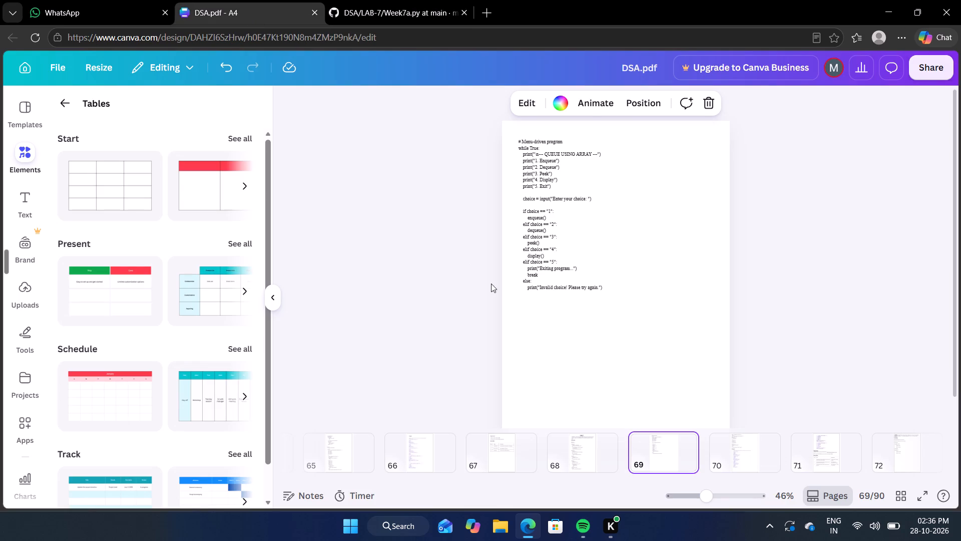
left_click(558, 239)
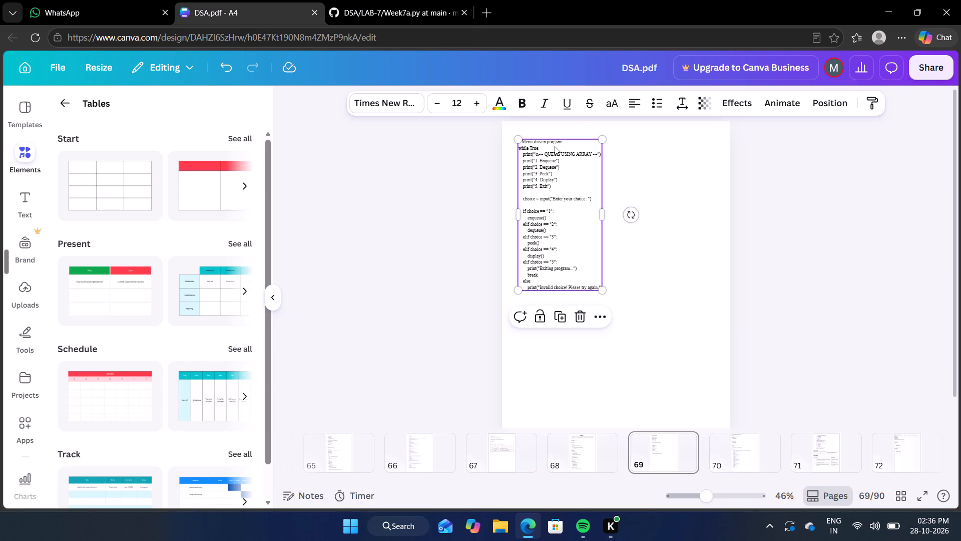
left_click(580, 313)
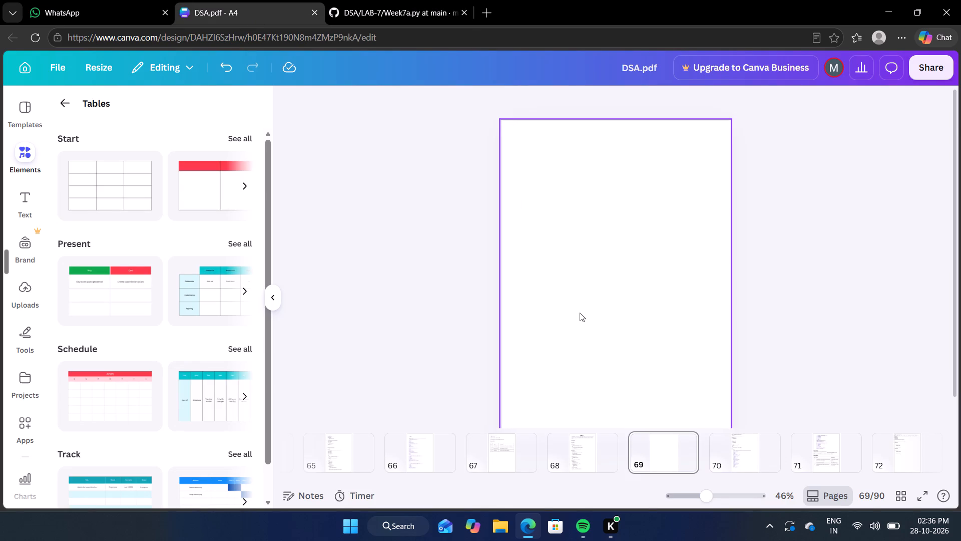
key("ctrl+v")
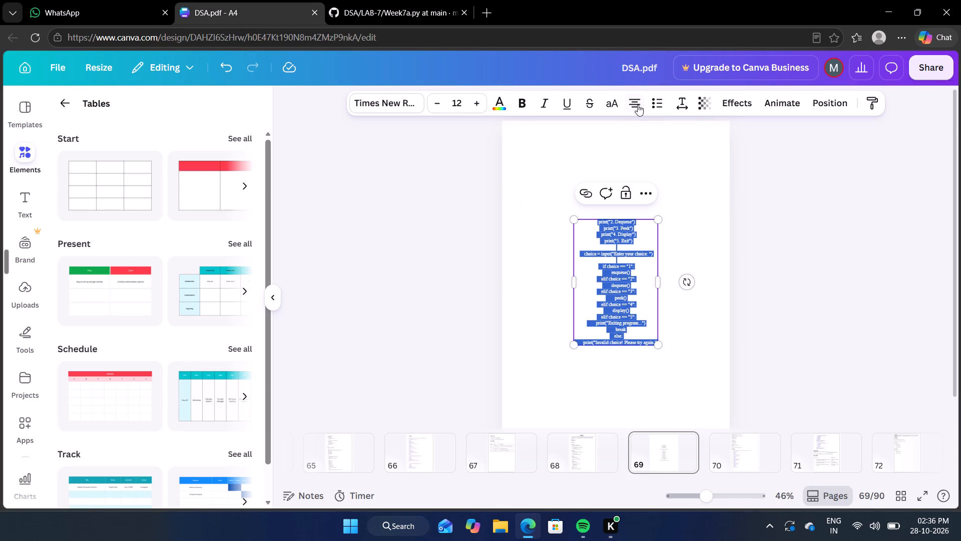
left_click(638, 105)
left_click(758, 261)
Move the left-aligned code block on page 69 up to the page's top-left margin corner.
left_click_drag(610, 278, 581, 239)
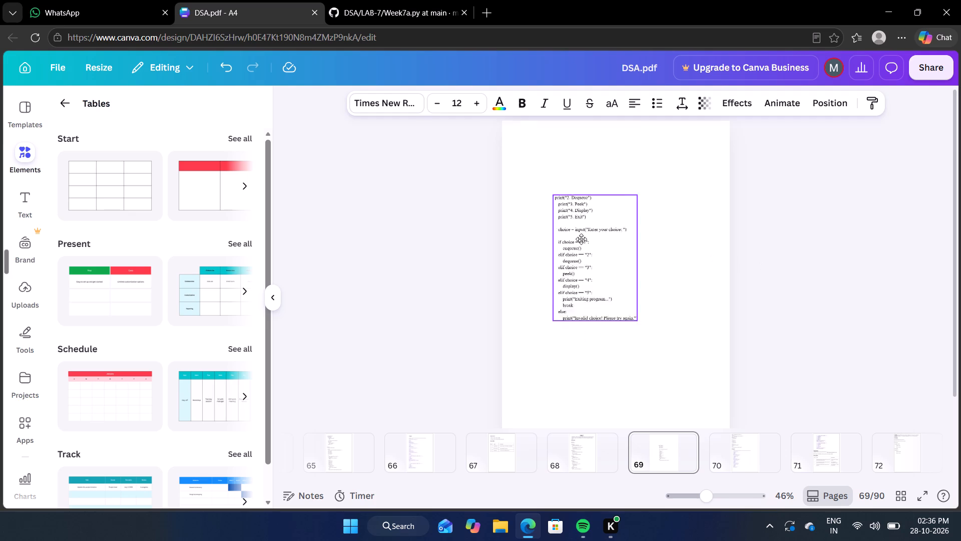
left_click_drag(581, 239, 558, 203)
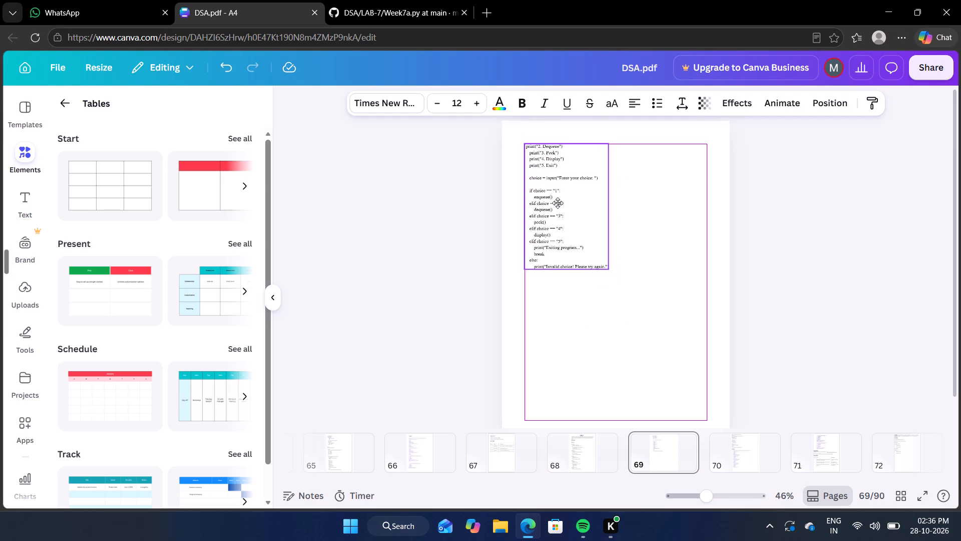
left_click_drag(558, 203, 559, 203)
left_click(900, 356)
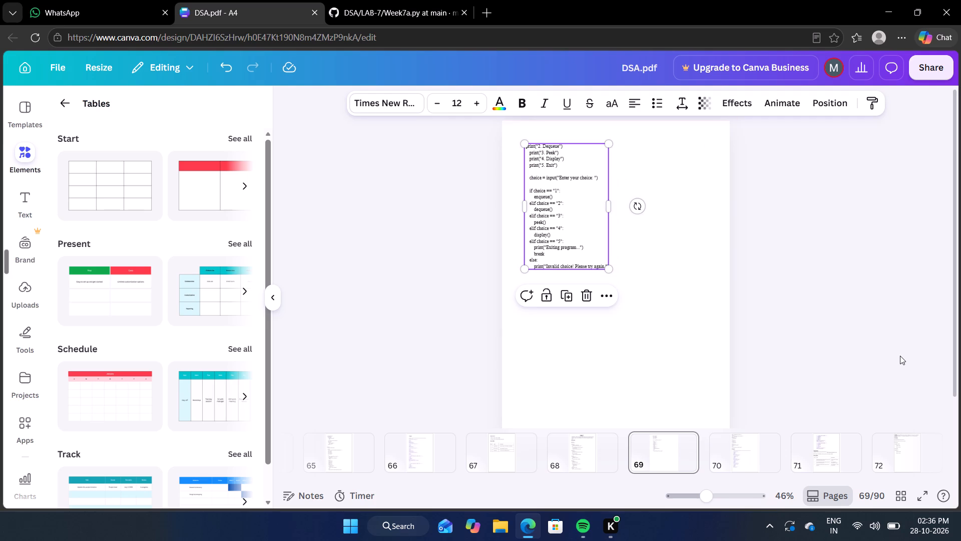
Compare pages 68 and 69 with GitHub's Week7a.py and copy the missing print("1. Enqueue") line from it.
left_click(587, 445)
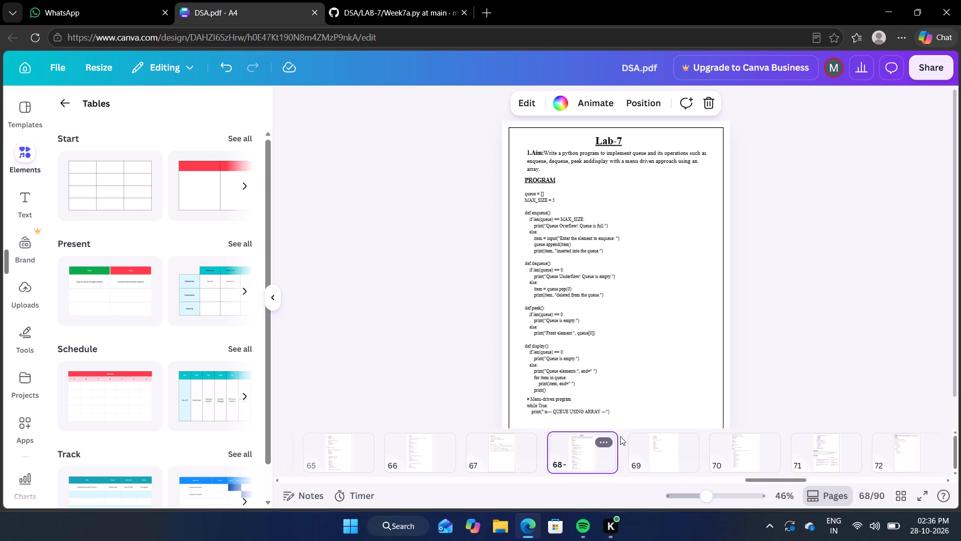
left_click(654, 452)
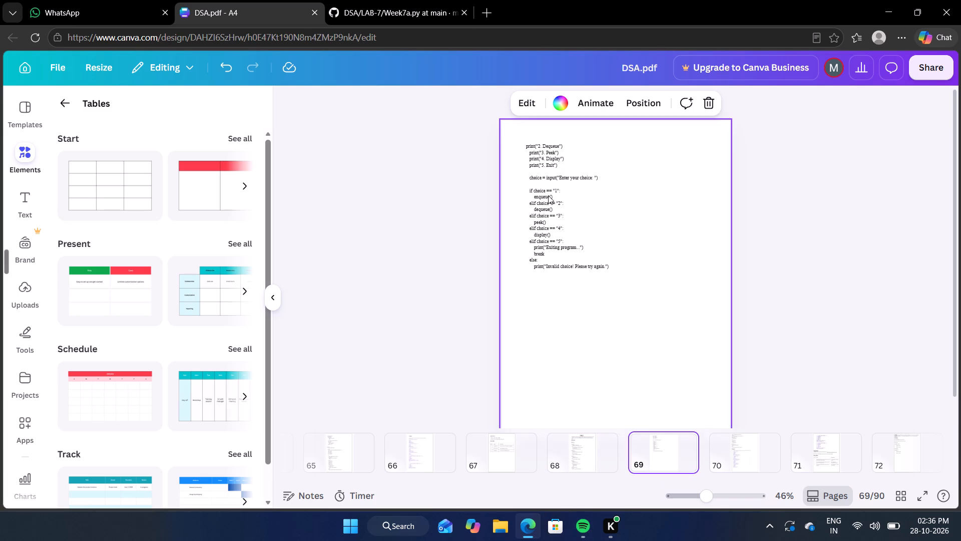
left_click(431, 0)
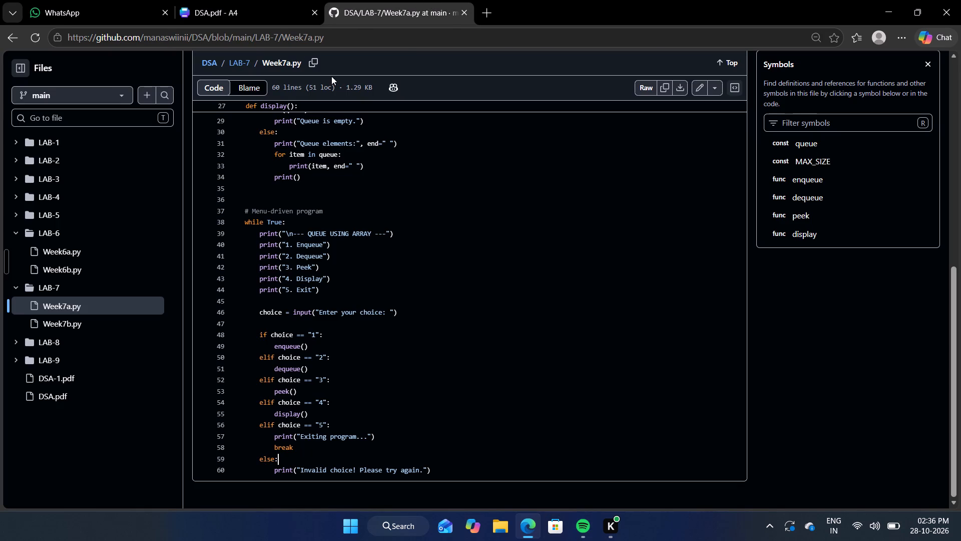
left_click(244, 0)
left_click(587, 448)
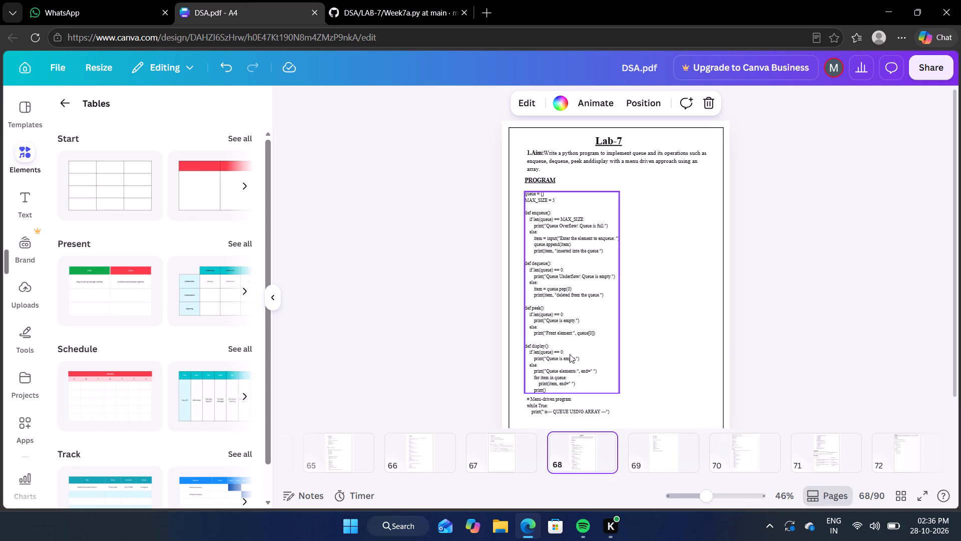
left_click(377, 0)
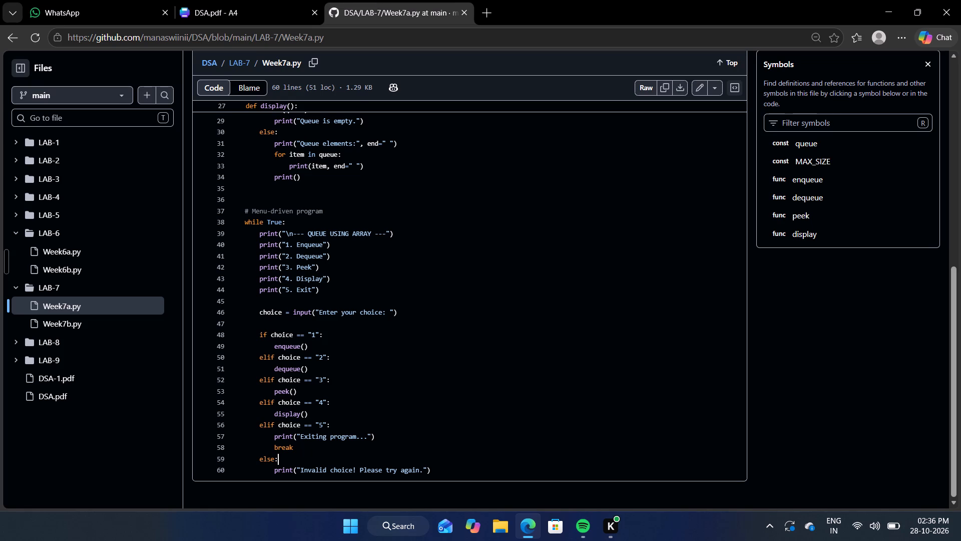
left_click_drag(259, 243, 303, 241)
left_click_drag(303, 241, 333, 240)
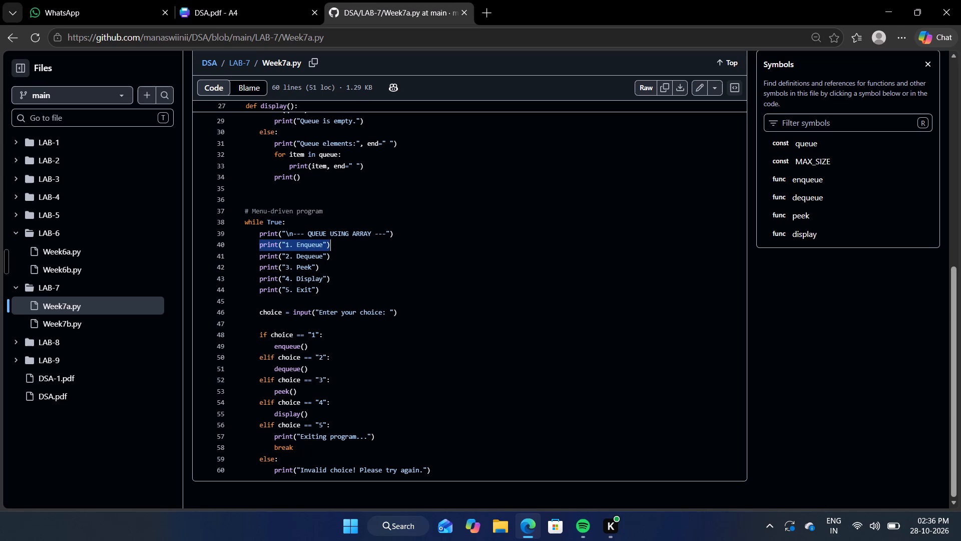
key("ctrl+c")
left_click(441, 288)
Back in the Canva document, paste the copied line onto page 69 and place it directly above print("2. Dequeue").
left_click(255, 0)
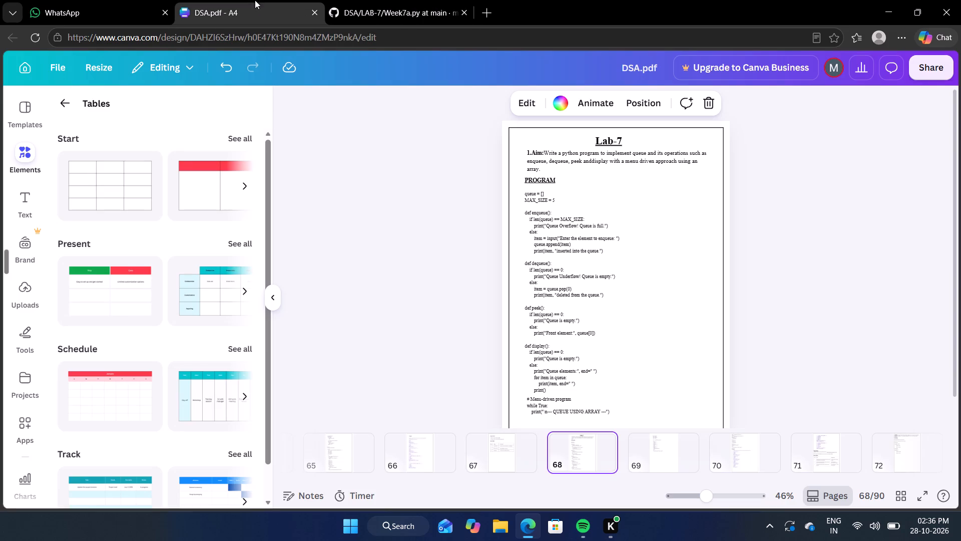
left_click(650, 444)
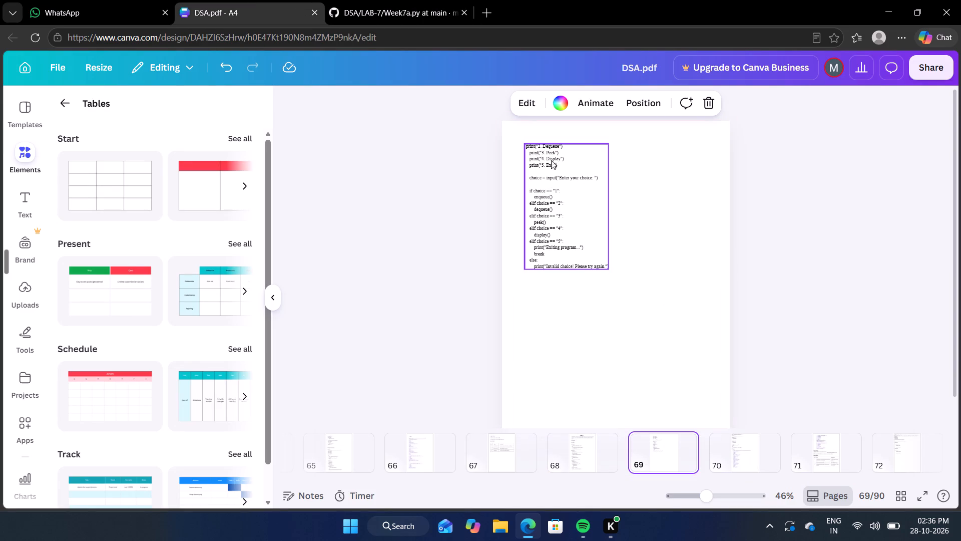
left_click(527, 145)
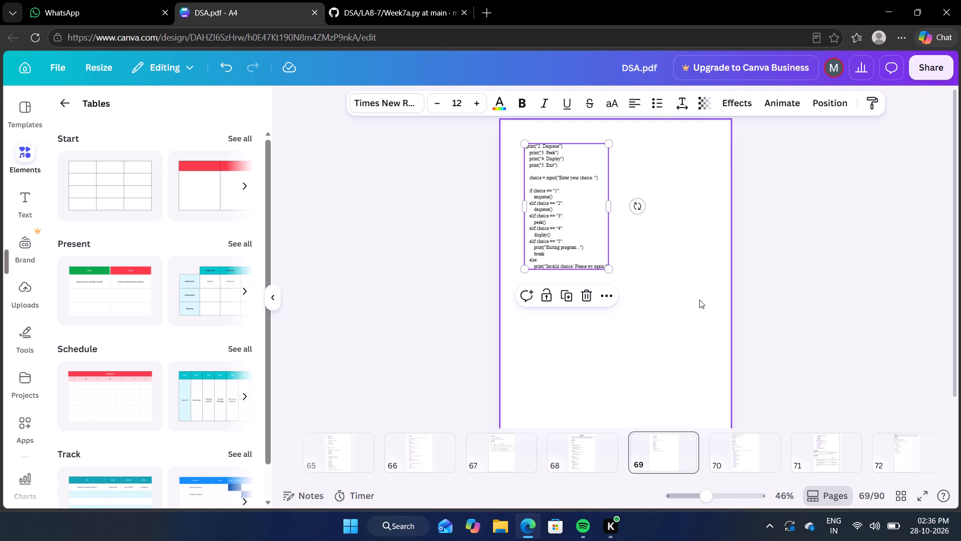
left_click(711, 321)
key("ctrl+v")
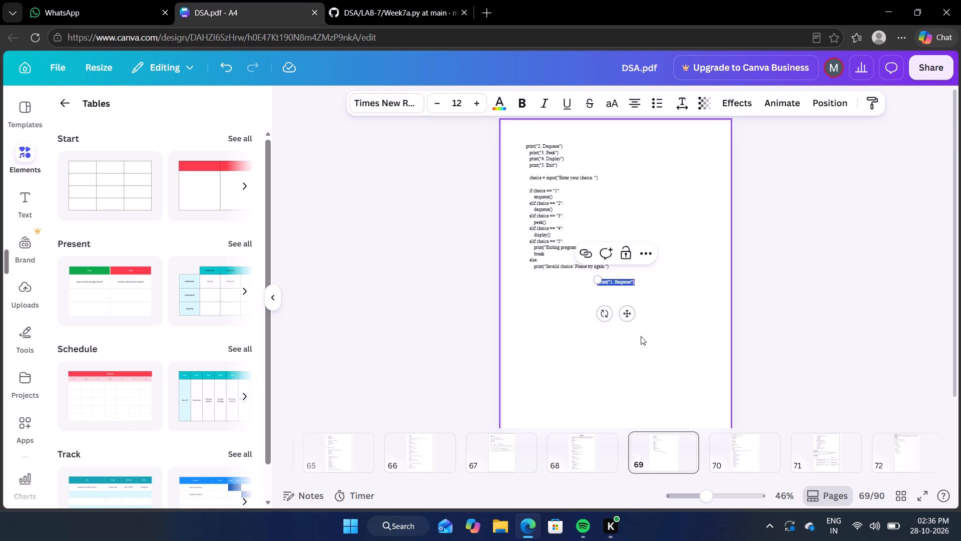
left_click(676, 254)
left_click_drag(633, 284, 622, 263)
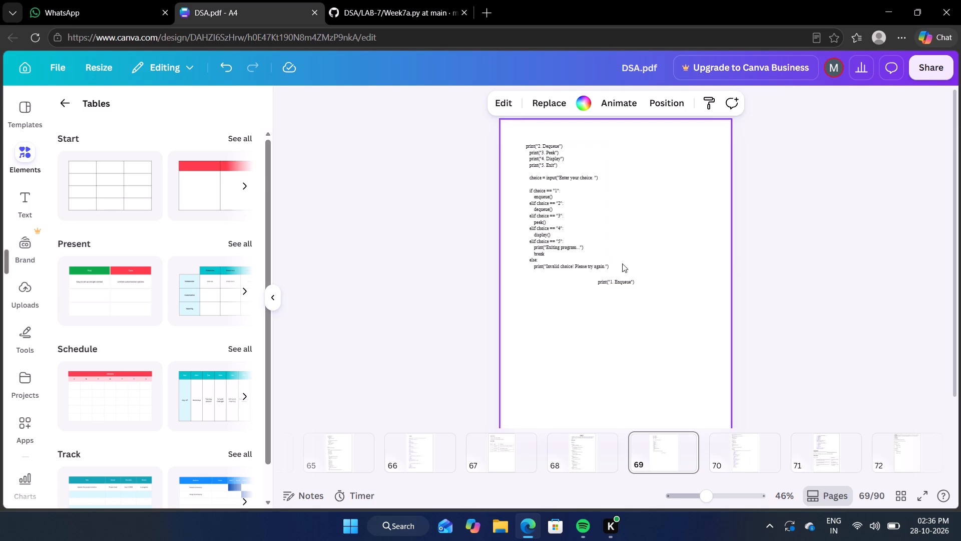
left_click_drag(622, 263, 560, 140)
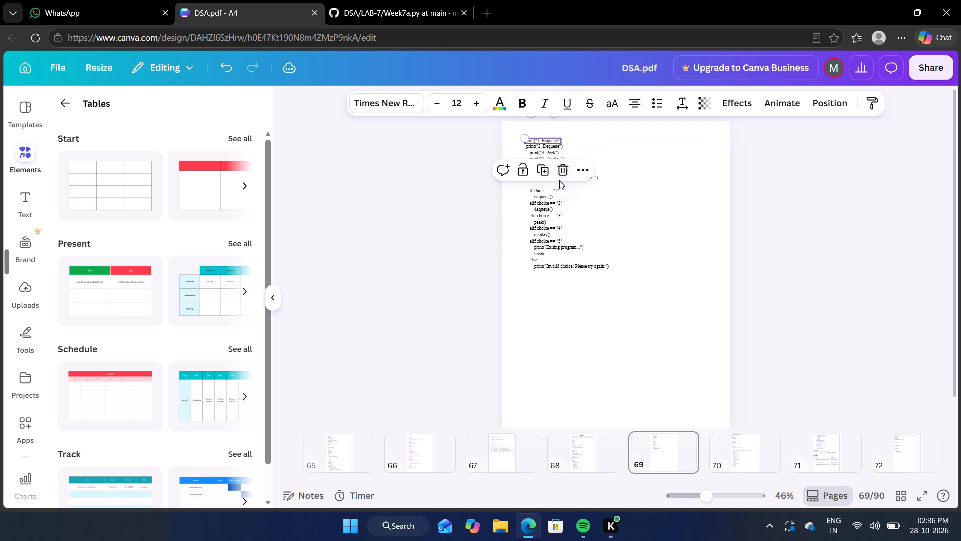
Shift the Dequeue code block down slightly and align the print("1. Enqueue") line with the page 69 top-left margin corner above it.
left_click_drag(558, 200, 562, 212)
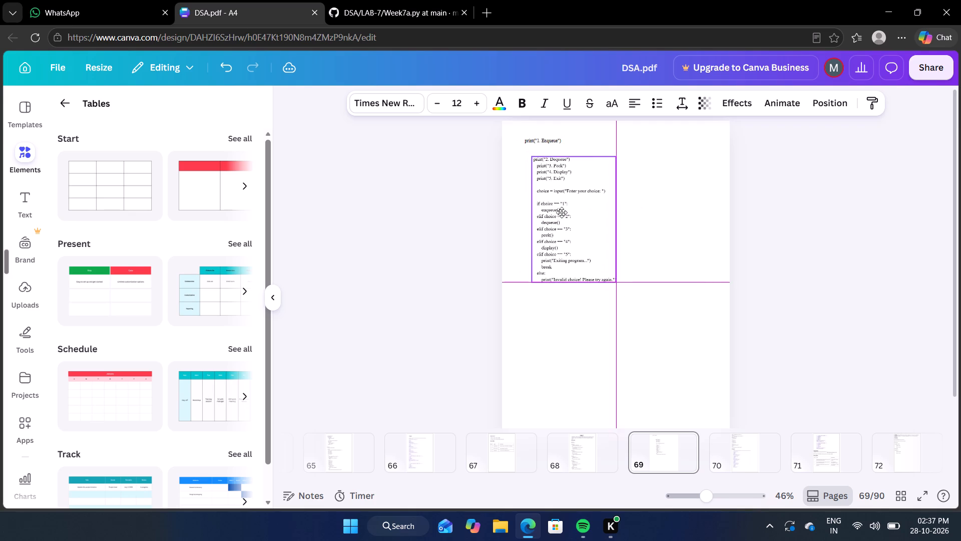
left_click_drag(562, 212, 557, 210)
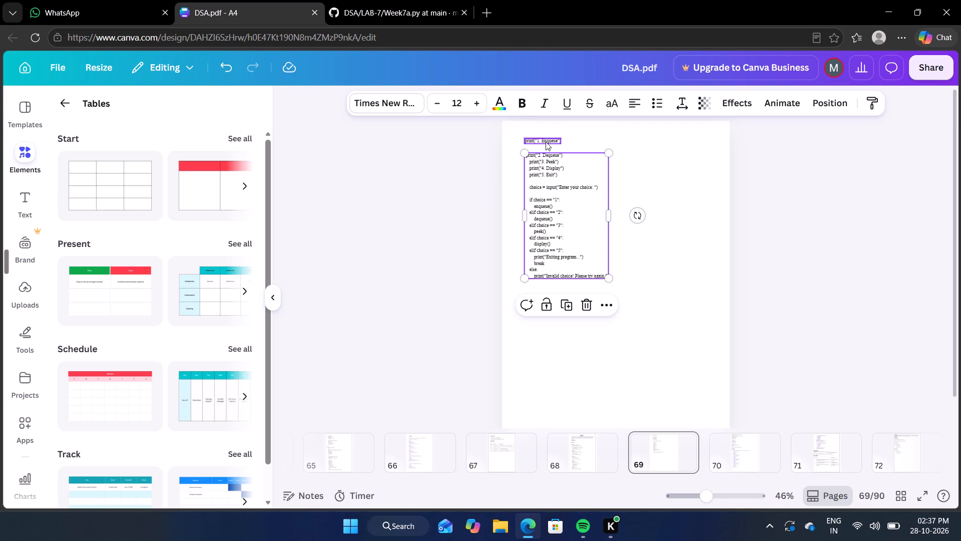
left_click(546, 141)
left_click_drag(546, 141, 546, 145)
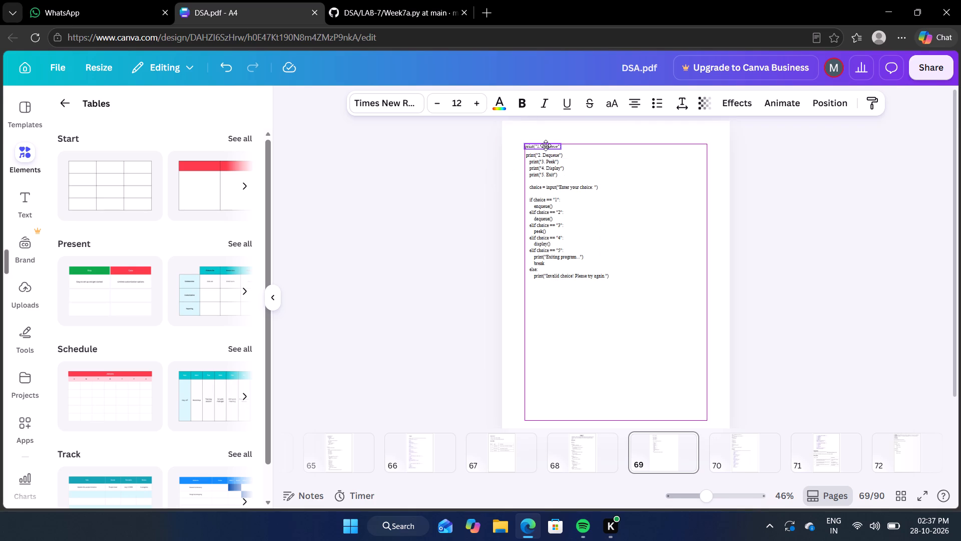
left_click_drag(546, 145, 551, 148)
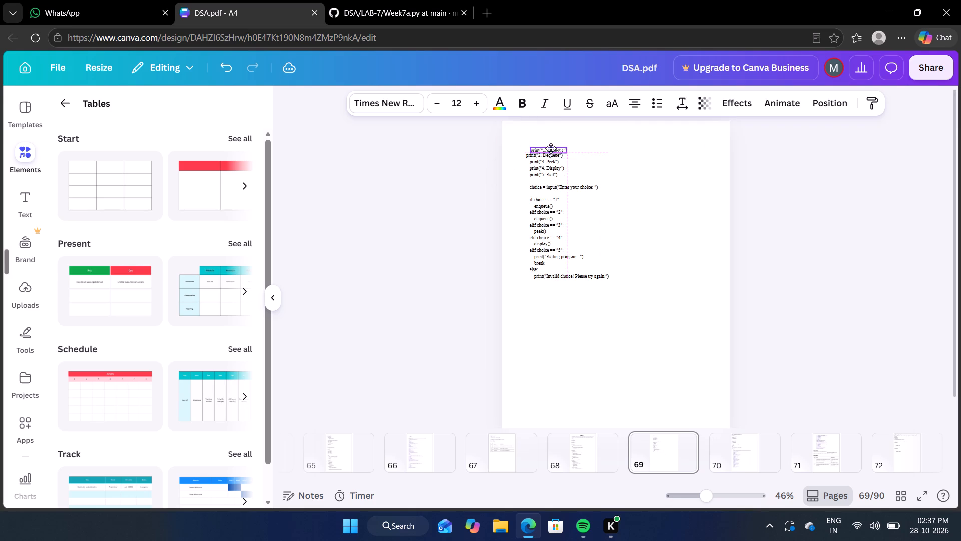
left_click_drag(551, 148, 547, 147)
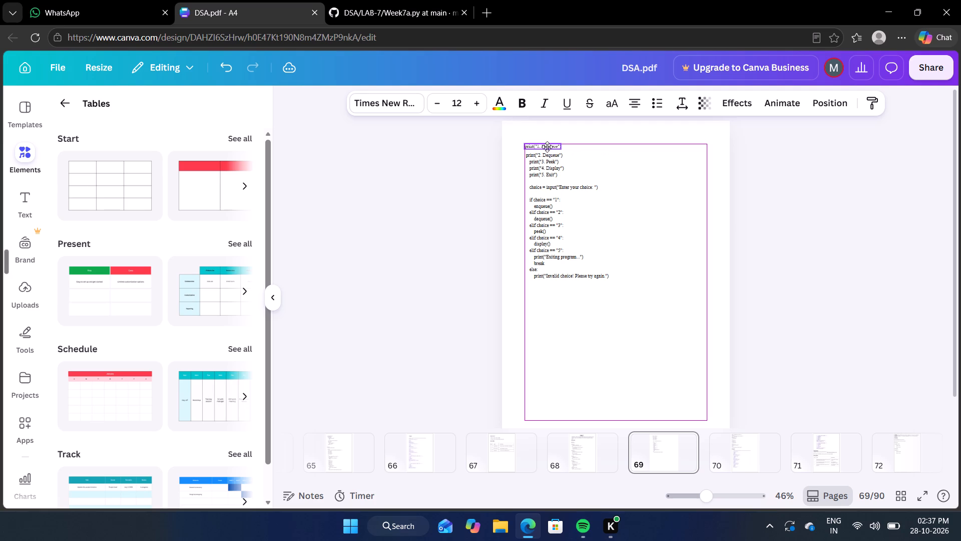
left_click_drag(547, 147, 548, 147)
left_click_drag(548, 147, 549, 147)
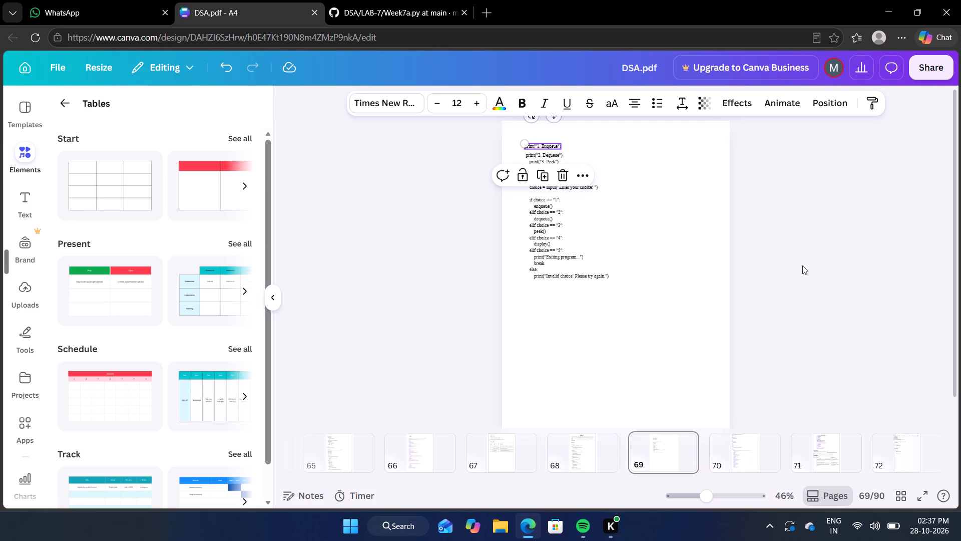
left_click(802, 265)
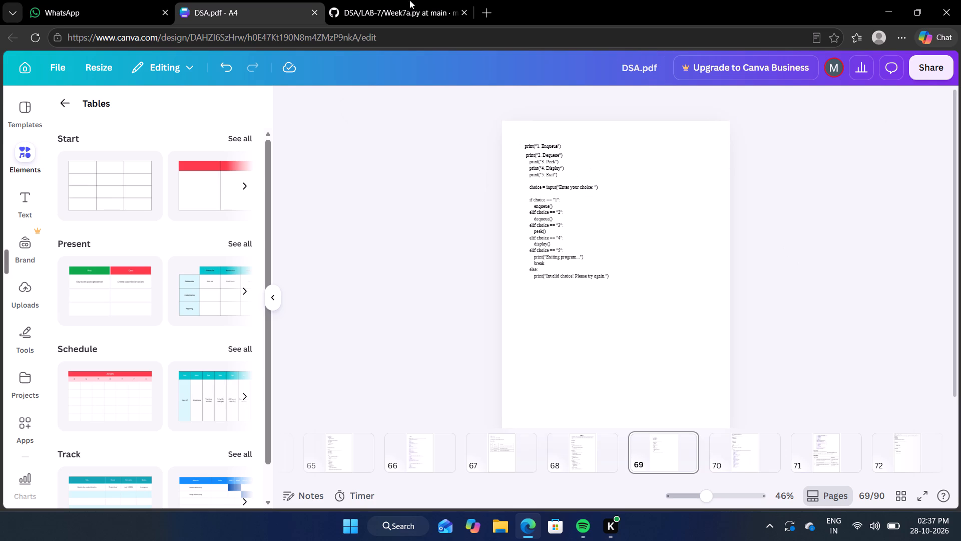
Open LAB-7's Week7b.py in GitHub and examine its menu-driven code alongside the code and output on page 70.
left_click(369, 0)
left_click(476, 223)
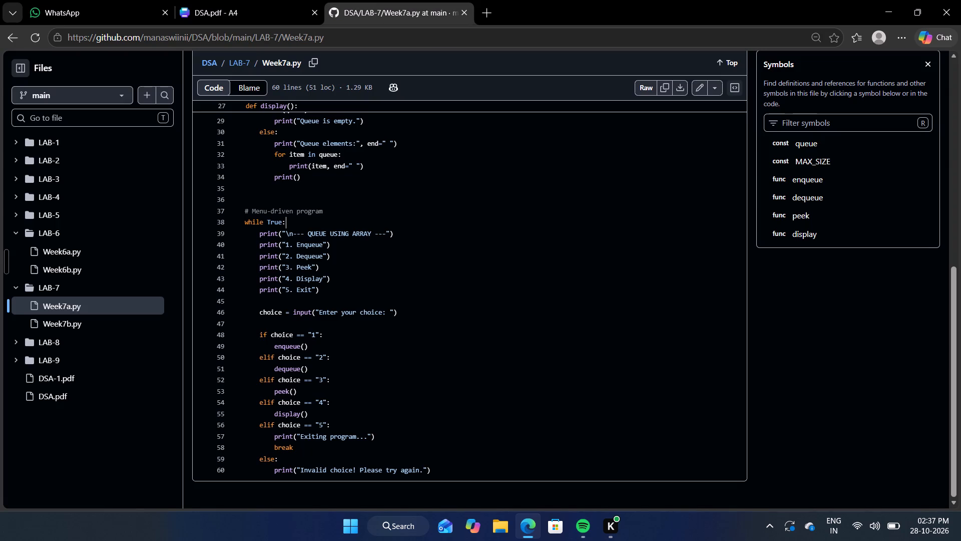
left_click(68, 327)
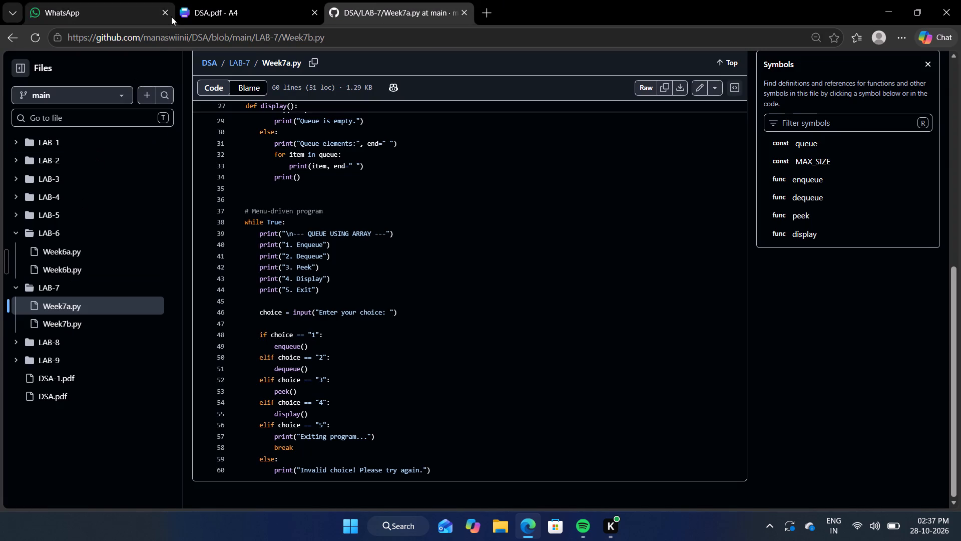
left_click(255, 0)
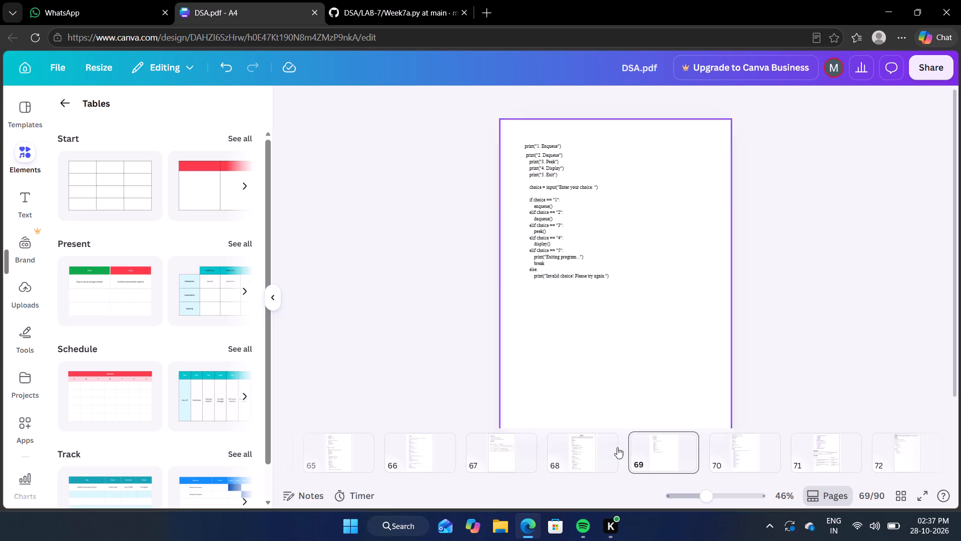
left_click(746, 442)
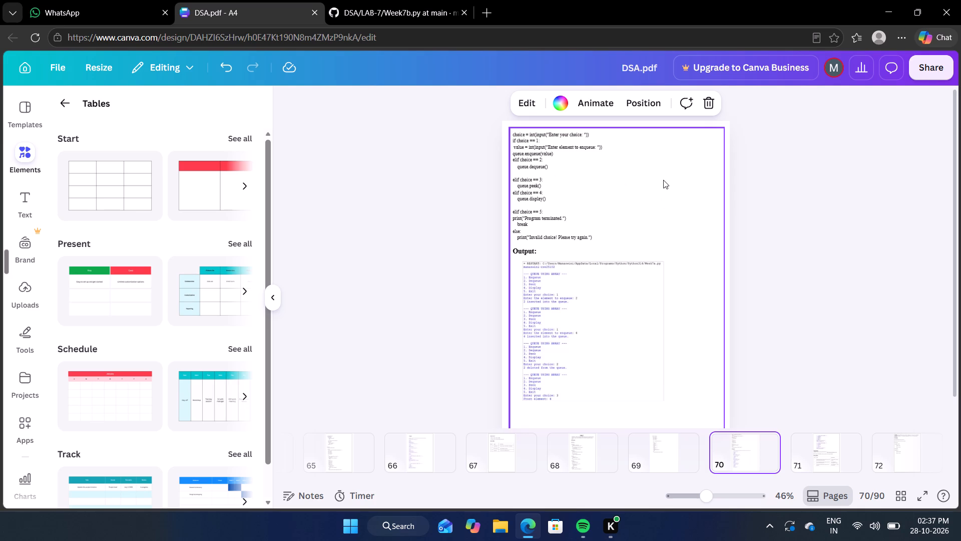
left_click(258, 0)
left_click(258, 0)
left_click(258, 0)
left_click(403, 0)
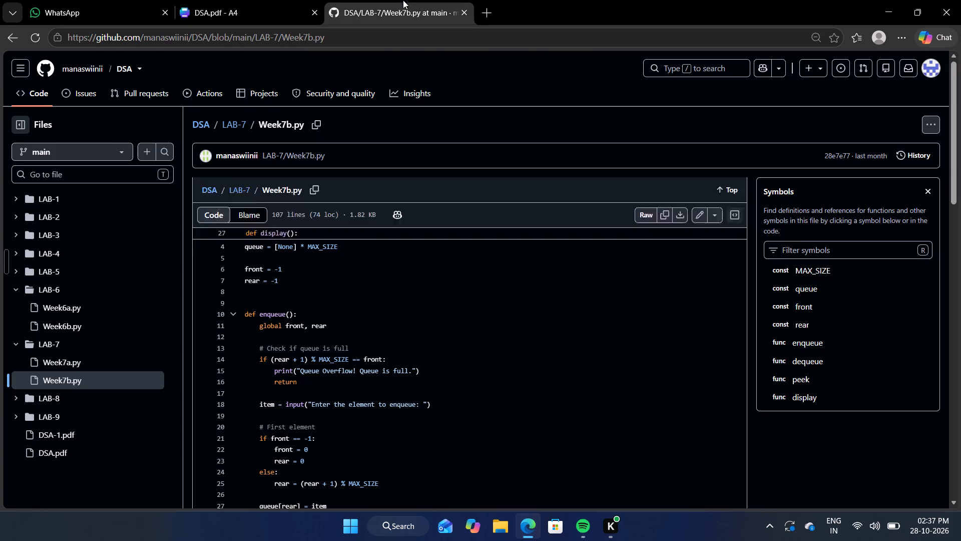
scroll(427, 318, "down", 8)
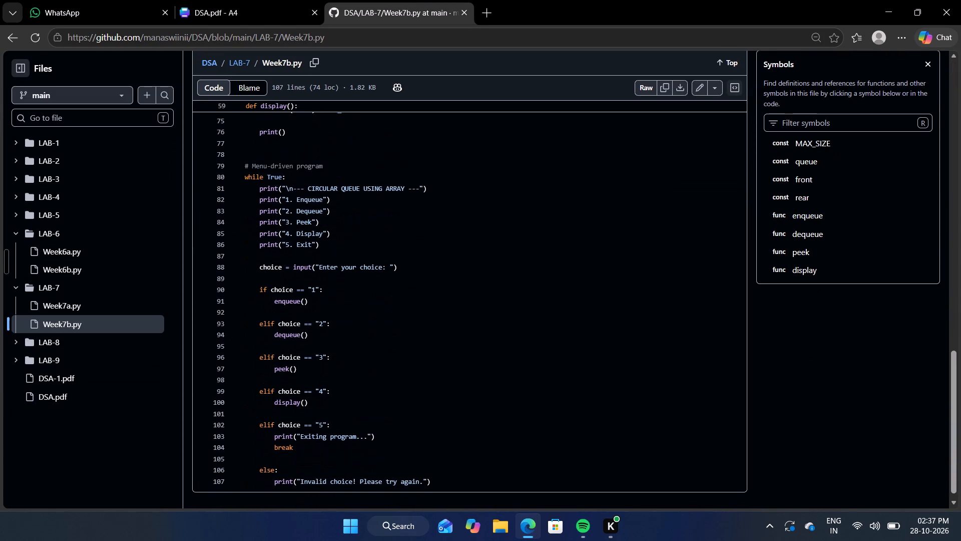
scroll(427, 318, "down", 1)
Reopen Week7a.py in GitHub, review its code through the last line, and return to page 69 in the Canva document.
left_click(55, 305)
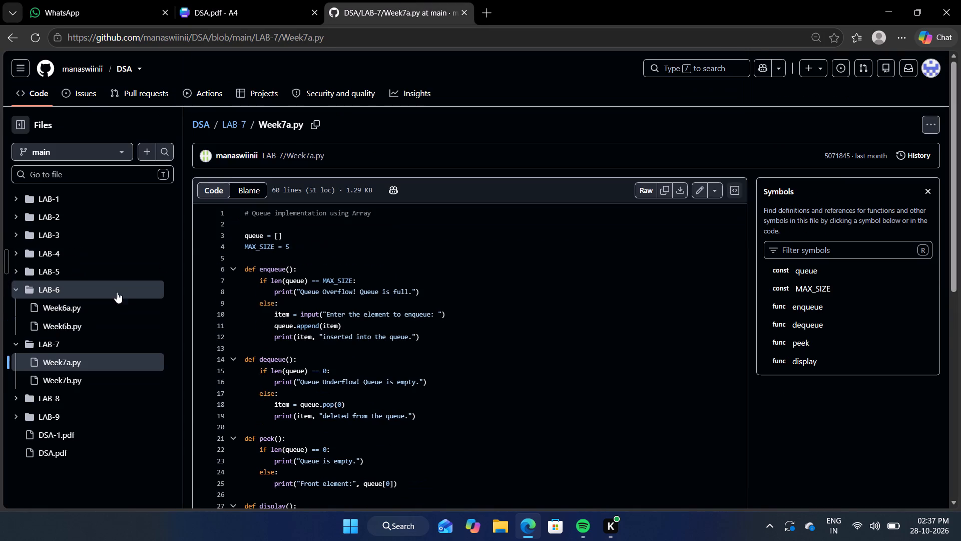
scroll(387, 373, "down", 12)
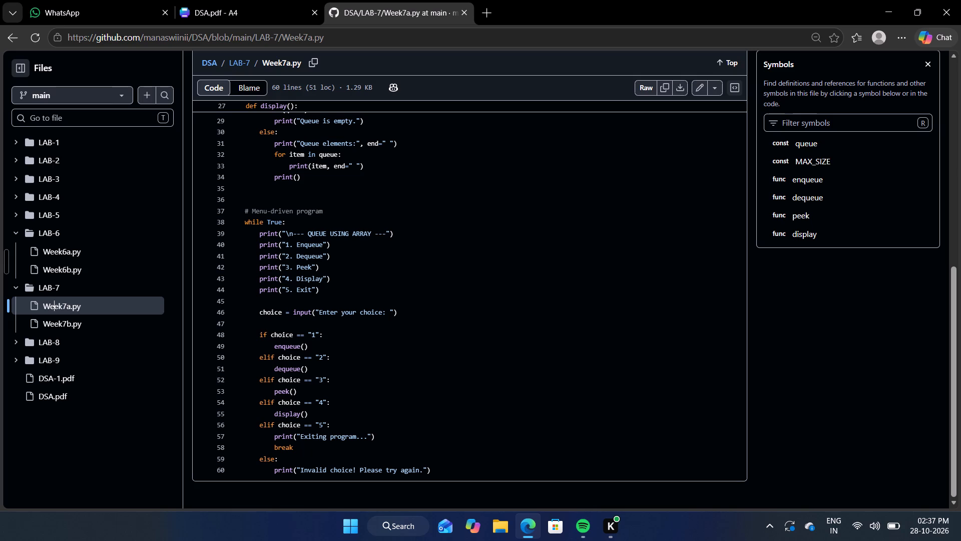
scroll(367, 322, "down", 1)
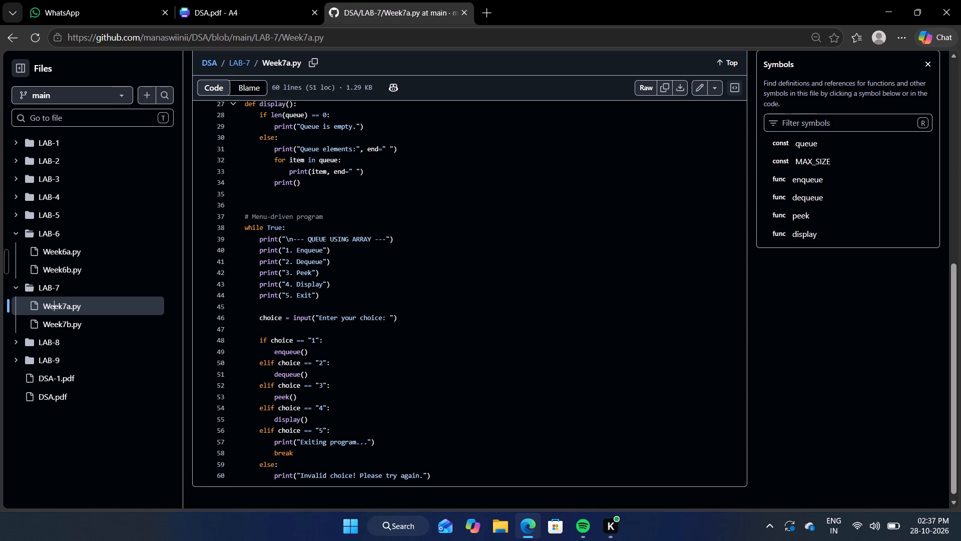
scroll(367, 322, "down", 2)
left_click(277, 0)
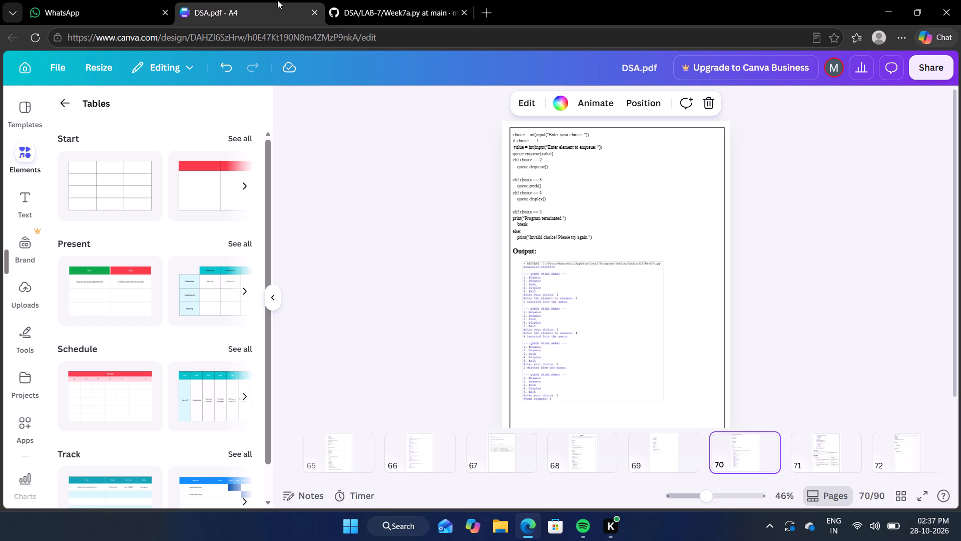
left_click(675, 465)
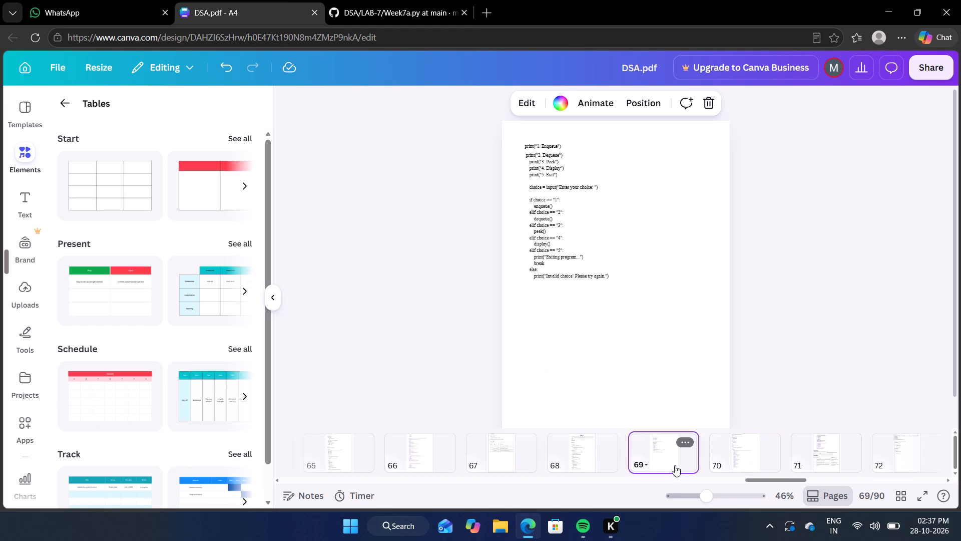
On page 70, shift the black border frame sideways, clear of the code and output.
left_click(729, 452)
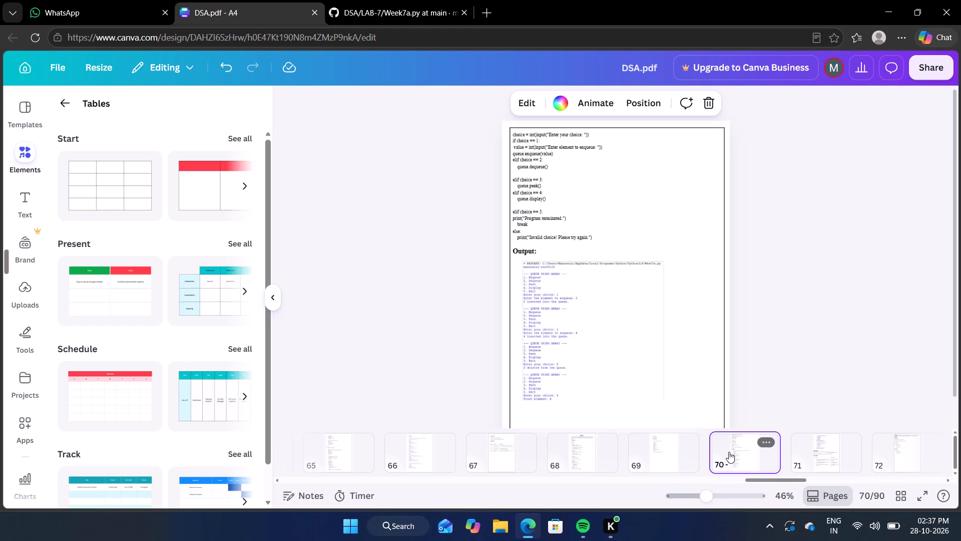
left_click_drag(646, 194, 700, 216)
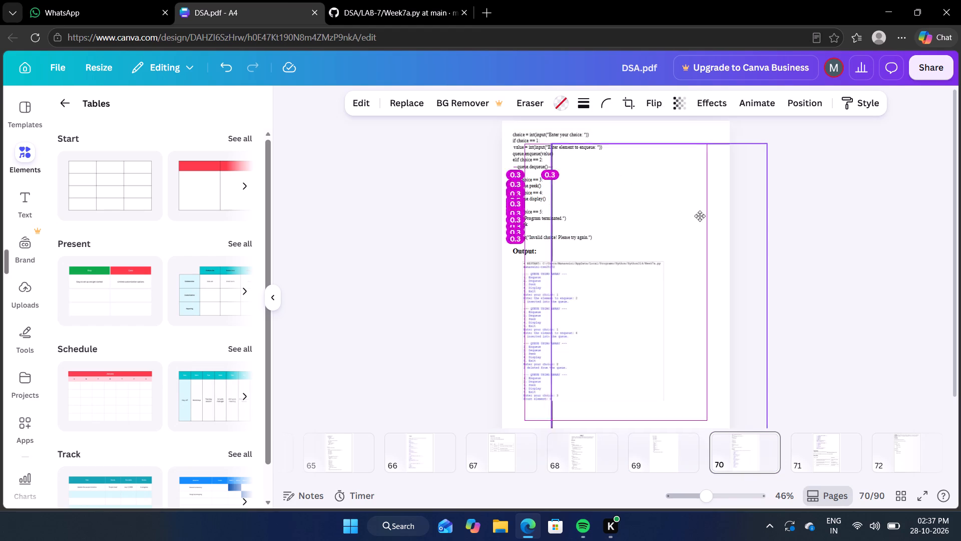
left_click_drag(700, 216, 799, 191)
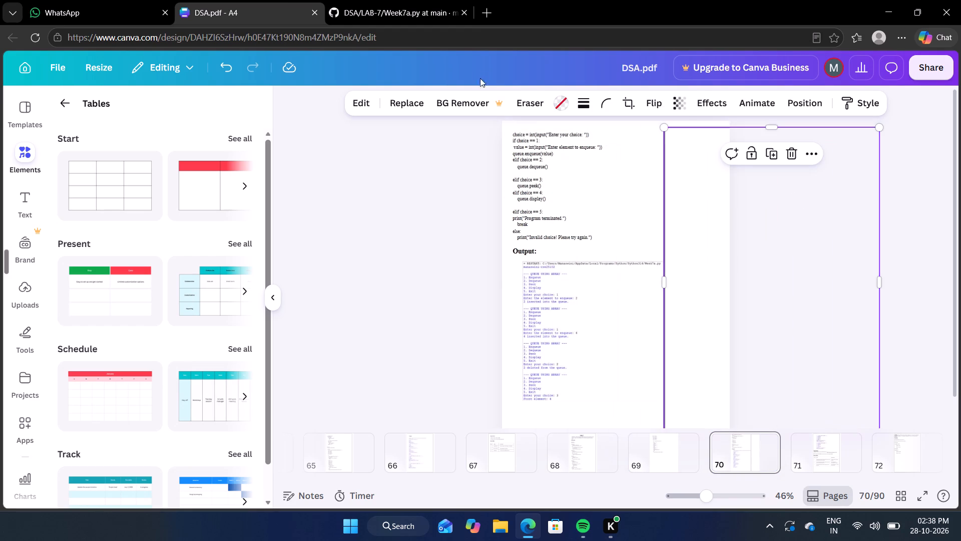
Delete all the code text blocks above the Output heading on page 70.
left_click(514, 136)
left_click(499, 143)
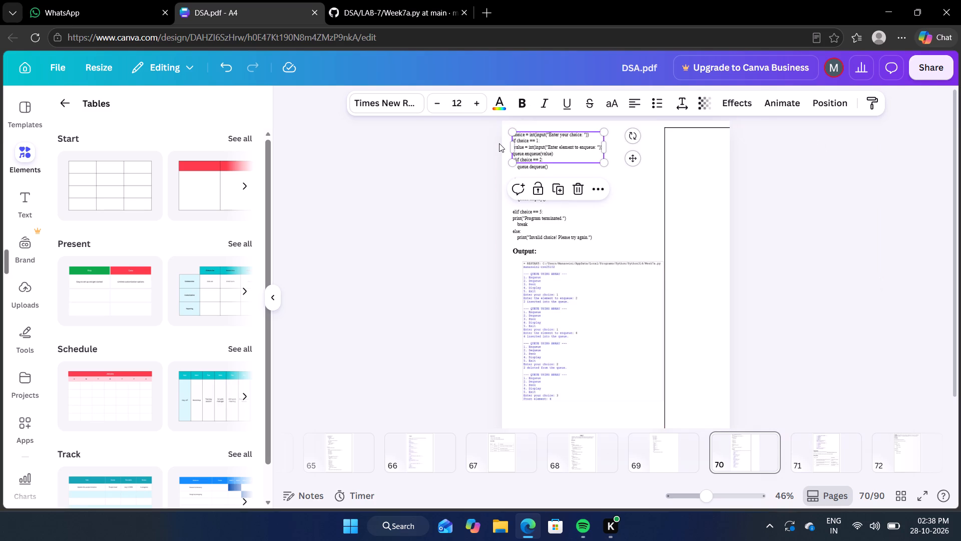
left_click_drag(507, 131, 603, 232)
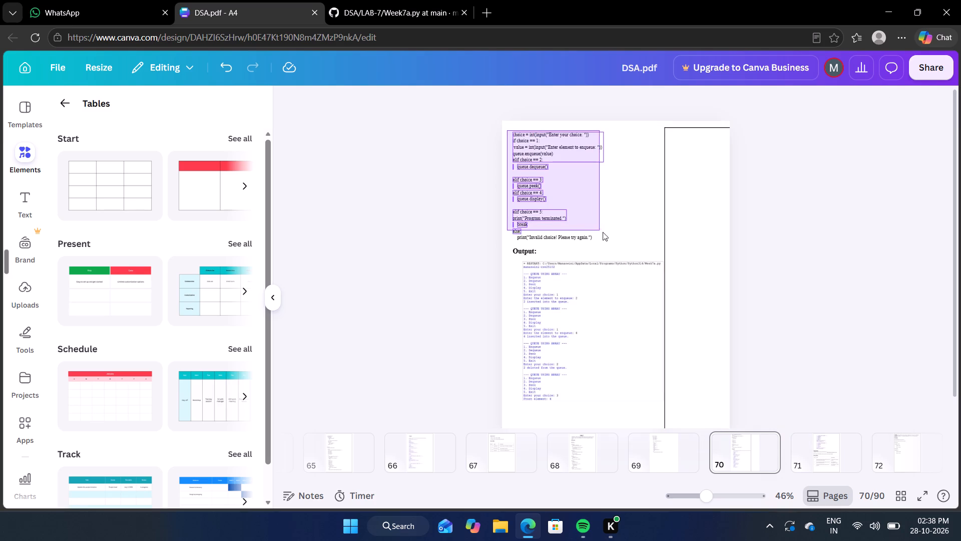
left_click_drag(603, 232, 612, 237)
left_click(584, 268)
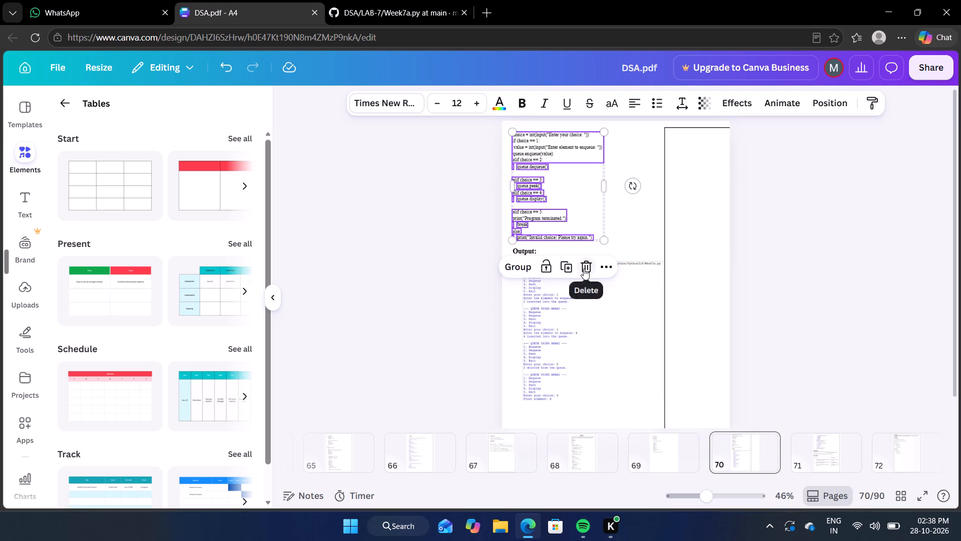
Move the Output heading from page 70 to page 69, directly below the code and aligned with the margin.
left_click_drag(524, 250, 665, 447)
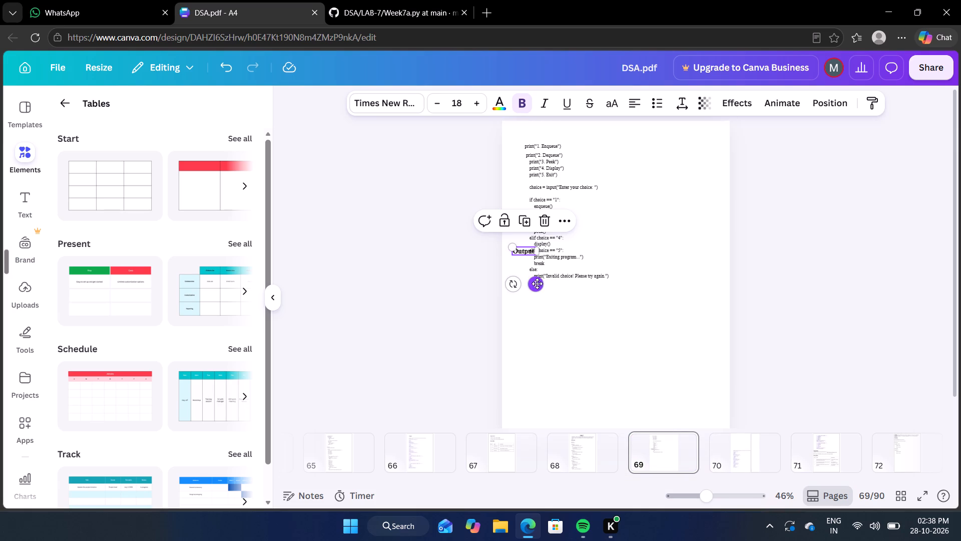
left_click_drag(537, 285, 551, 323)
left_click(714, 321)
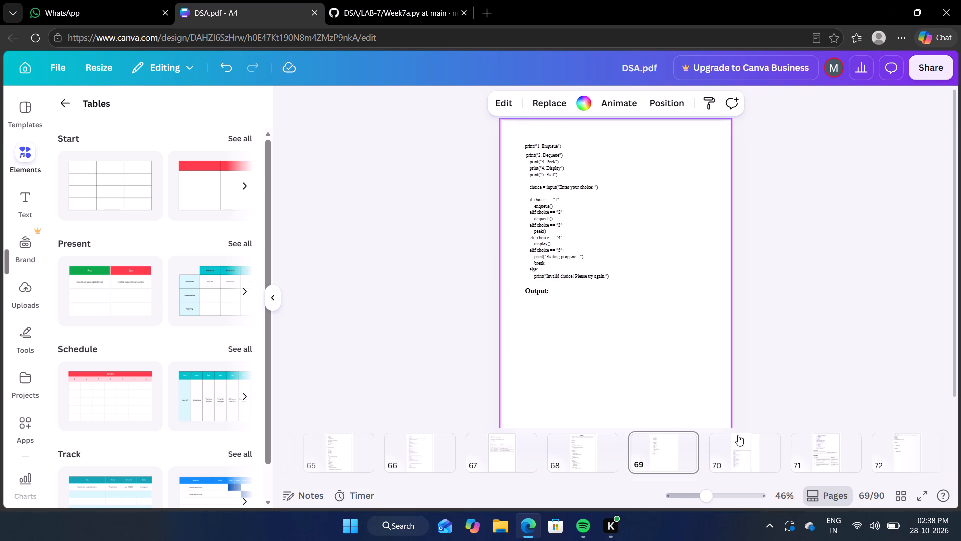
Move the queue output screenshot from page 70 to page 69, just below the Output heading.
left_click(743, 443)
left_click_drag(602, 359, 669, 468)
left_click_drag(588, 335, 591, 362)
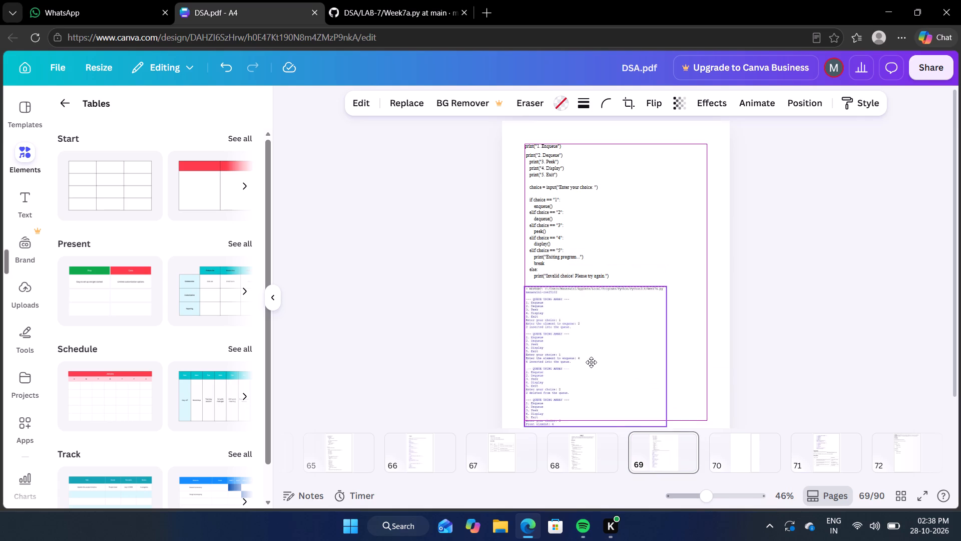
left_click_drag(591, 362, 595, 373)
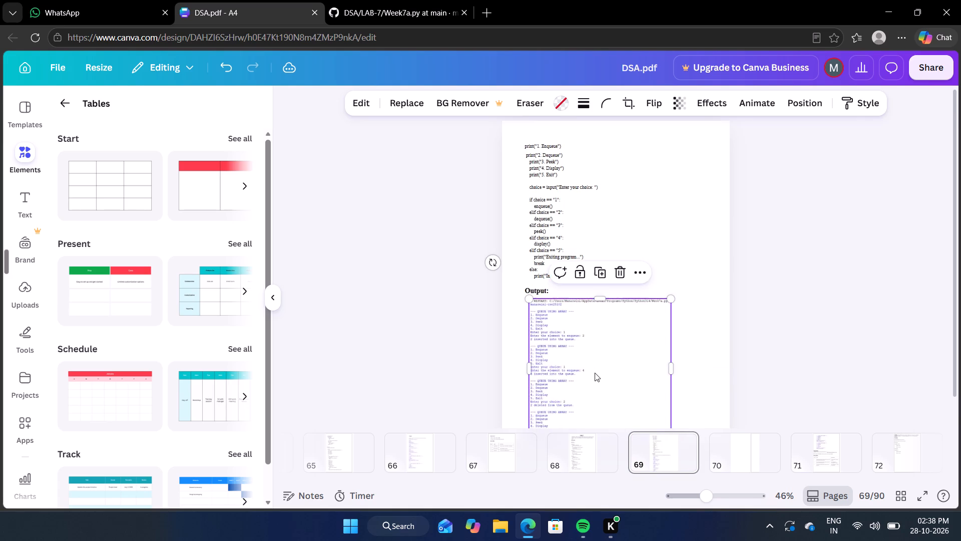
Crop the page 69 output screenshot to a height of about 11 so it starts at the first QUEUE USING ARRAY menu and fits the margin.
scroll(595, 373, "down", 1)
scroll(574, 288, "up", 2)
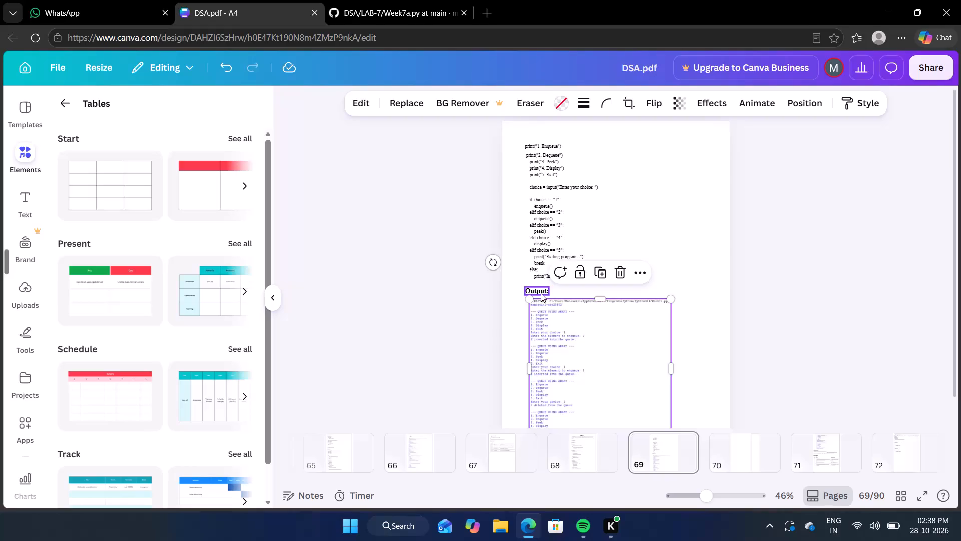
scroll(567, 331, "down", 2)
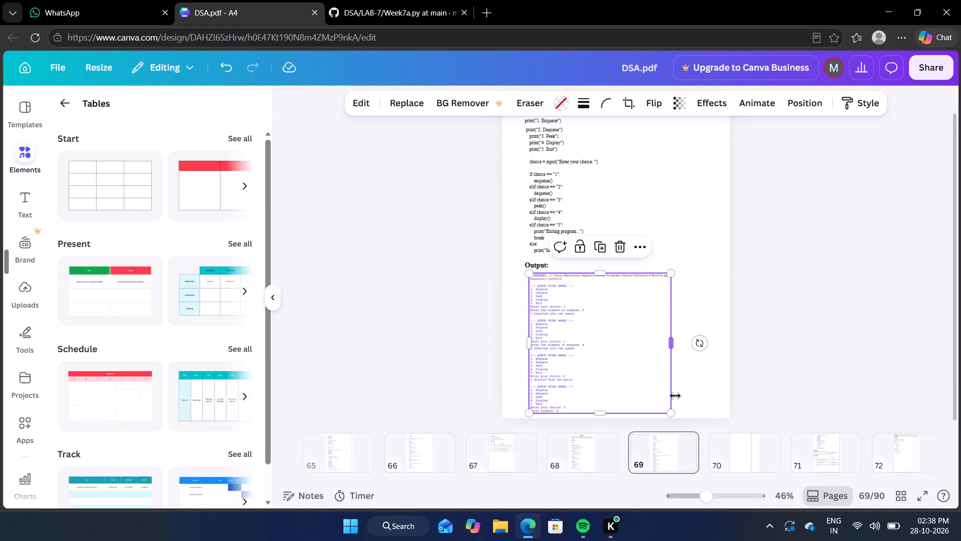
left_click_drag(600, 414, 599, 379)
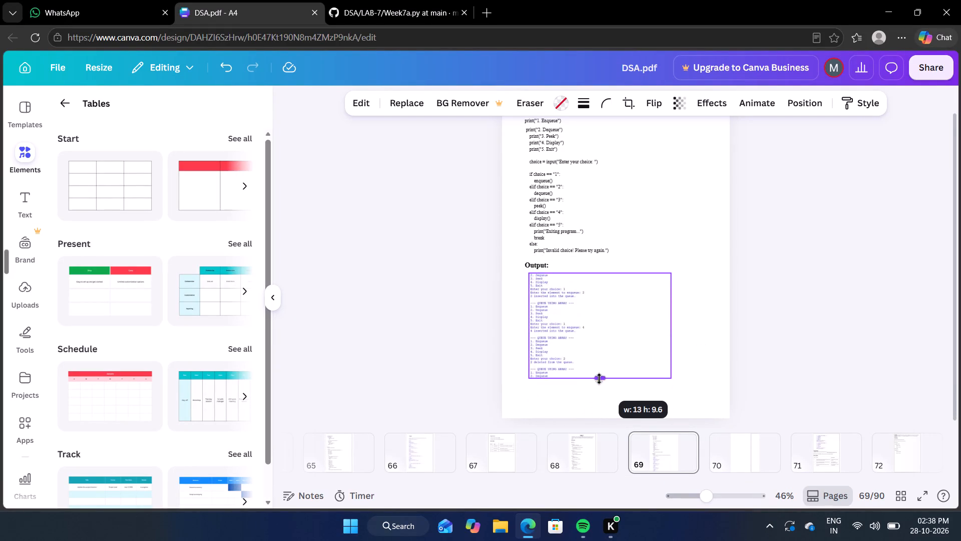
left_click_drag(599, 379, 603, 360)
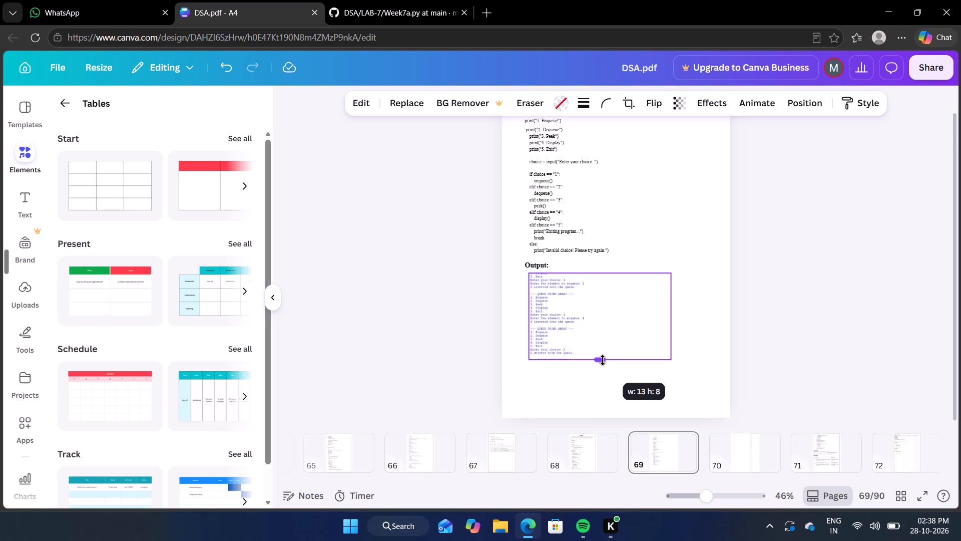
left_click_drag(603, 360, 603, 358)
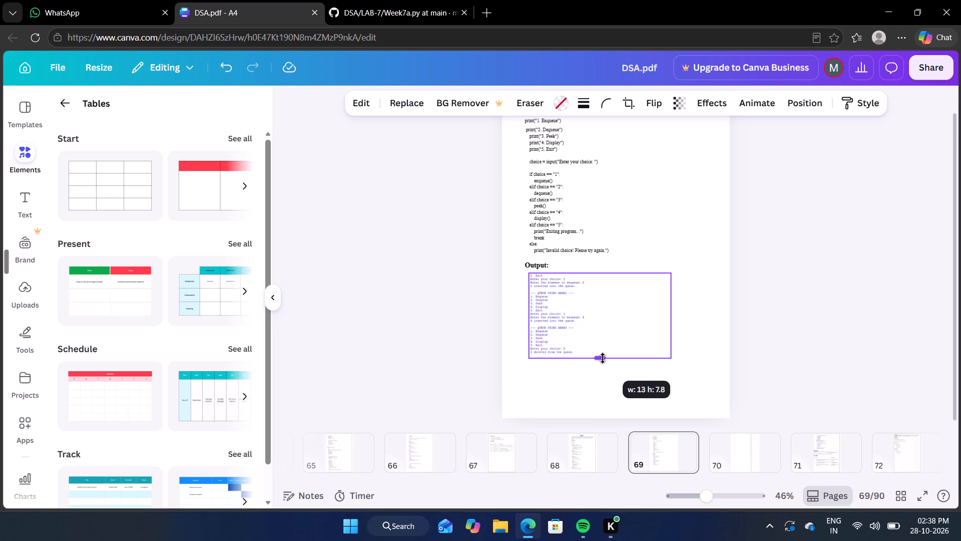
left_click_drag(603, 358, 598, 378)
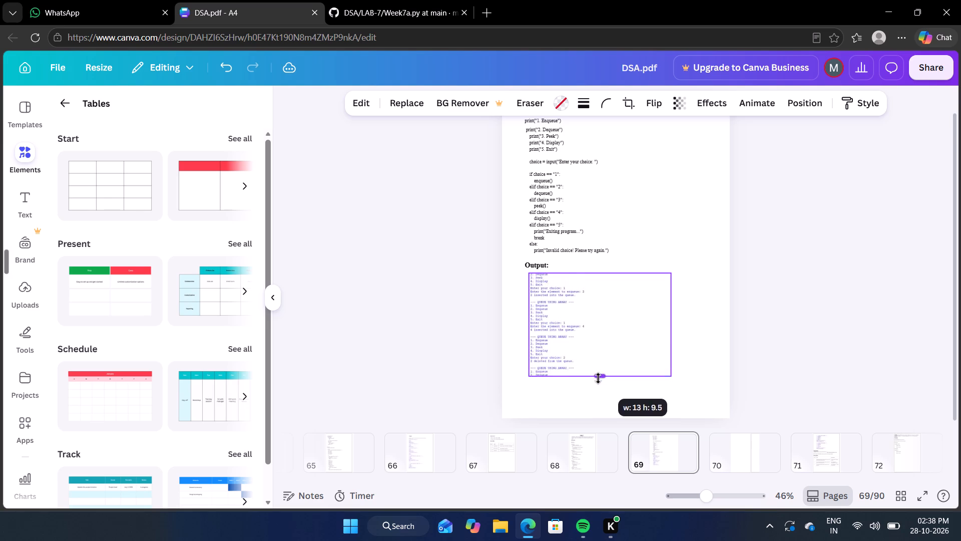
left_click_drag(598, 378, 597, 397)
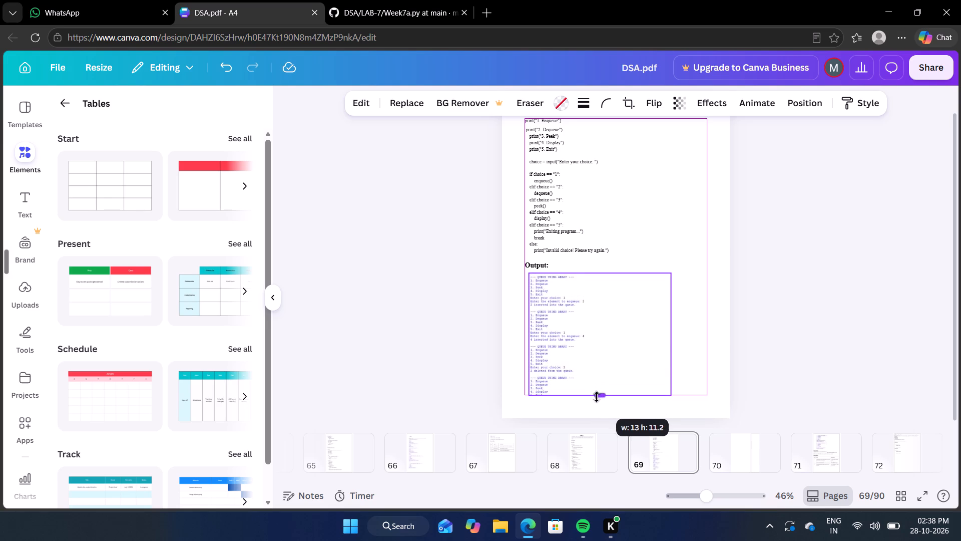
left_click_drag(597, 397, 597, 393)
left_click(780, 411)
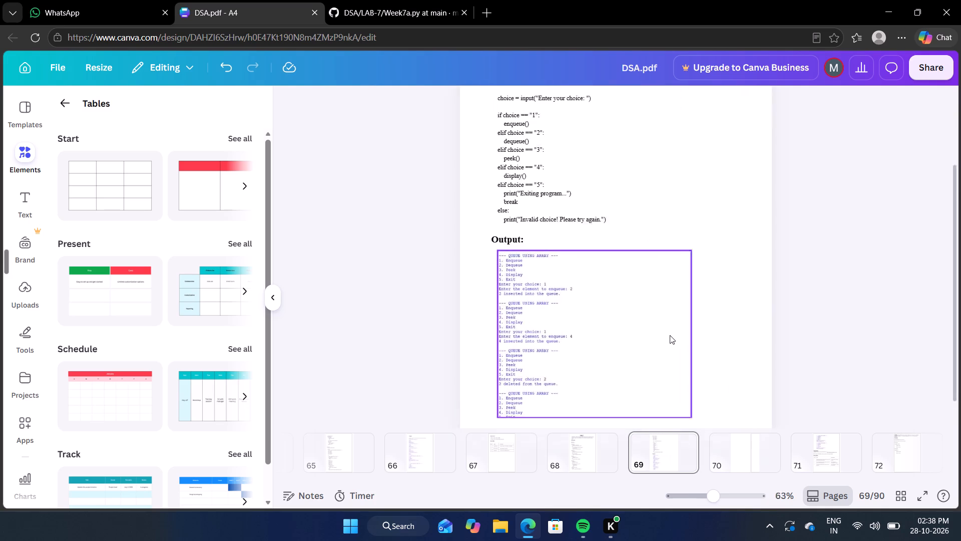
Duplicate the cropped output screenshot on page 69 and move the copy to page 70.
scroll(670, 335, "down", 2)
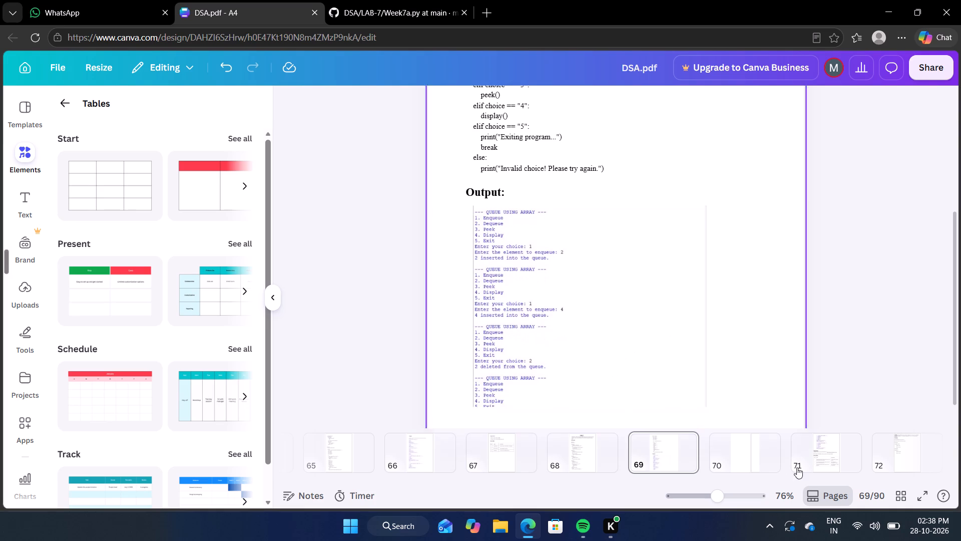
left_click(524, 288)
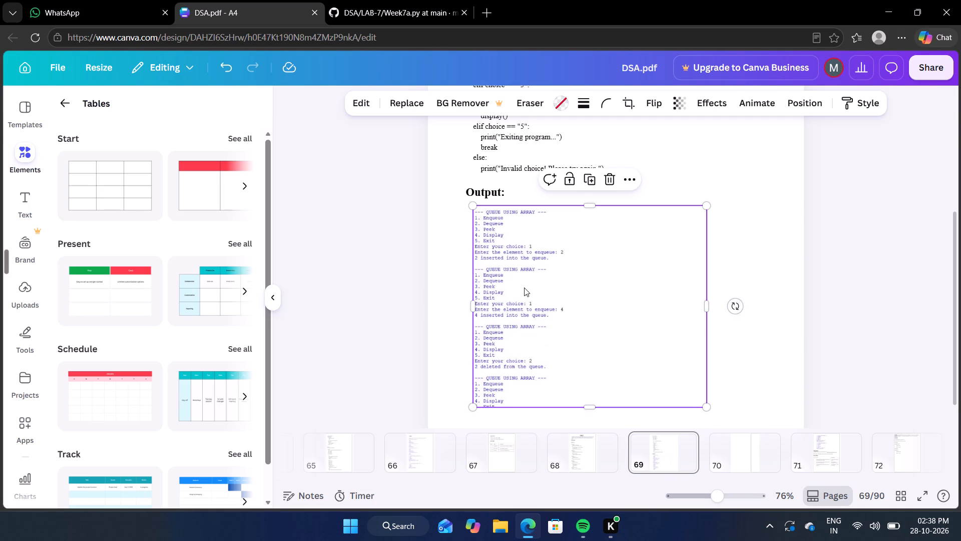
left_click(593, 183)
left_click_drag(597, 297, 755, 433)
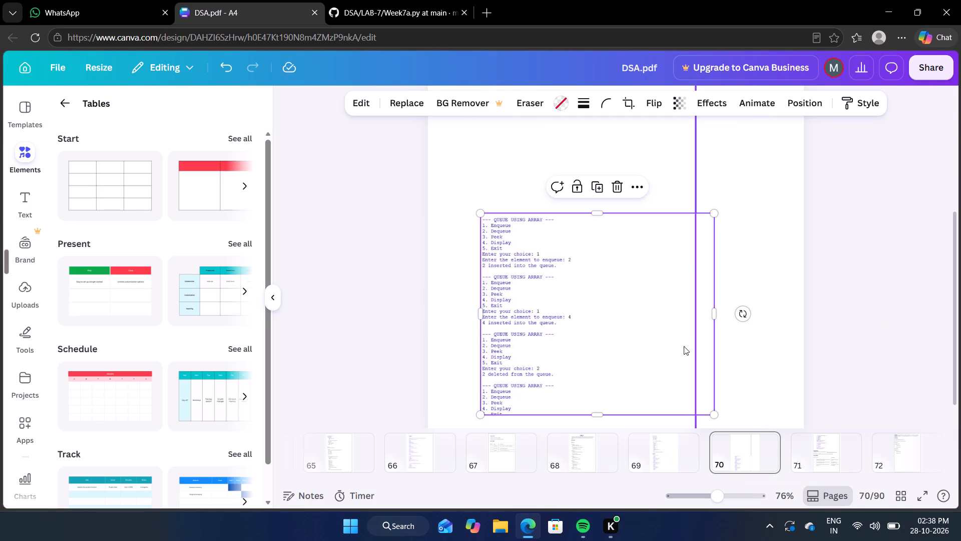
Crop the page 70 copy to about 13 by 9 and reposition its image to show the output through "Front element: 4".
scroll(684, 346, "up", 1)
scroll(669, 346, "down", 2)
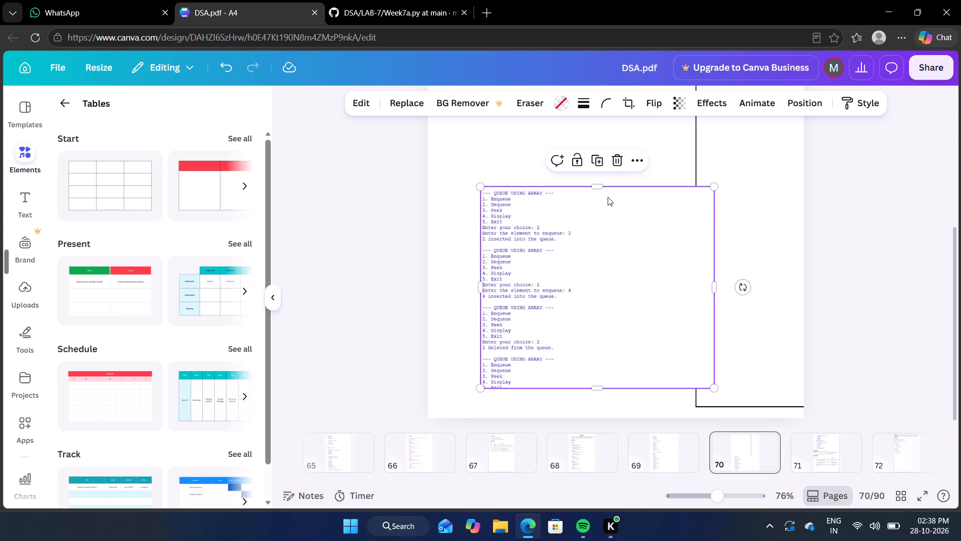
left_click_drag(598, 184, 585, 286)
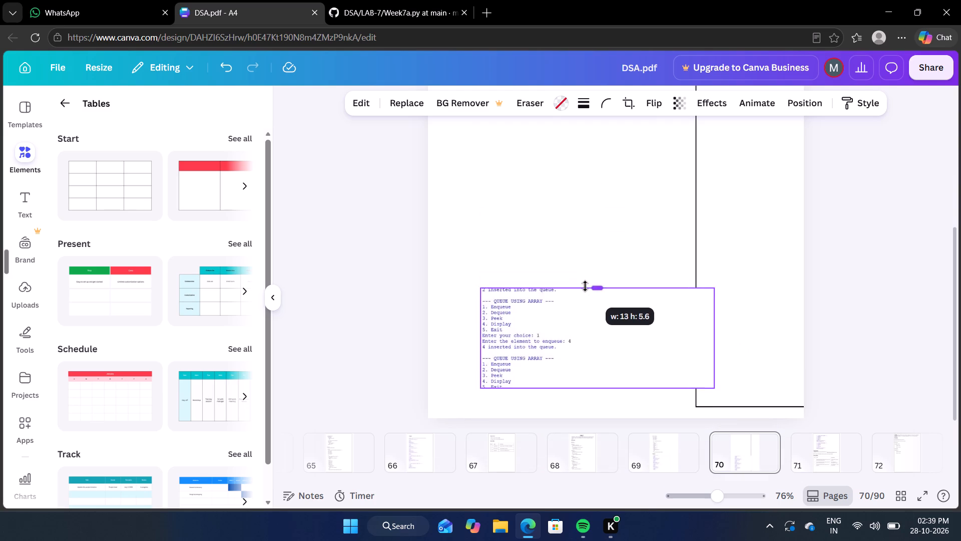
left_click_drag(585, 286, 585, 225)
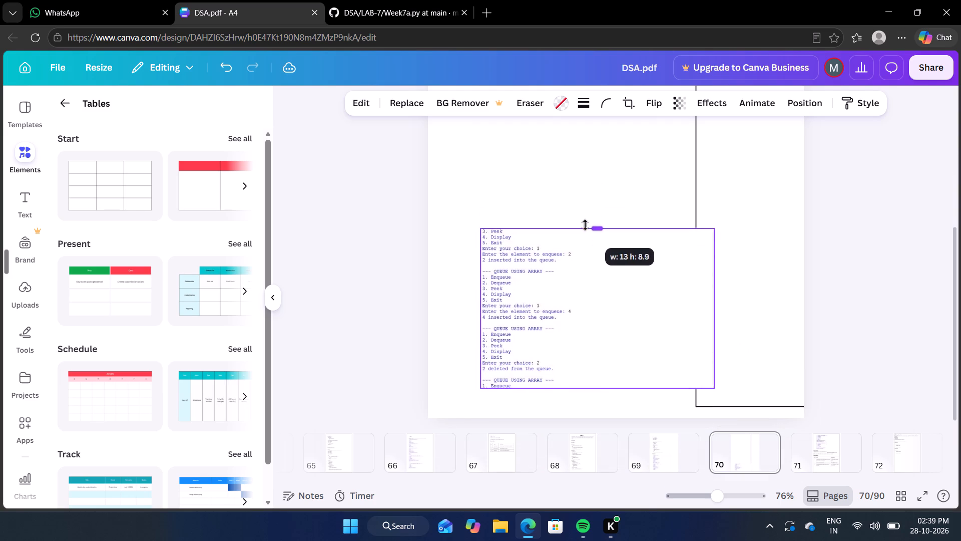
left_click(568, 313)
left_click_drag(568, 313, 566, 294)
double_click(559, 307)
left_click_drag(566, 310, 567, 301)
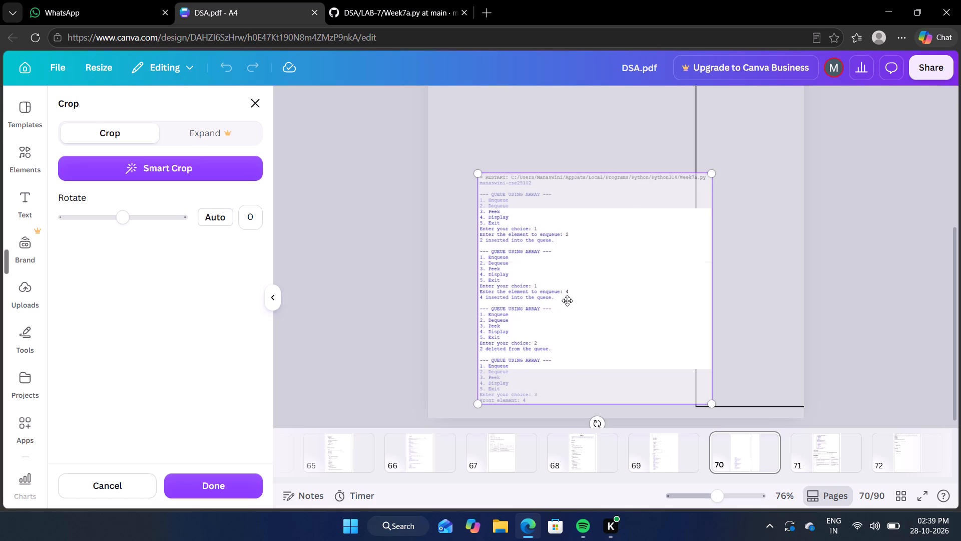
left_click_drag(567, 301, 572, 257)
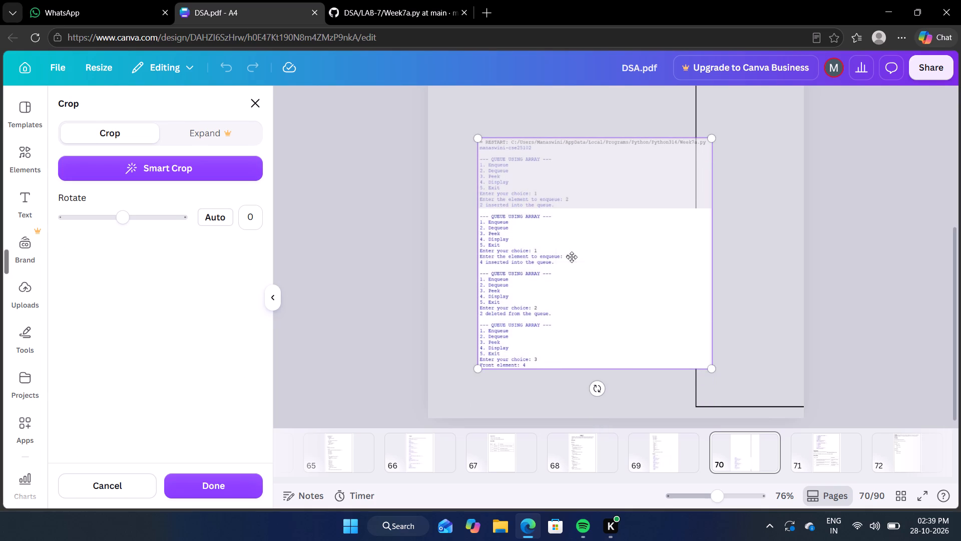
left_click(889, 240)
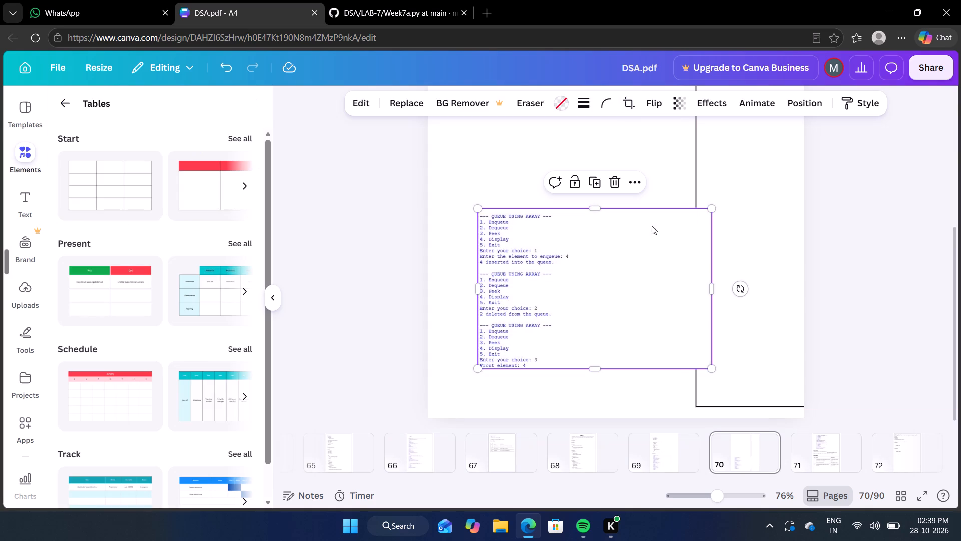
Trim the page 70 output copy further from its upper edge.
left_click_drag(597, 209, 596, 219)
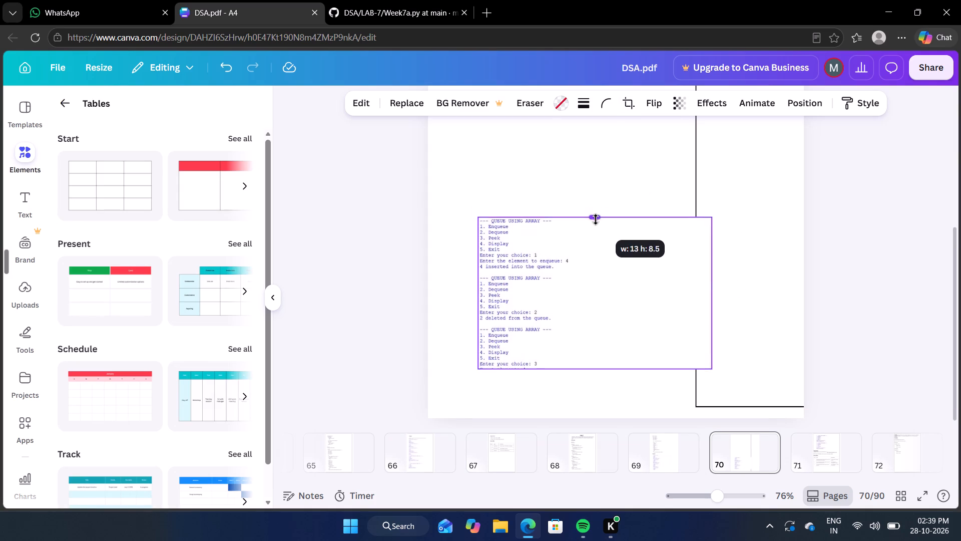
left_click_drag(596, 219, 618, 214)
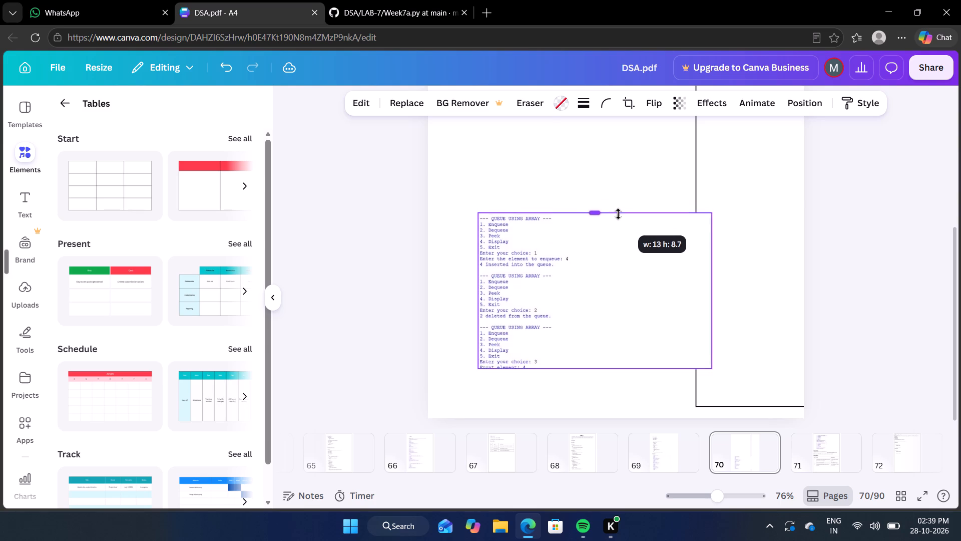
left_click_drag(618, 214, 617, 225)
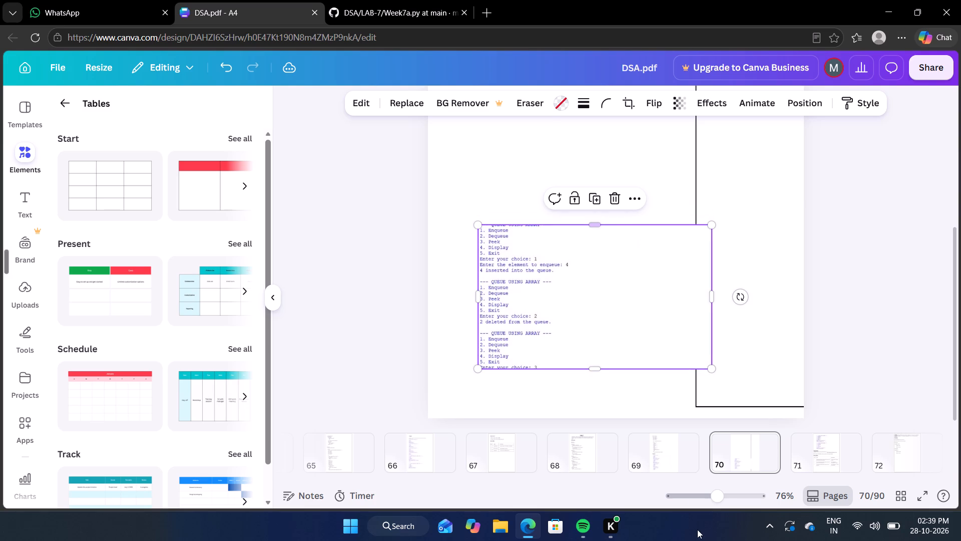
Extend the lower edge of the page 69 output screenshot to include the last menu's "5. Exit" line.
left_click(673, 459)
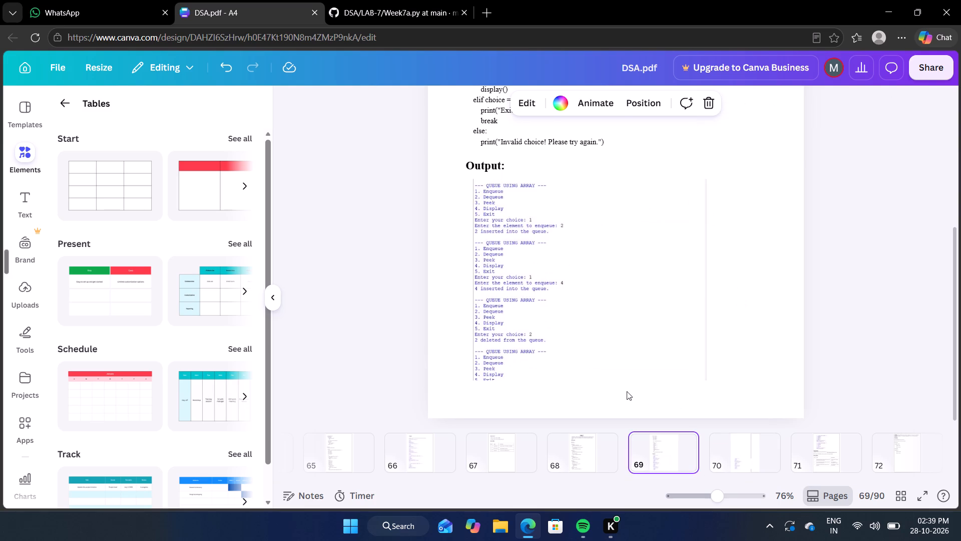
left_click(519, 378)
left_click_drag(590, 381, 590, 388)
left_click(893, 331)
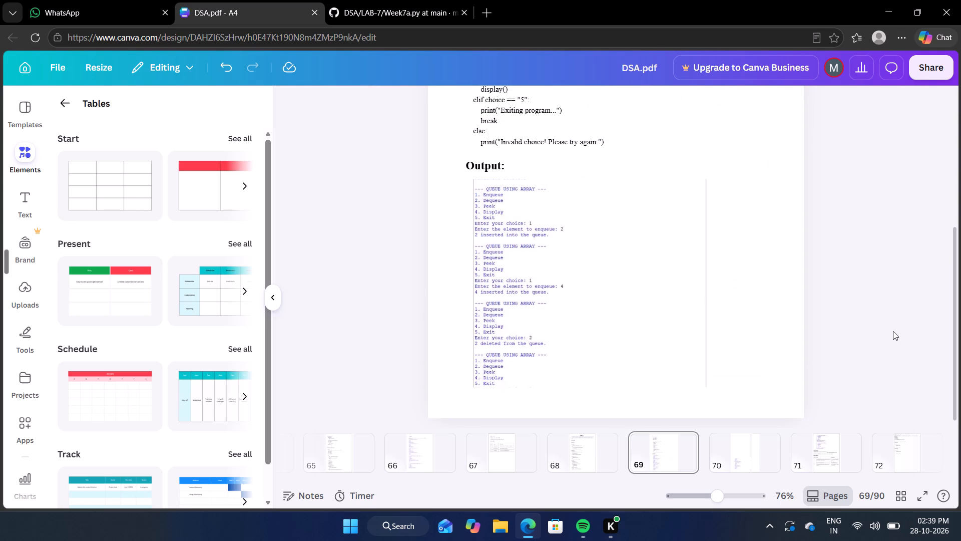
Move the page 69 output screenshot up directly beneath the "Output:" heading and align its left edge with the heading.
left_click_drag(630, 280, 631, 275)
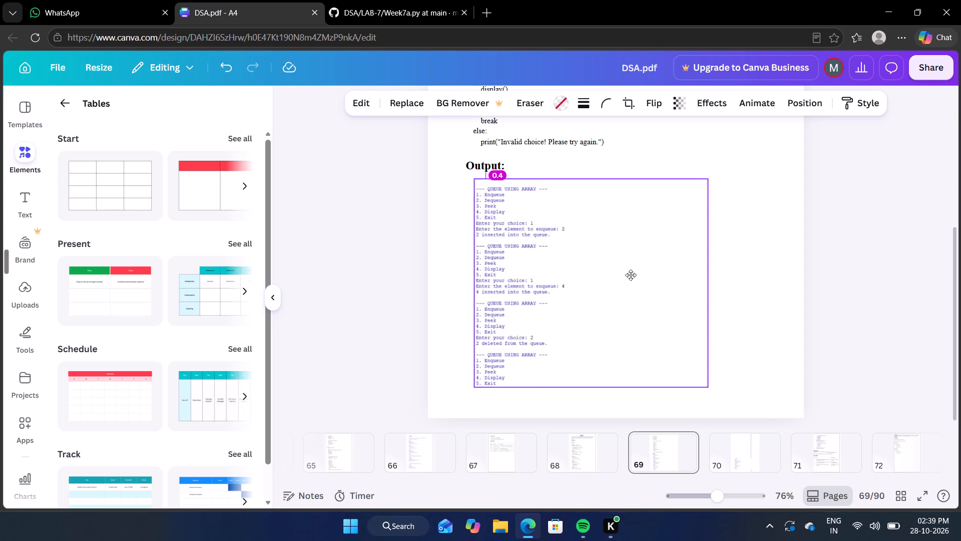
left_click_drag(631, 275, 631, 275)
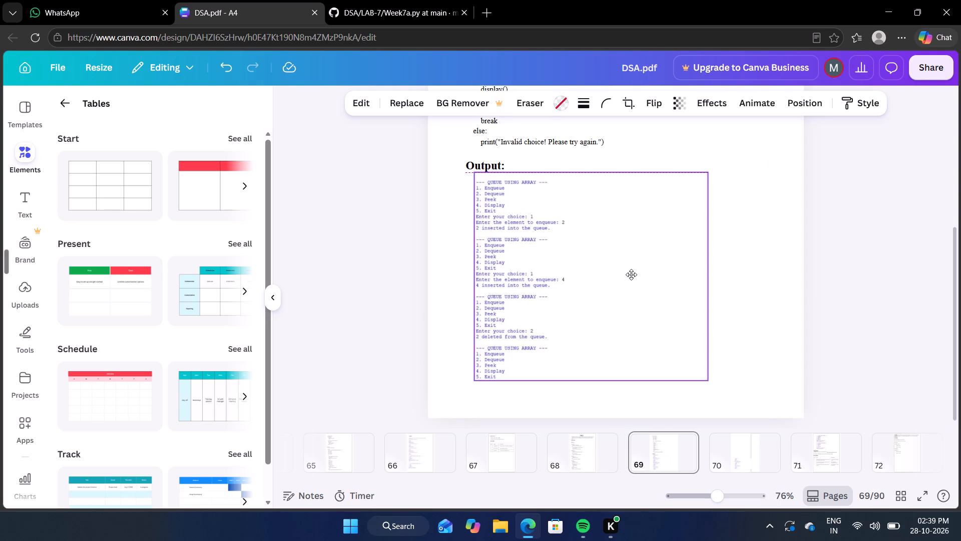
left_click_drag(631, 275, 623, 276)
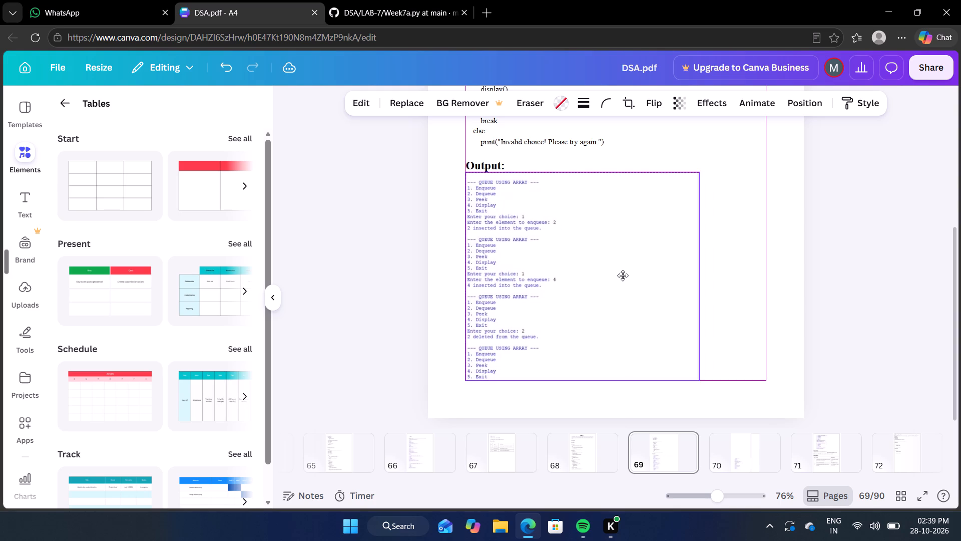
left_click_drag(623, 276, 625, 276)
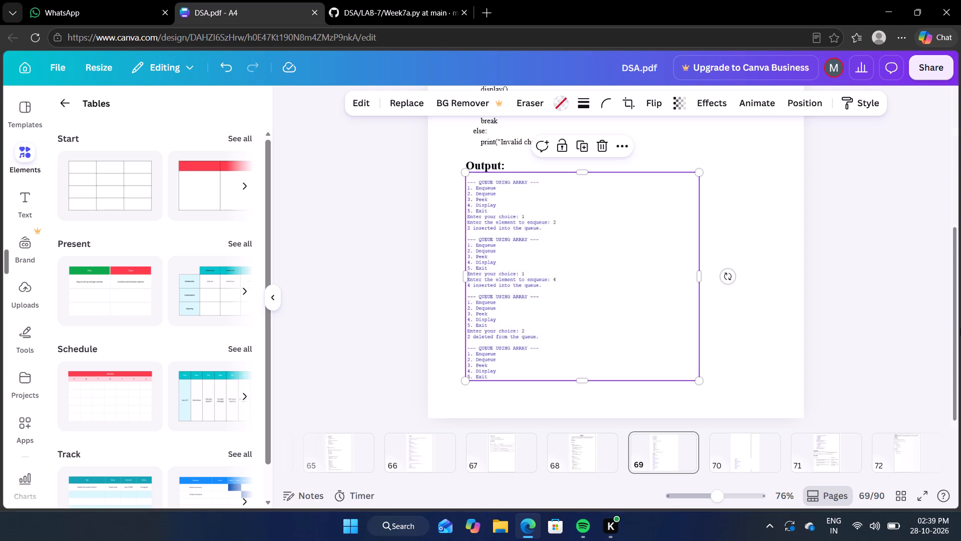
left_click_drag(960, 328, 929, 263)
left_click(891, 250)
scroll(796, 245, "down", 2)
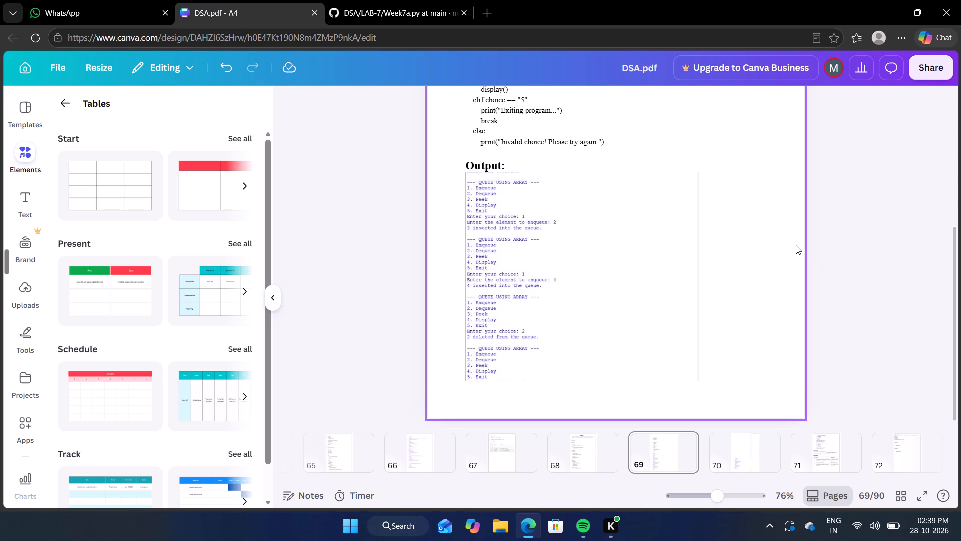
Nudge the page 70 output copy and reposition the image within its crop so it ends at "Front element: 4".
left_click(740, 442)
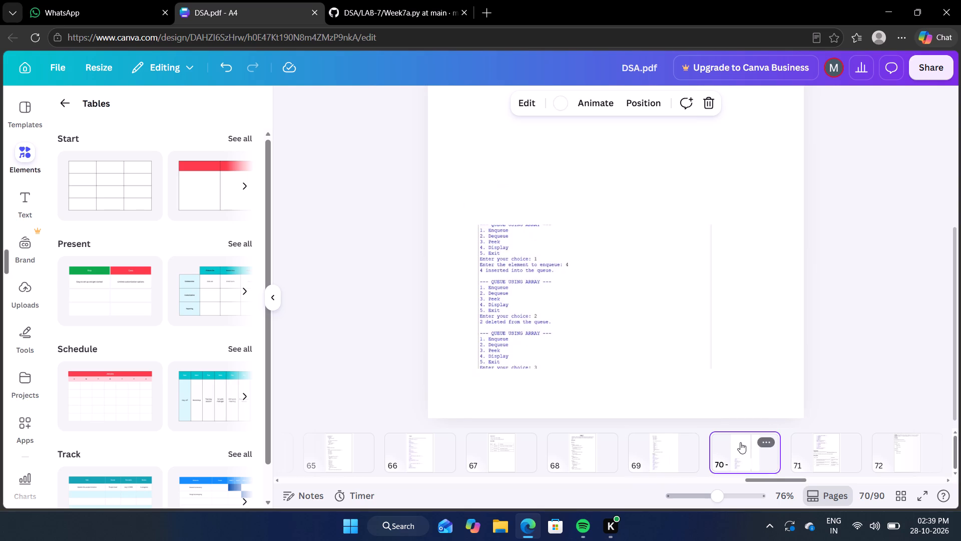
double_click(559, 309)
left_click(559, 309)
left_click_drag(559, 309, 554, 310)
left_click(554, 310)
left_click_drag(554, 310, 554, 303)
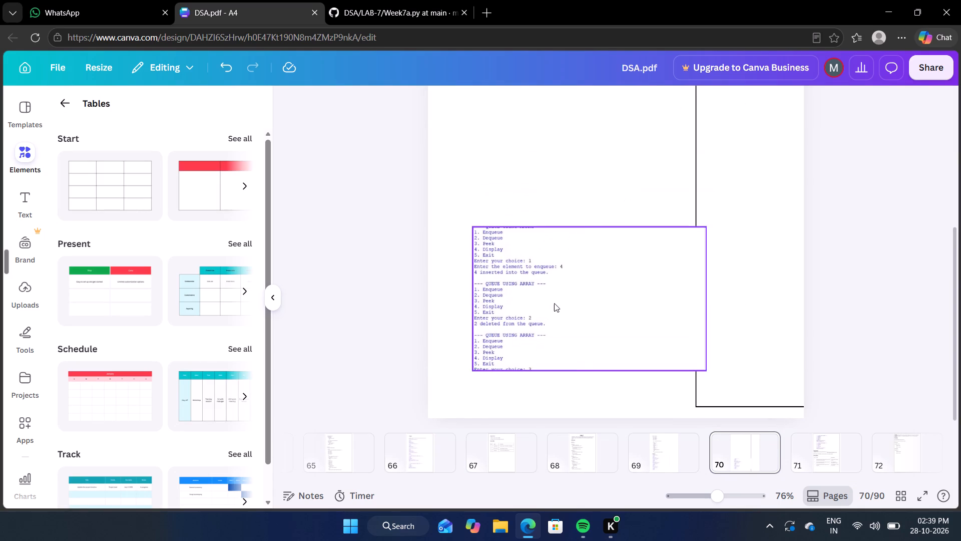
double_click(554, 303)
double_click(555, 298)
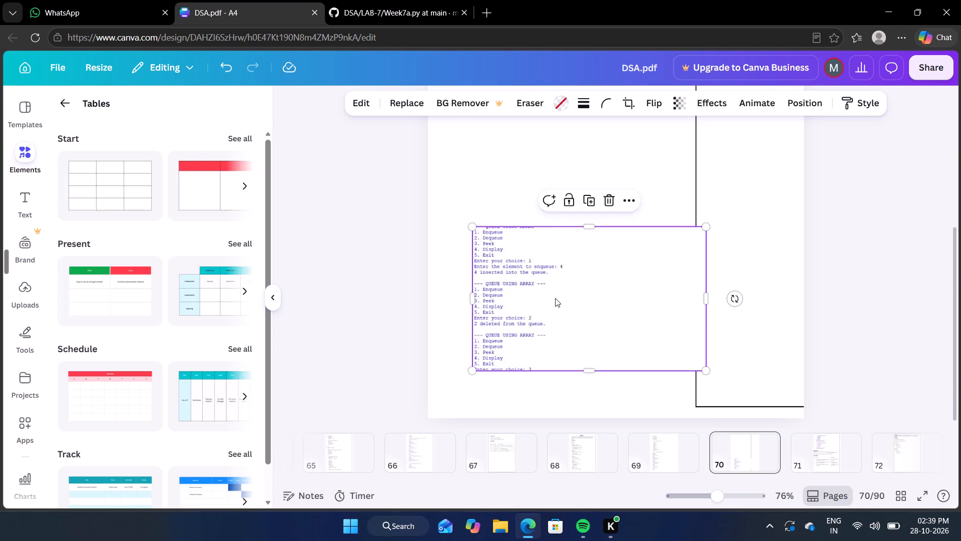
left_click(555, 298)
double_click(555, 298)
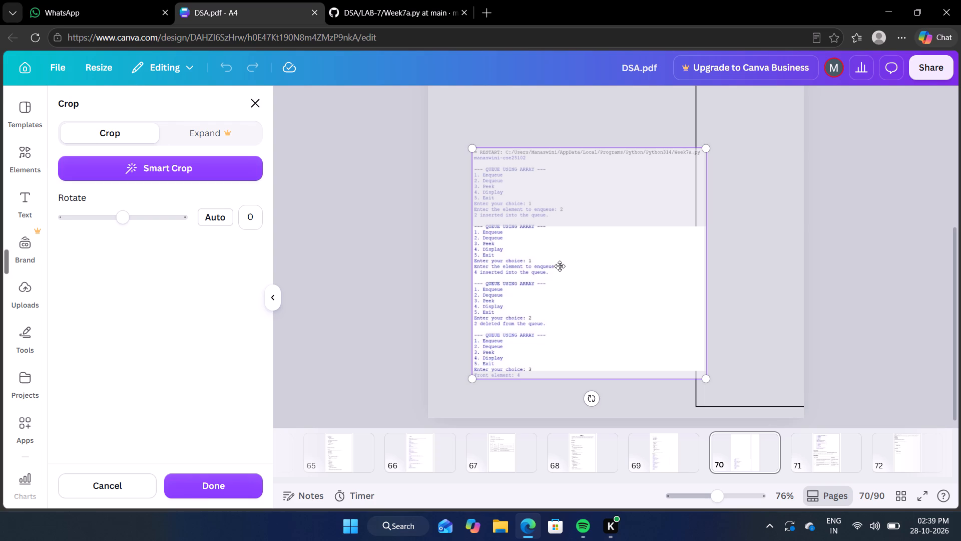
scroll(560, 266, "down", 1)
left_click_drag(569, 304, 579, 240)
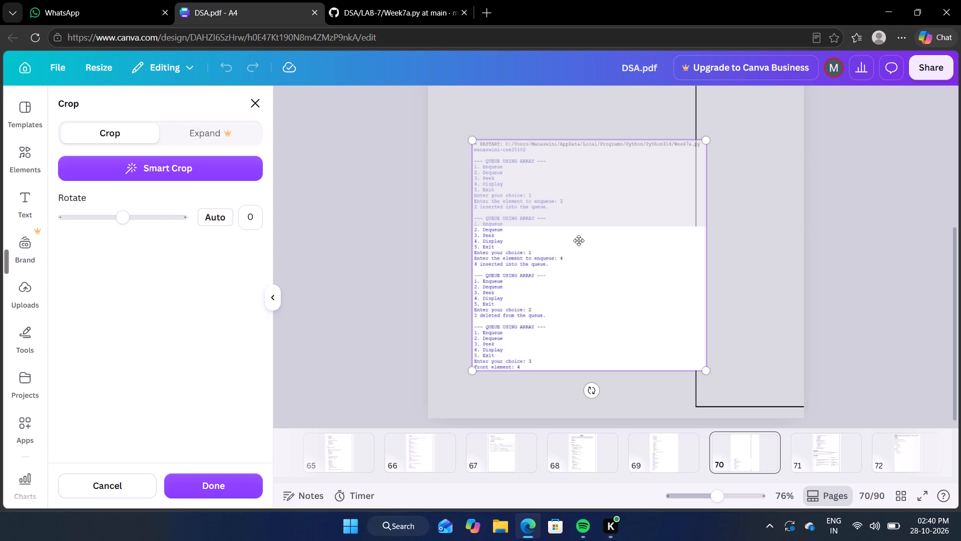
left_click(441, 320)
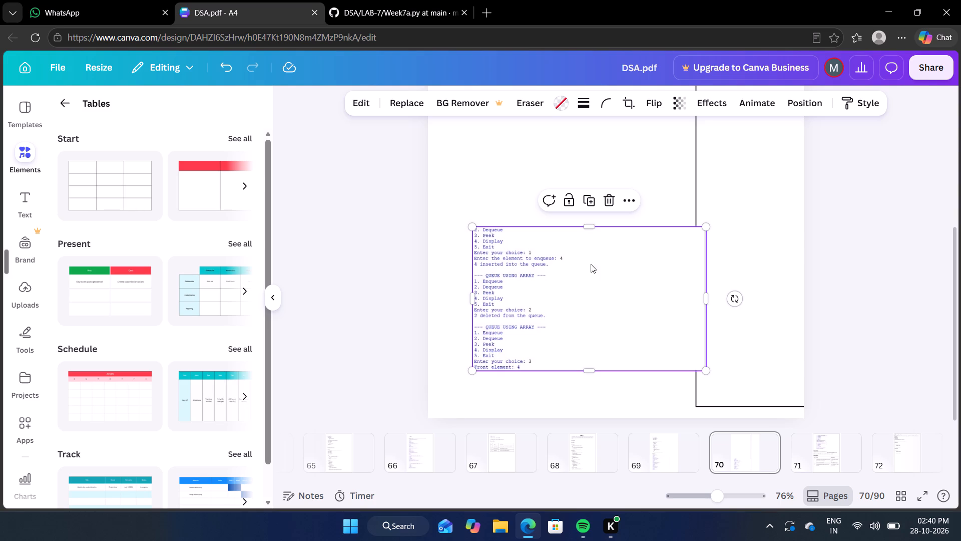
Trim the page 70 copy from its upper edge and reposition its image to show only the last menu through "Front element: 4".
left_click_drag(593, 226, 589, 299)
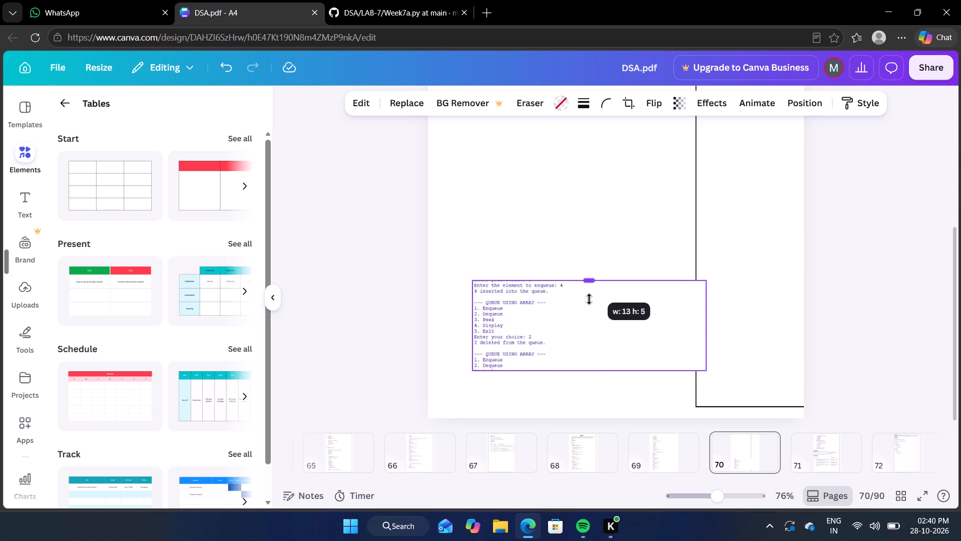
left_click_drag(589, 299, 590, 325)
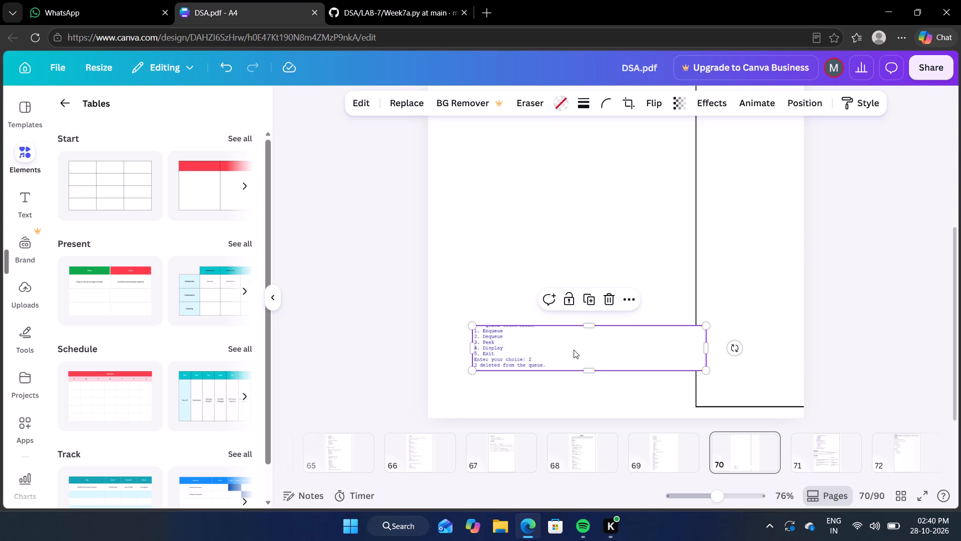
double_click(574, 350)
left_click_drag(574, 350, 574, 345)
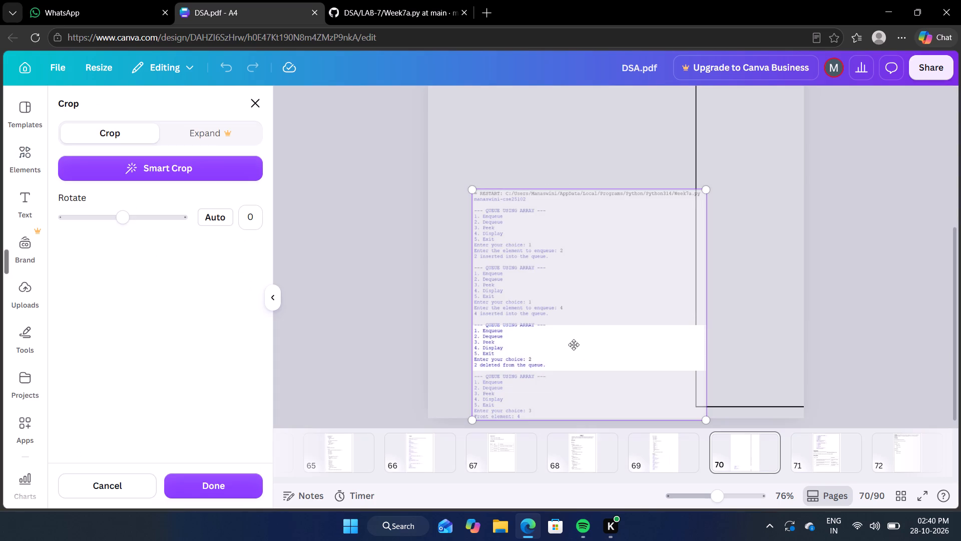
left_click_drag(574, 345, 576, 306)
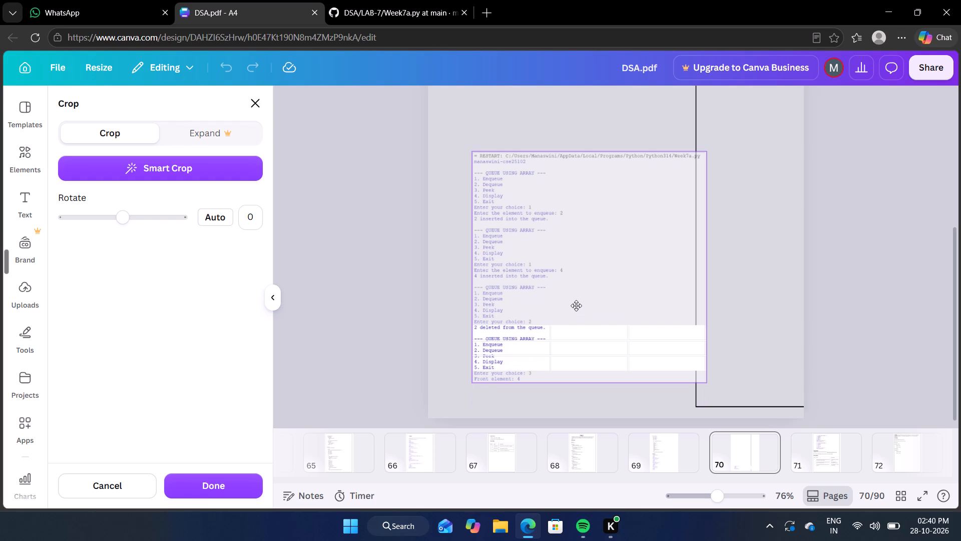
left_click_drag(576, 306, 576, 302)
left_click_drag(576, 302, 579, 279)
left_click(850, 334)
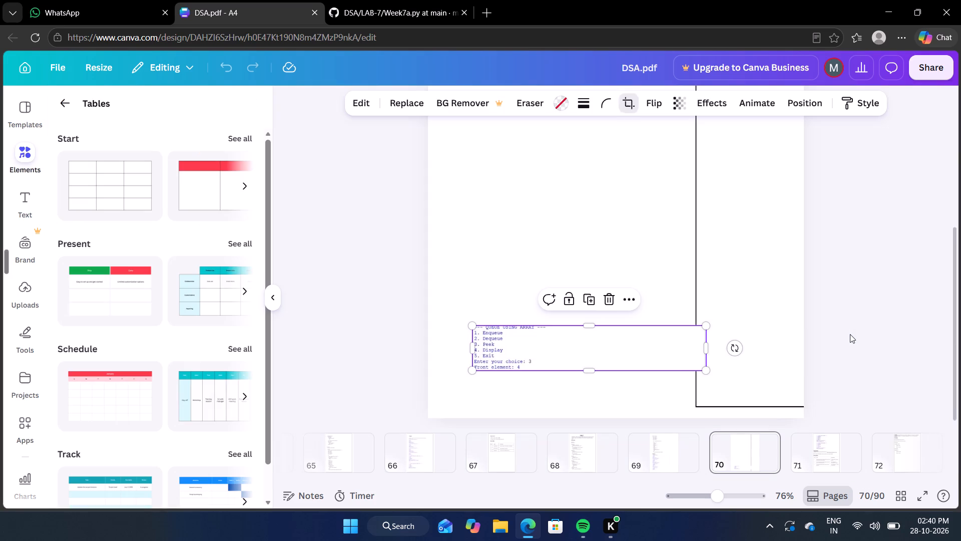
Compare pages 69 and 70, and trim the page 69 output screenshot to about 13 by 8, ending at "2 deleted from the queue.".
left_click(654, 443)
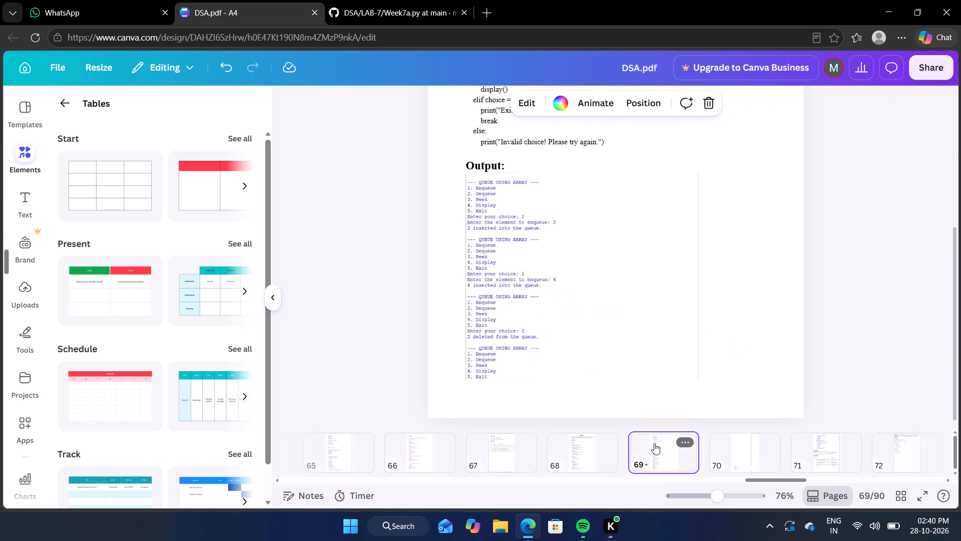
left_click(748, 446)
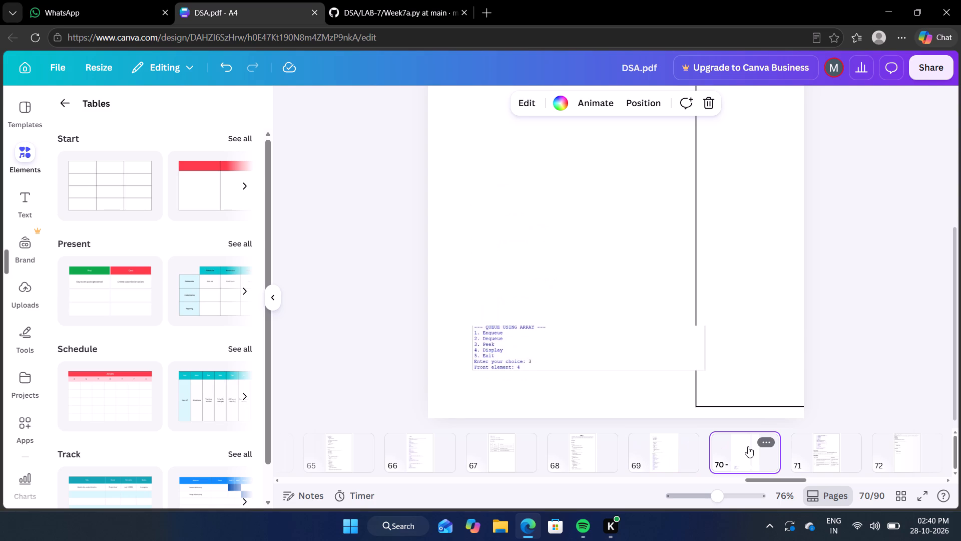
left_click(659, 441)
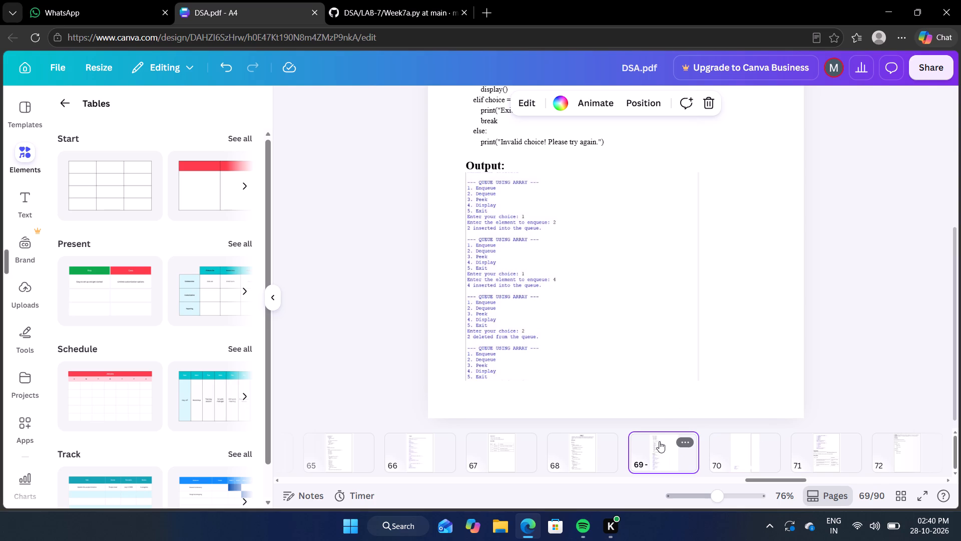
left_click(741, 446)
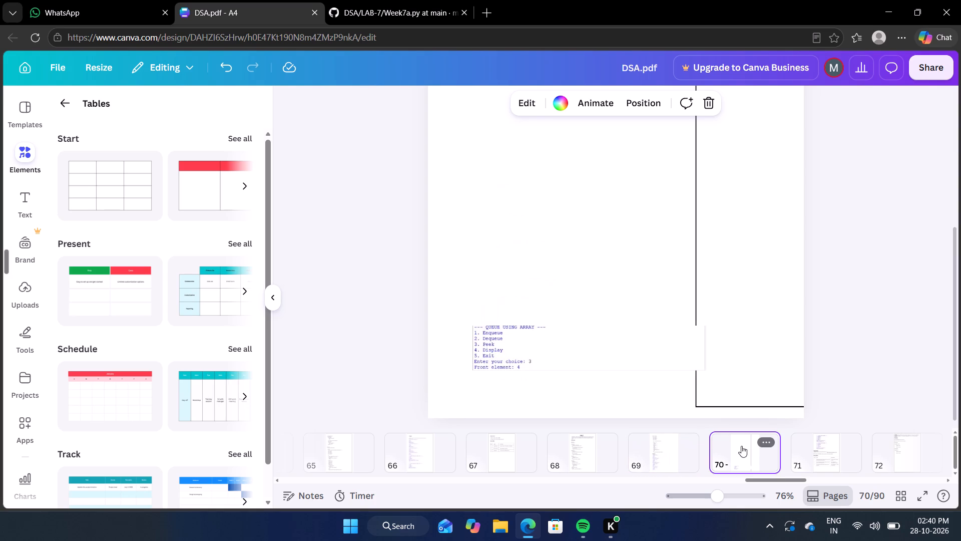
left_click(656, 446)
left_click(523, 347)
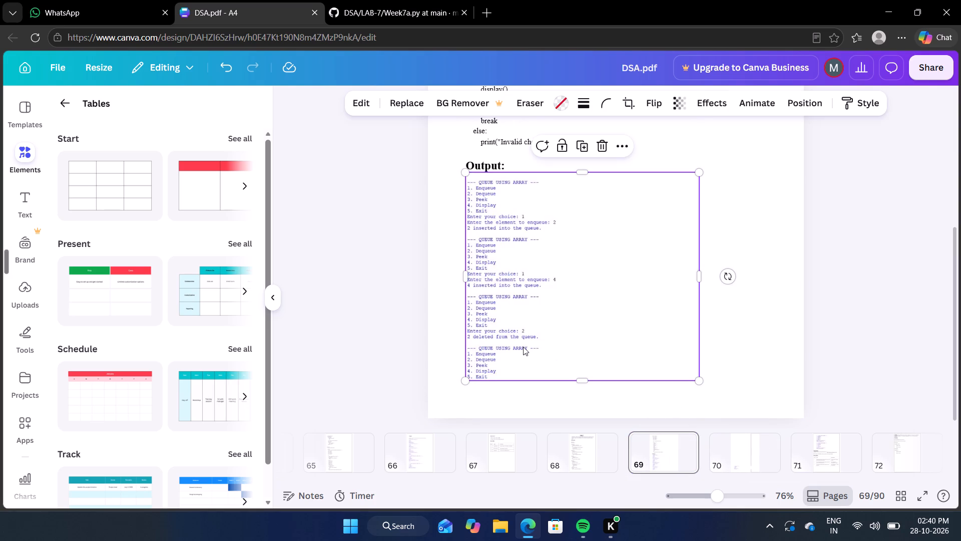
left_click_drag(586, 383, 583, 345)
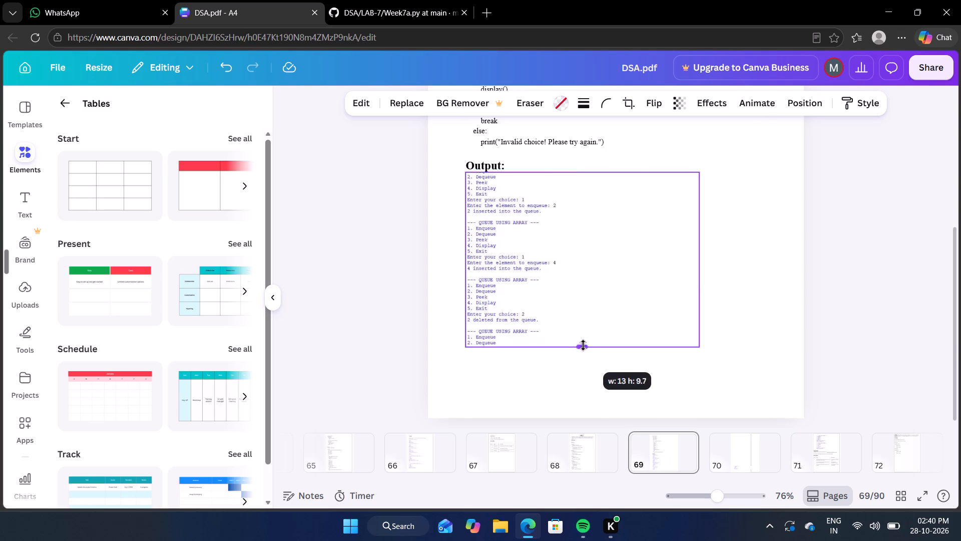
left_click_drag(583, 345, 583, 338)
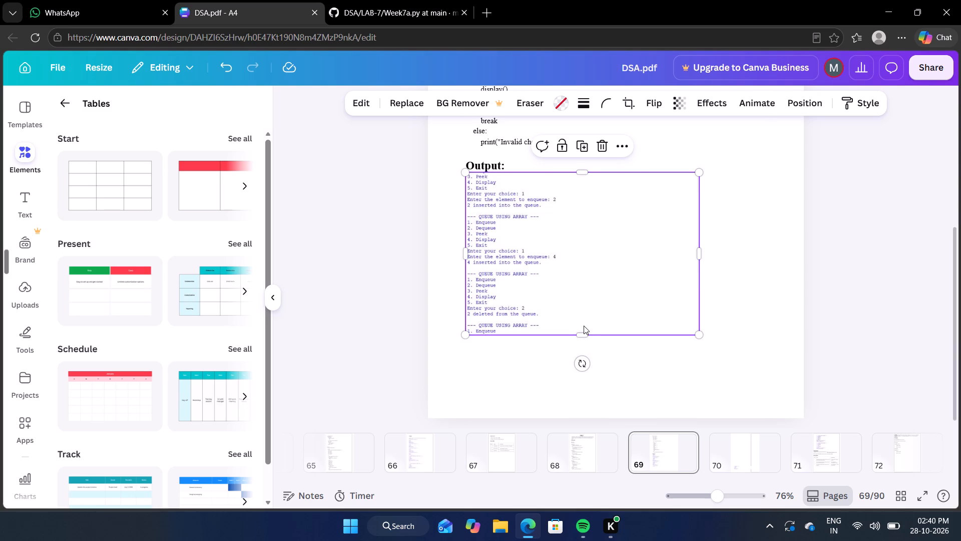
left_click_drag(584, 332, 591, 311)
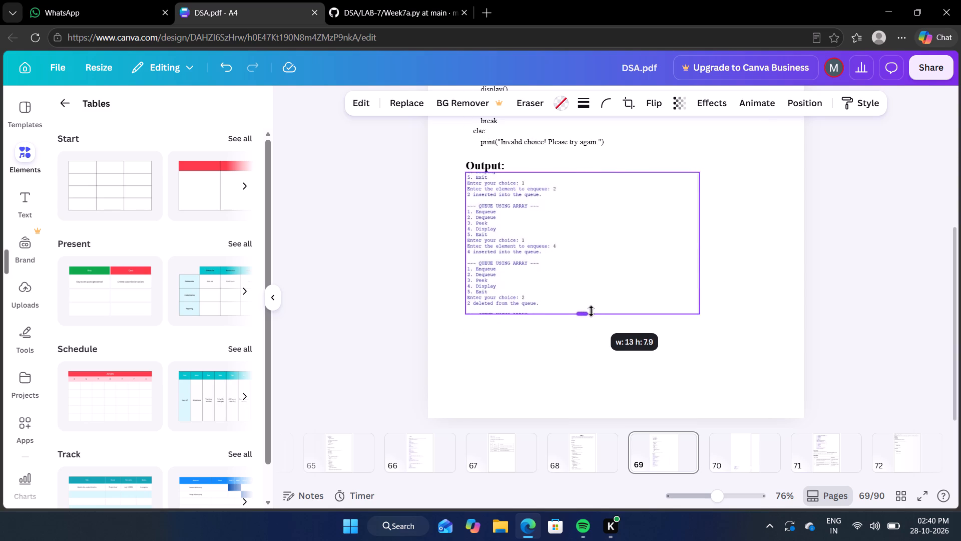
left_click_drag(591, 311, 592, 309)
Move the trimmed page 69 output screenshot down slightly to leave a gap beneath the "Output:" heading.
left_click_drag(607, 262, 608, 277)
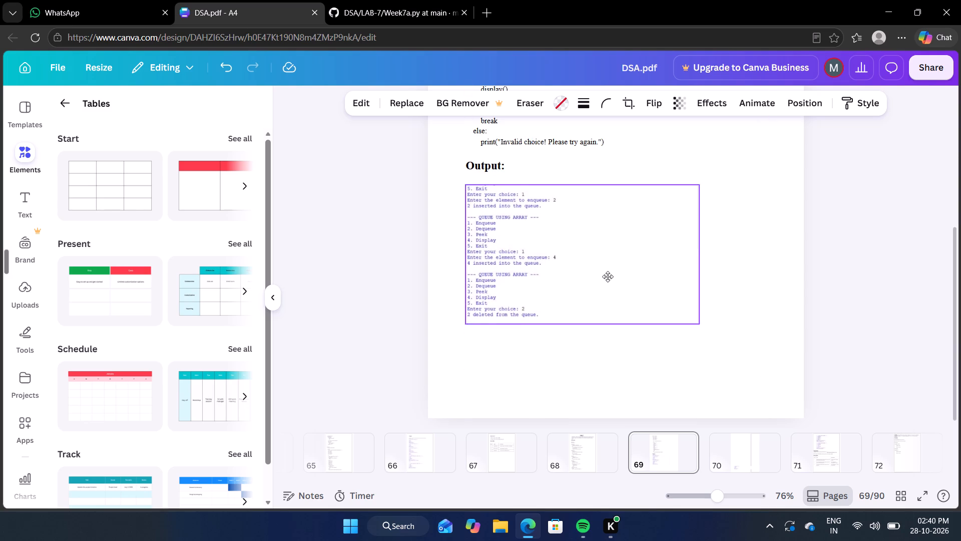
left_click_drag(608, 277, 607, 283)
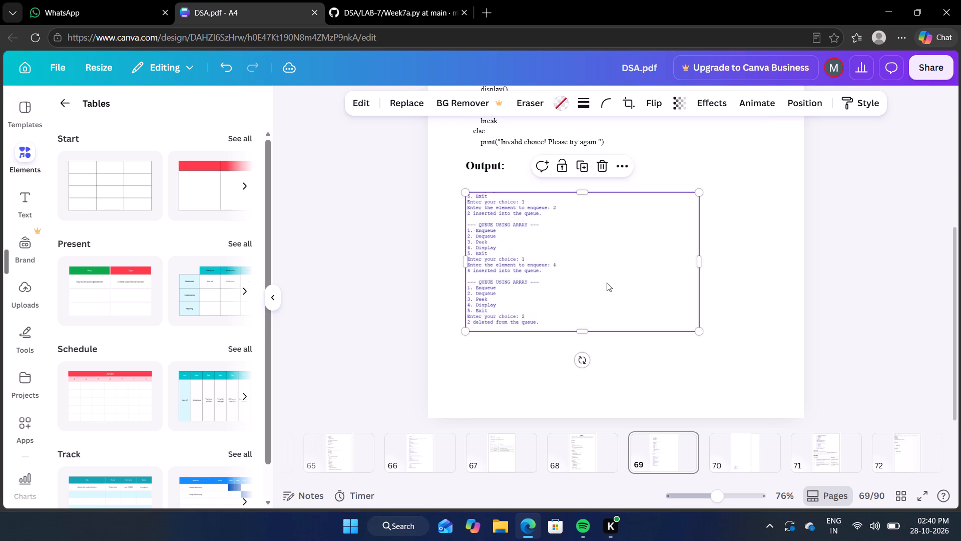
left_click(886, 339)
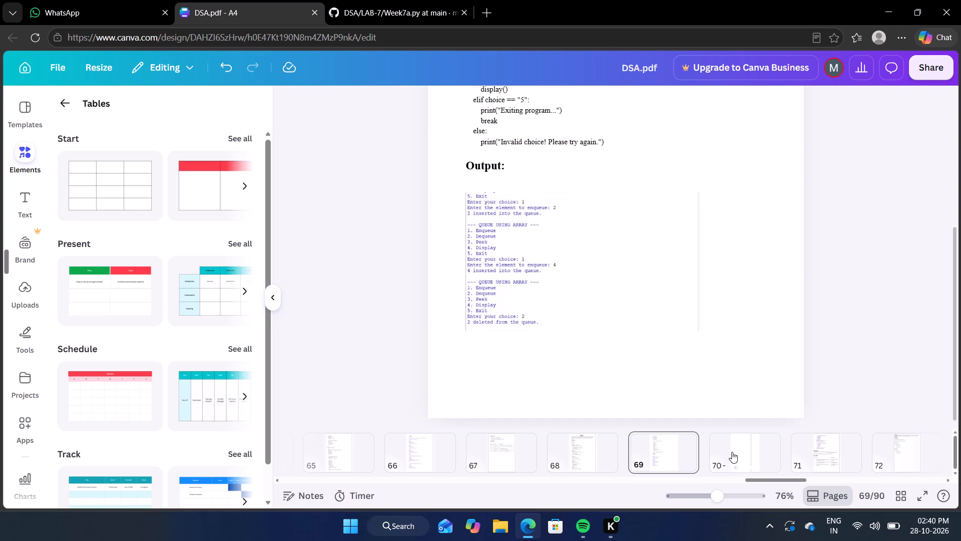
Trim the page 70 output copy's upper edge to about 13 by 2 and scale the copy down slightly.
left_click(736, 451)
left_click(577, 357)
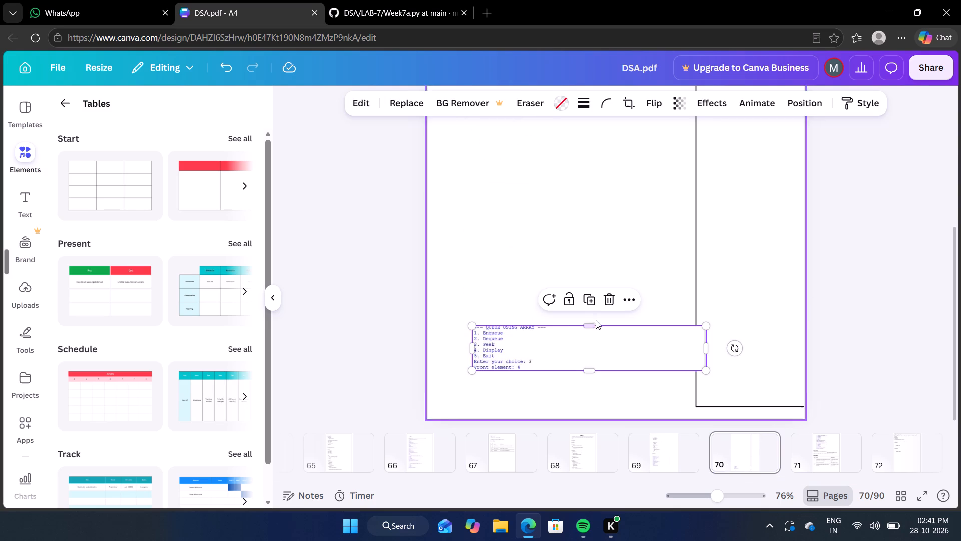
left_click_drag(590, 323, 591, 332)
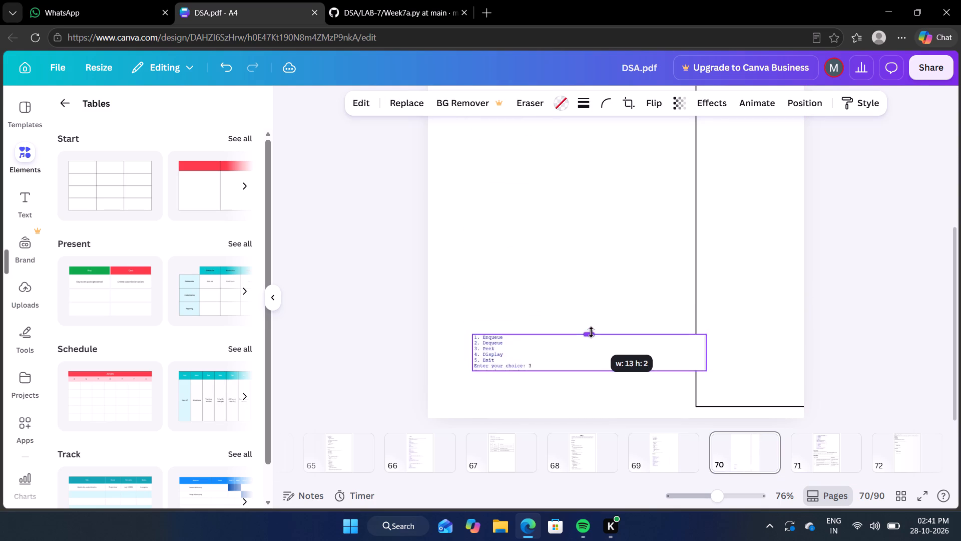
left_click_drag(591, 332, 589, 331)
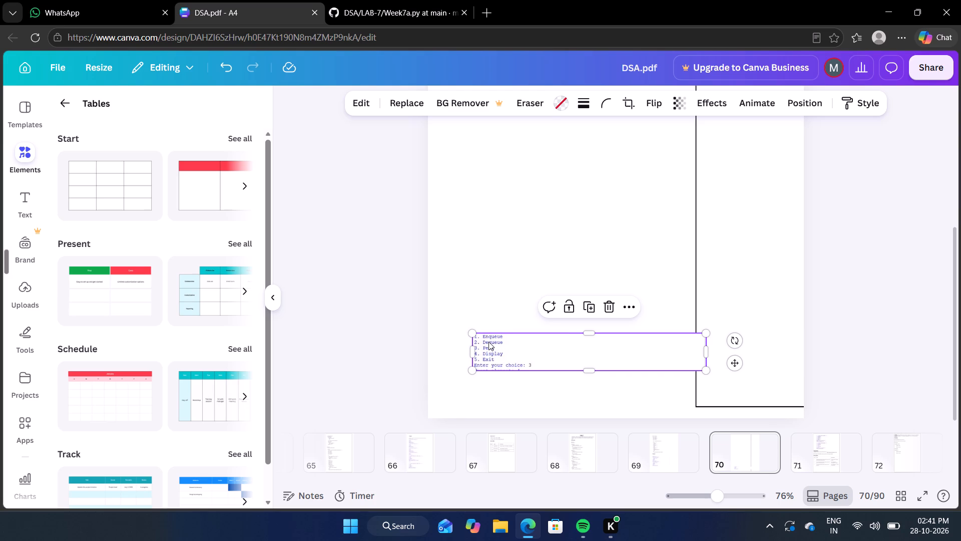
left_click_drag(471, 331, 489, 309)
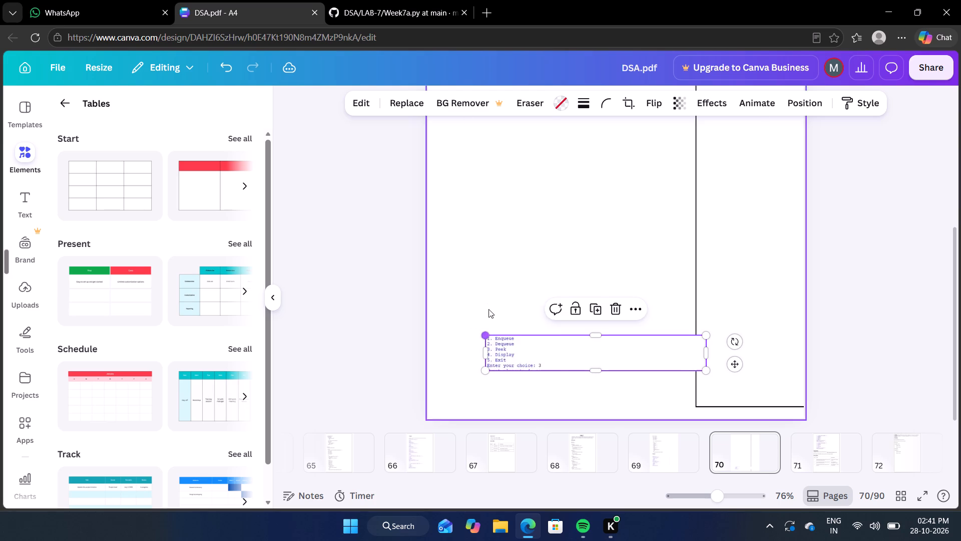
Delete the output copy together with its frame from page 70 and return to page 69.
left_click(611, 316)
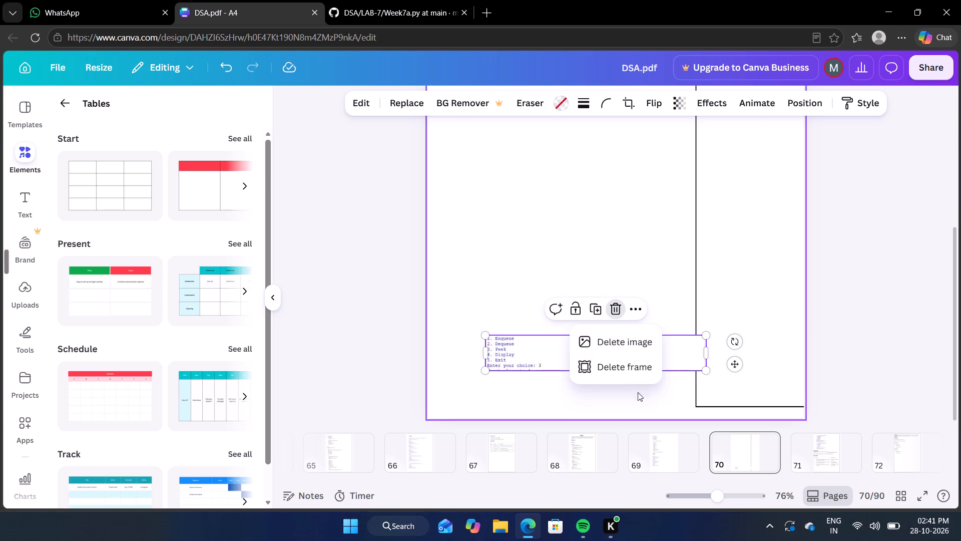
left_click(631, 368)
left_click(663, 456)
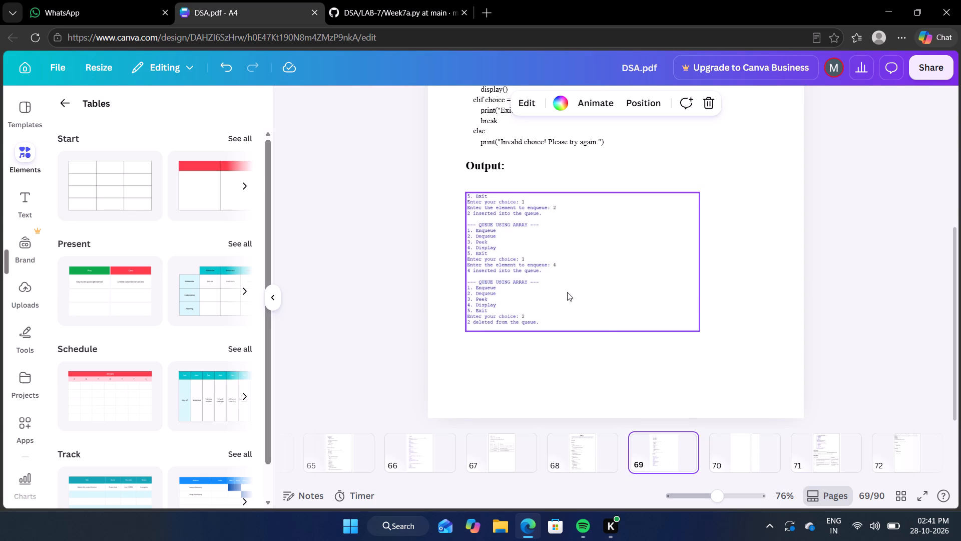
Duplicate the page 69 queue output screenshot and move the copy onto page 70.
left_click(561, 290)
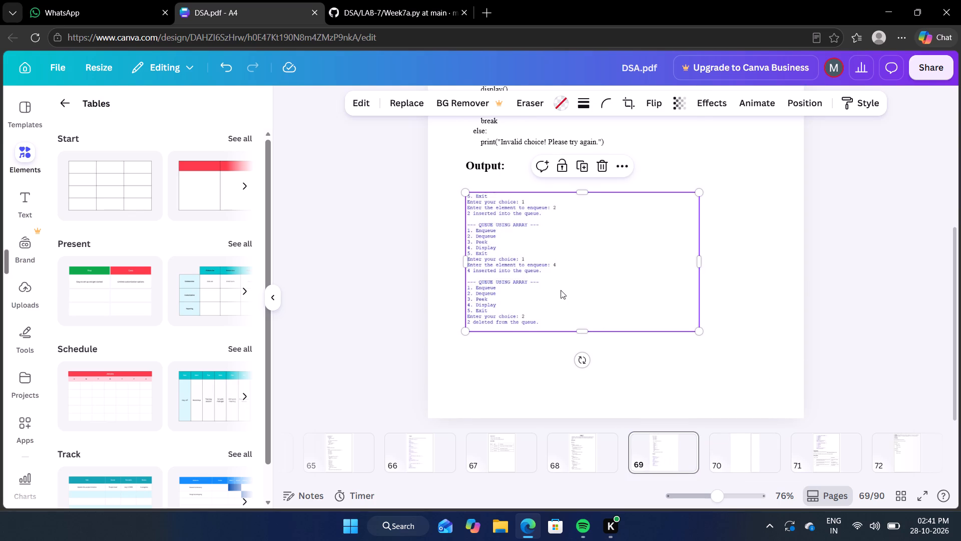
left_click(584, 169)
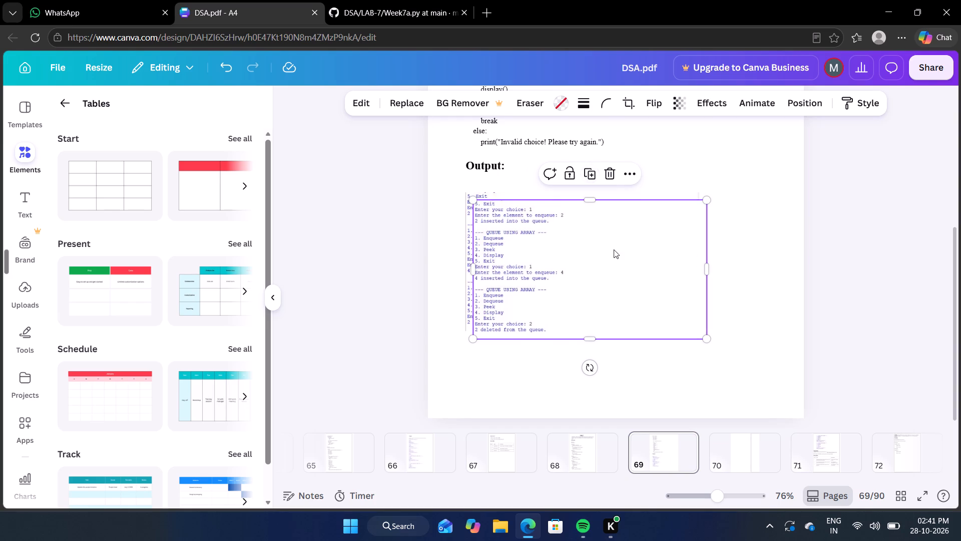
left_click_drag(614, 249, 757, 469)
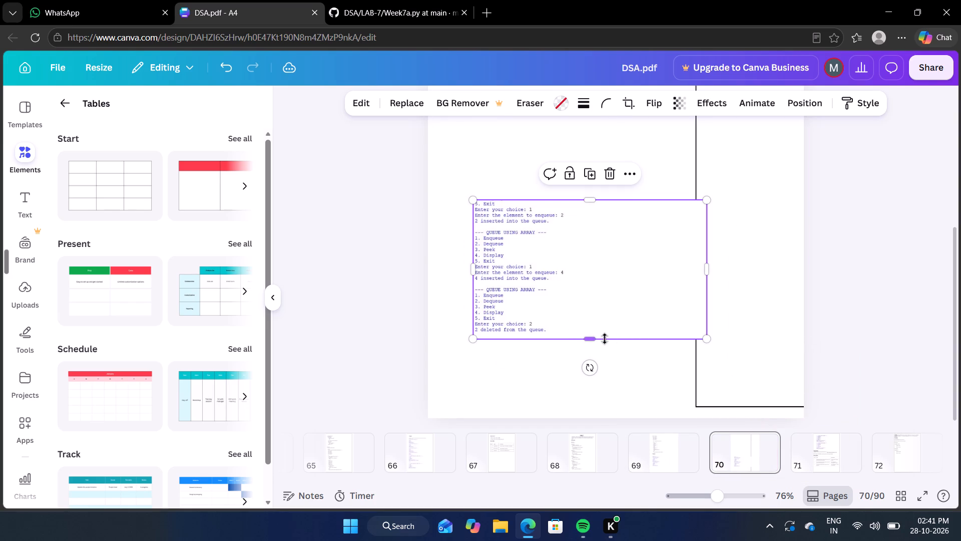
Reposition the image inside the page 70 copy's crop so it ends at "Front element: 4", and check it against page 69.
left_click(571, 315)
double_click(571, 315)
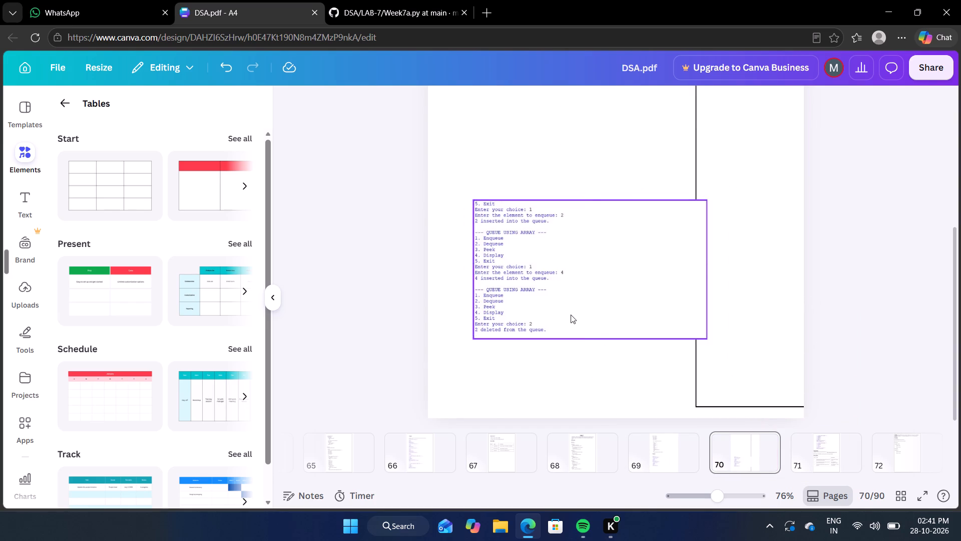
left_click(571, 315)
left_click_drag(571, 315, 576, 254)
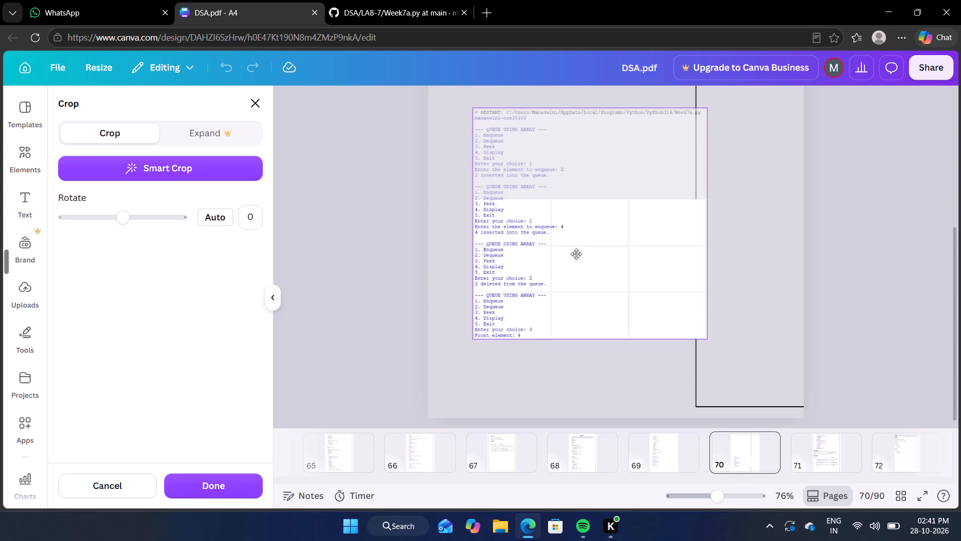
left_click_drag(576, 254, 579, 245)
left_click(524, 377)
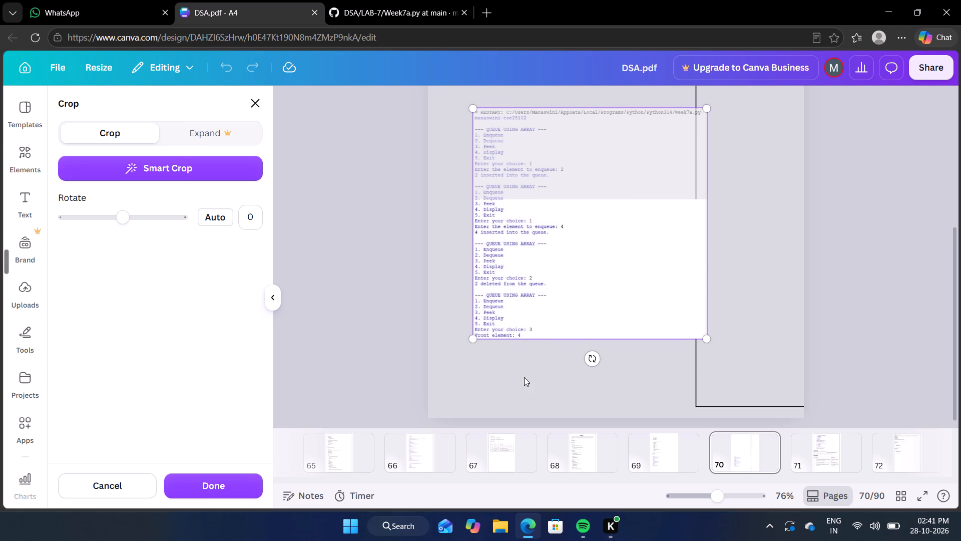
left_click(659, 440)
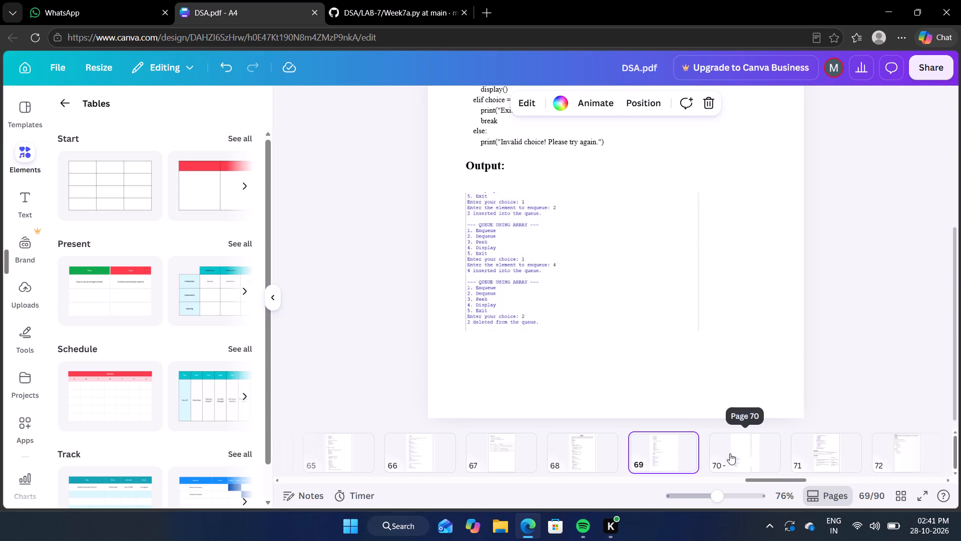
left_click(747, 447)
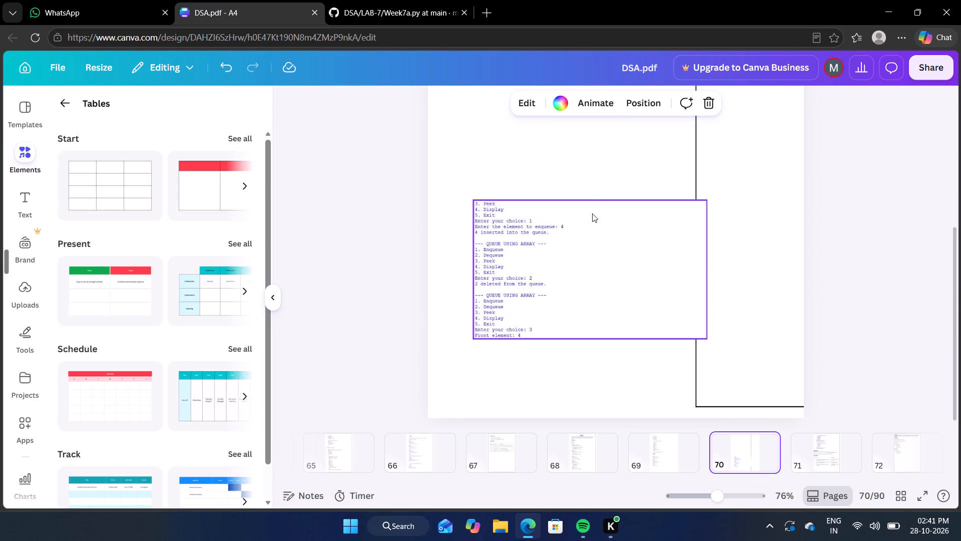
Trim the upper edge of the page 70 output copy, leaving it about 13 by 3.
left_click(592, 213)
left_click_drag(593, 195, 598, 278)
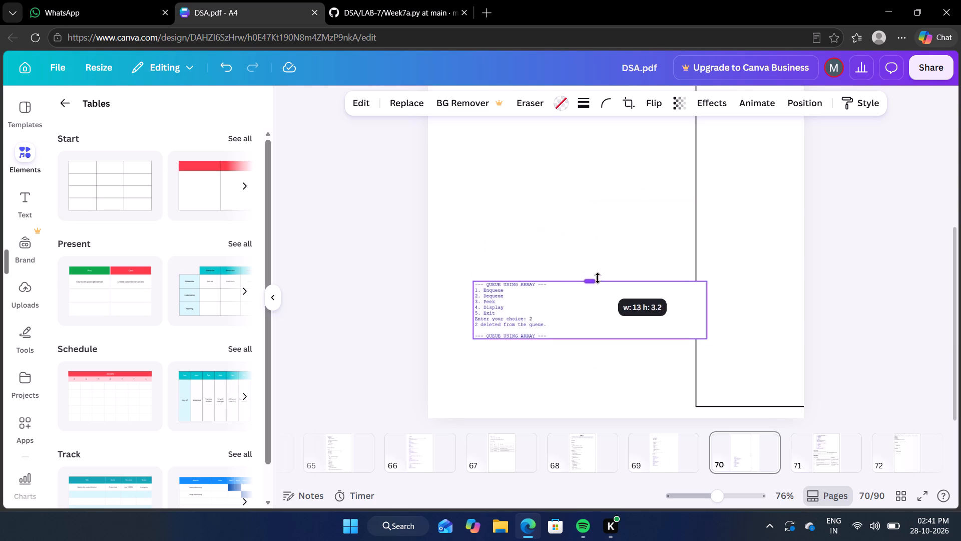
left_click_drag(598, 278, 599, 276)
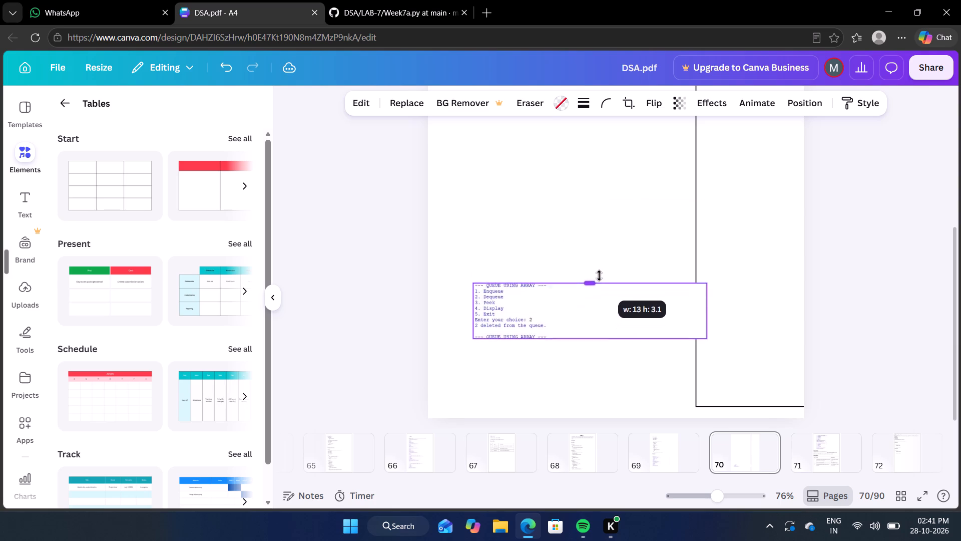
left_click_drag(599, 276, 599, 275)
Shift the image inside the trimmed page 70 copy's crop so its last line again reads "Front element: 4".
left_click(581, 303)
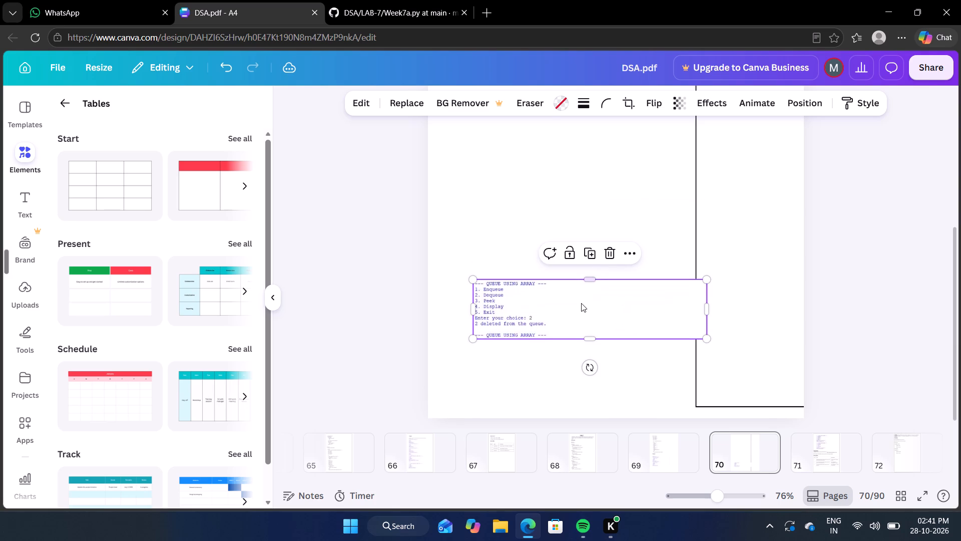
left_click(581, 303)
double_click(581, 303)
double_click(581, 303)
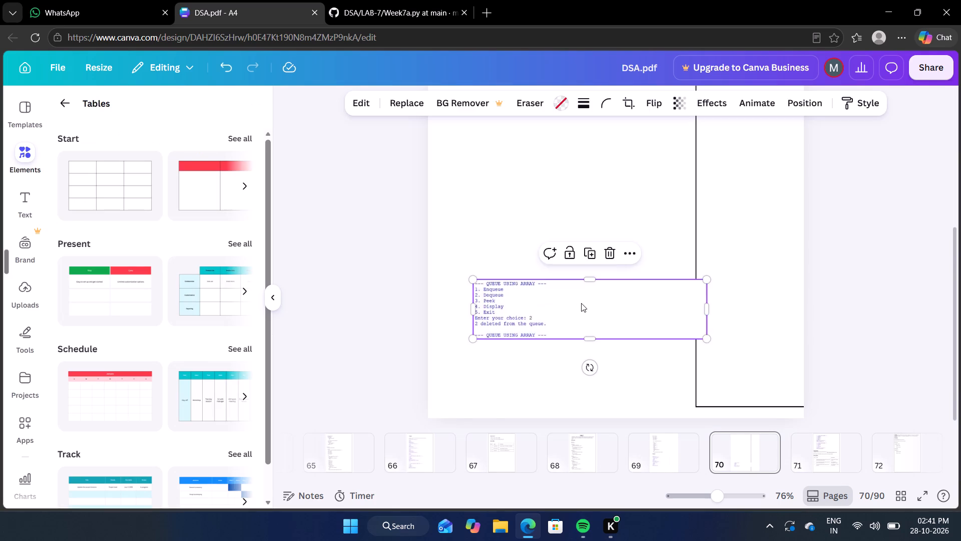
left_click(581, 303)
double_click(581, 303)
left_click_drag(581, 303, 588, 246)
left_click(485, 356)
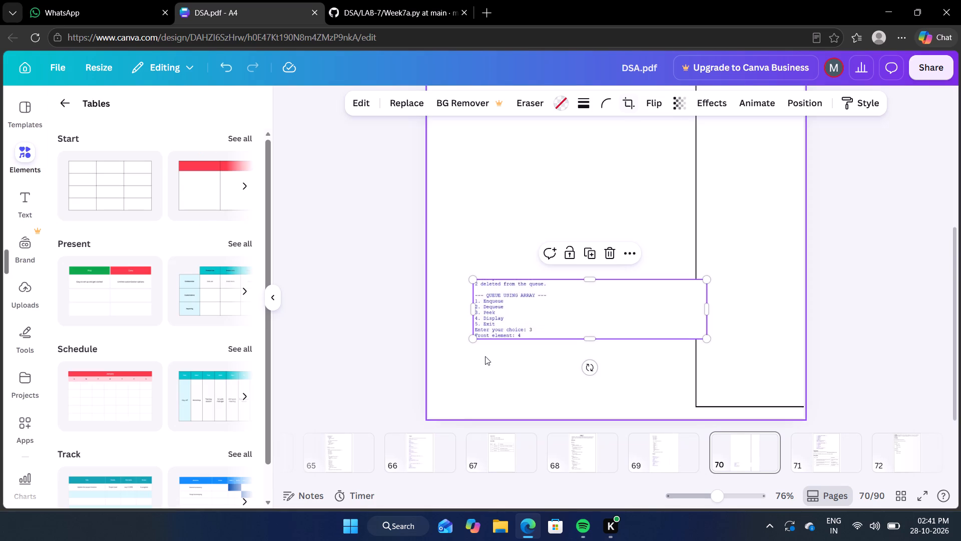
Trim the page 70 copy's upper edge to about 13 by 2.5, removing the "2 deleted from the queue." line.
left_click_drag(586, 280, 586, 290)
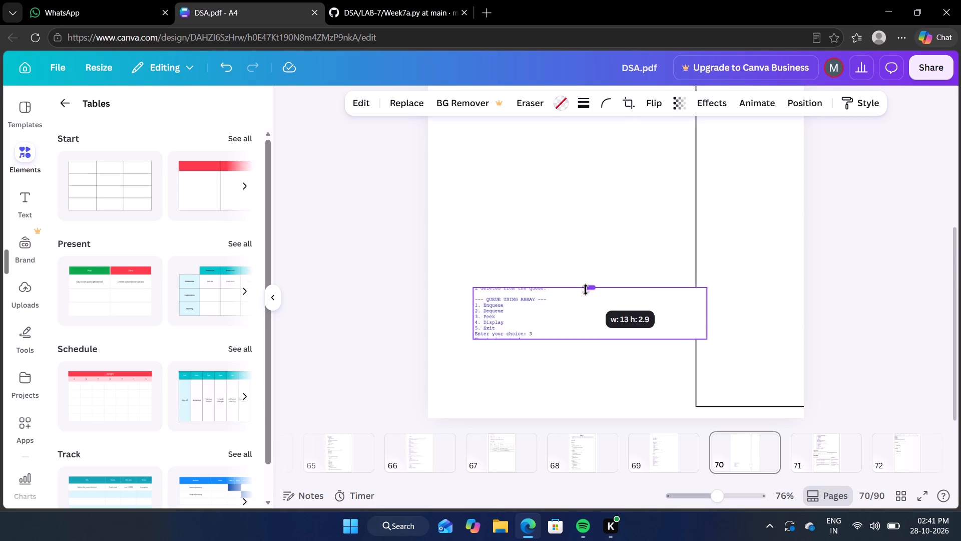
left_click_drag(586, 290, 586, 291)
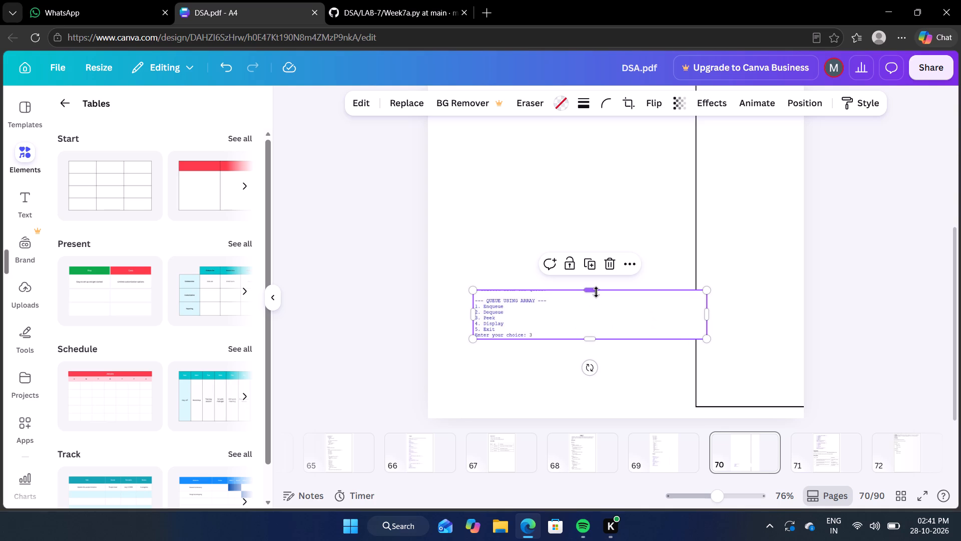
left_click(595, 292)
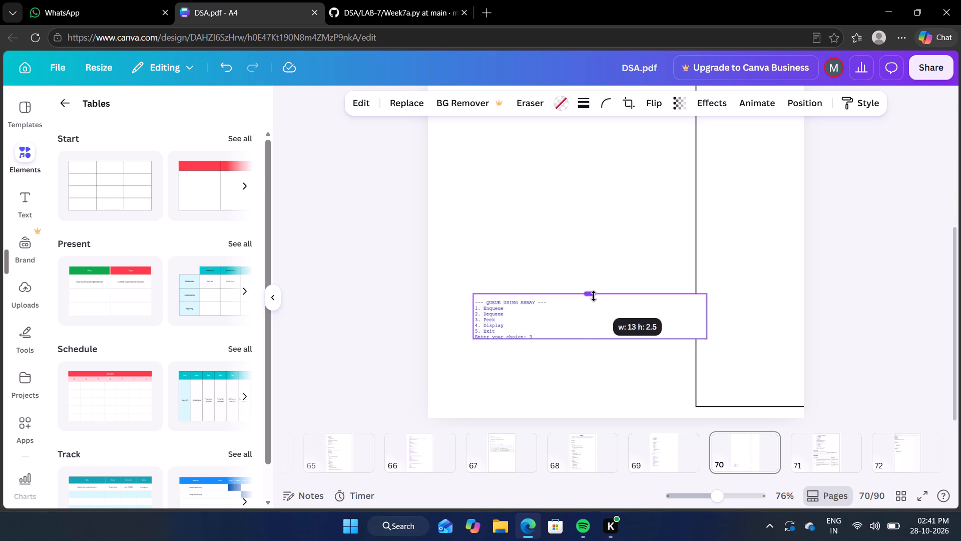
left_click(561, 379)
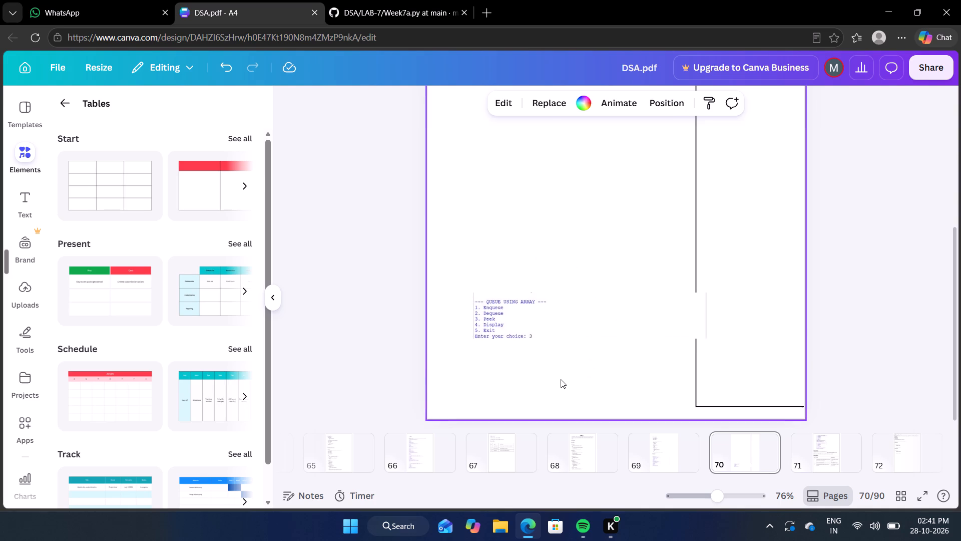
Move the trimmed output copy up to the head of page 70, set in slightly from the page's left margin.
scroll(545, 324, "up", 1)
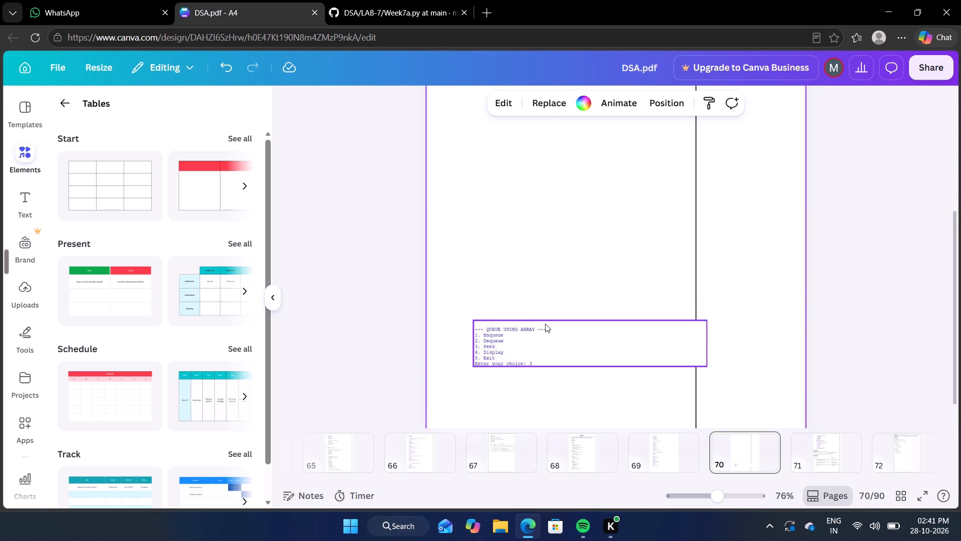
scroll(545, 324, "up", 2)
left_click_drag(556, 405, 556, 270)
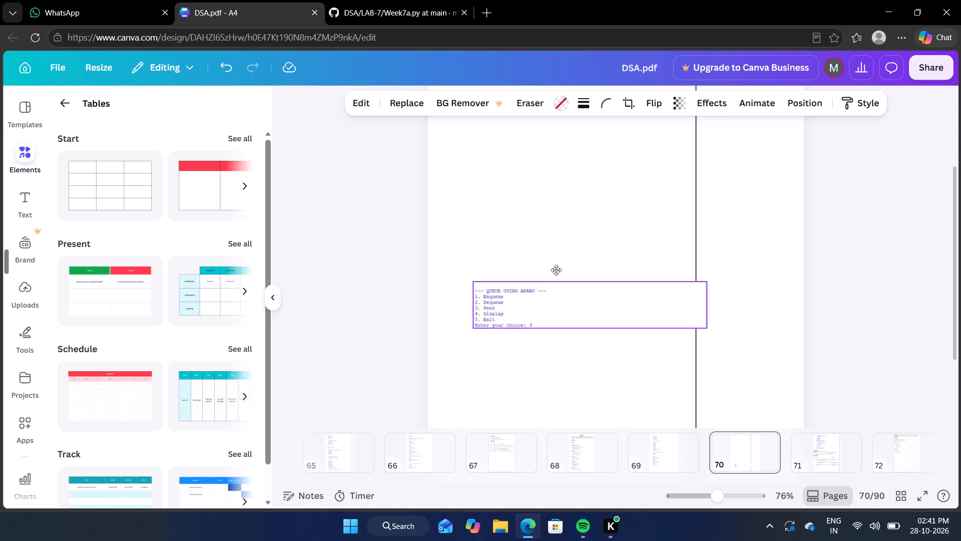
left_click_drag(556, 270, 554, 203)
scroll(583, 290, "up", 2)
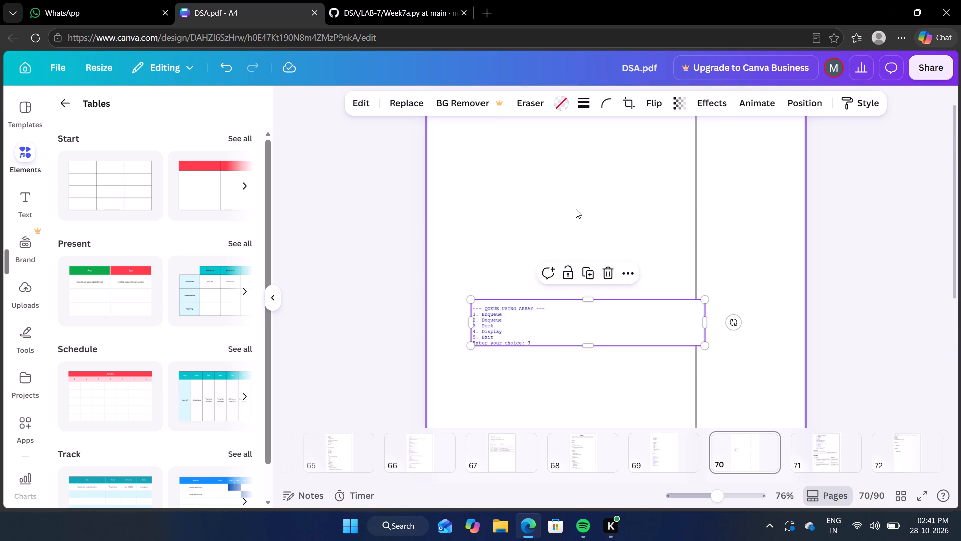
scroll(576, 209, "up", 1)
left_click_drag(545, 346, 544, 180)
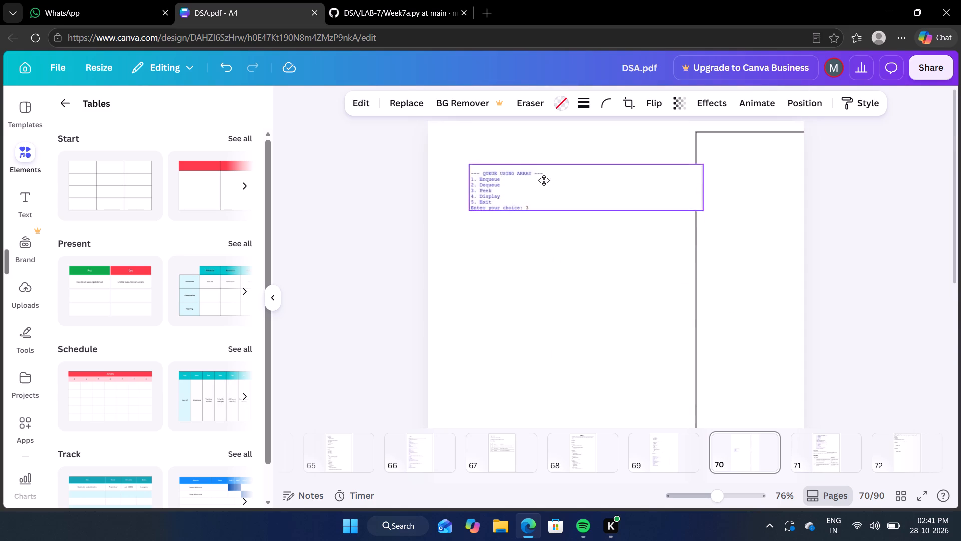
left_click_drag(544, 180, 541, 181)
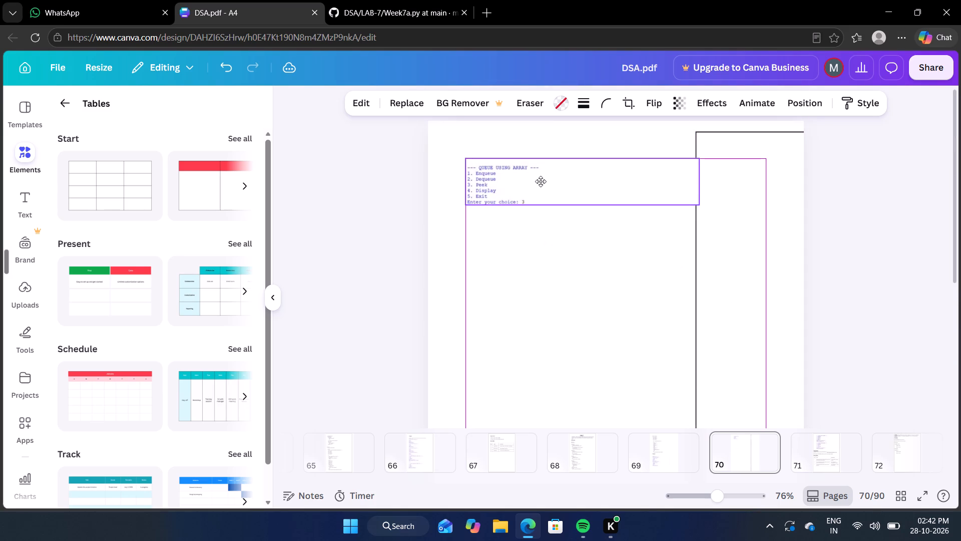
left_click_drag(541, 181, 546, 184)
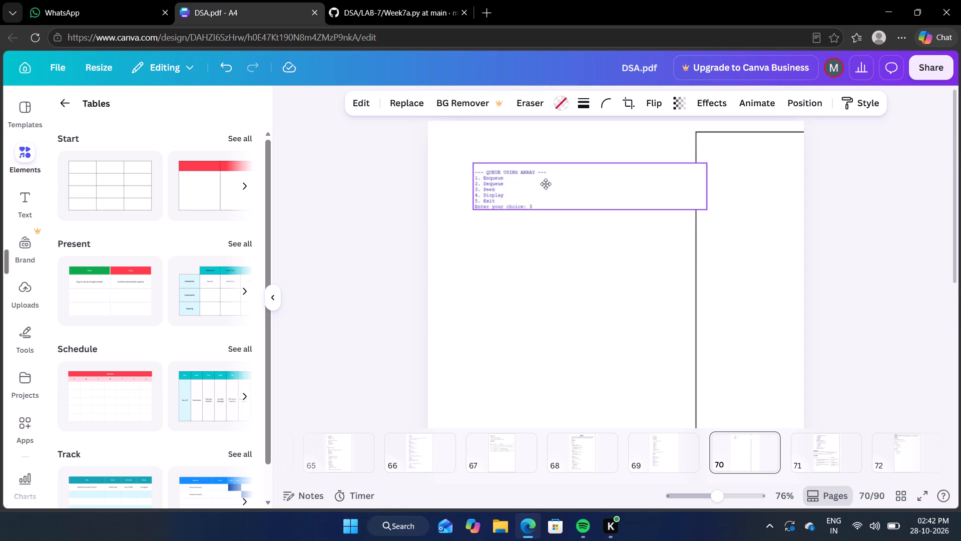
left_click_drag(546, 184, 551, 184)
left_click(552, 291)
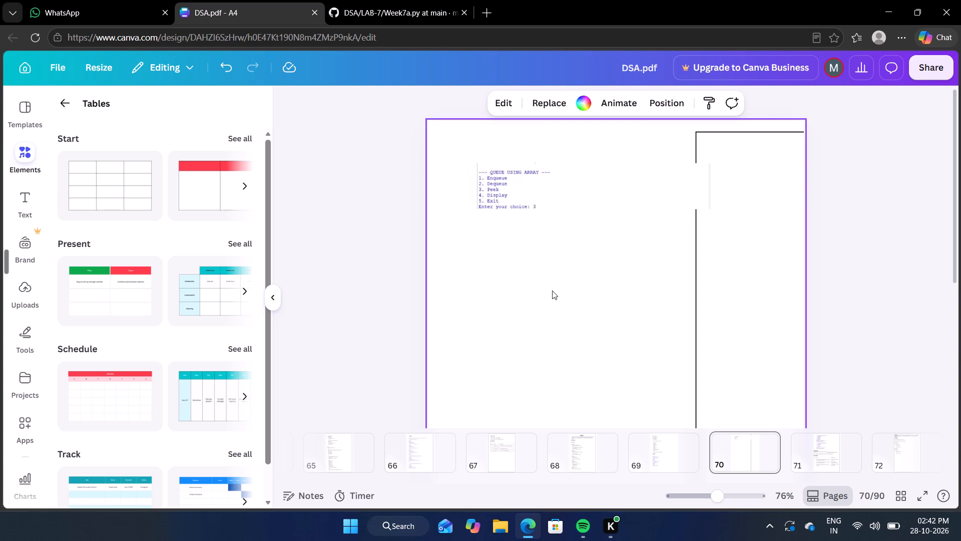
Move the queue output screenshot ending in "Exiting program..." from page 71 onto page 70.
left_click(827, 452)
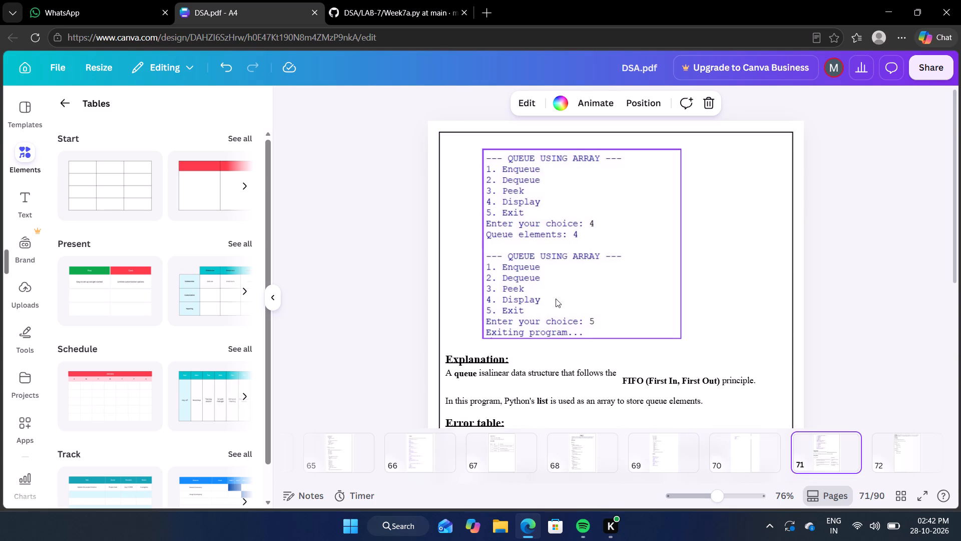
scroll(547, 296, "down", 1)
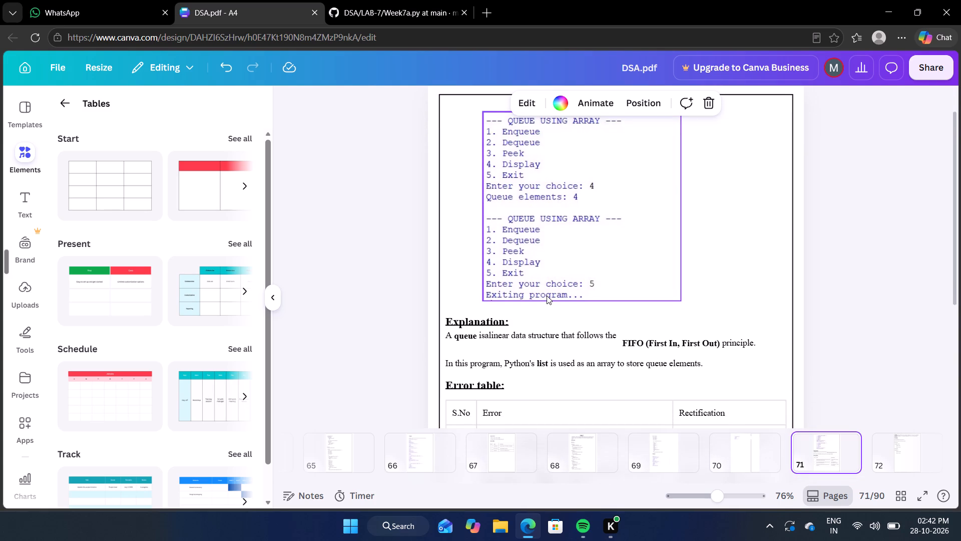
scroll(547, 296, "down", 1)
left_click_drag(567, 255, 751, 449)
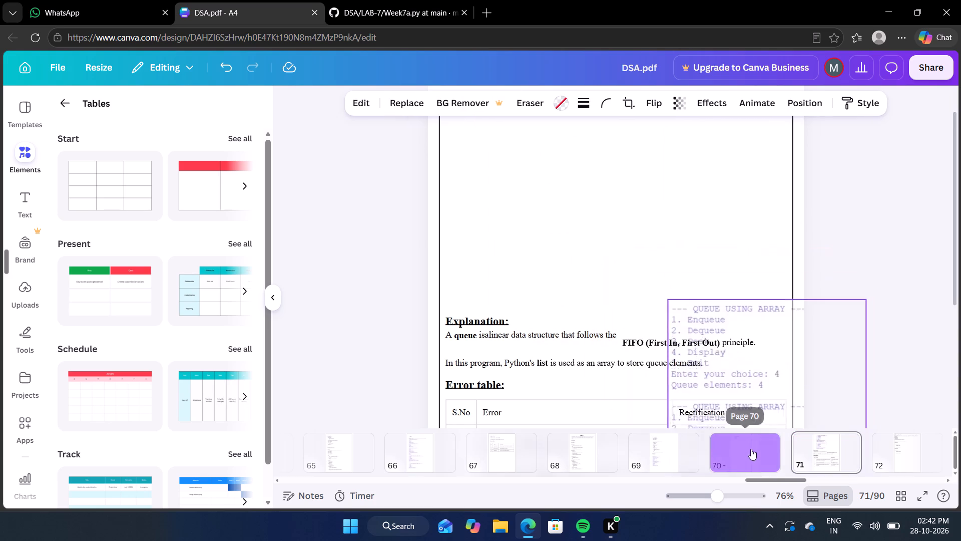
left_click_drag(751, 449, 750, 449)
Place the moved screenshot directly beneath the trimmed output on page 70, aligning their left edges.
left_click_drag(634, 269, 637, 334)
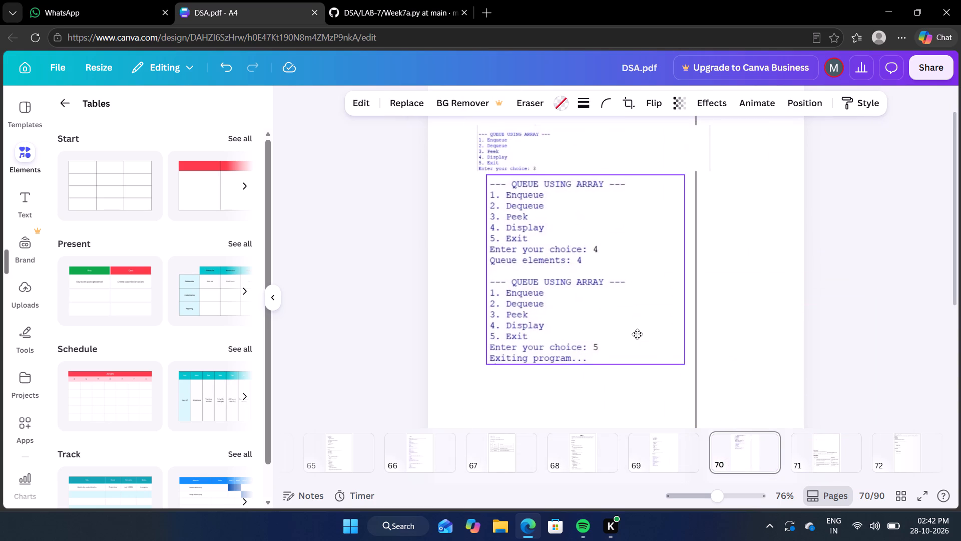
left_click_drag(637, 334, 621, 334)
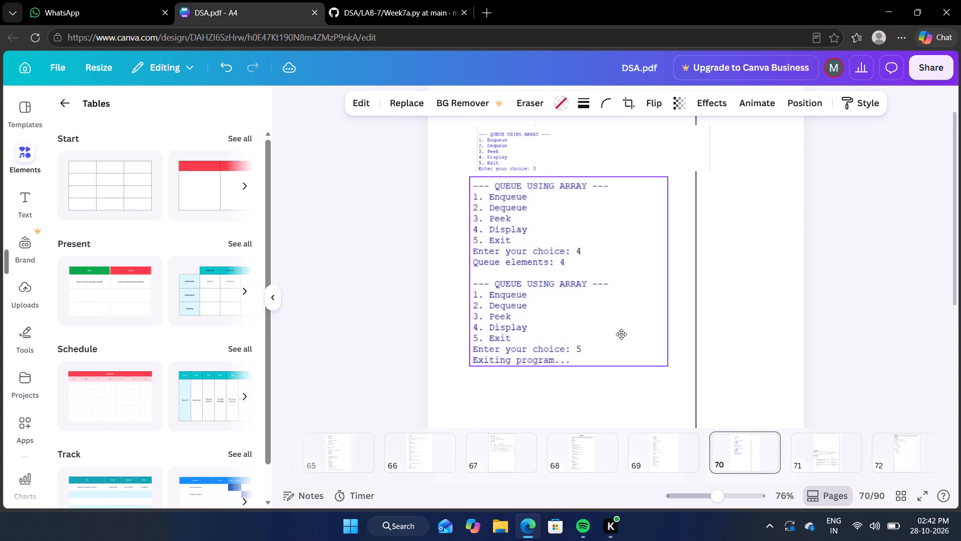
left_click_drag(621, 334, 623, 335)
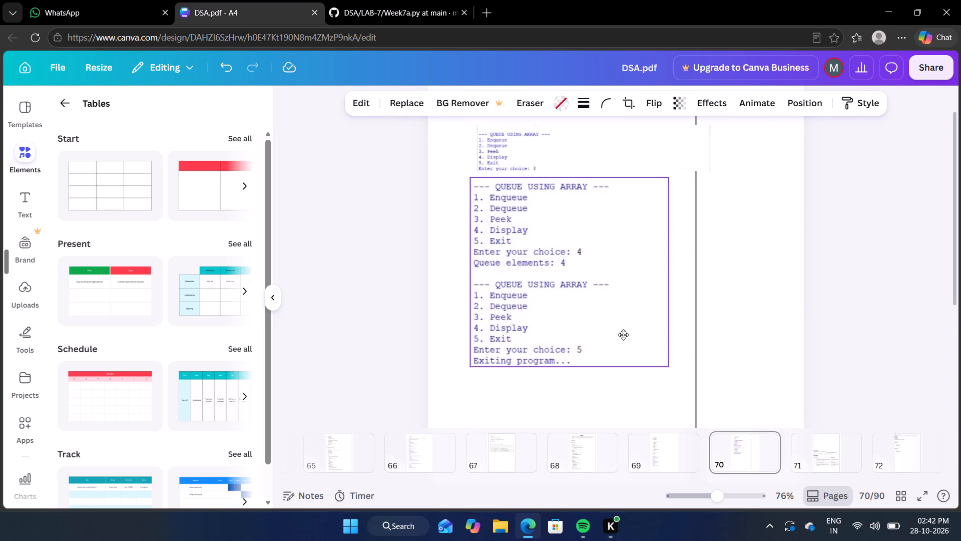
left_click_drag(623, 335, 625, 334)
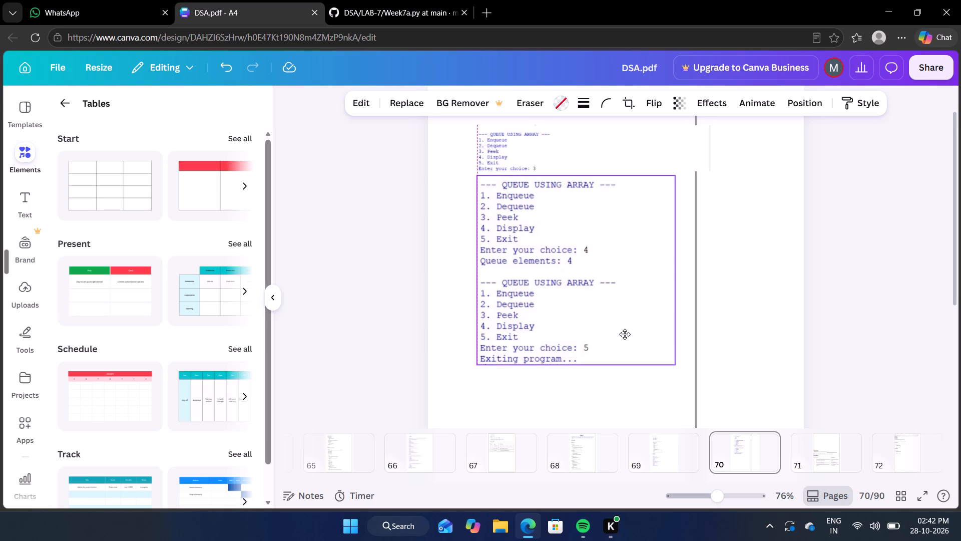
left_click_drag(625, 334, 625, 334)
left_click(879, 390)
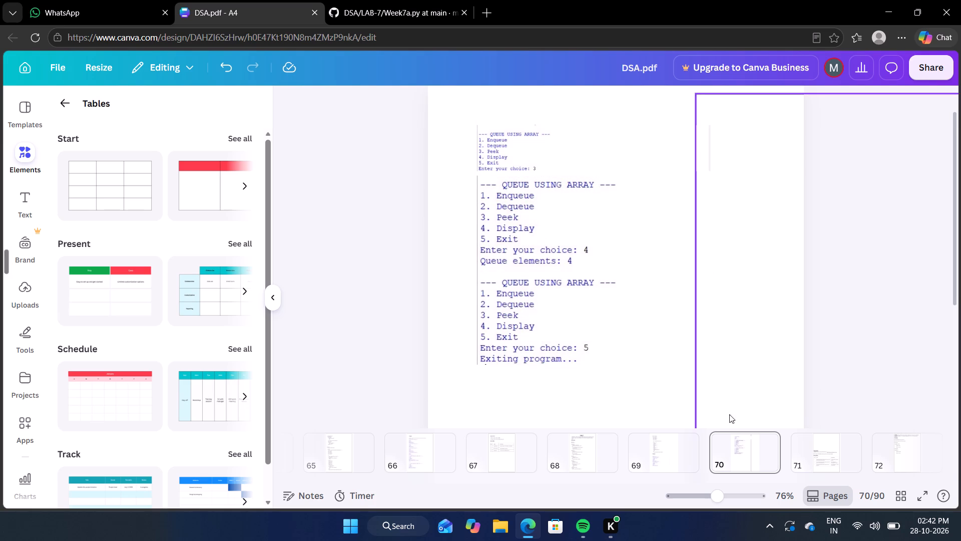
Shift page 71's border frame sideways, off the left margin and clear of most of the explanation text.
left_click(815, 462)
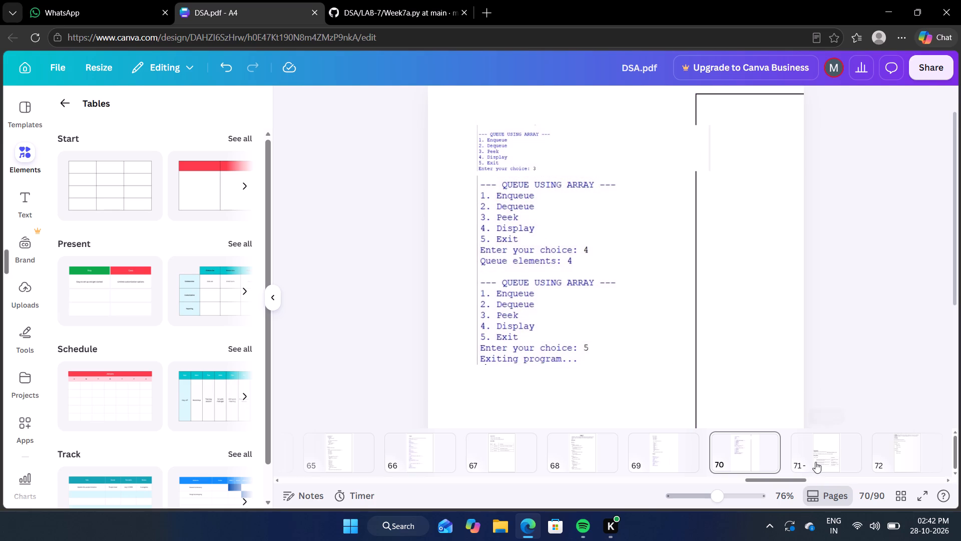
scroll(637, 308, "down", 1)
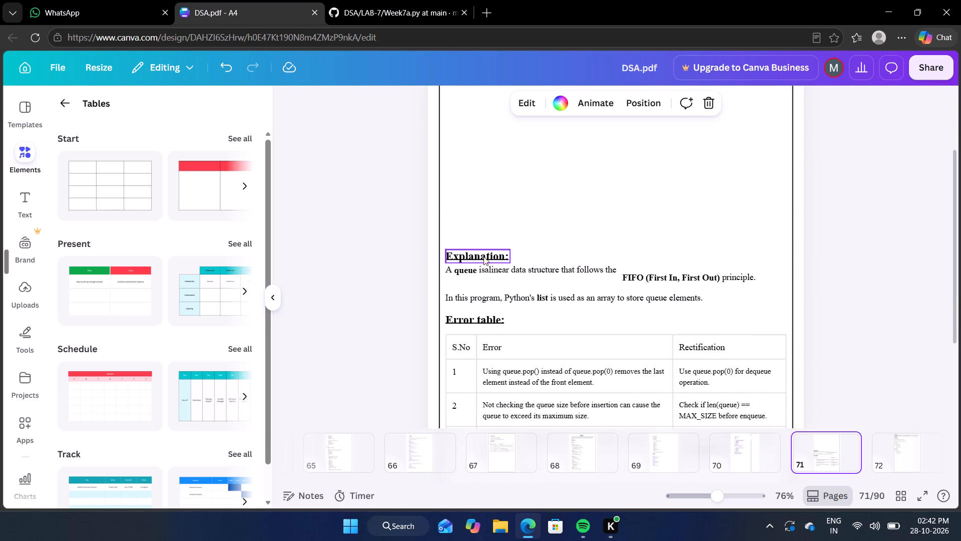
scroll(456, 223, "down", 1)
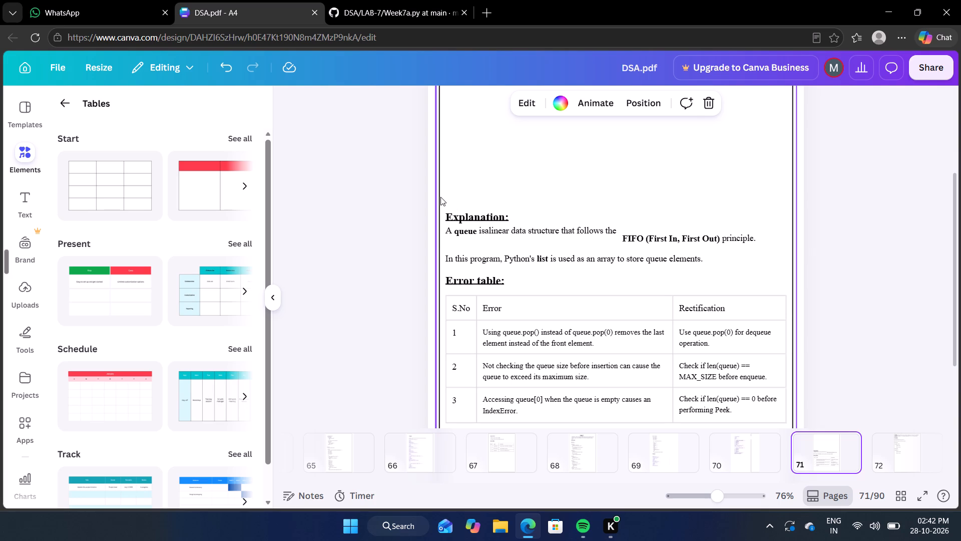
left_click_drag(440, 197, 716, 262)
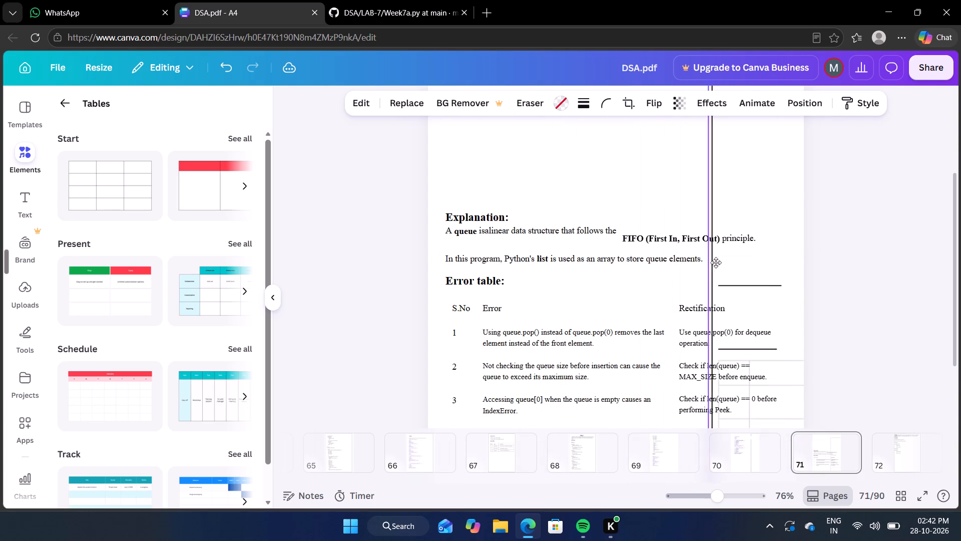
left_click_drag(716, 262, 712, 262)
Move the "Explanation:" heading and its queue text from page 71 onto page 70, beneath the "Exiting program..." output.
left_click_drag(439, 186, 566, 250)
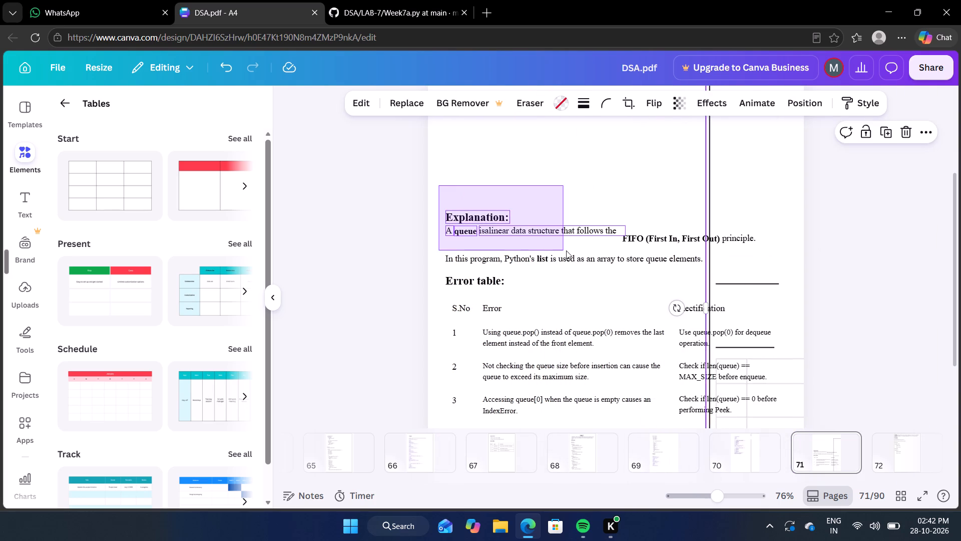
left_click_drag(566, 250, 613, 262)
left_click_drag(583, 212, 758, 426)
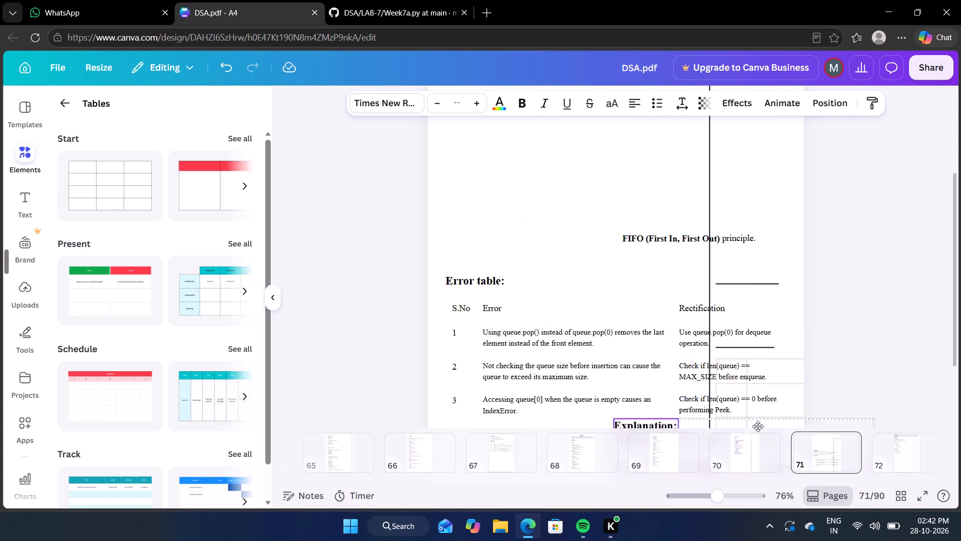
left_click_drag(758, 426, 758, 434)
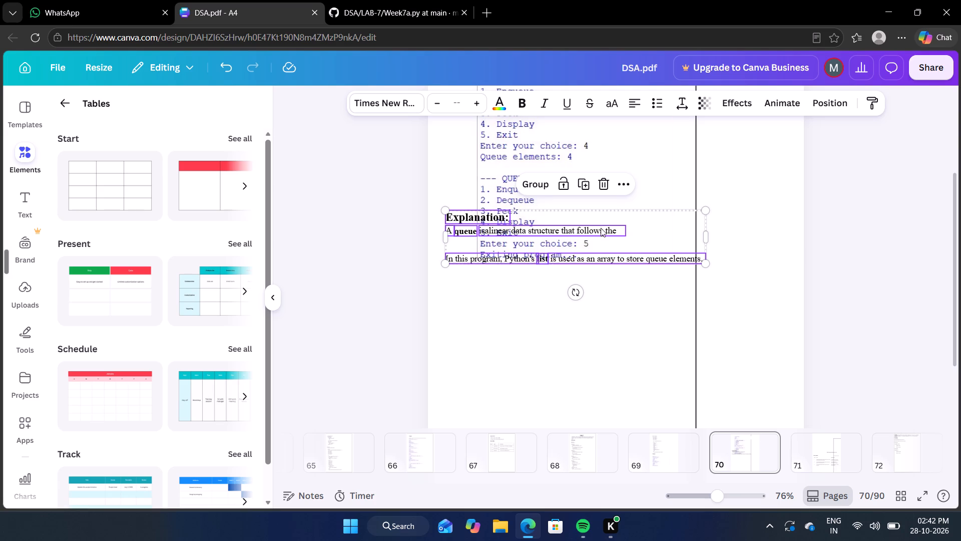
left_click_drag(587, 216, 611, 288)
left_click(841, 354)
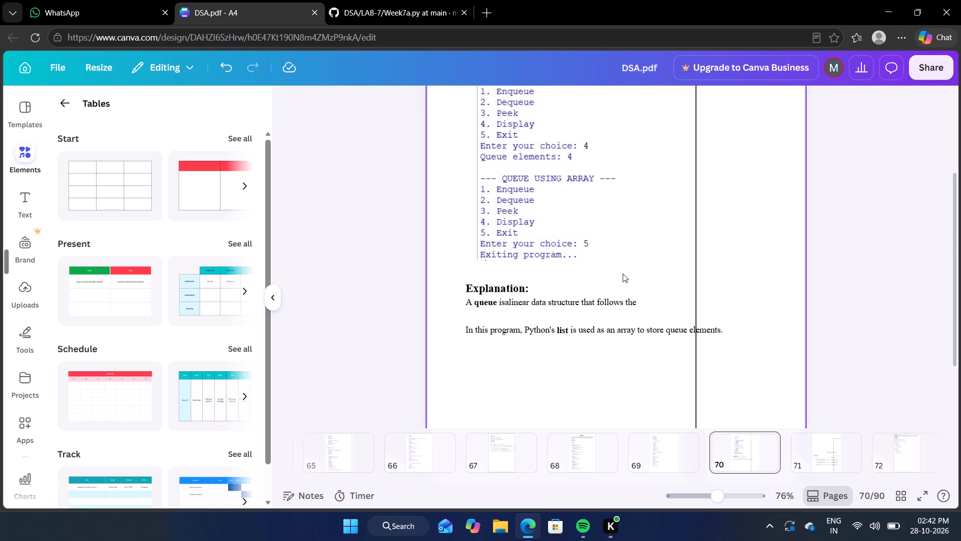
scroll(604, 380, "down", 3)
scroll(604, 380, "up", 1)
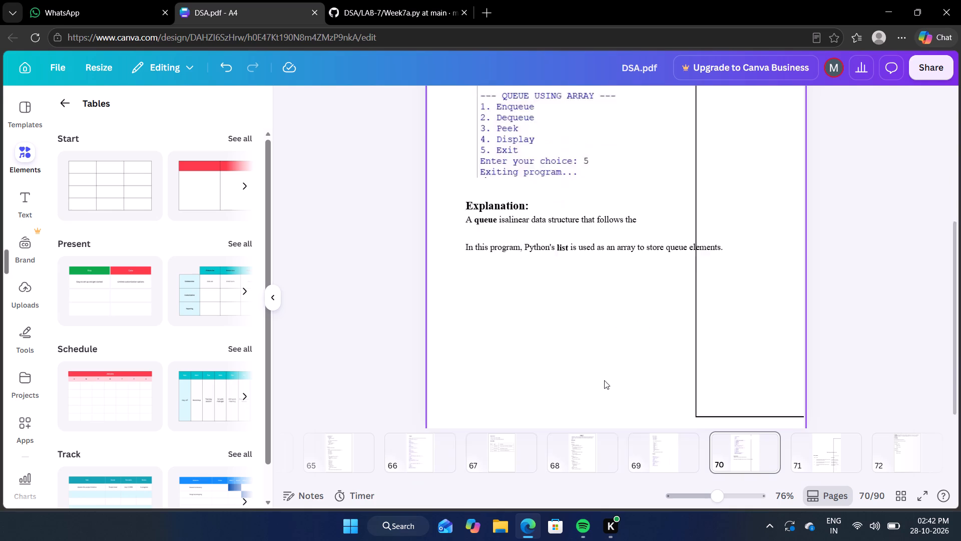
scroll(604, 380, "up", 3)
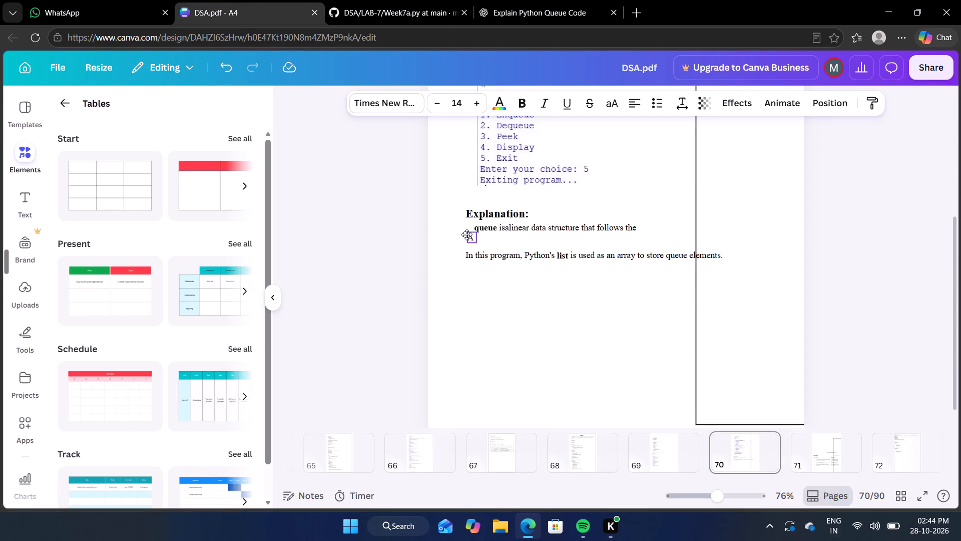
left_click_drag(451, 222, 552, 279)
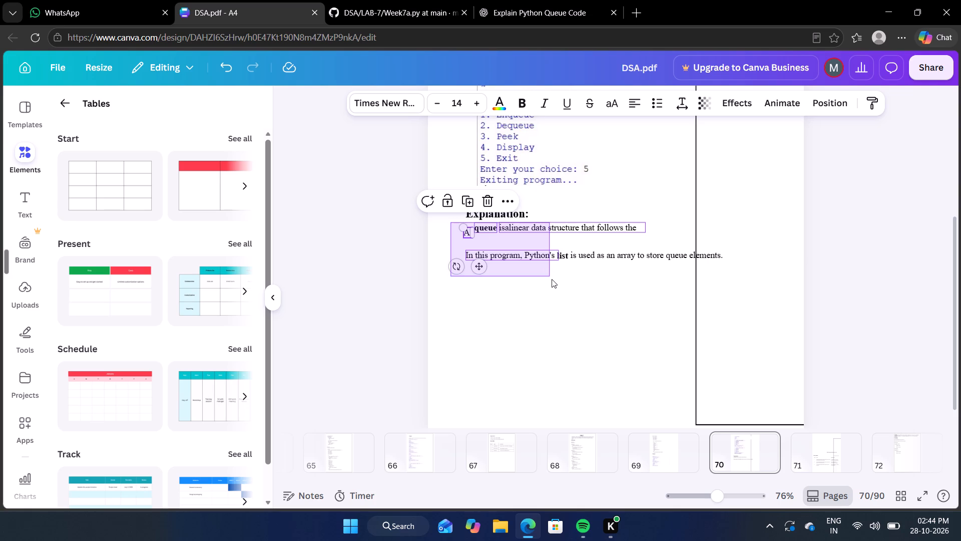
left_click_drag(552, 279, 560, 283)
left_click(584, 194)
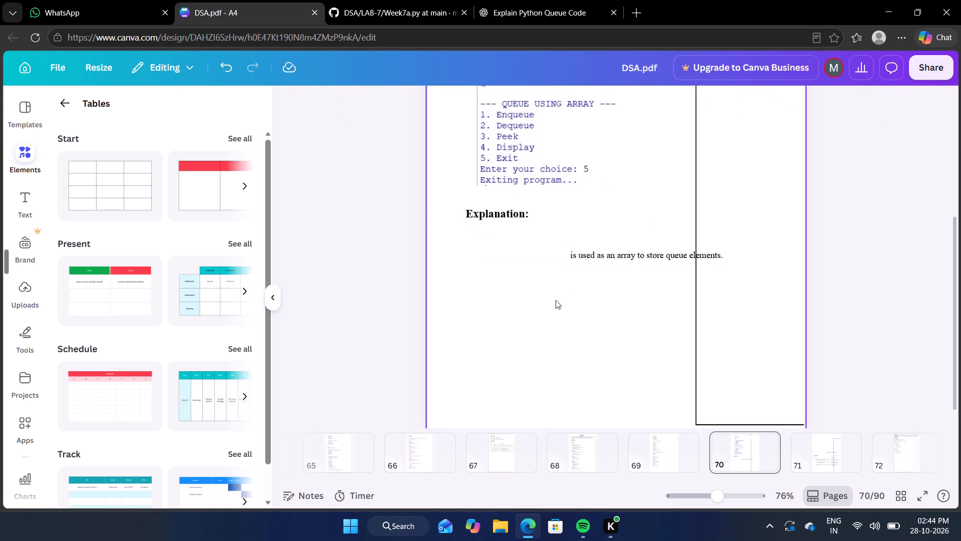
left_click_drag(565, 240, 681, 268)
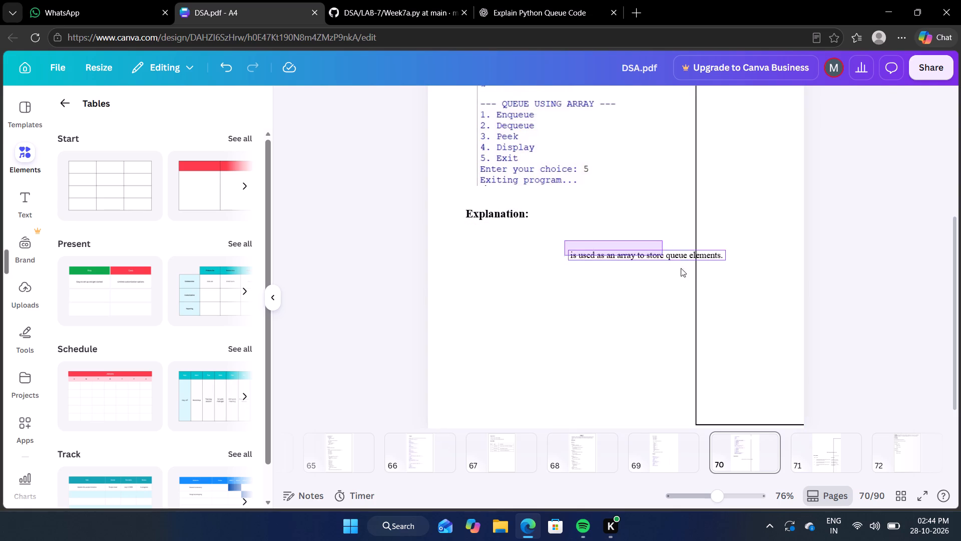
left_click_drag(681, 268, 688, 273)
left_click(666, 225)
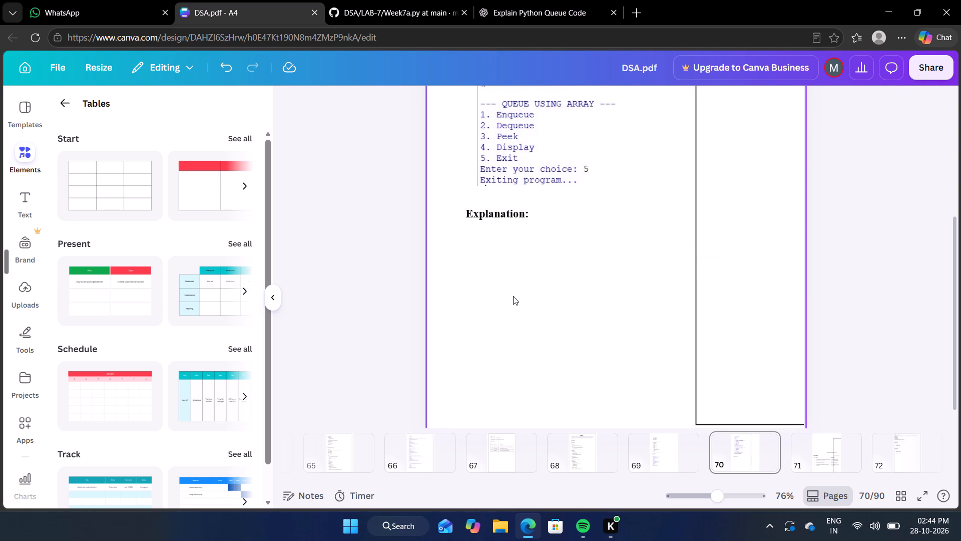
Paste the copied five queue points beneath page 70's "Explanation:" heading and left-align them.
key("ctrl+v")
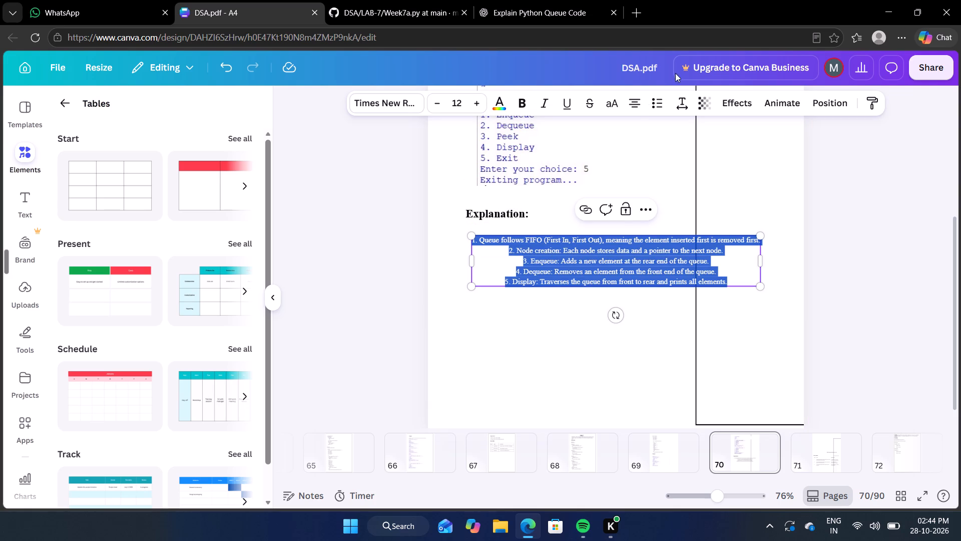
left_click(637, 105)
left_click(517, 375)
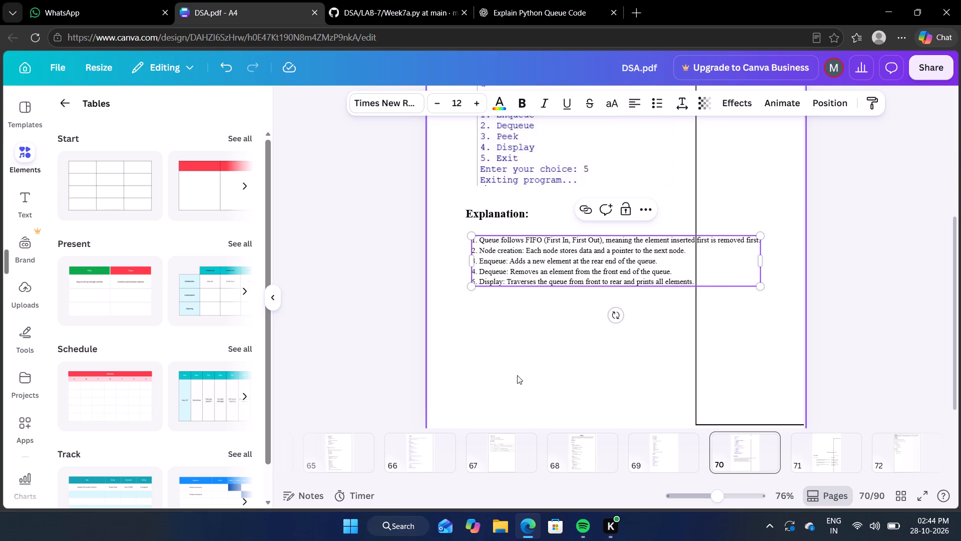
Align the five queue points with page 70's "Explanation:" heading, set their font size to 14 and narrow the text box to the page margin.
left_click_drag(550, 265, 544, 261)
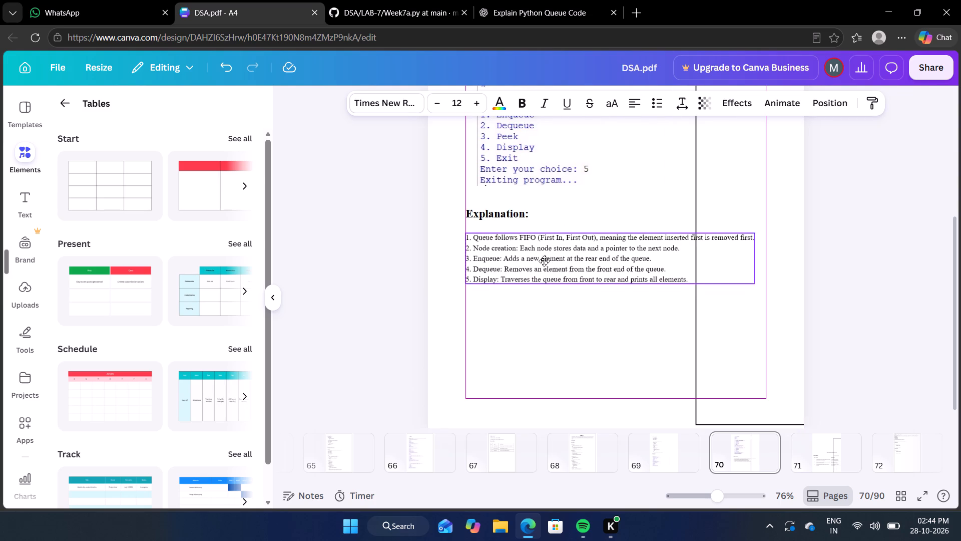
left_click_drag(544, 261, 544, 255)
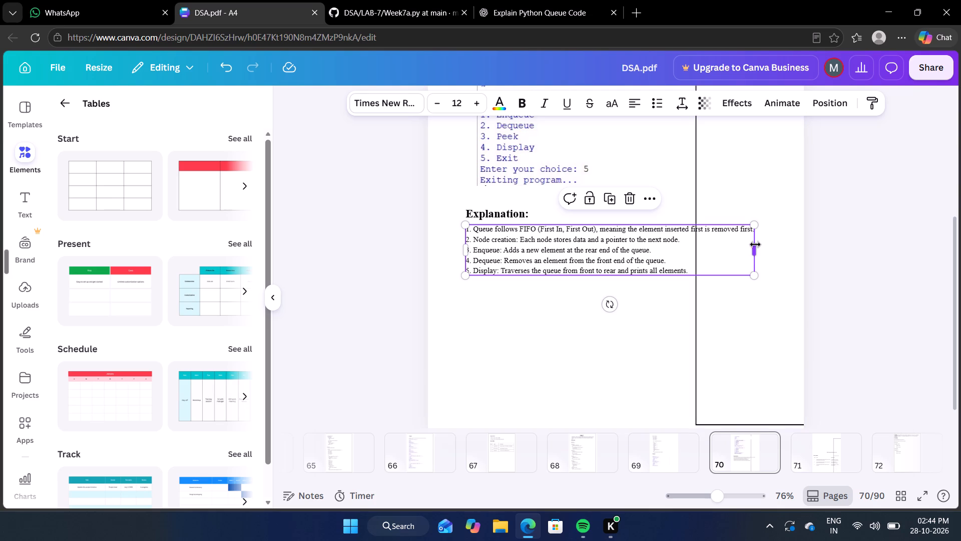
left_click(478, 110)
left_click(478, 110)
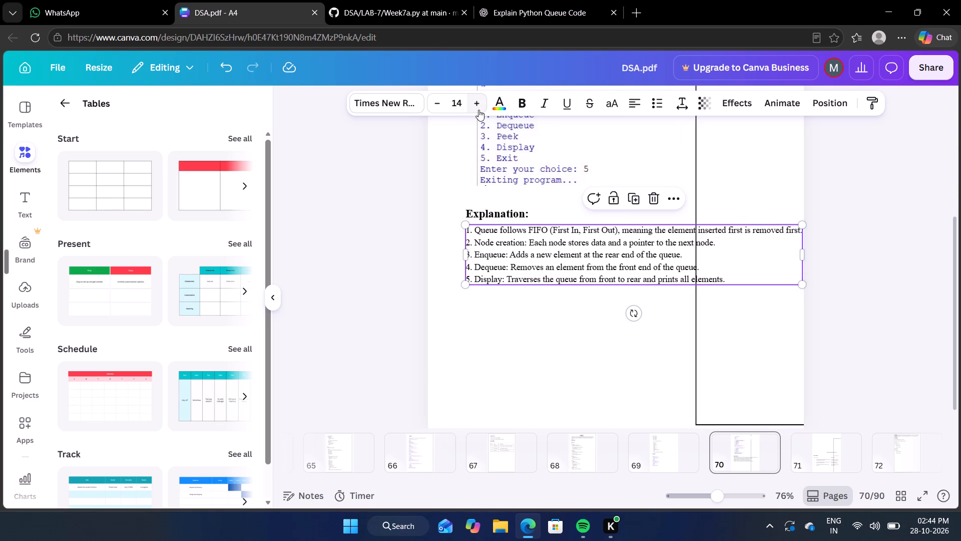
left_click_drag(805, 257, 776, 262)
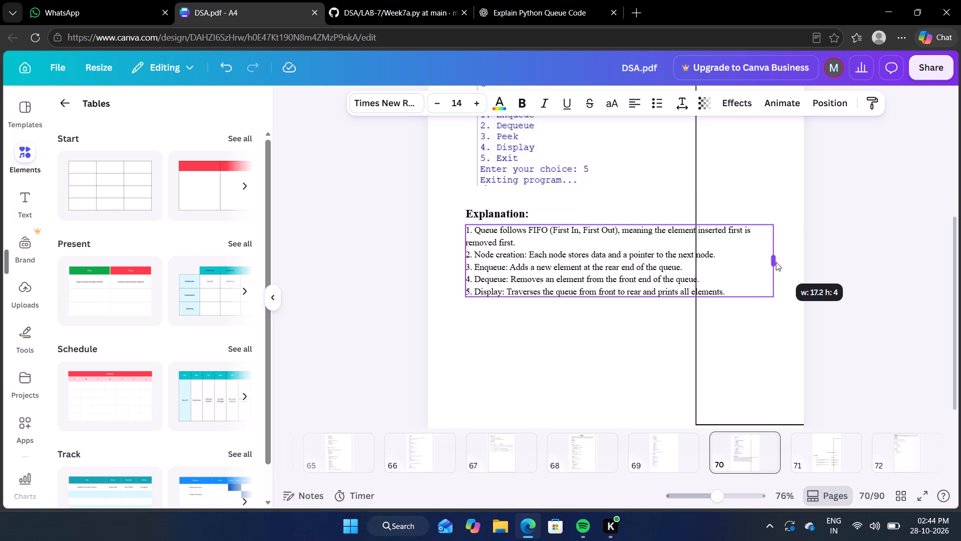
left_click_drag(776, 262, 766, 266)
left_click(848, 290)
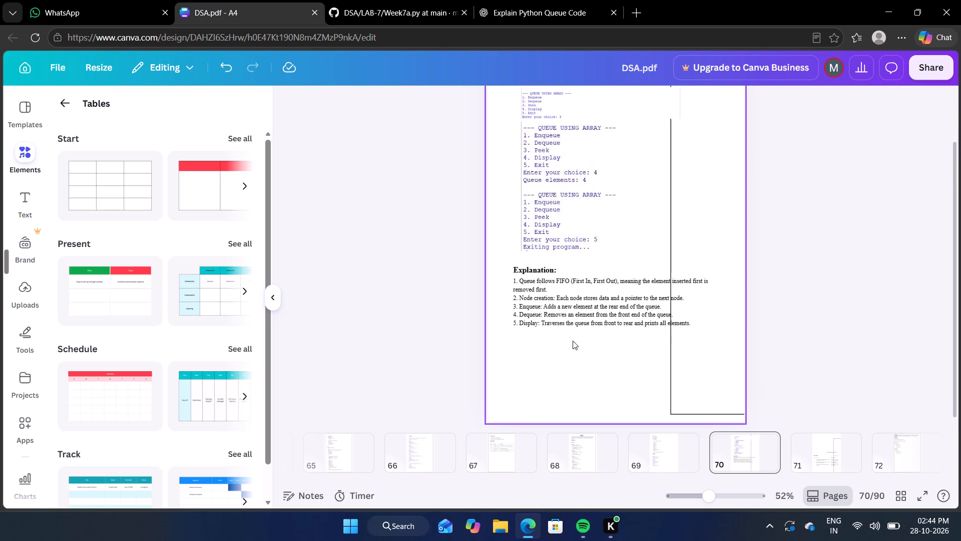
Move the five queue points down to leave a gap beneath page 70's "Explanation:" heading, keeping them aligned with it.
left_click_drag(574, 302, 574, 316)
left_click(749, 234)
scroll(710, 217, "up", 1)
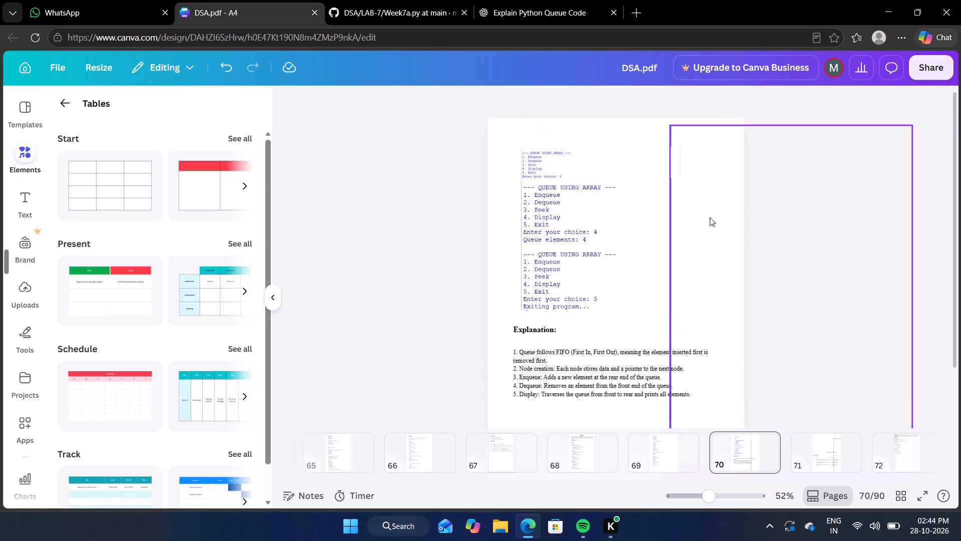
scroll(710, 217, "up", 3)
scroll(710, 217, "down", 1)
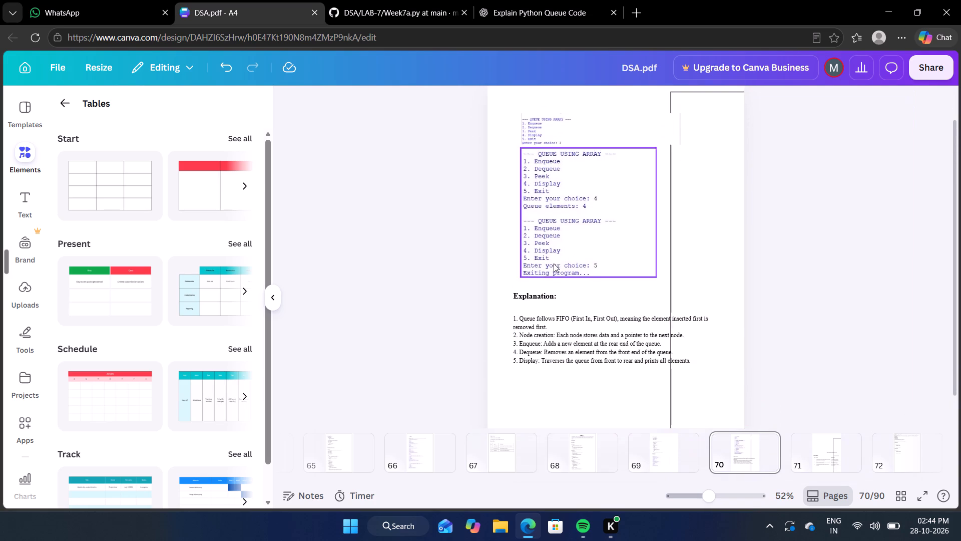
left_click(532, 300)
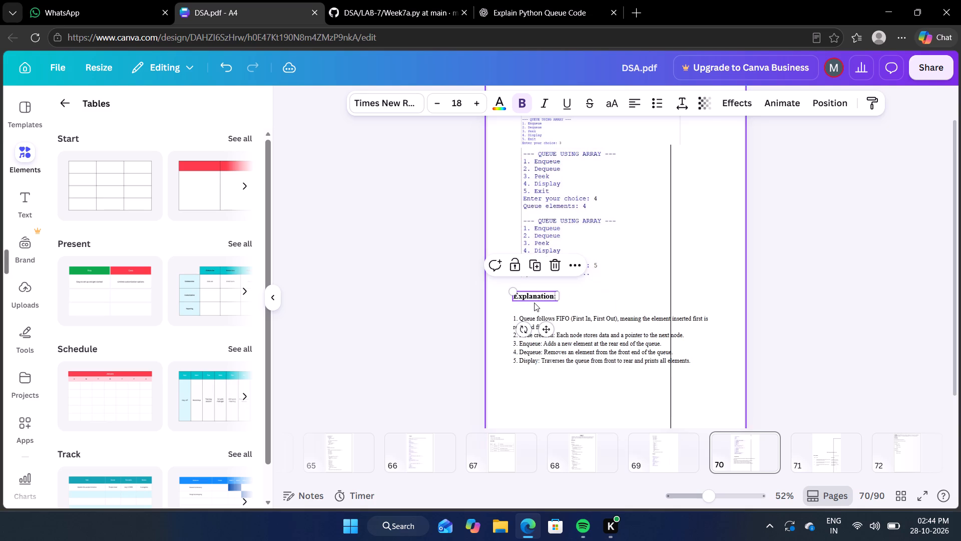
left_click(824, 369)
scroll(615, 263, "down", 1)
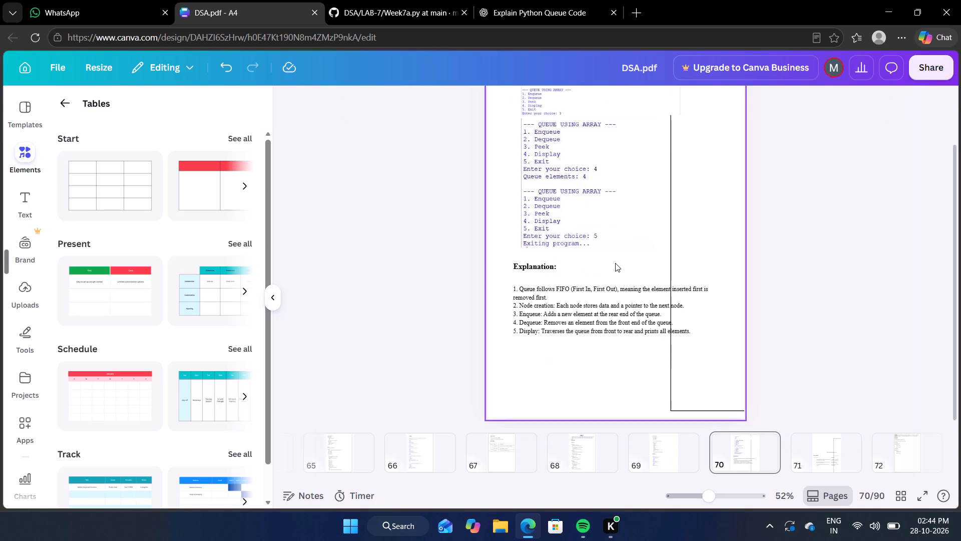
scroll(615, 263, "up", 1)
left_click_drag(590, 343, 588, 357)
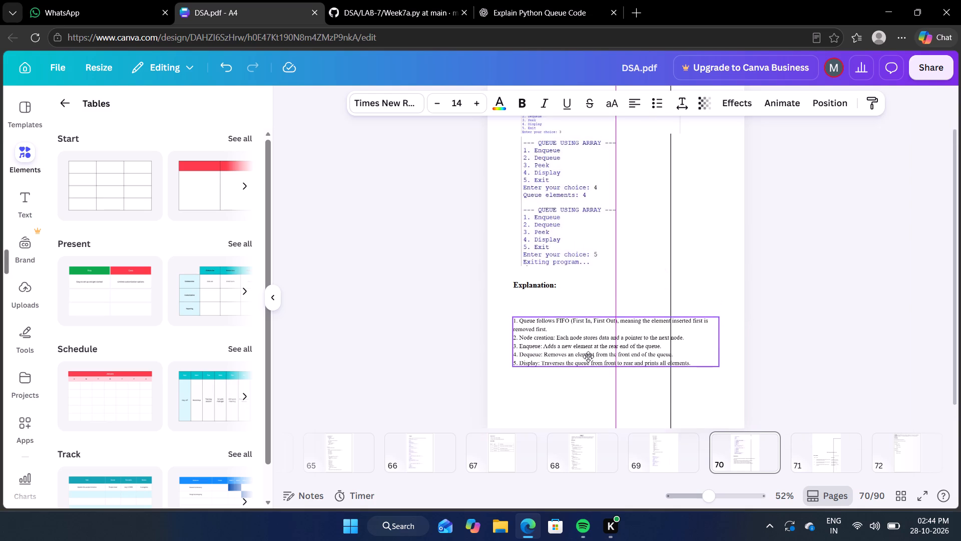
left_click_drag(588, 357, 587, 359)
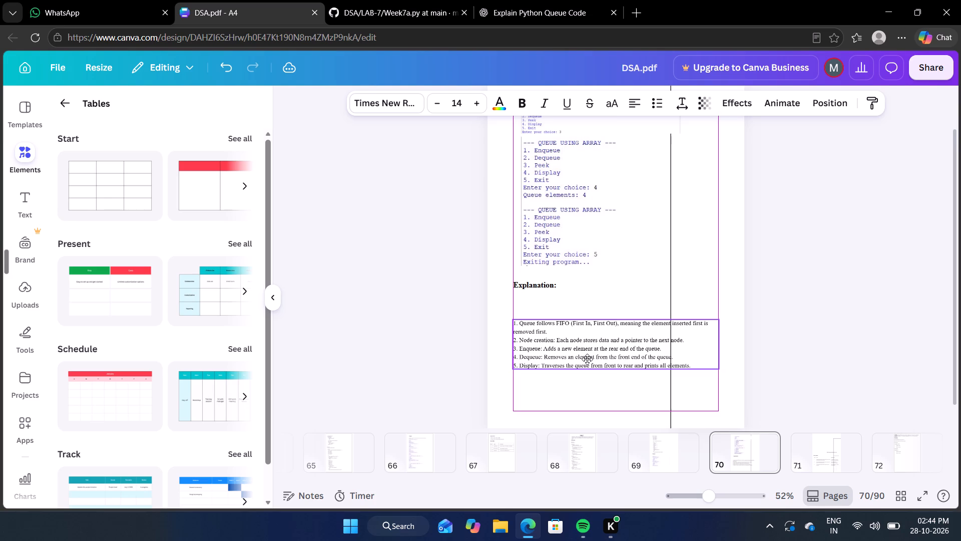
left_click_drag(587, 359, 592, 350)
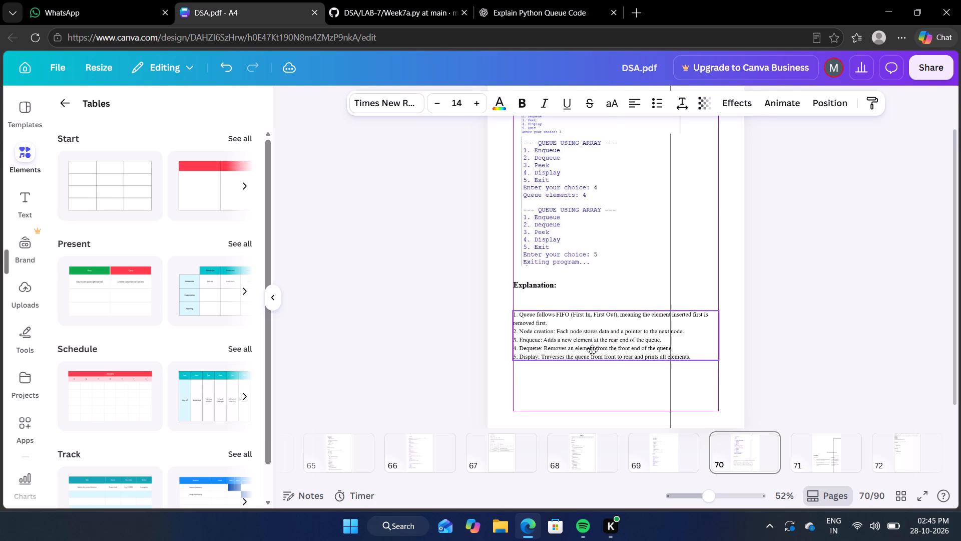
left_click_drag(592, 350, 592, 349)
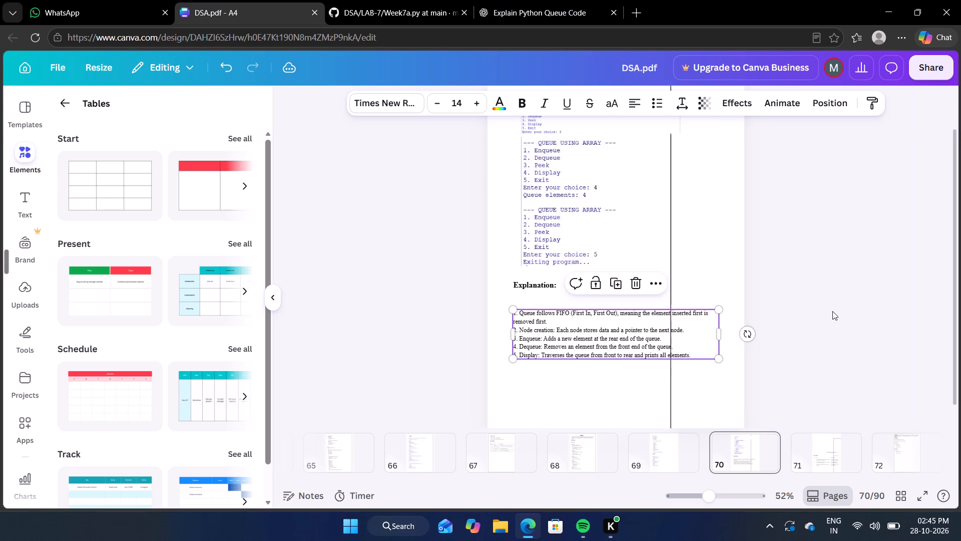
left_click(832, 311)
Move page 70's misplaced border frame so that it is centred on the page and surrounds all of its content.
left_click_drag(698, 259, 528, 273)
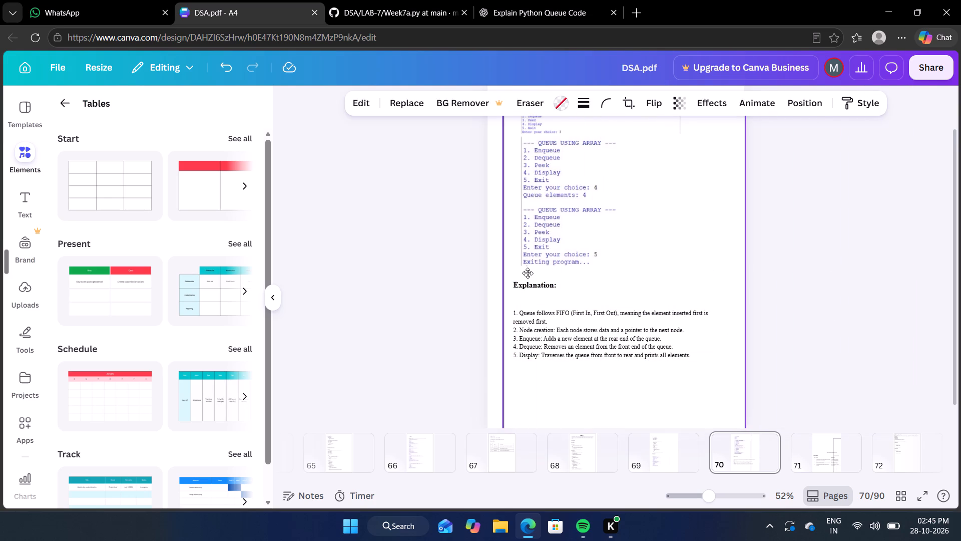
left_click_drag(528, 273, 527, 269)
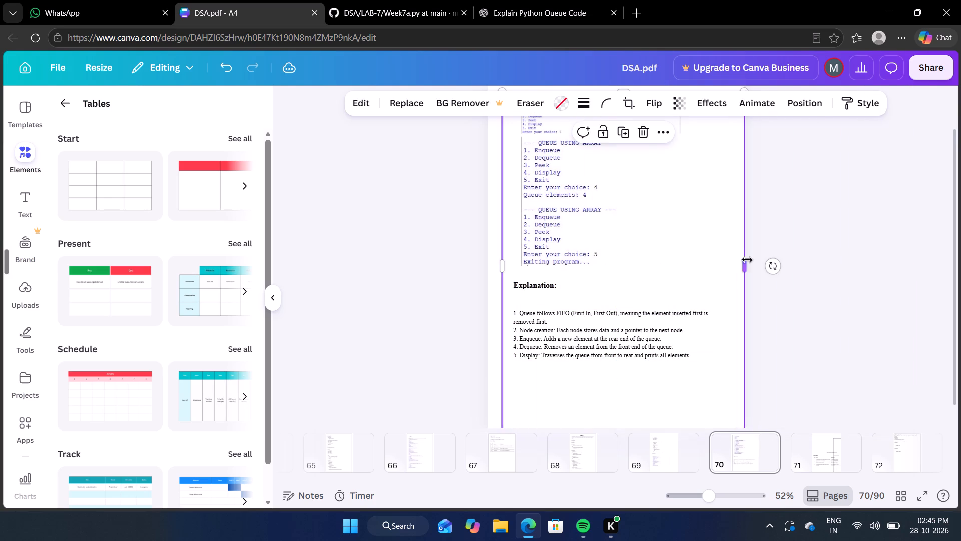
left_click(828, 298)
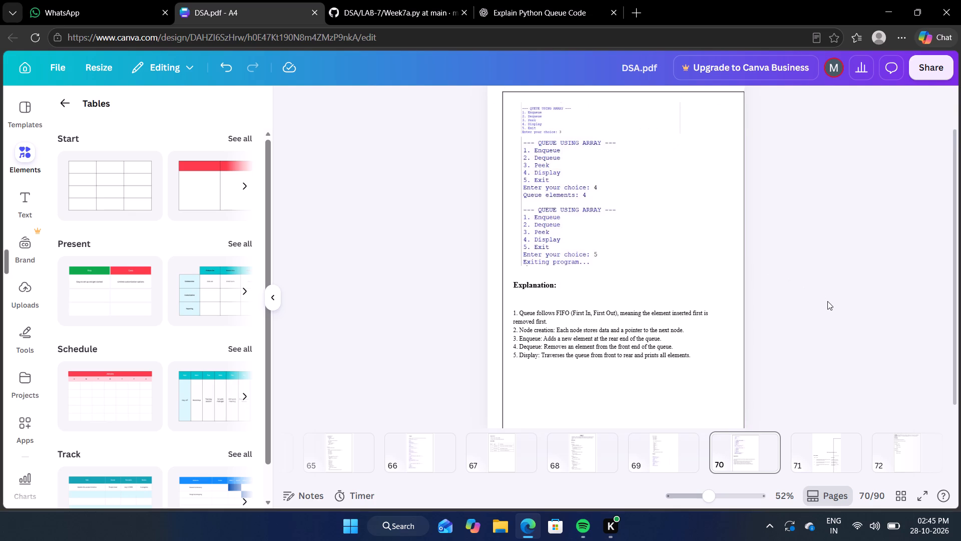
left_click_drag(691, 233, 687, 231)
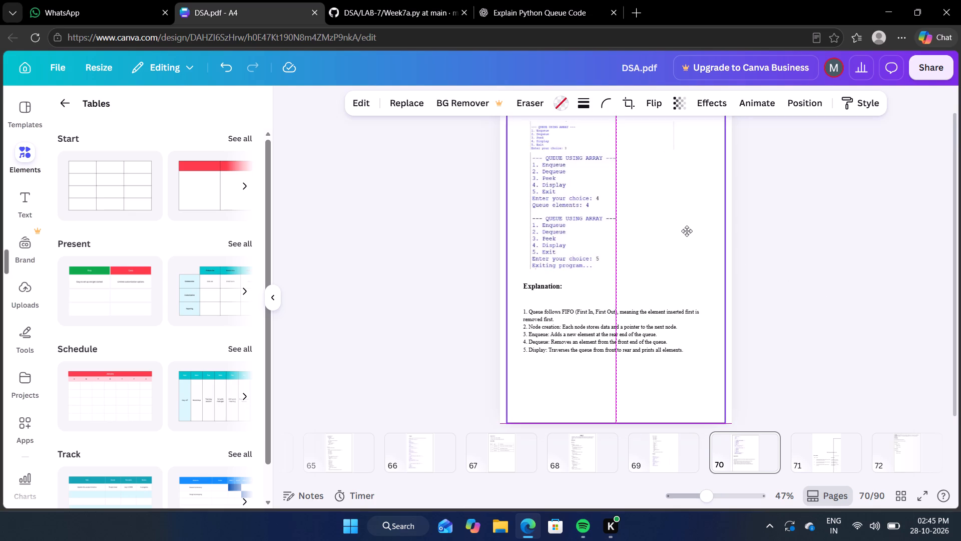
left_click_drag(687, 231, 685, 234)
scroll(819, 241, "up", 1)
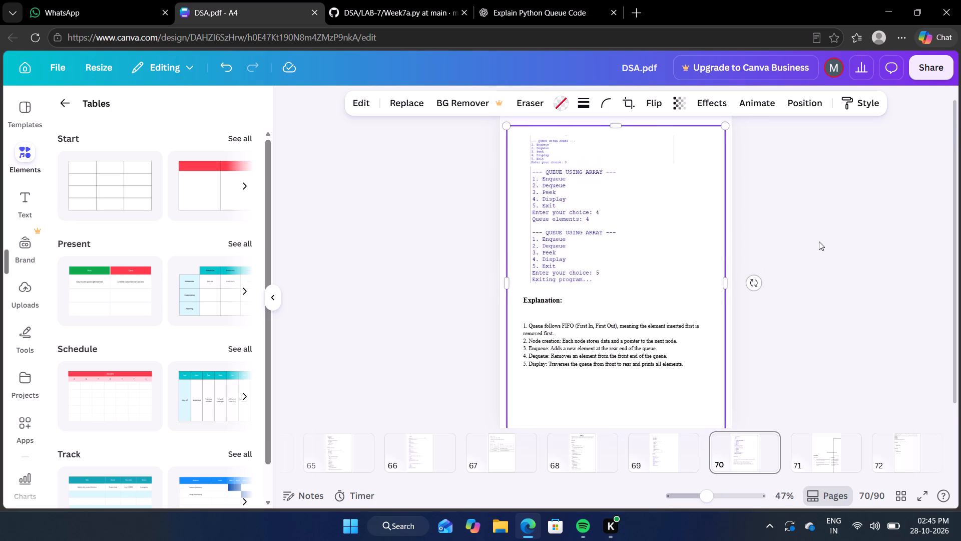
scroll(819, 241, "up", 1)
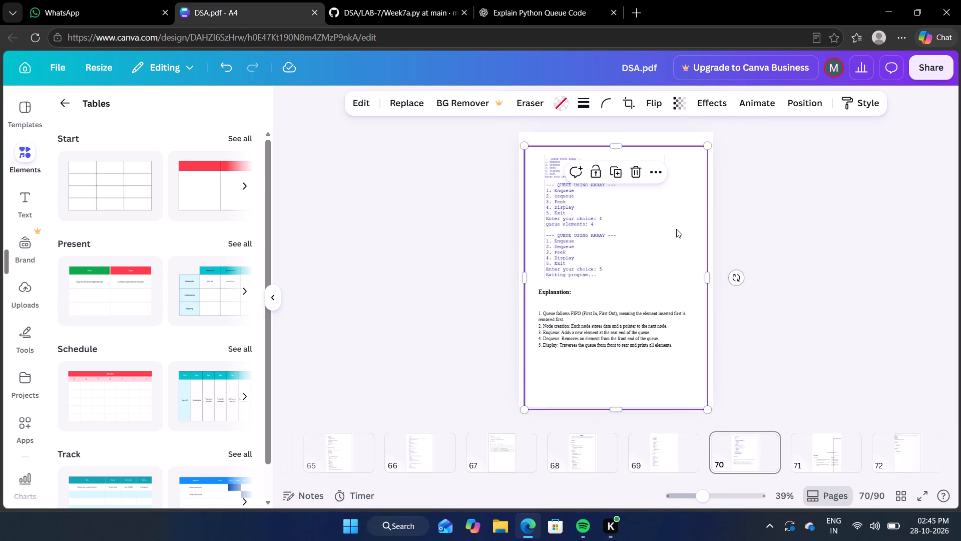
left_click_drag(671, 234, 669, 228)
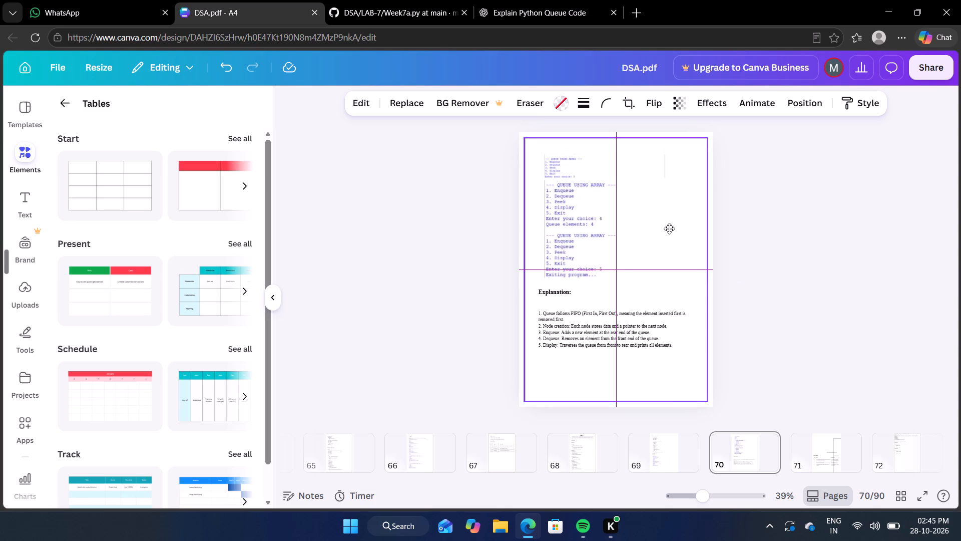
left_click_drag(669, 228, 669, 225)
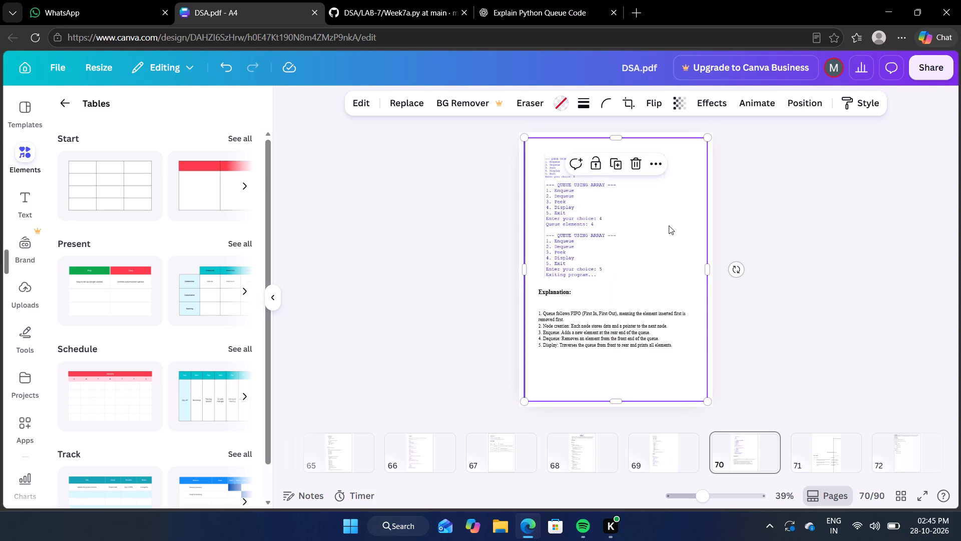
left_click(783, 258)
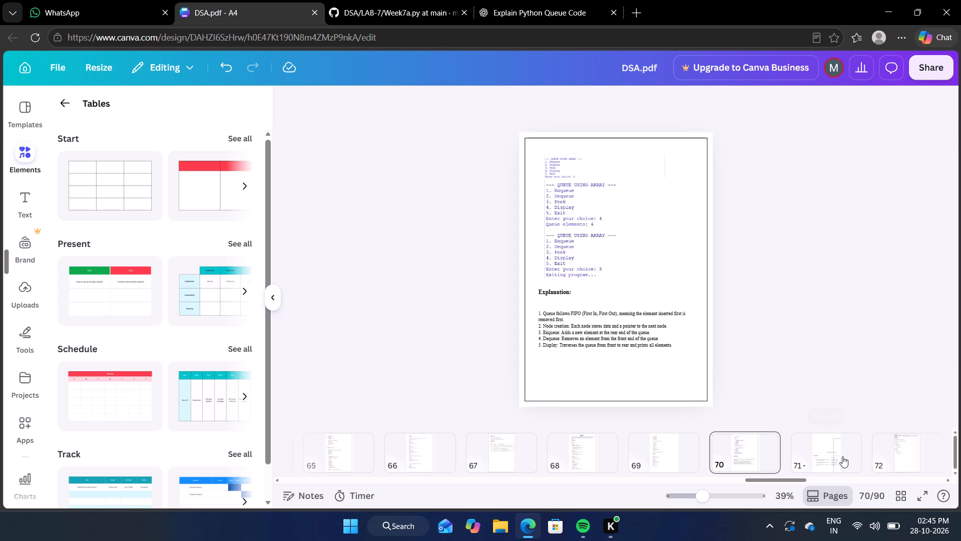
Fine-tune the five queue points' vertical position on page 70, leaving a small gap beneath the "Explanation:" heading.
left_click(835, 455)
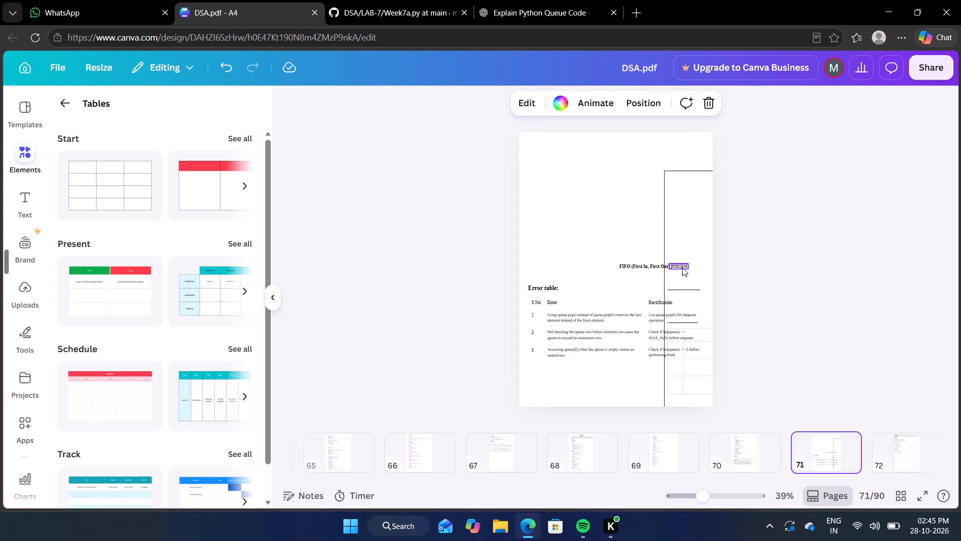
left_click(747, 450)
left_click_drag(598, 338, 598, 328)
left_click(798, 352)
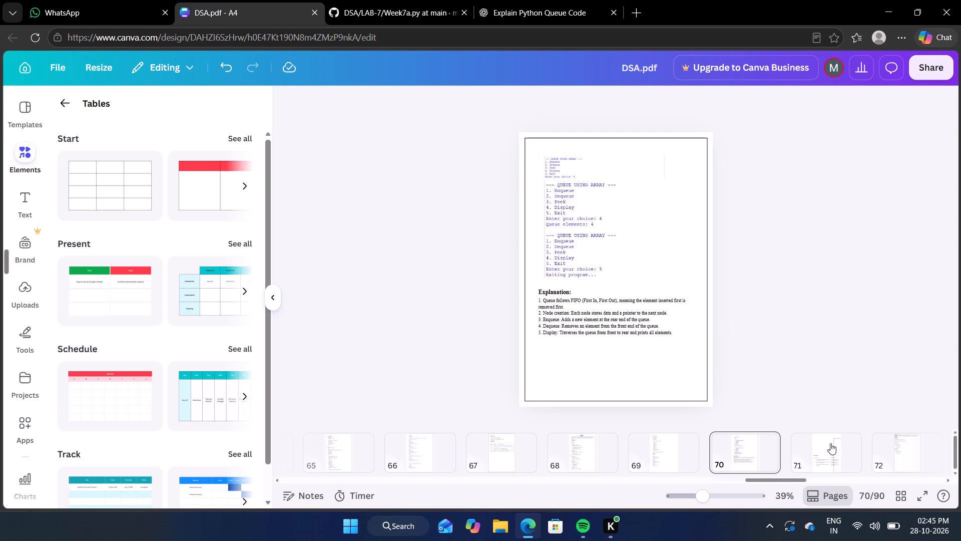
left_click_drag(627, 321, 627, 333)
left_click(771, 334)
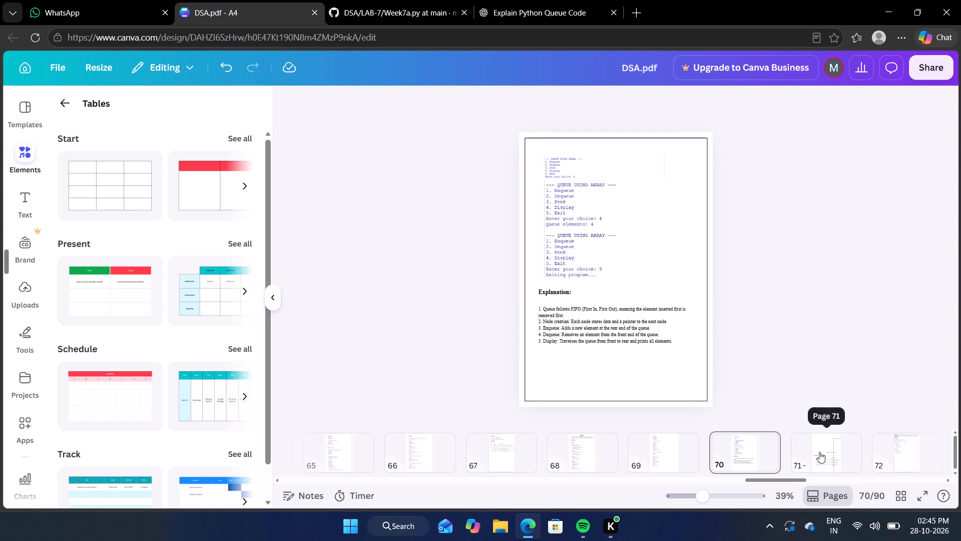
Delete page 71's stray "FIFO (First In, First Out) principle" text together with the misplaced border frame and leftover lines.
left_click(819, 452)
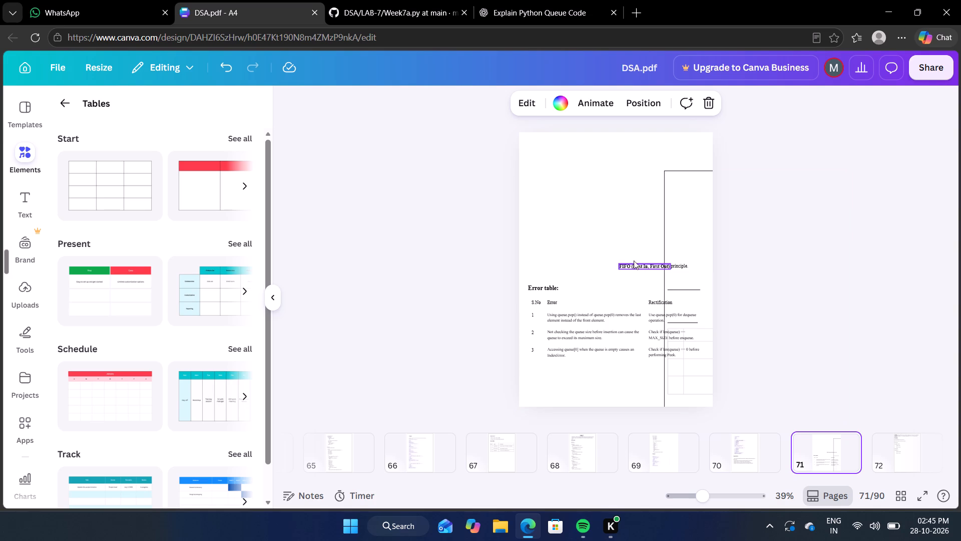
left_click_drag(606, 250, 692, 277)
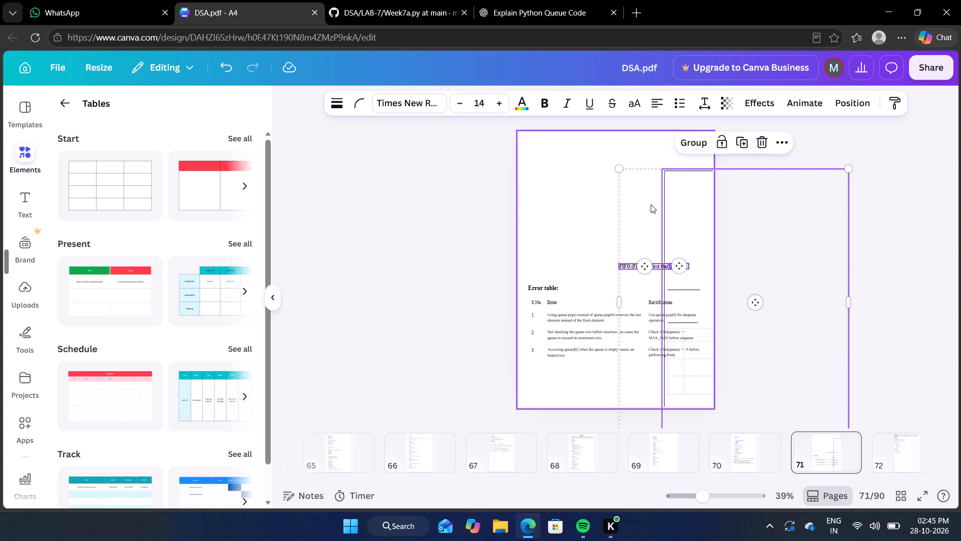
left_click(560, 217)
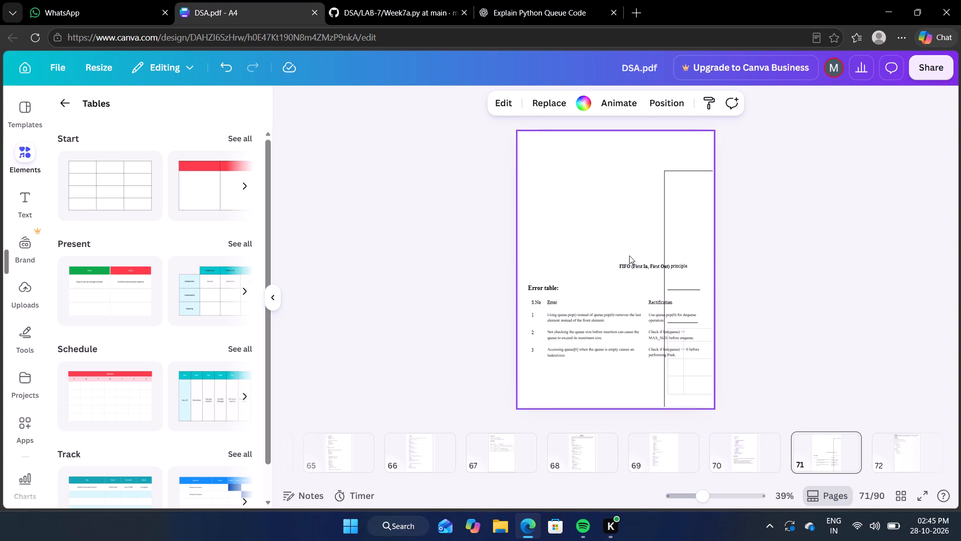
left_click_drag(611, 248, 701, 265)
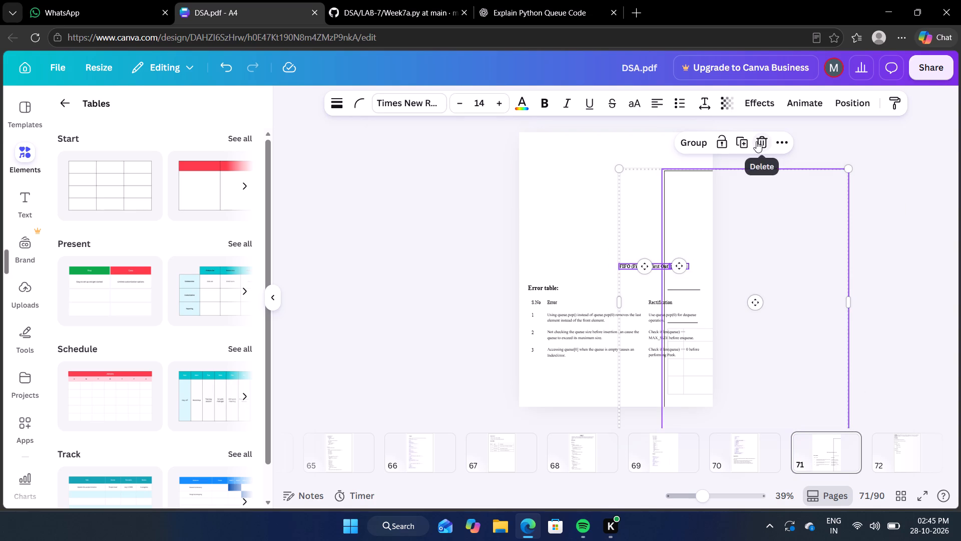
left_click(756, 141)
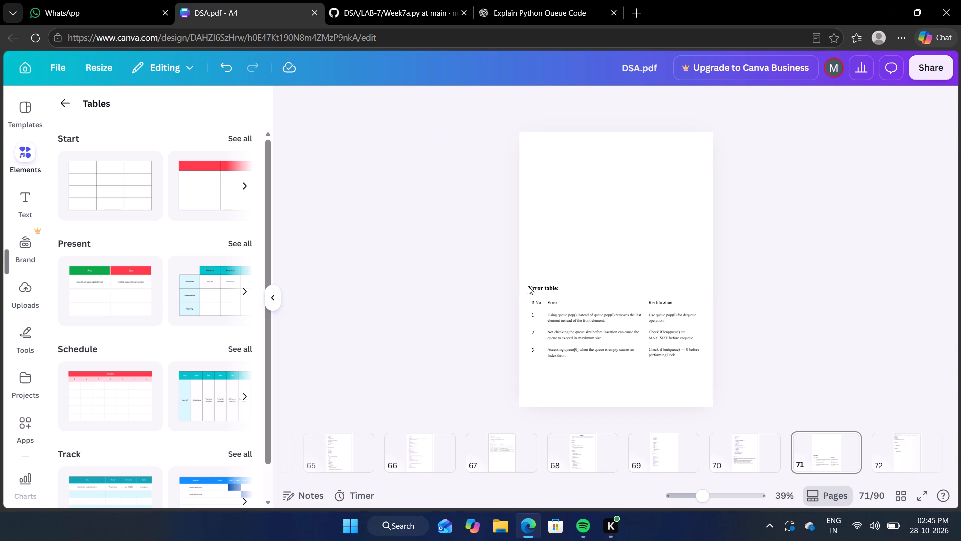
Move the "Error table:" heading and all its table text together to the top of page 71, inset from the page's left edge.
left_click(544, 289)
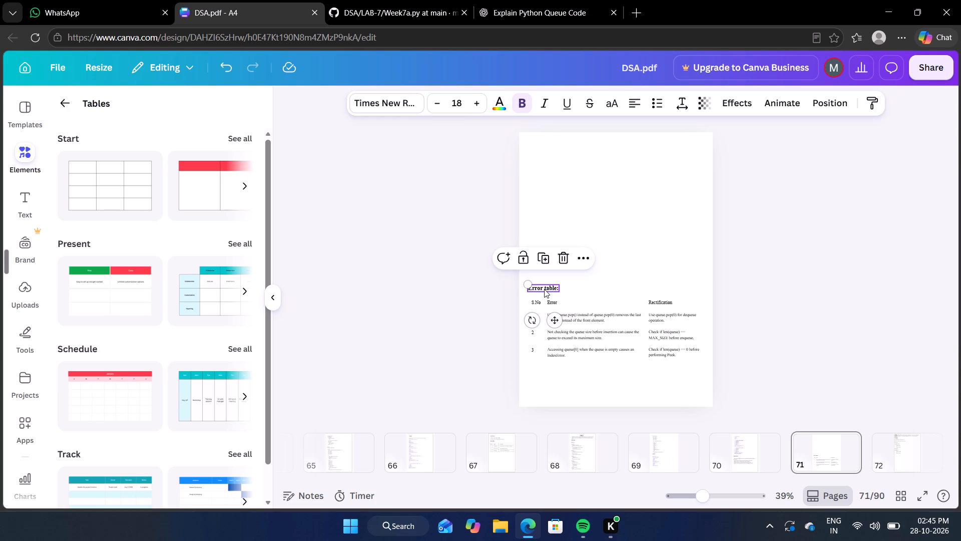
left_click(599, 279)
left_click_drag(522, 270, 688, 378)
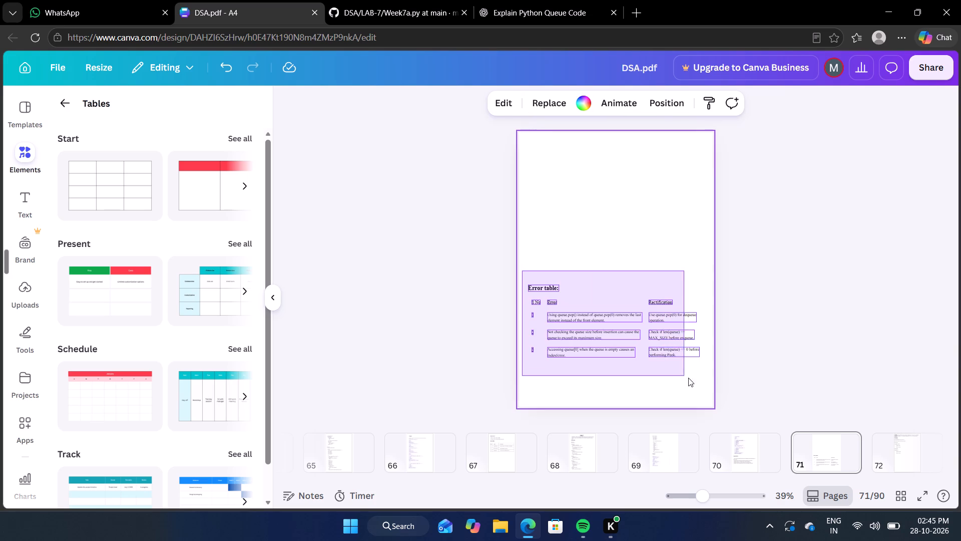
left_click_drag(688, 378, 699, 384)
left_click_drag(616, 299, 612, 162)
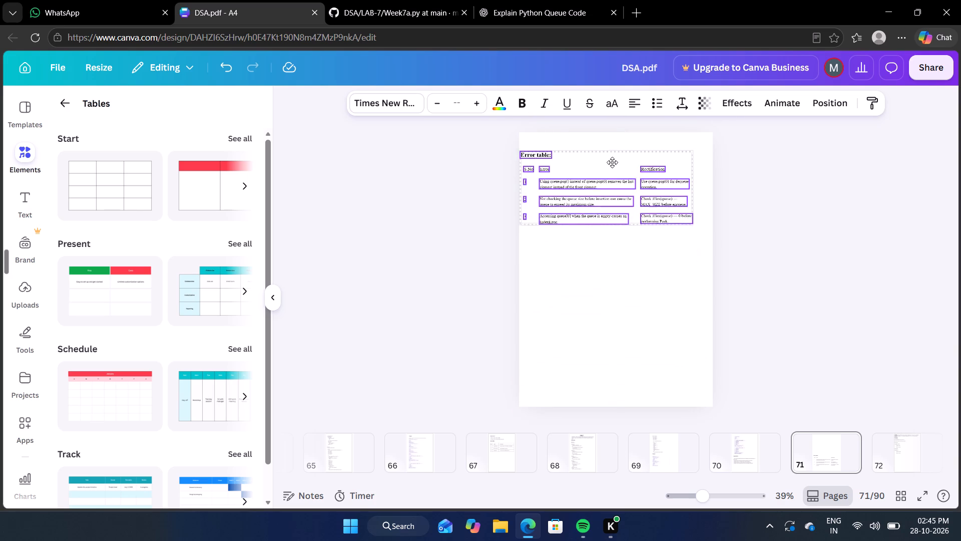
left_click_drag(612, 162, 626, 168)
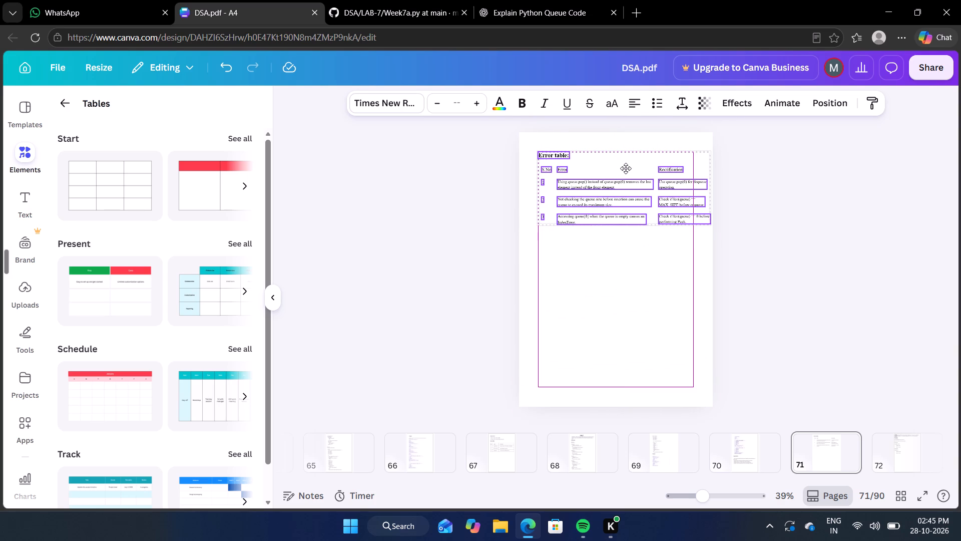
left_click_drag(626, 168, 626, 169)
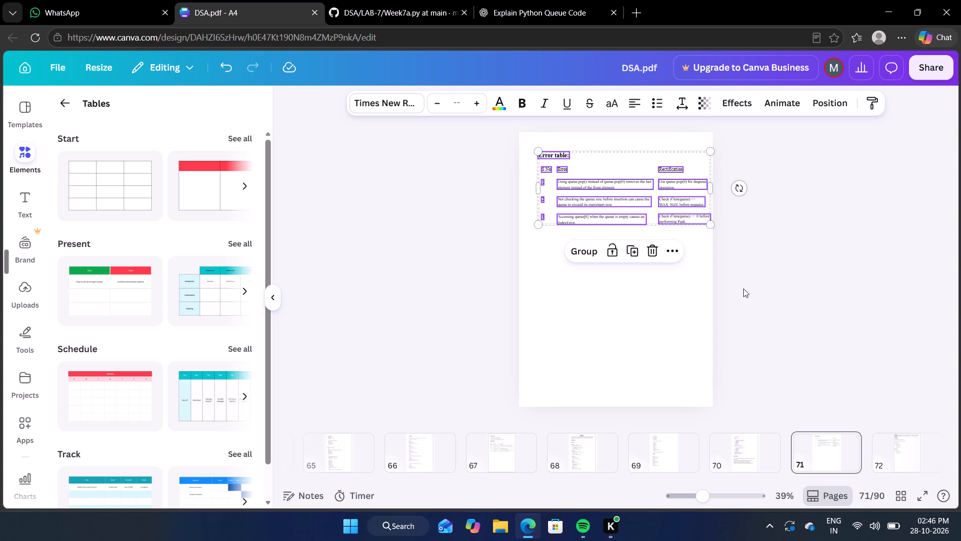
Move page 71's "Error table:" heading and all its table text down slightly together, keeping their horizontal position.
left_click(736, 277)
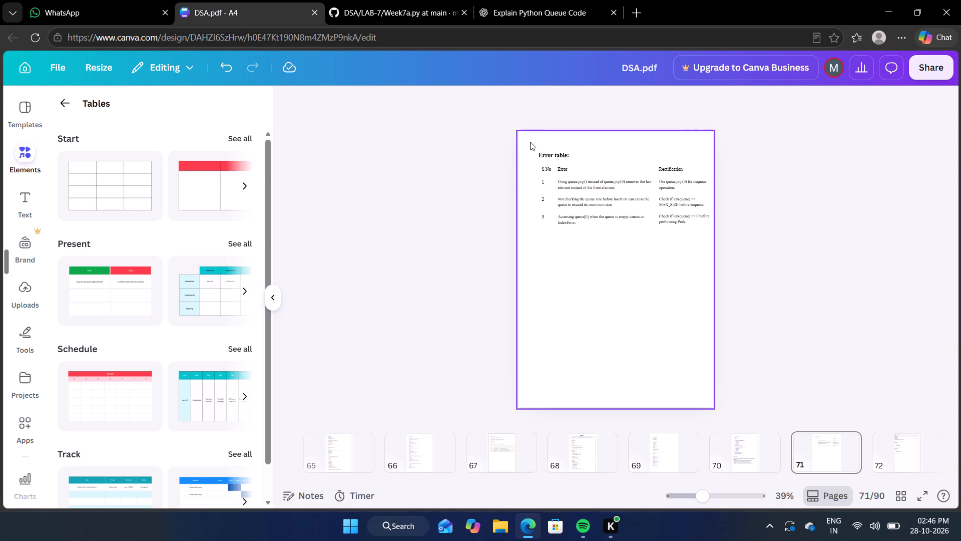
left_click_drag(529, 142, 717, 269)
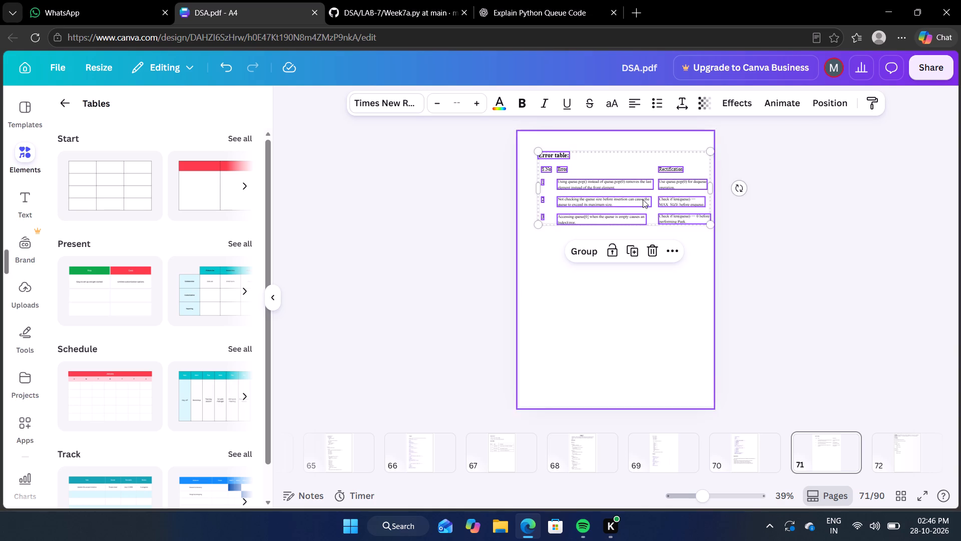
left_click_drag(635, 167, 636, 179)
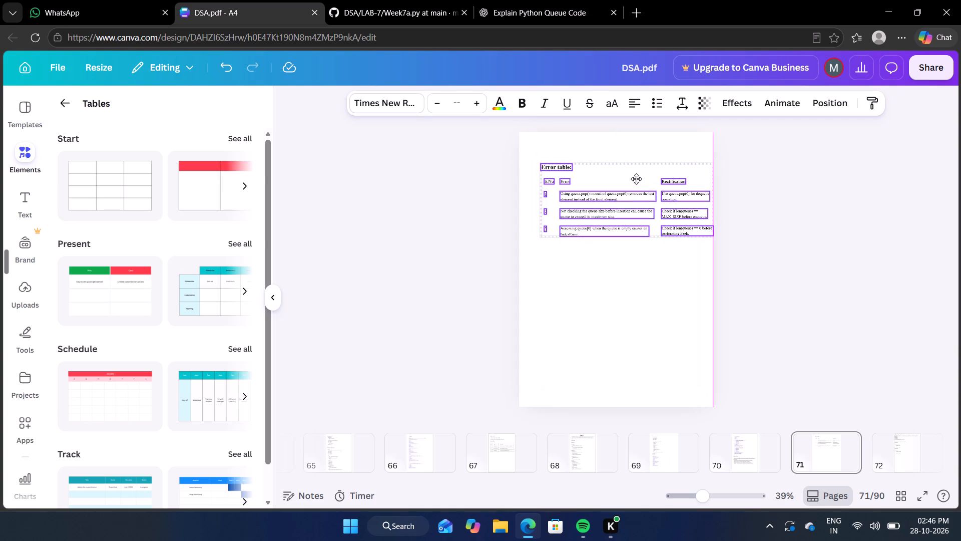
left_click_drag(636, 179, 634, 179)
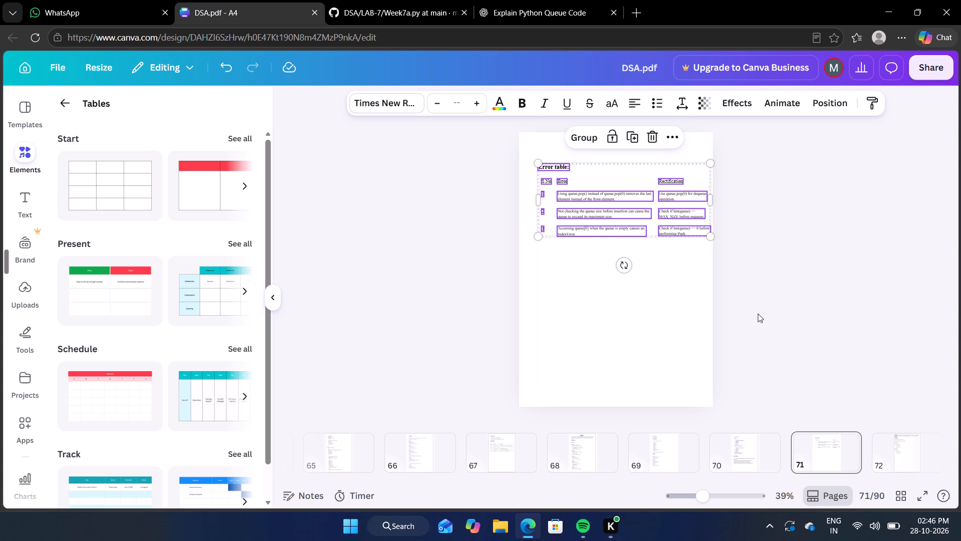
left_click(761, 313)
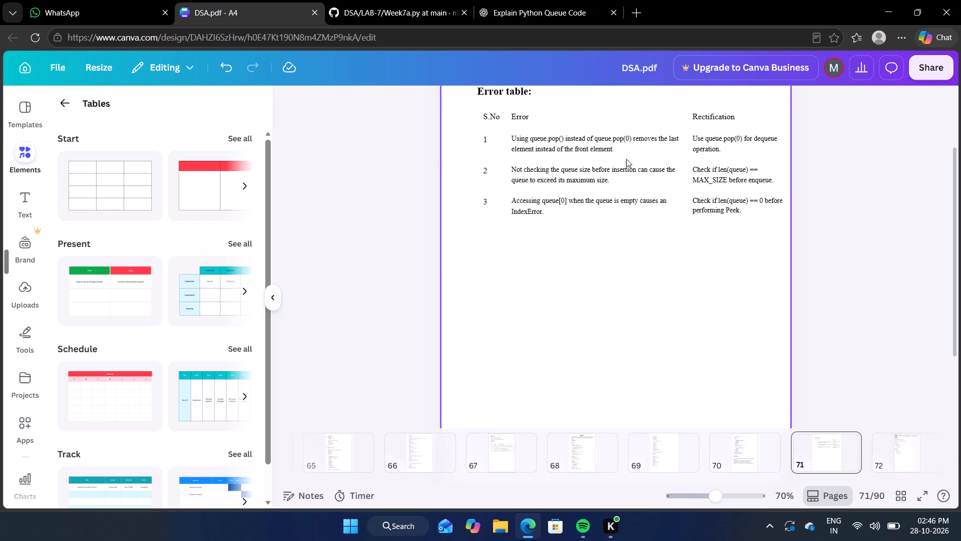
Insert a line break after "queue.pop(0)" in row 1's Error text on page 71.
left_click(633, 138)
left_click(633, 138)
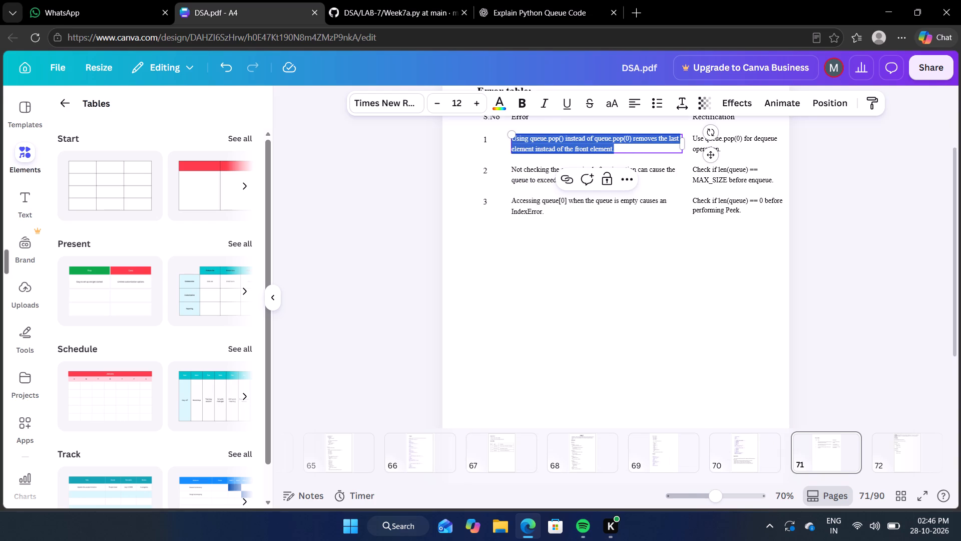
left_click(633, 138)
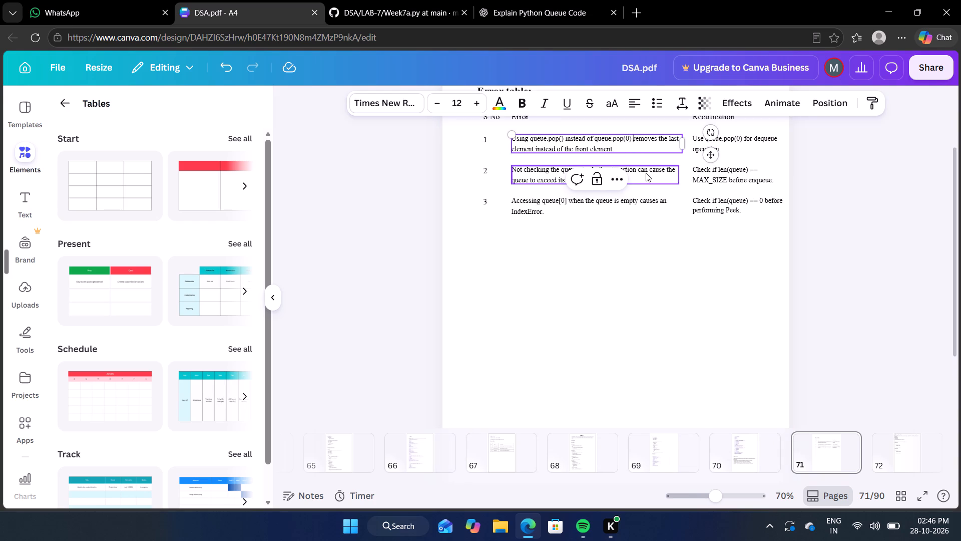
key("Return")
left_click(676, 269)
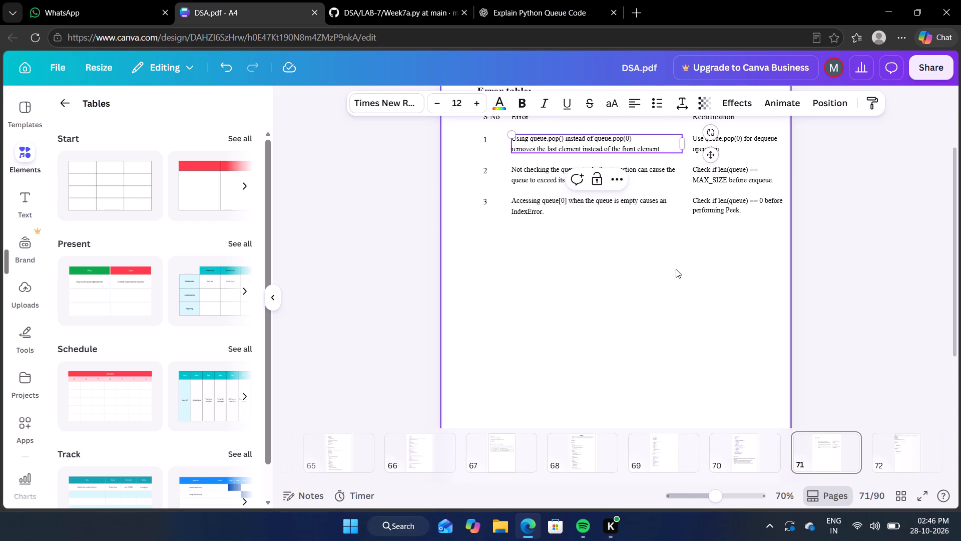
Insert a line break after "before insertion" in row 2's Error text.
scroll(634, 281, "up", 1)
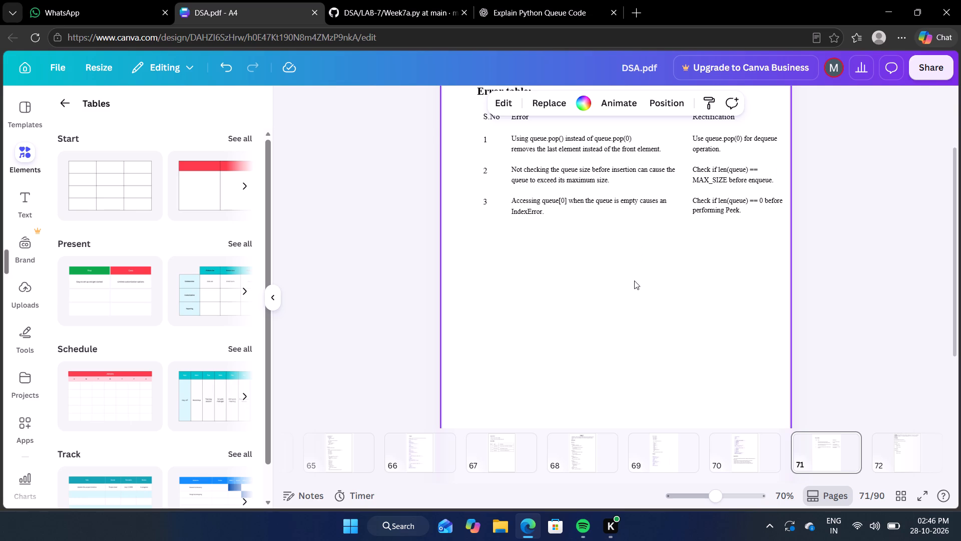
scroll(634, 281, "up", 1)
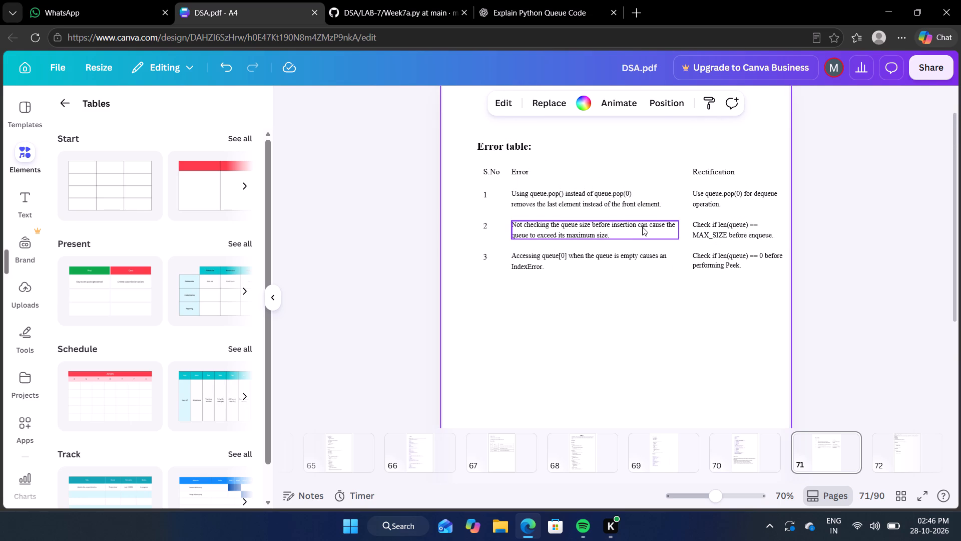
left_click(642, 227)
left_click(637, 225)
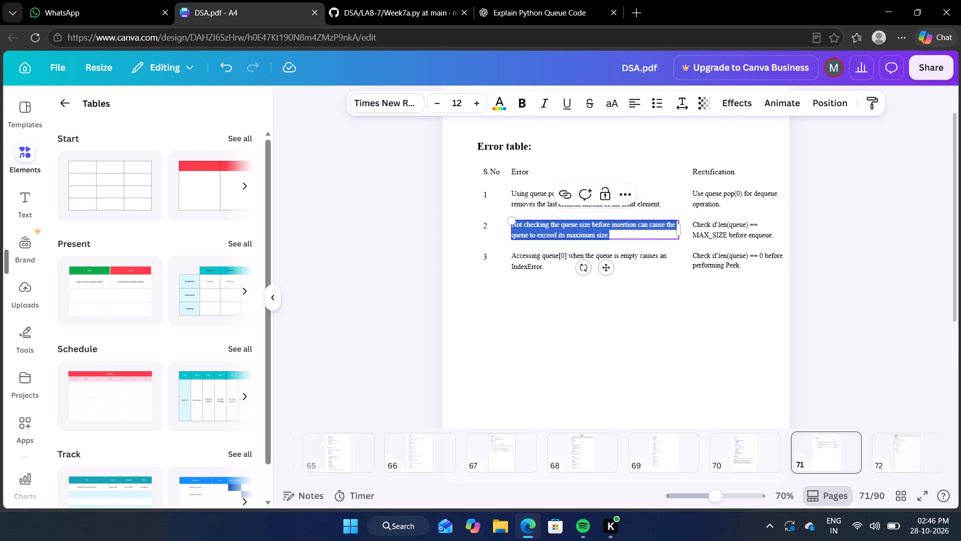
left_click(637, 225)
key("Return")
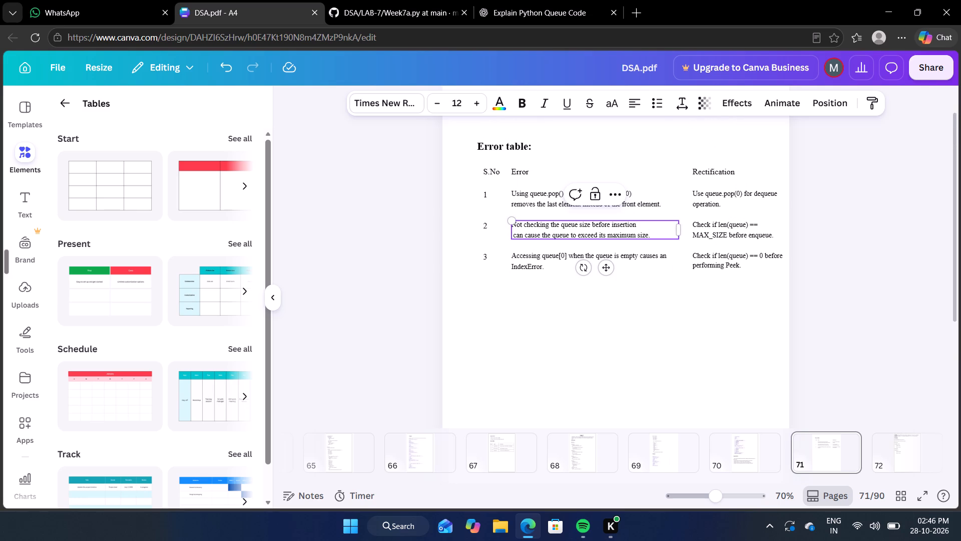
left_click(618, 286)
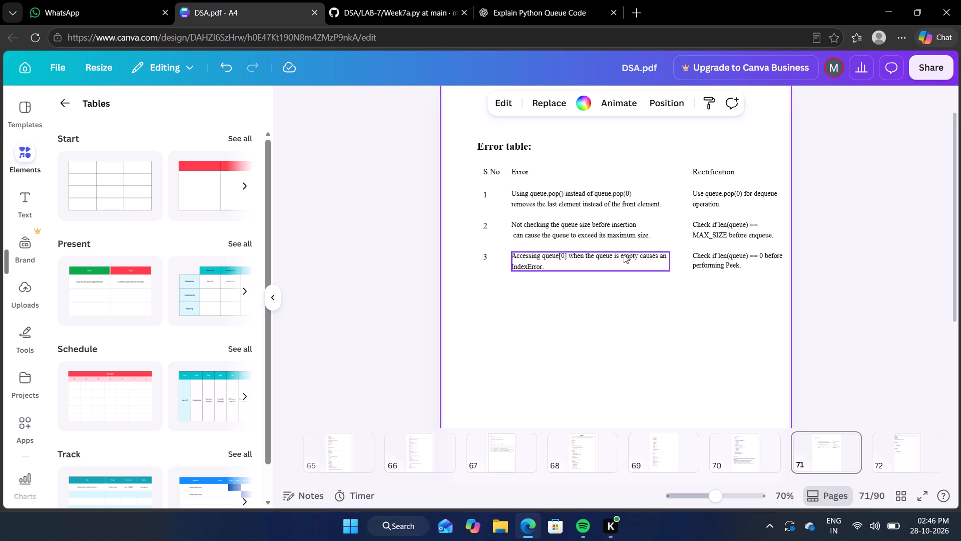
Insert a line break after "when the queue is" in row 3's Error text.
left_click(622, 255)
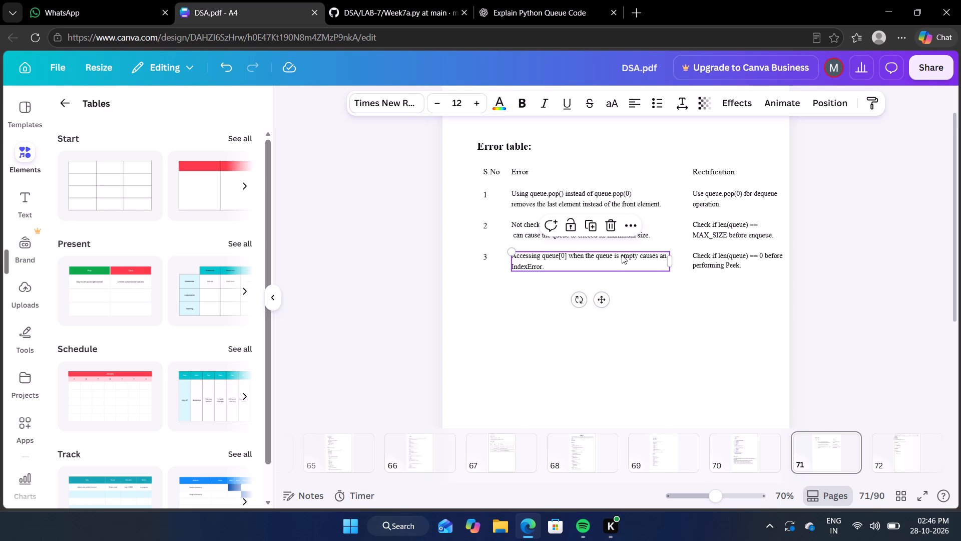
left_click(619, 254)
left_click(619, 254)
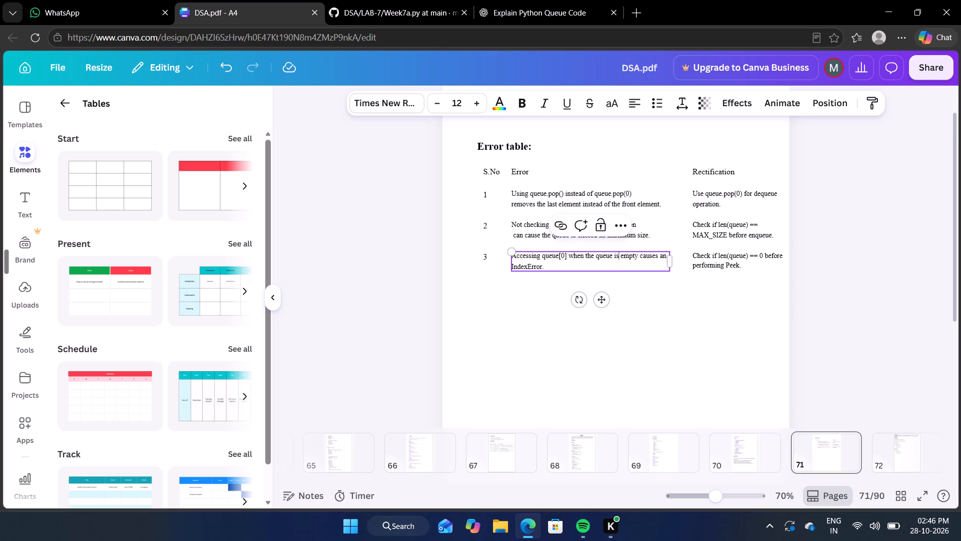
key("Return")
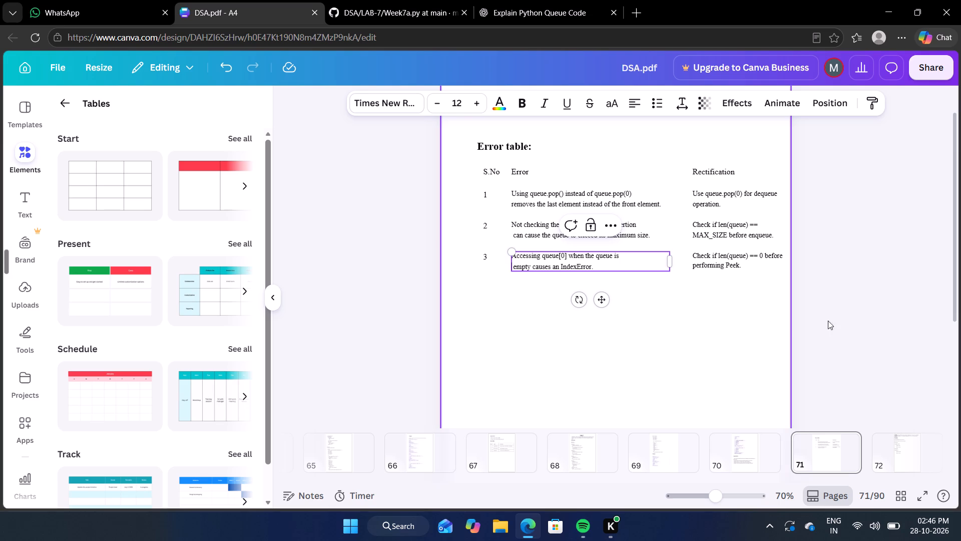
left_click(850, 319)
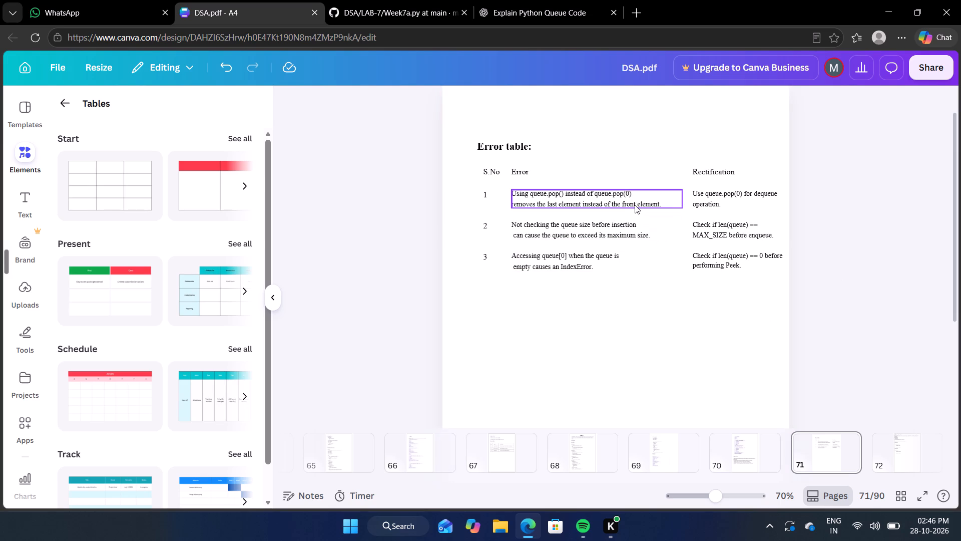
Break row 1's Error text again after "instead of the", putting "front element." on a third line.
left_click(636, 205)
left_click(636, 205)
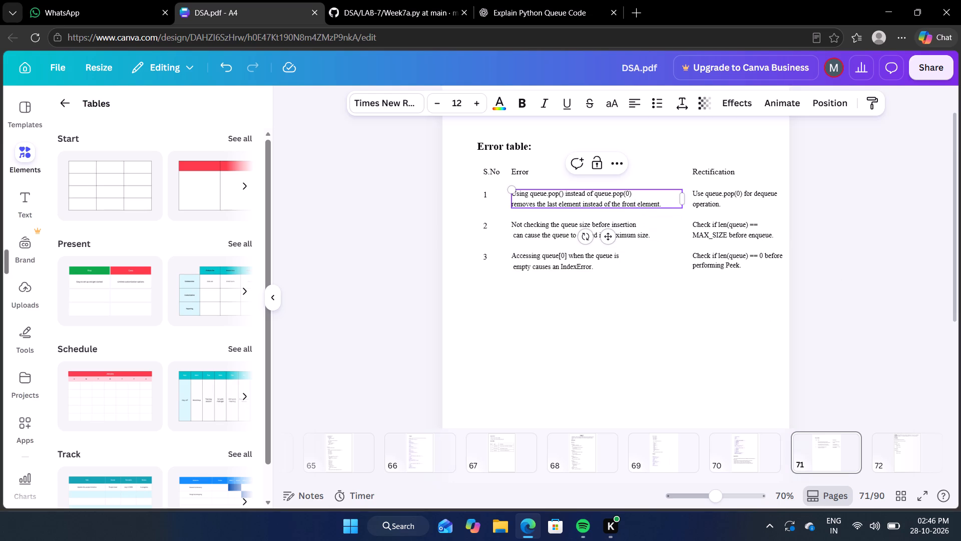
left_click(621, 204)
key("Return")
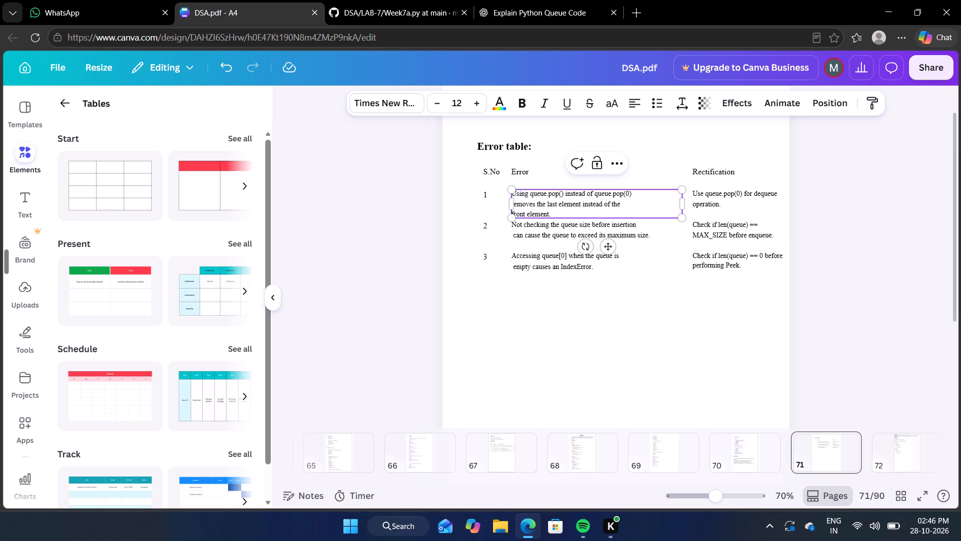
left_click(624, 289)
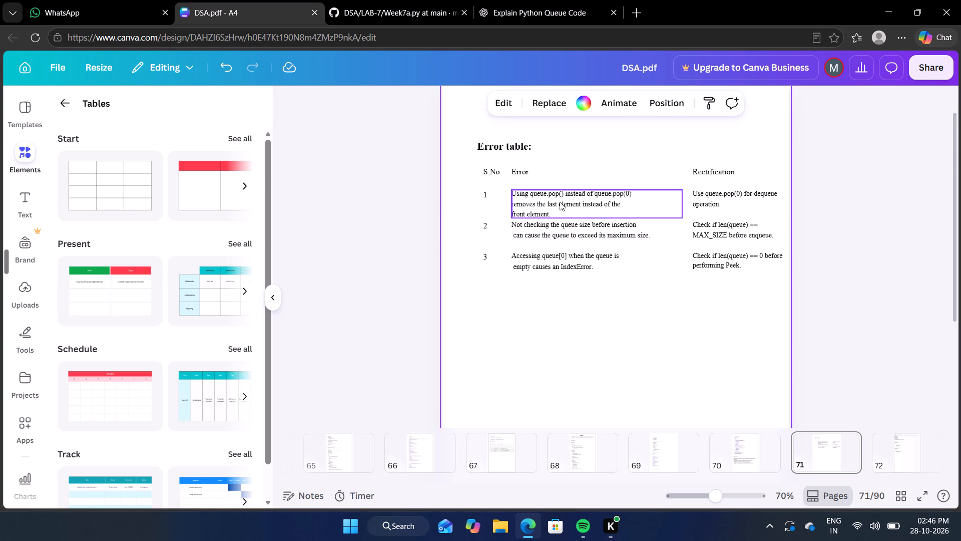
Lower the Error texts and serial numbers of rows 3 and 2 slightly, making room beneath row 1's three-line text.
left_click_drag(552, 265, 552, 266)
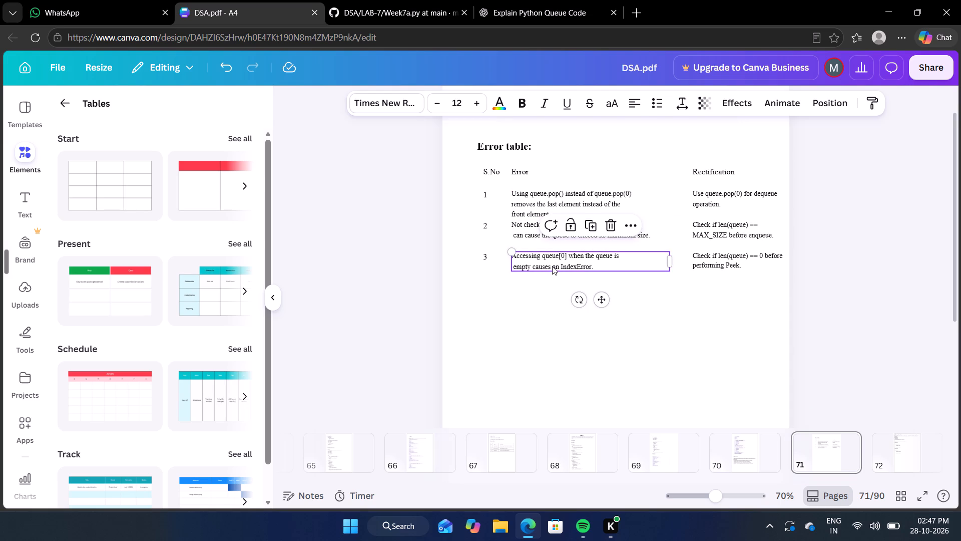
left_click_drag(552, 266, 552, 272)
left_click(482, 254)
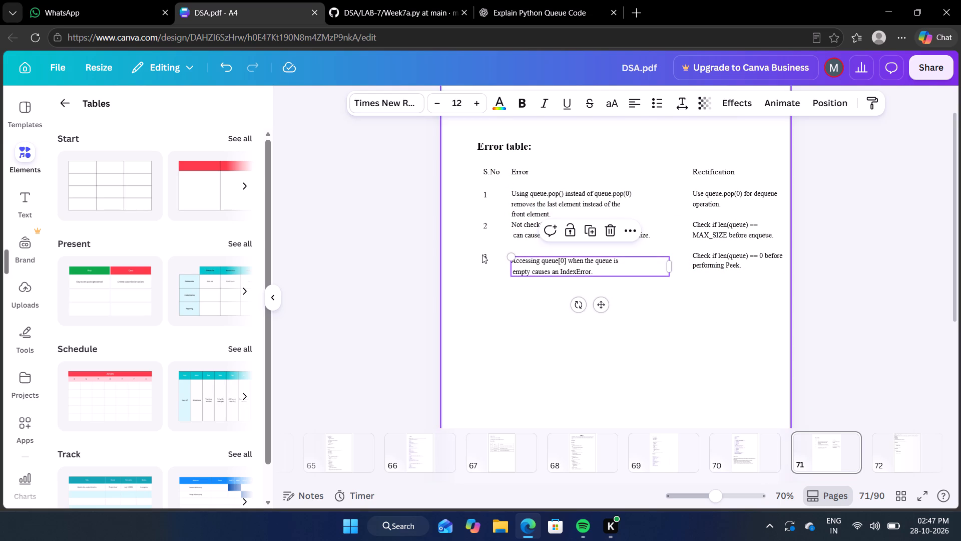
left_click_drag(484, 255, 484, 261)
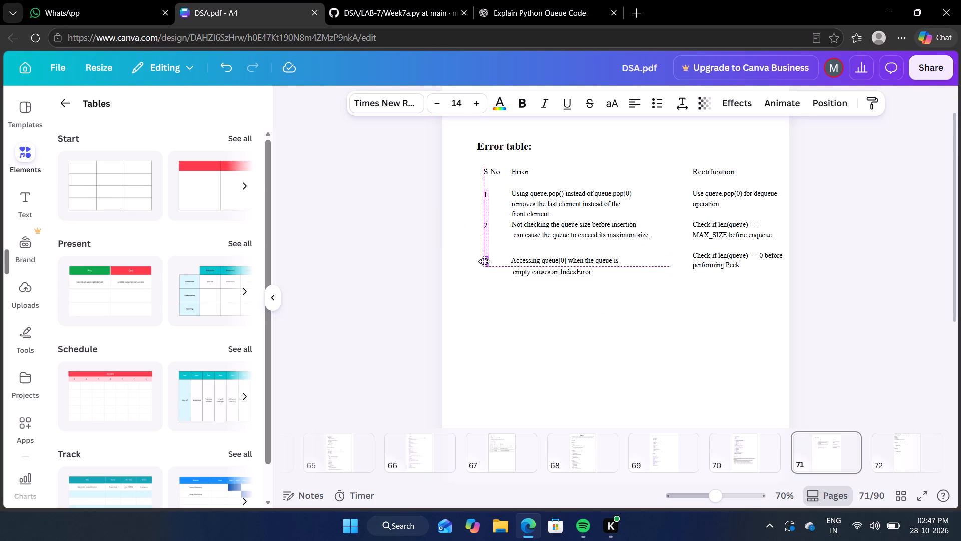
left_click_drag(484, 261, 485, 262)
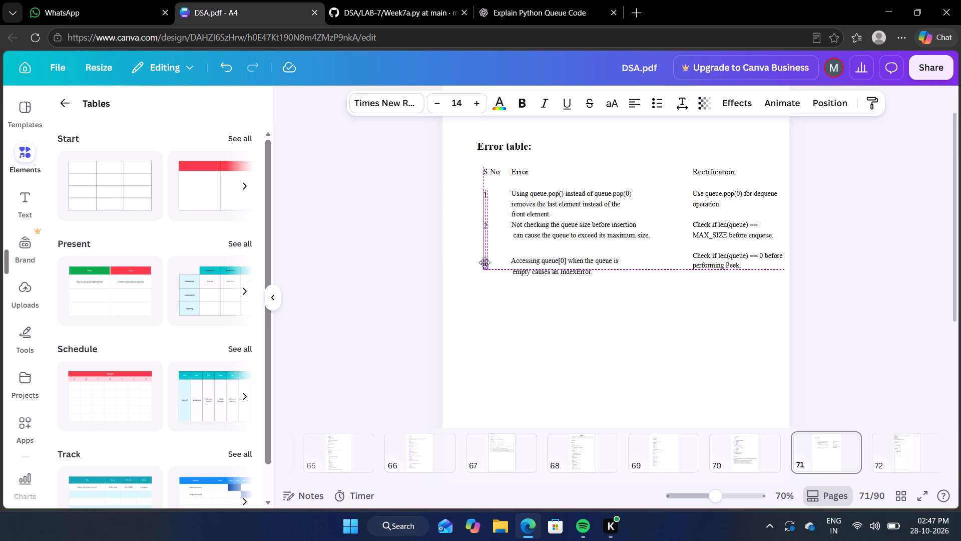
left_click(714, 430)
left_click(713, 363)
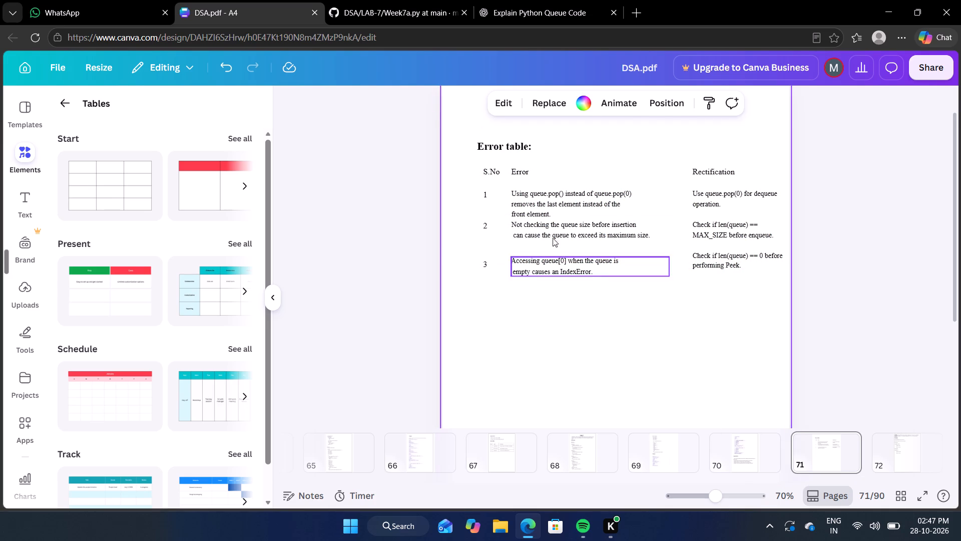
left_click_drag(531, 231, 531, 236)
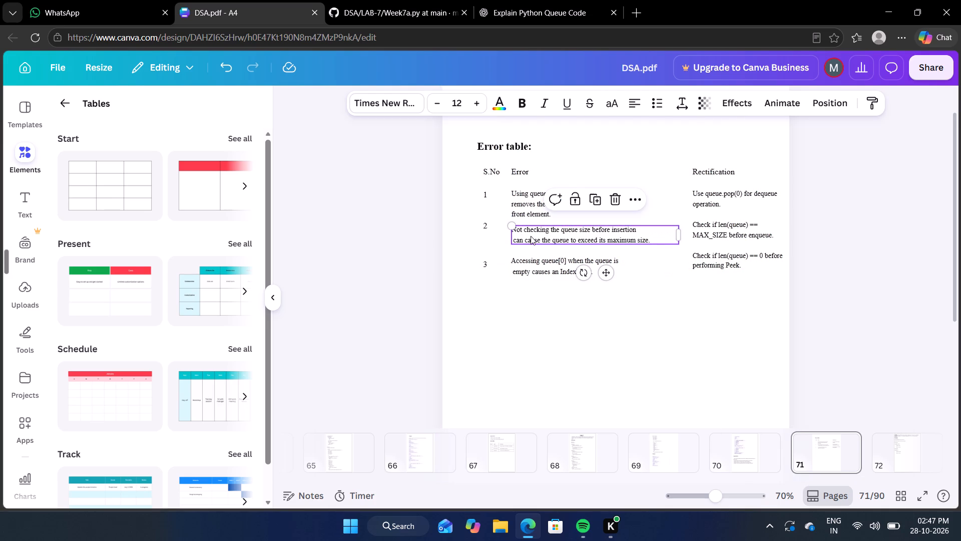
left_click_drag(486, 227, 486, 233)
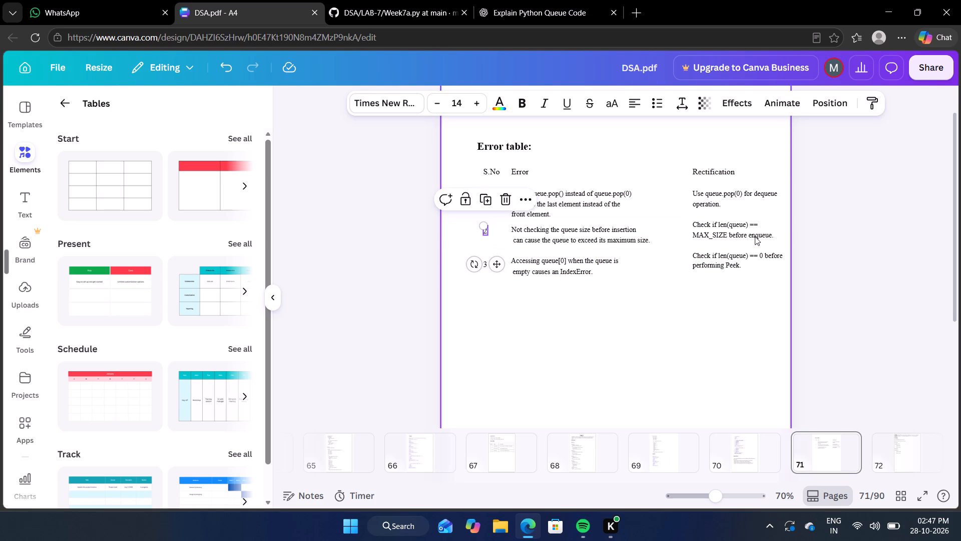
Move the Rectification texts of rows 2 and 1 closer to the Error column and level with their rows.
left_click_drag(744, 235, 729, 240)
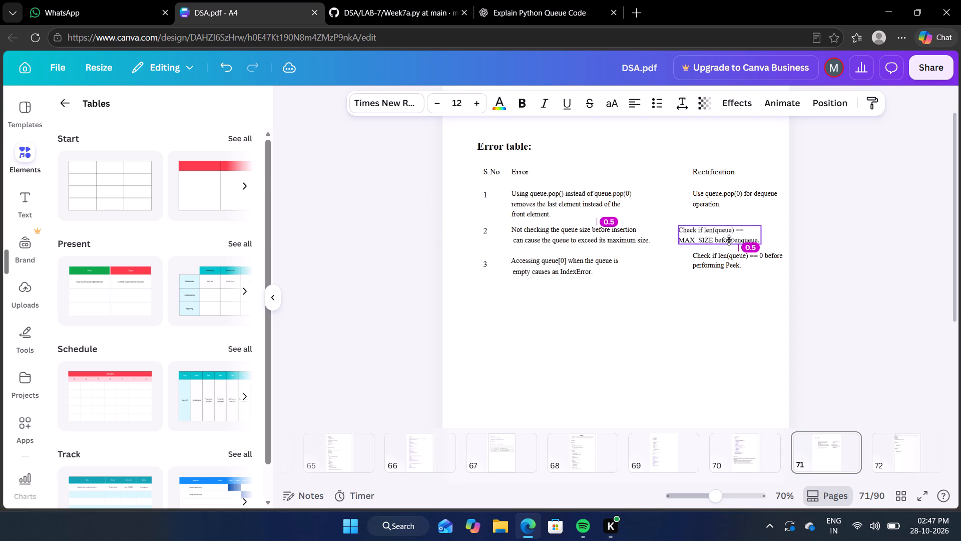
left_click_drag(729, 240, 723, 241)
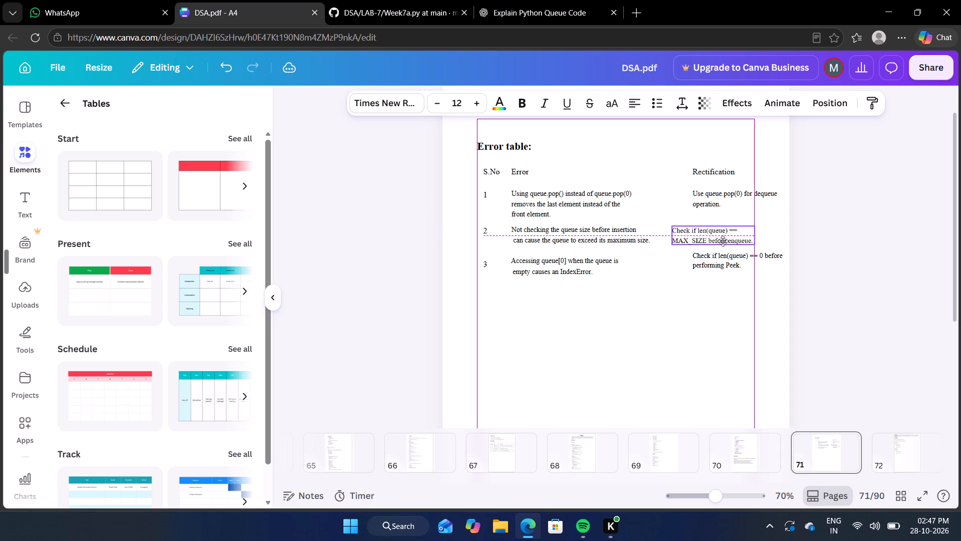
left_click_drag(723, 241, 725, 240)
left_click(890, 241)
left_click_drag(746, 192, 719, 195)
left_click(836, 223)
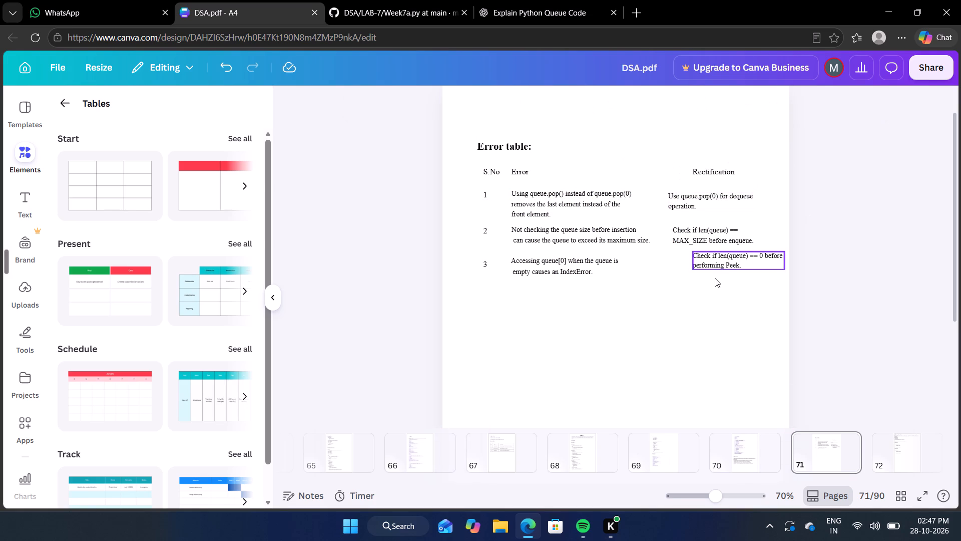
Move row 3's Rectification text closer to the Error column, level with row 3's Error text.
left_click_drag(729, 261, 707, 265)
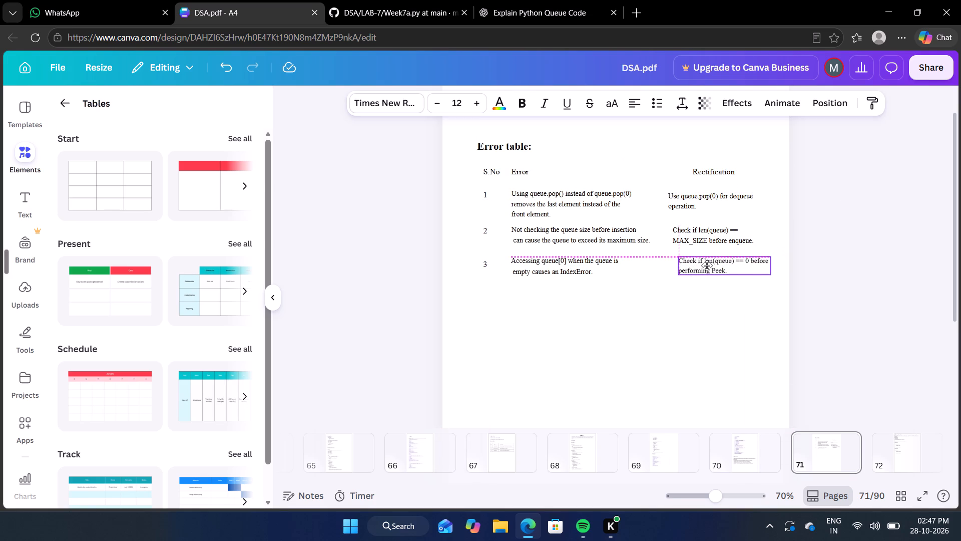
left_click_drag(707, 265, 689, 265)
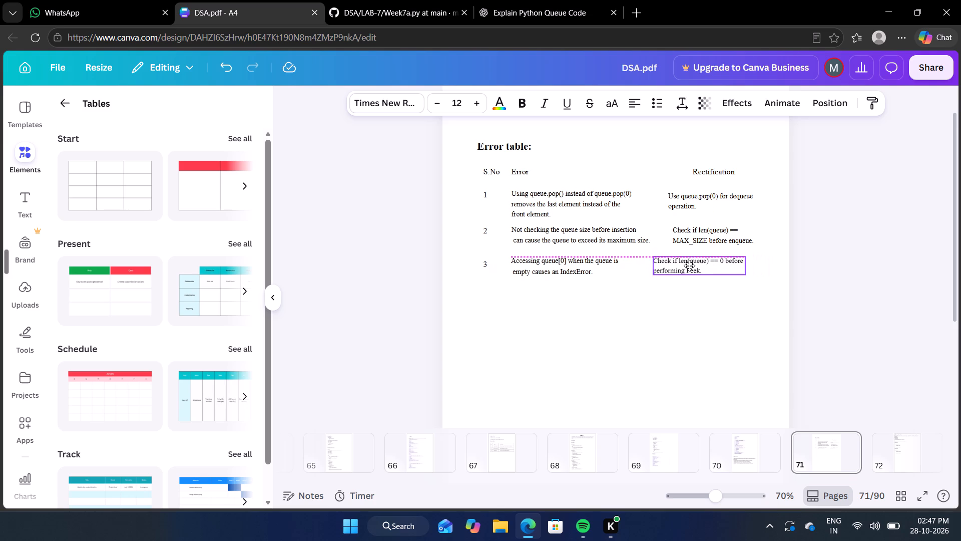
left_click_drag(689, 265, 690, 266)
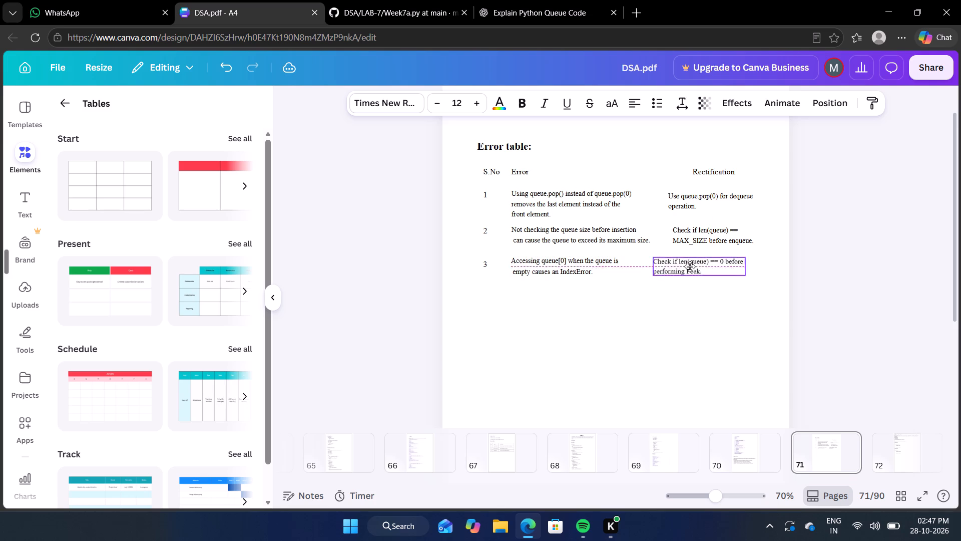
left_click_drag(690, 266, 702, 265)
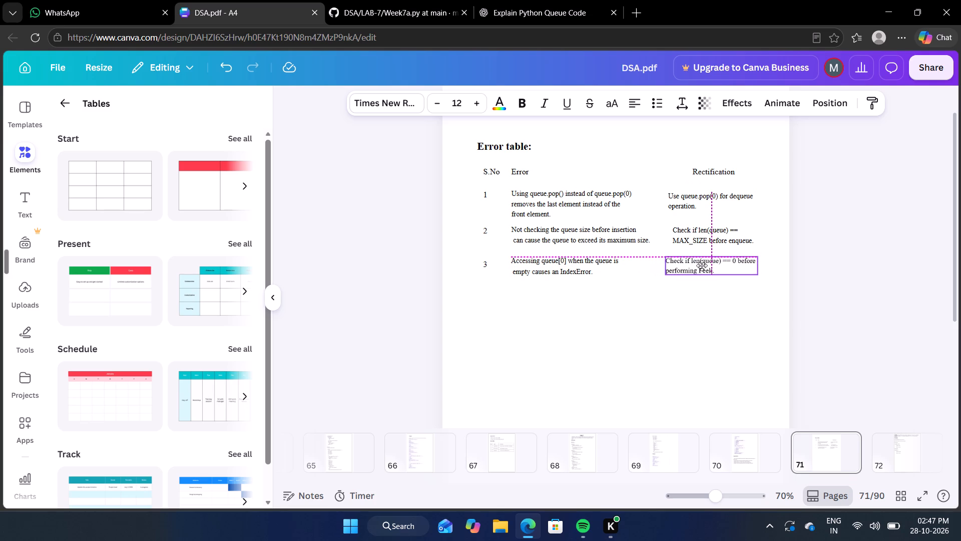
left_click_drag(702, 265, 702, 262)
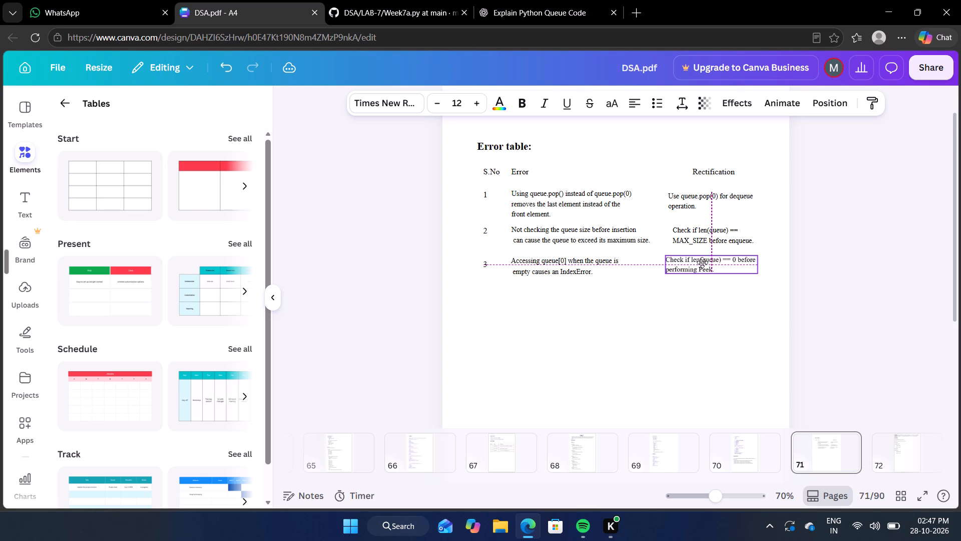
left_click_drag(702, 262, 711, 285)
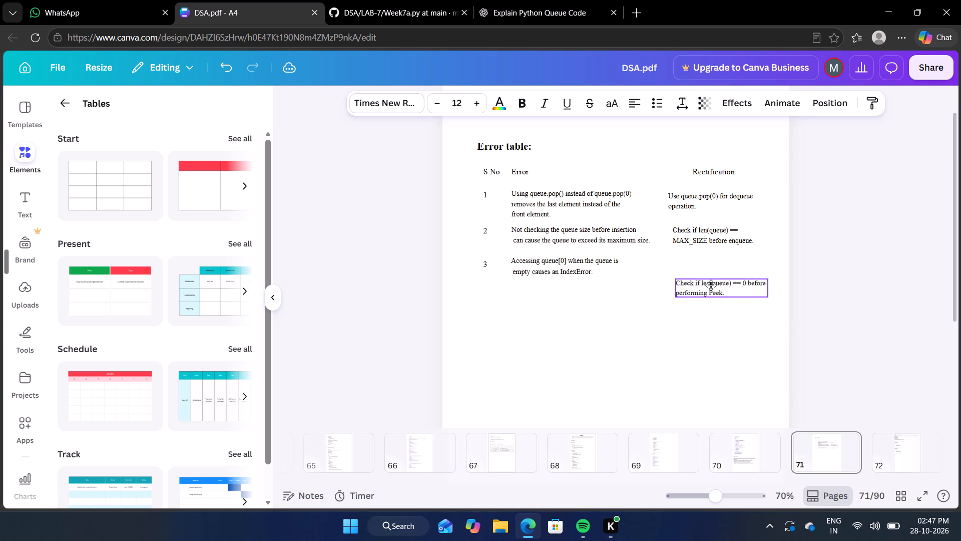
left_click_drag(711, 285, 695, 263)
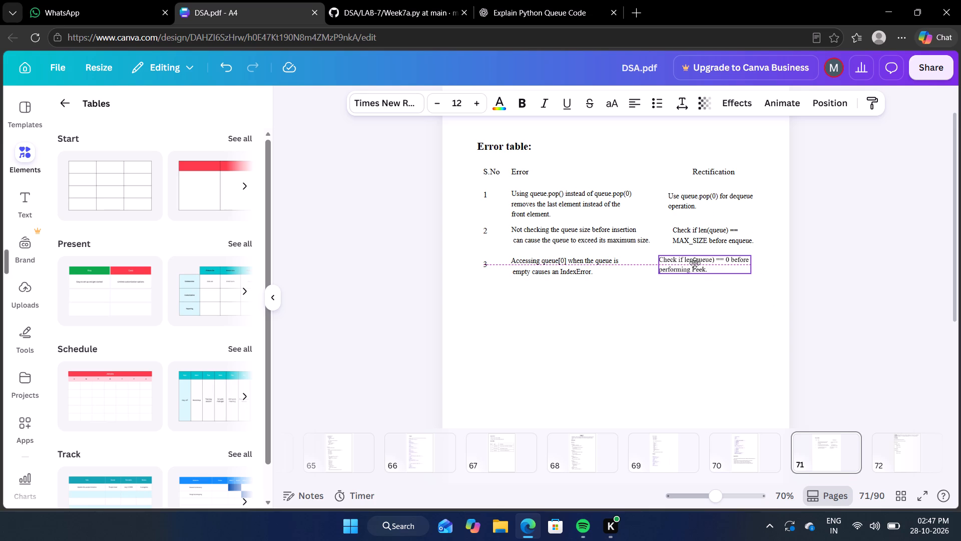
left_click_drag(695, 263, 695, 266)
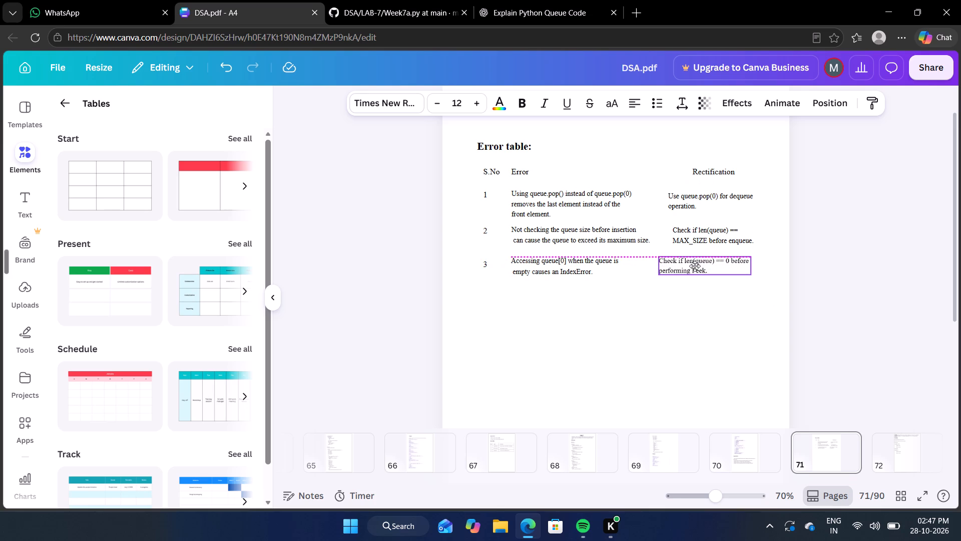
left_click_drag(695, 266, 695, 266)
left_click(832, 265)
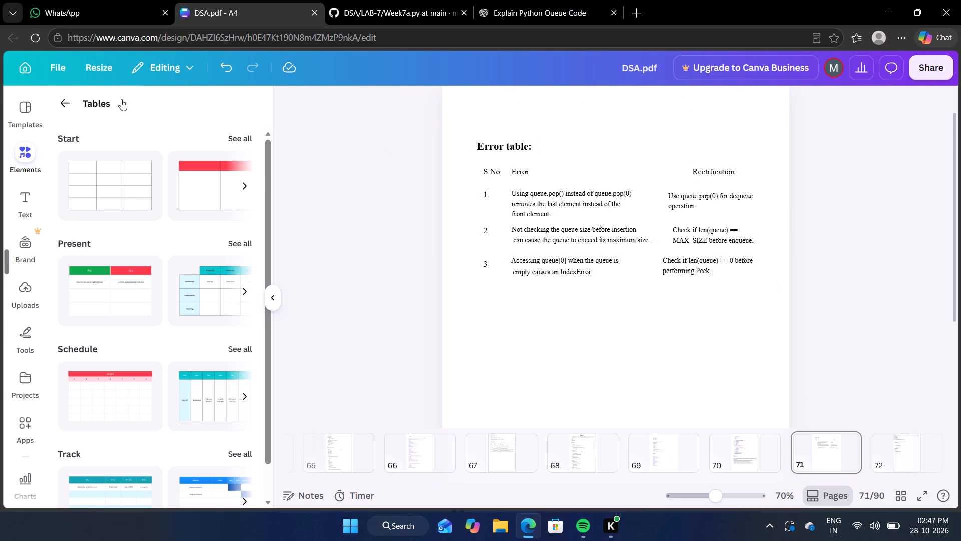
Insert a plain three-column, four-row table and place it over the error entries, beneath the "Error table:" heading.
left_click(122, 192)
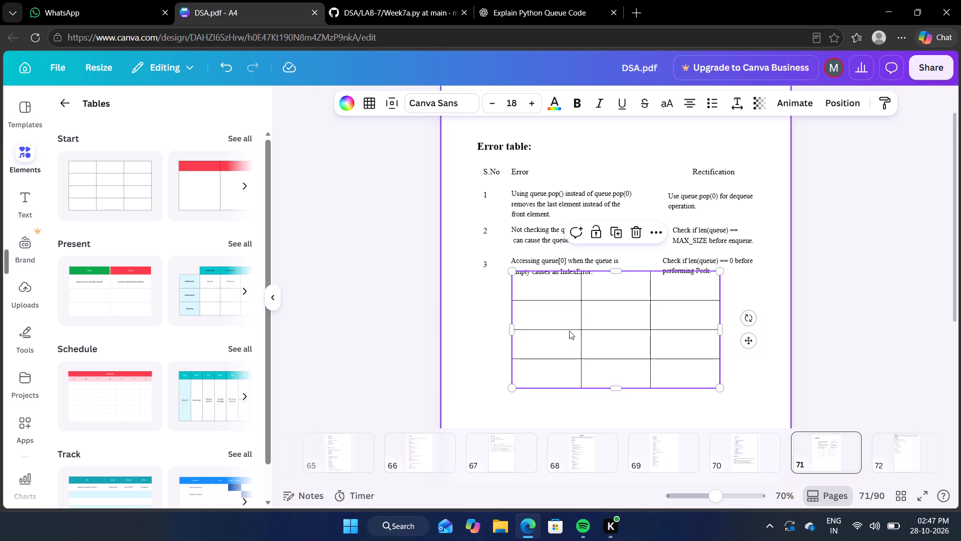
left_click(597, 411)
left_click(621, 360)
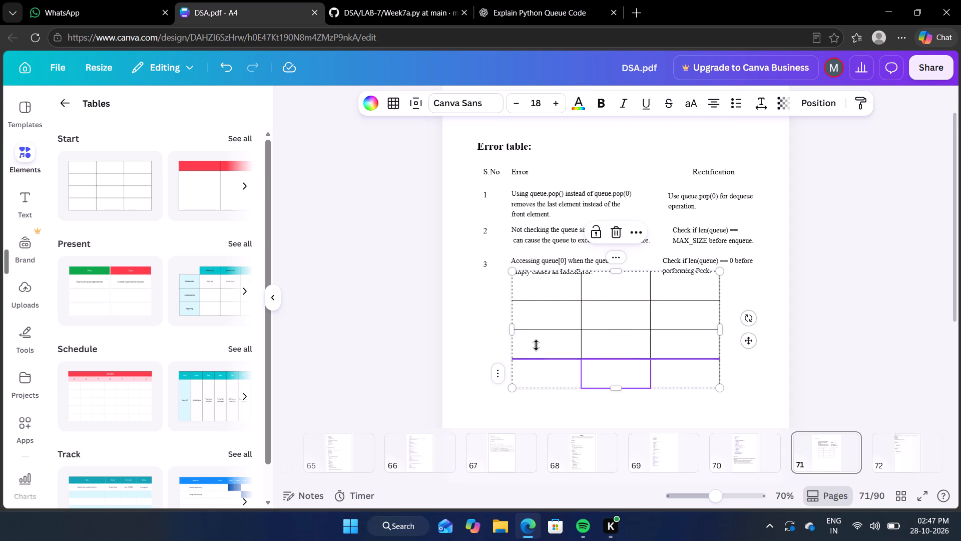
left_click_drag(746, 342, 720, 231)
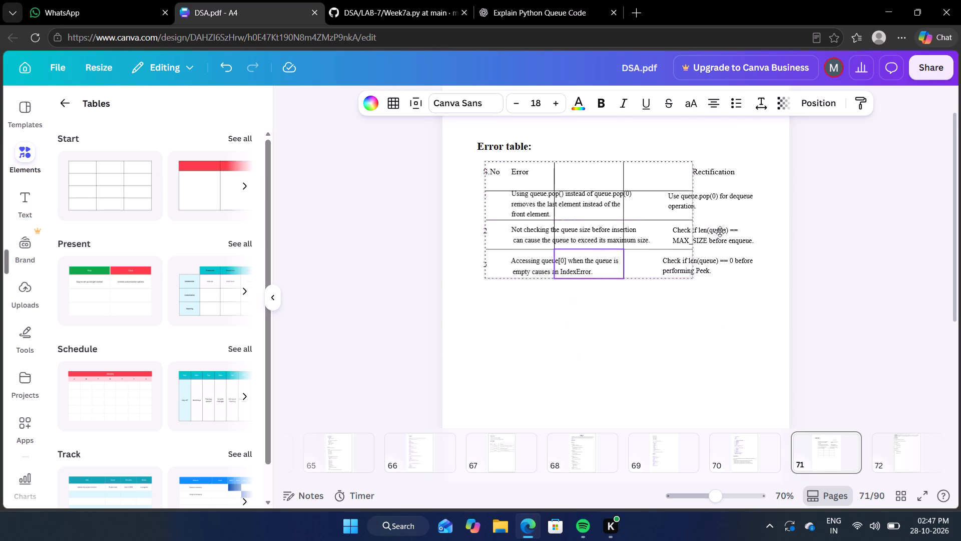
left_click_drag(720, 231, 710, 235)
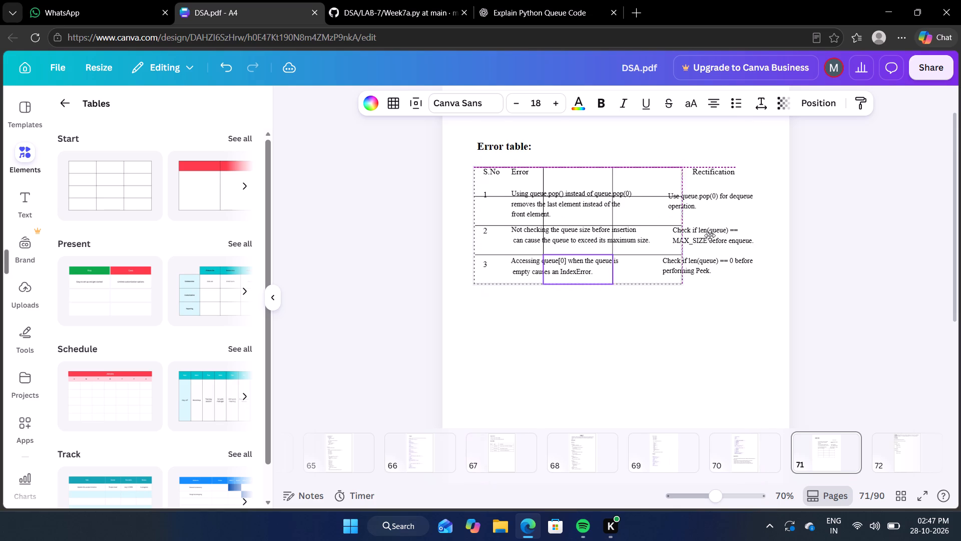
left_click_drag(710, 235, 712, 234)
Widen the table so that it encloses the Rectification texts.
left_click_drag(686, 218, 746, 217)
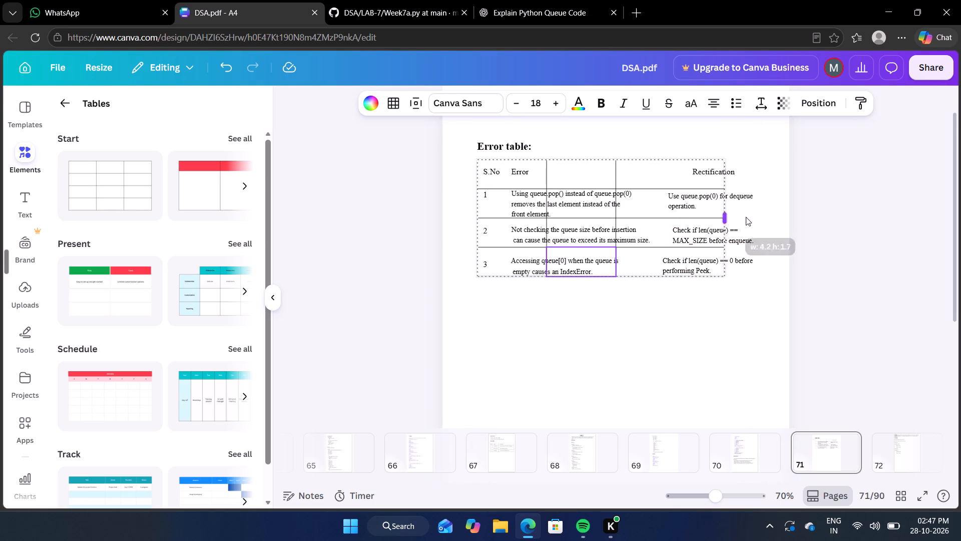
left_click_drag(746, 217, 737, 228)
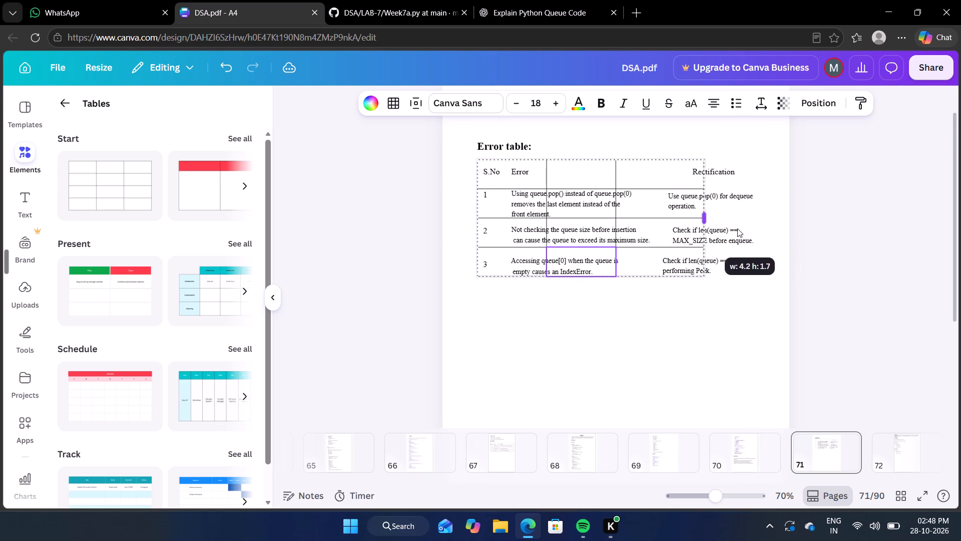
left_click_drag(737, 228, 758, 238)
Shift the table's two column dividers so they separate the S.No, Error and Rectification texts.
left_click_drag(616, 225, 641, 230)
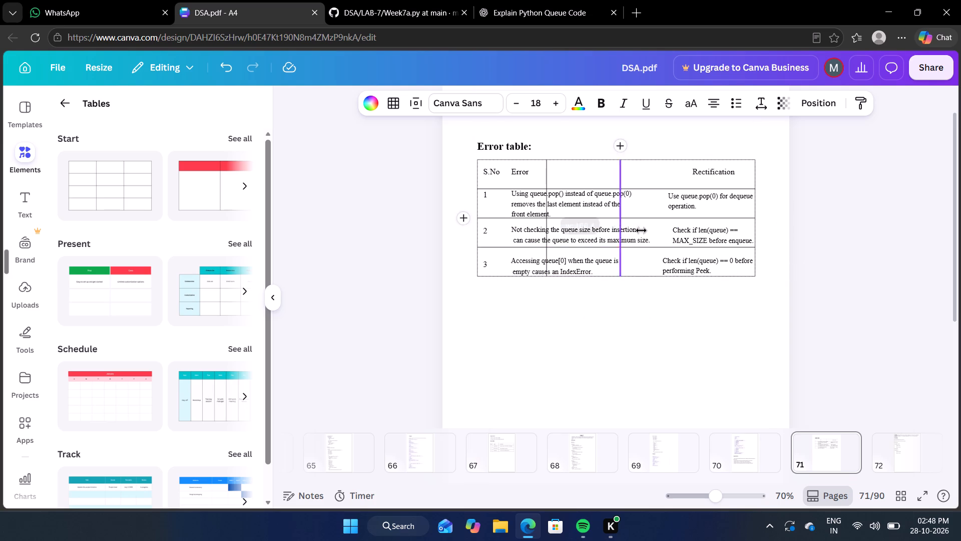
left_click_drag(641, 230, 655, 238)
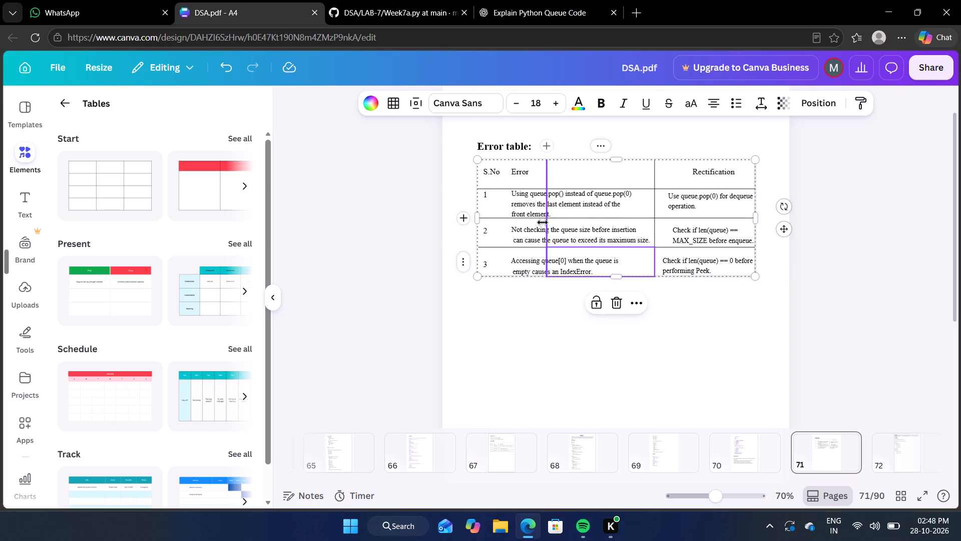
left_click_drag(548, 220, 504, 221)
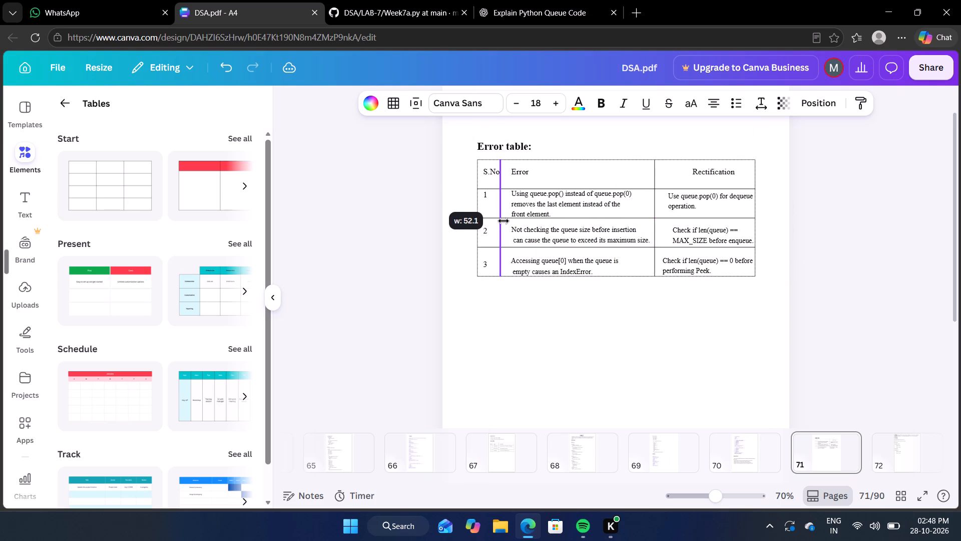
left_click_drag(504, 221, 505, 221)
left_click(558, 369)
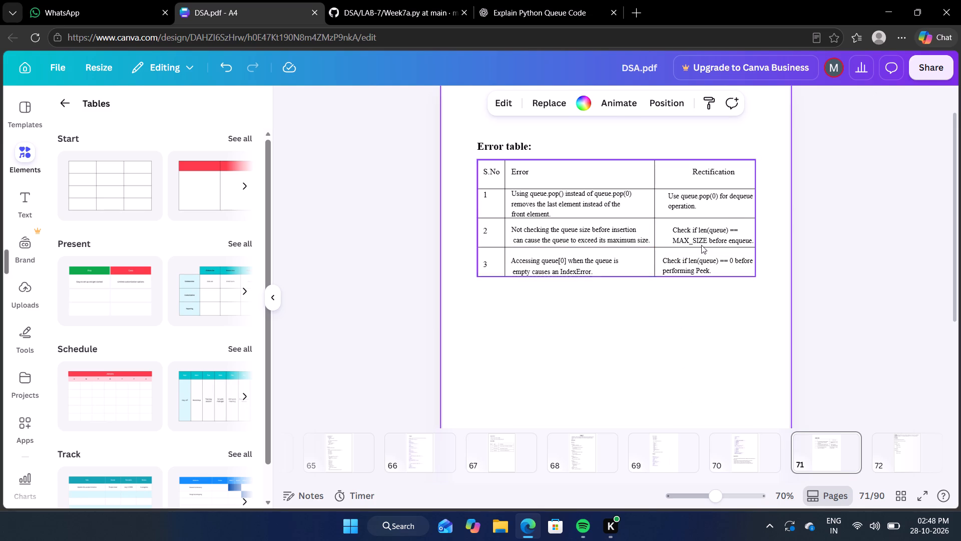
Align the Rectification texts of rows 2 and 1 inside their cells with the left edge of row 3's text.
left_click_drag(704, 230, 693, 228)
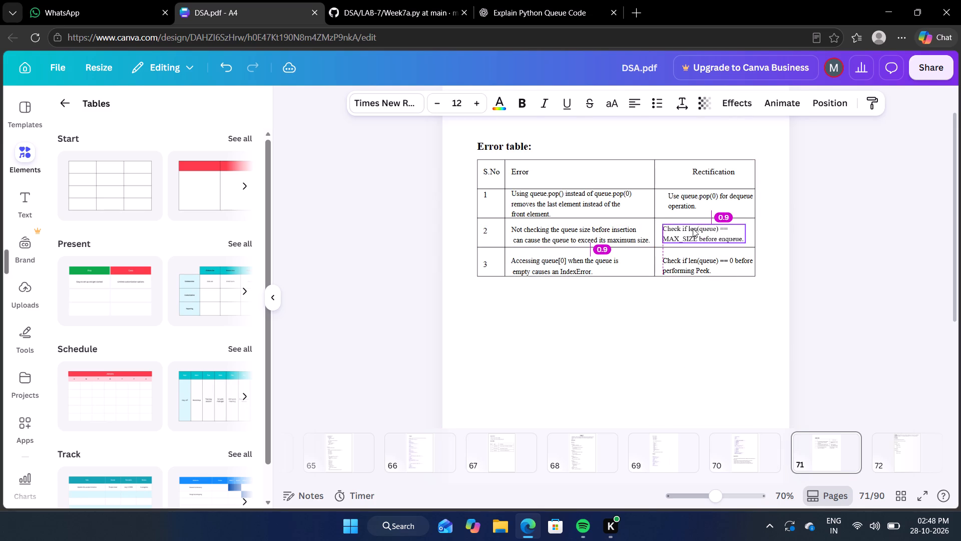
left_click(822, 275)
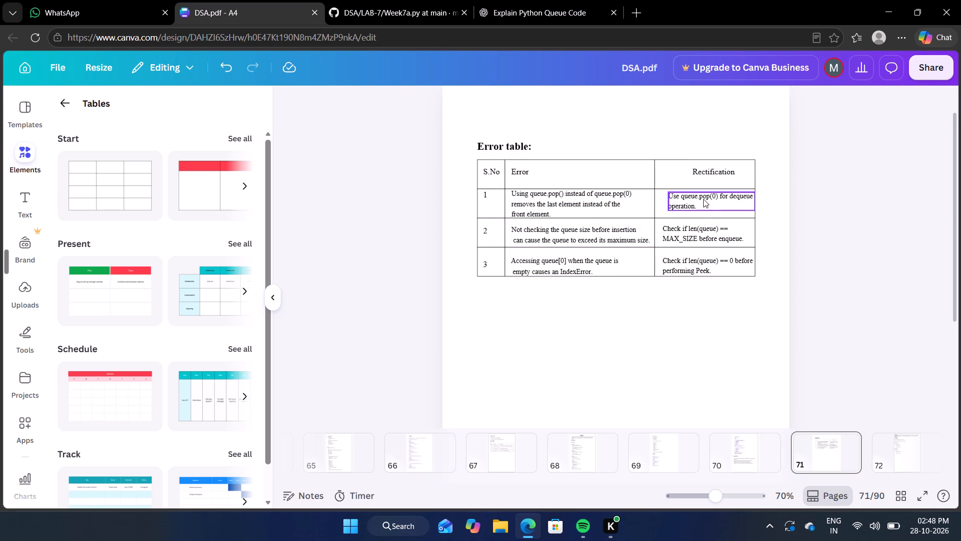
left_click(703, 199)
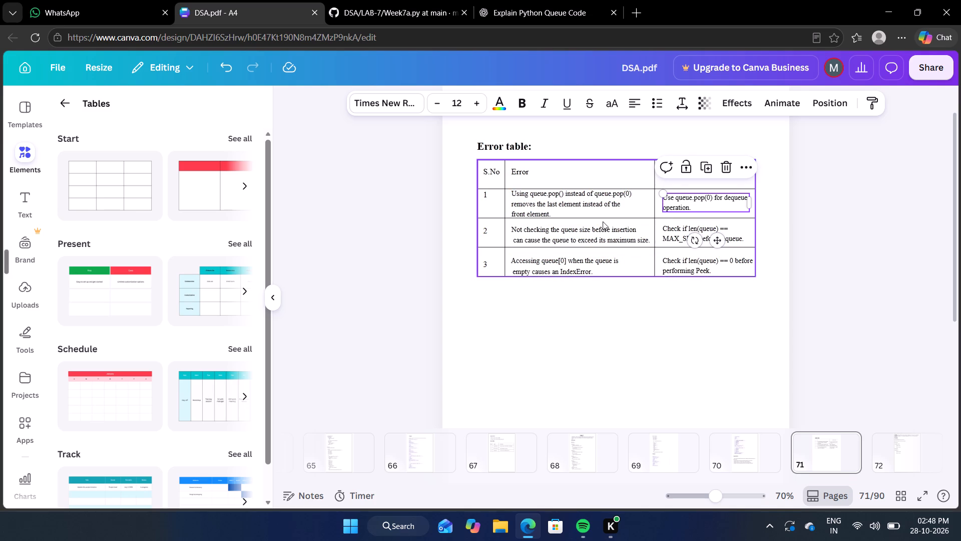
left_click(662, 374)
Raise row 3's Error text, Rectification text and serial number slightly so they fit within the table's last row.
left_click_drag(539, 266, 539, 265)
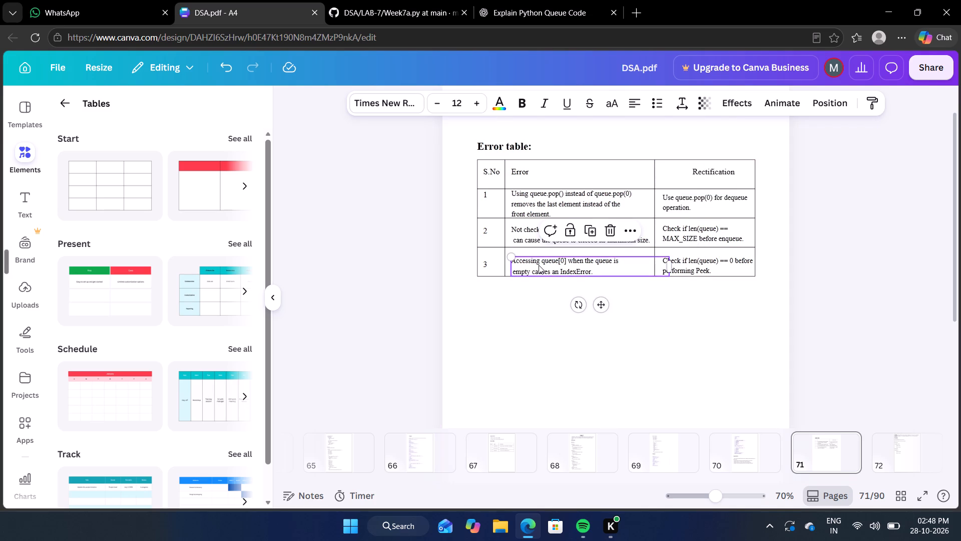
left_click_drag(539, 265, 539, 261)
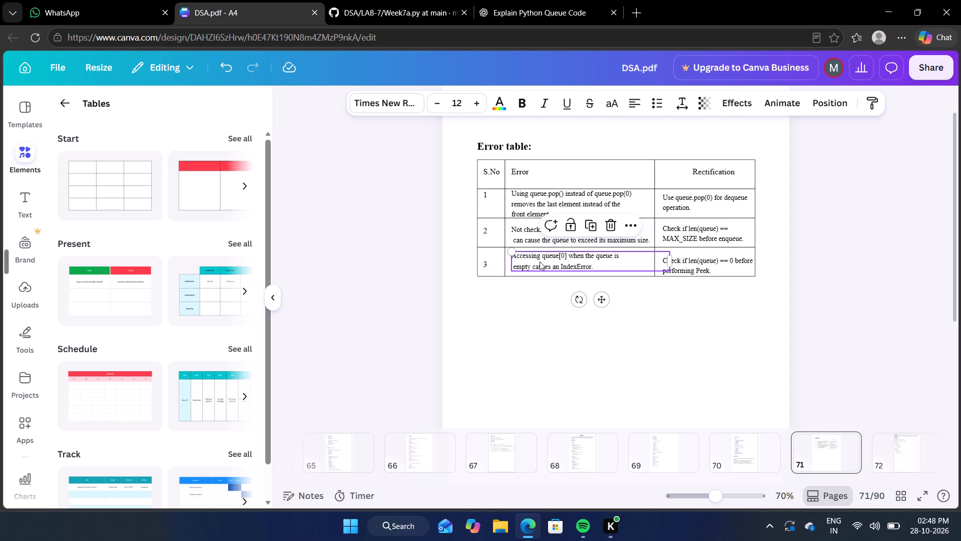
left_click(623, 315)
left_click_drag(694, 270, 691, 269)
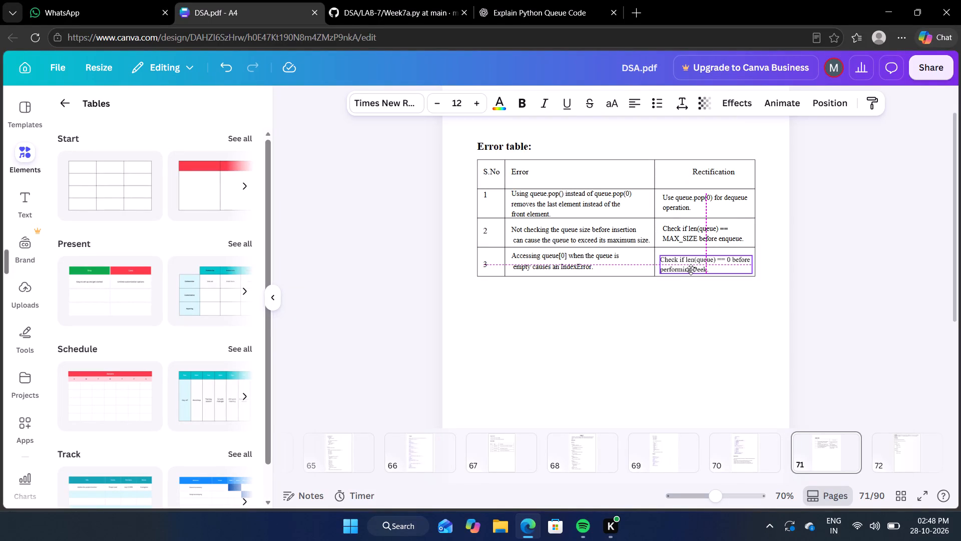
left_click_drag(691, 269, 690, 268)
left_click_drag(690, 268, 690, 270)
left_click(707, 267)
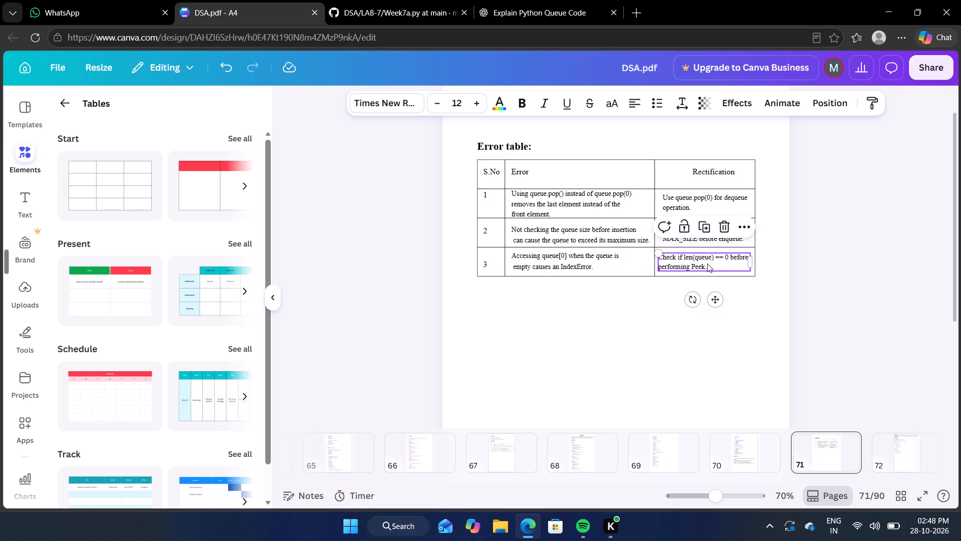
left_click(818, 275)
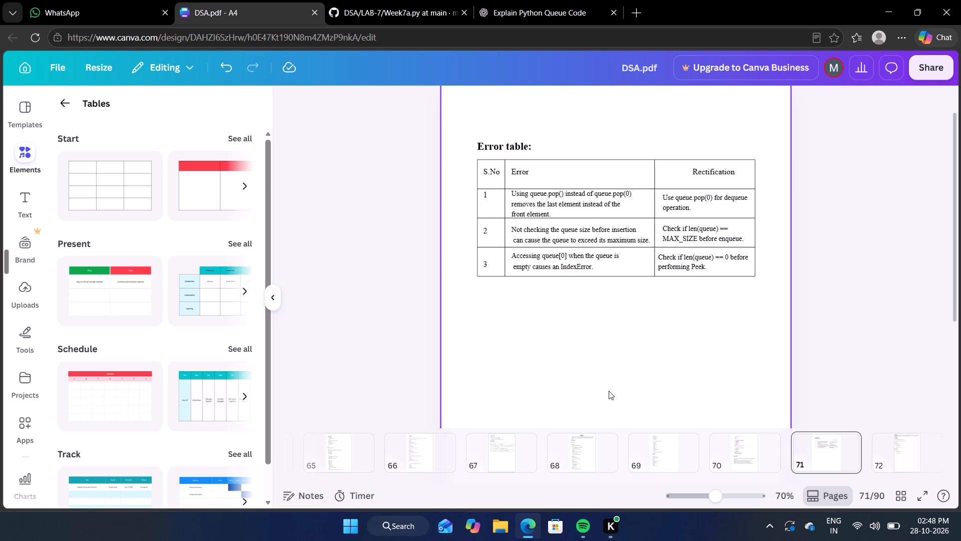
left_click(609, 391)
left_click_drag(483, 268, 485, 263)
left_click(574, 343)
Move the Error table heading, the table and its selected cell texts slightly up together on page 71.
scroll(574, 343, "up", 1)
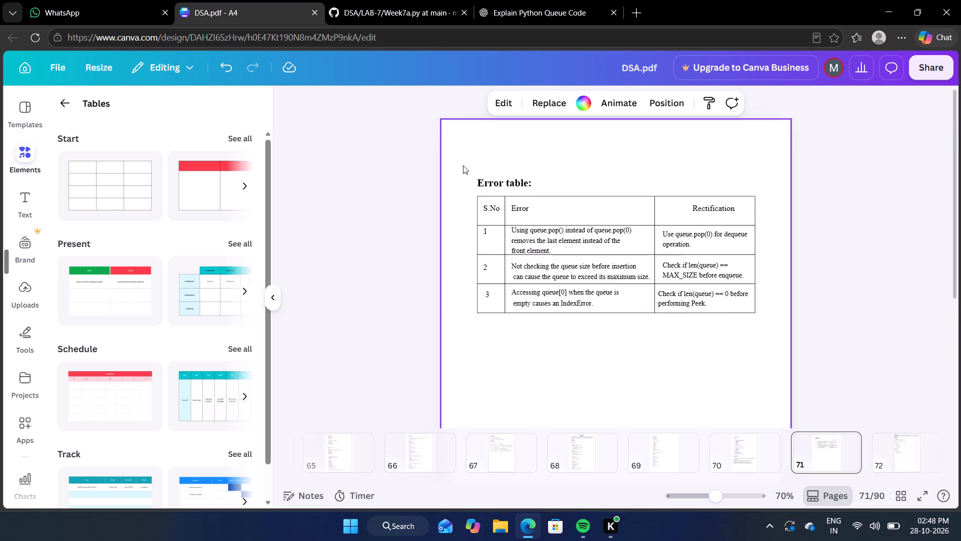
left_click_drag(463, 165, 663, 310)
left_click_drag(629, 182, 634, 180)
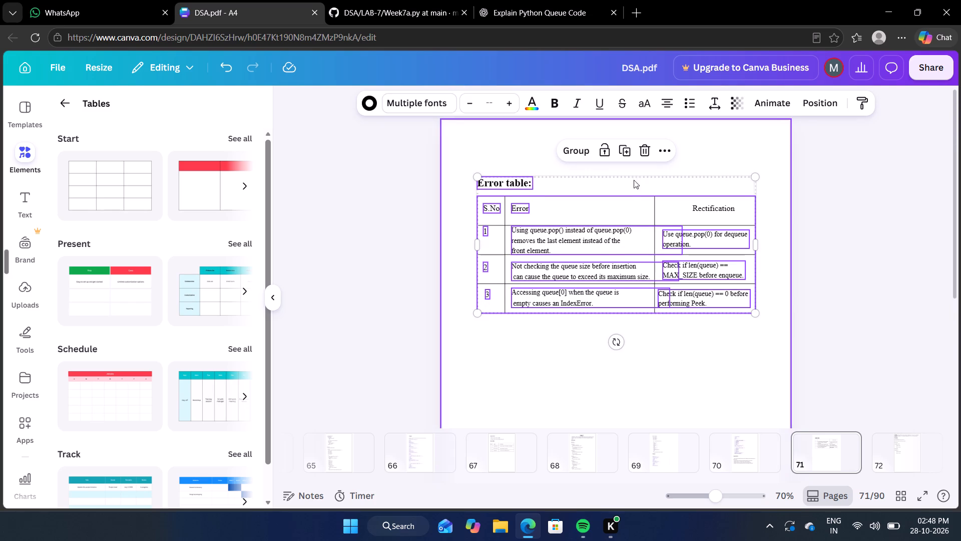
left_click_drag(634, 180, 634, 177)
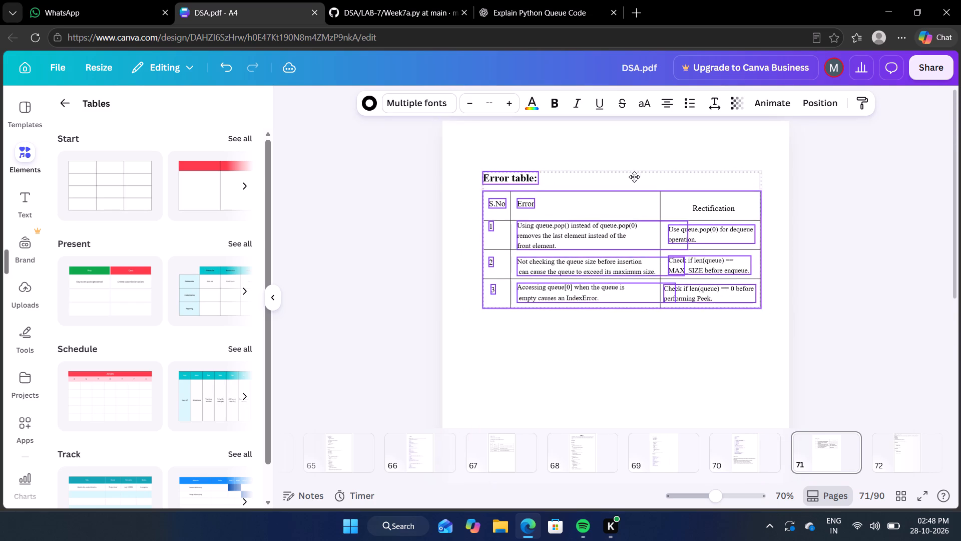
left_click_drag(634, 177, 631, 170)
left_click(933, 292)
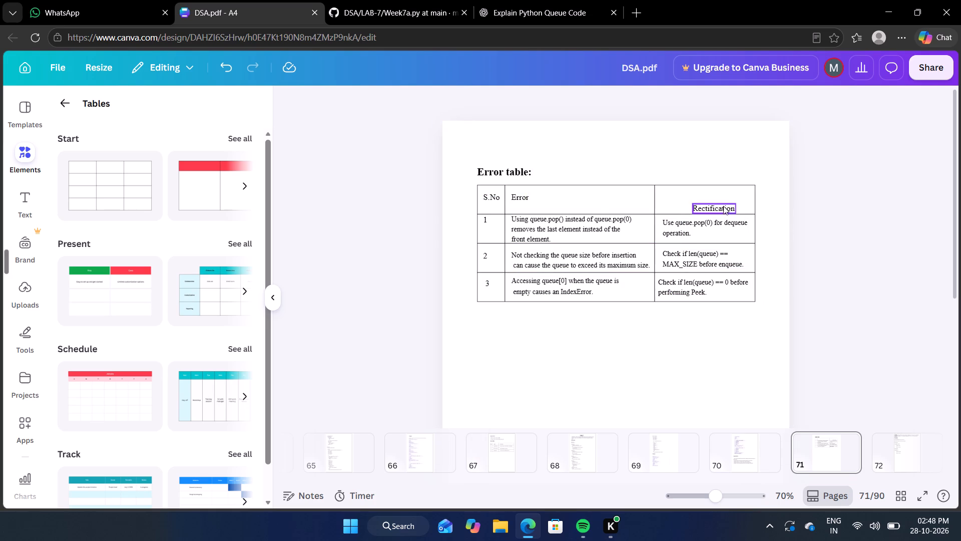
Reposition the Rectification and Error header texts within their header cells, nearer the middle of their columns.
left_click_drag(722, 204, 702, 196)
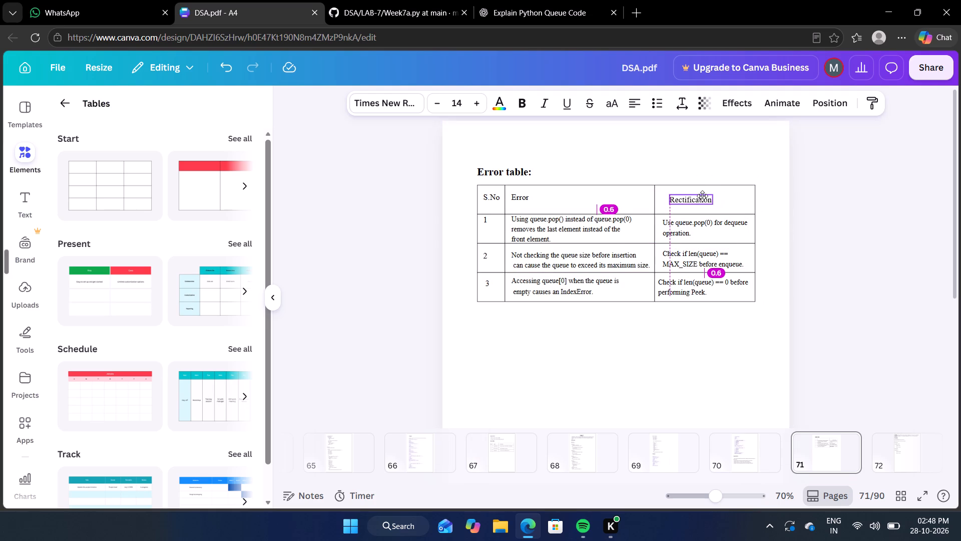
left_click_drag(702, 196, 699, 196)
left_click_drag(699, 196, 699, 196)
left_click_drag(521, 194, 549, 196)
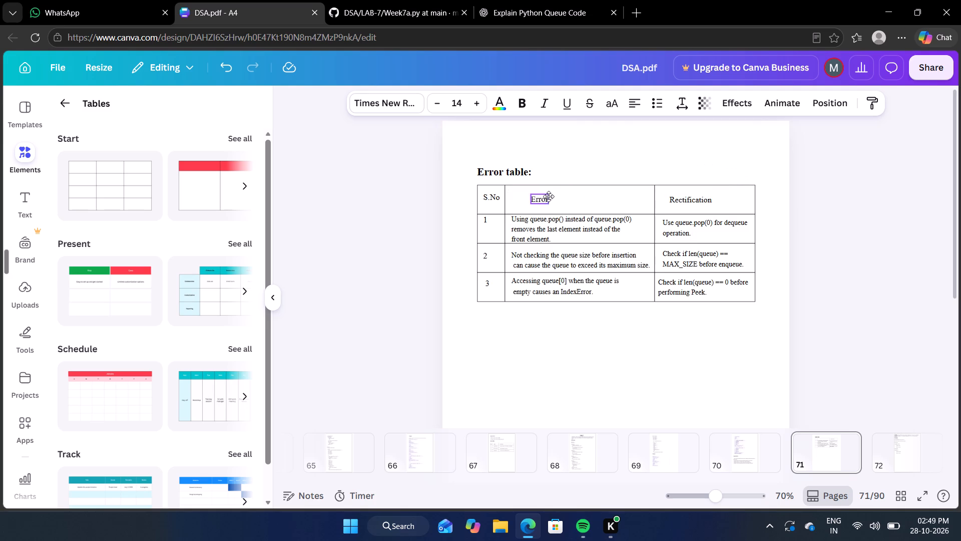
left_click_drag(549, 196, 562, 197)
left_click(572, 391)
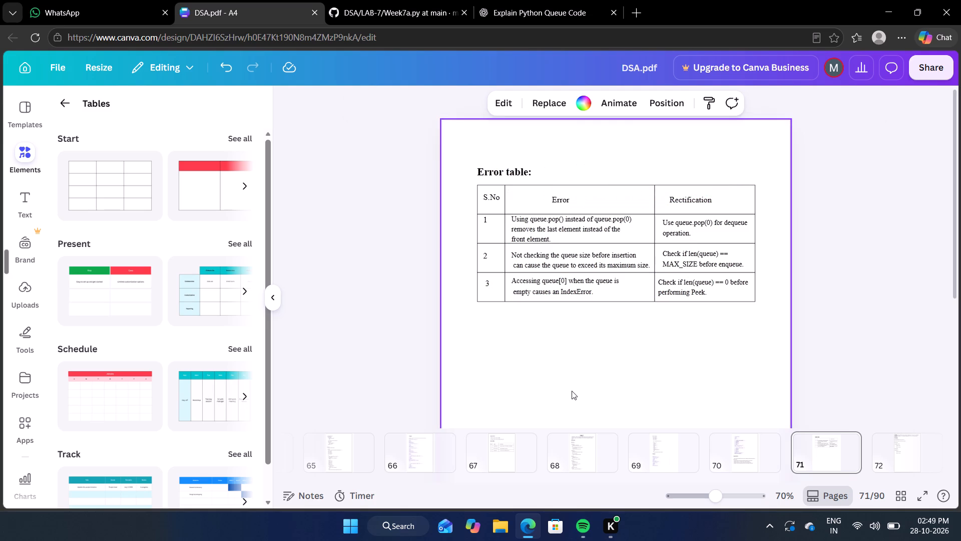
On page 72, move the page border frame away from the 2.Aim text so the text pieces can be selected.
scroll(572, 391, "down", 2)
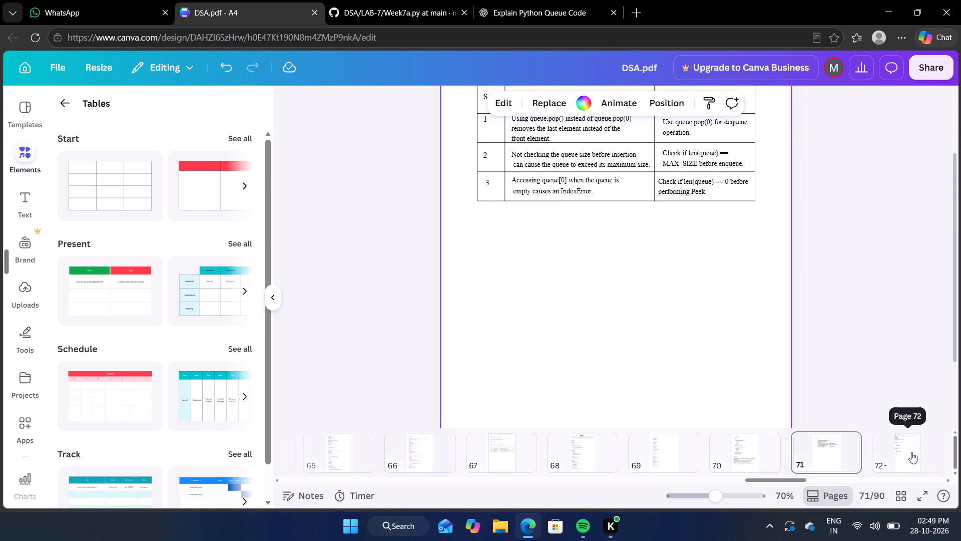
left_click(910, 452)
scroll(794, 355, "up", 3)
scroll(794, 355, "down", 1)
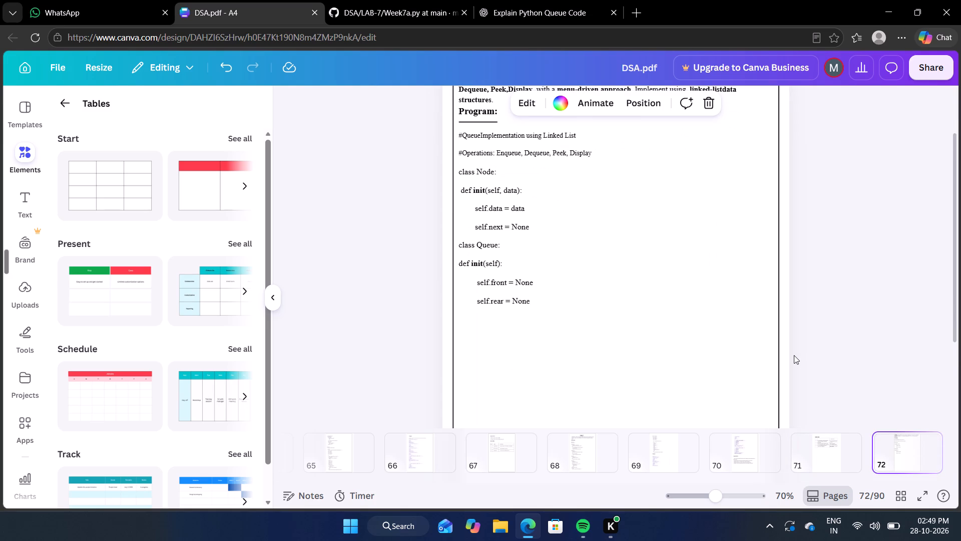
left_click(823, 462)
scroll(707, 342, "up", 2)
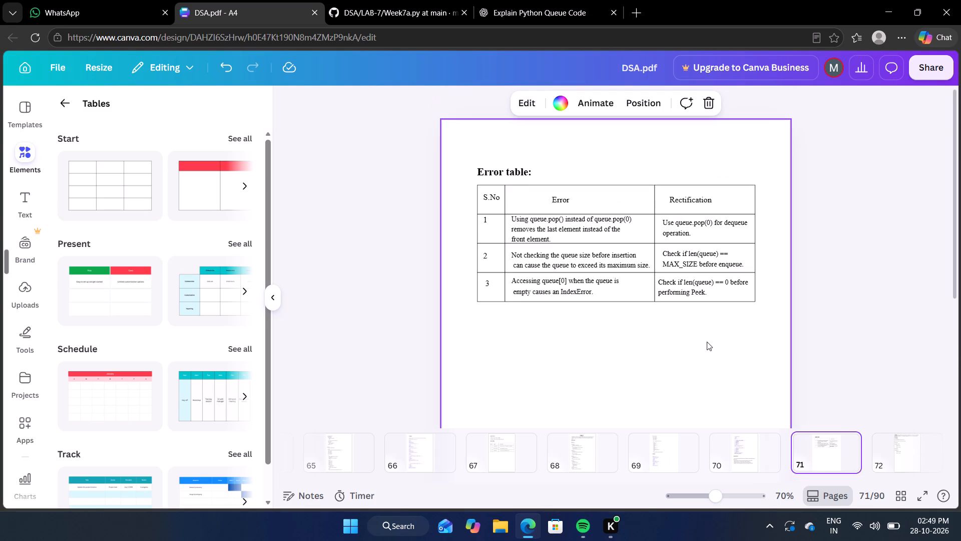
scroll(707, 342, "down", 1)
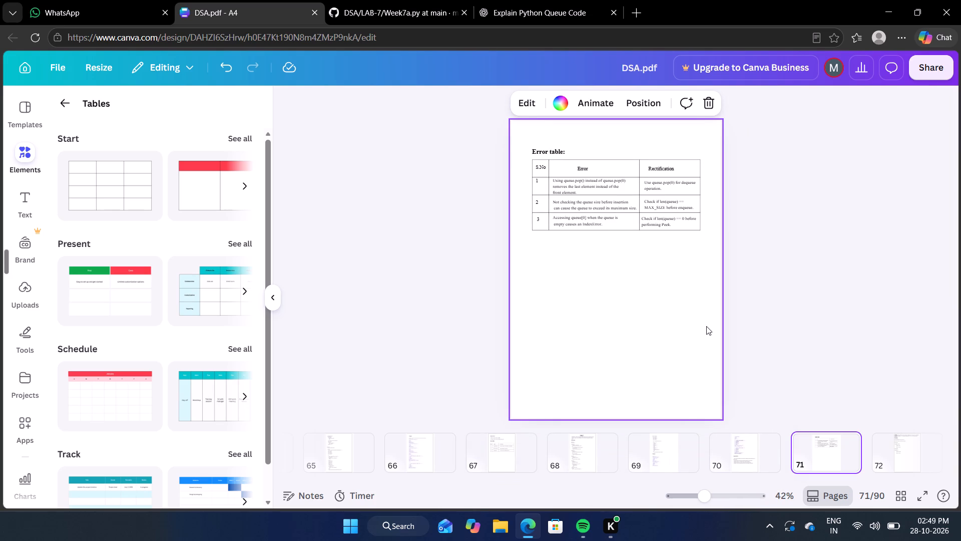
left_click(890, 449)
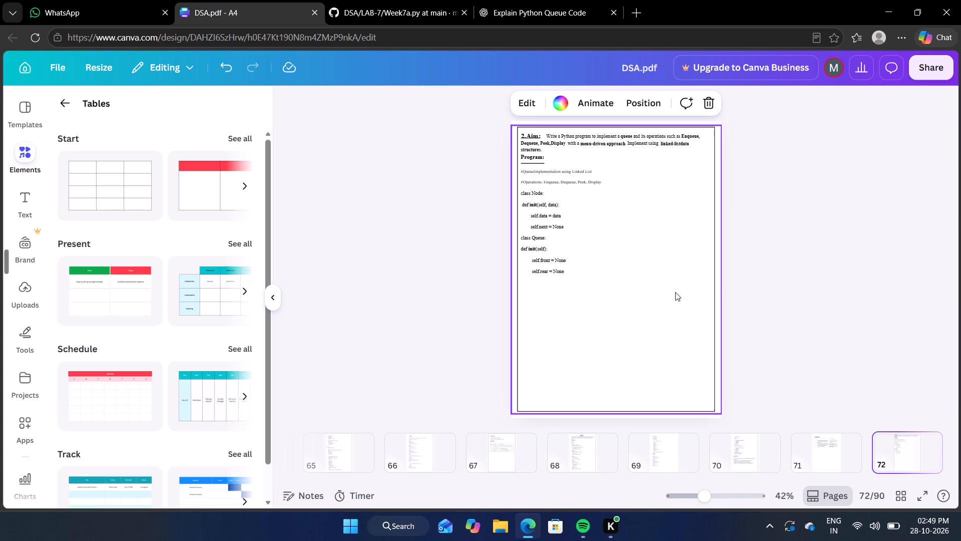
left_click_drag(640, 239, 755, 290)
Move the 2.Aim and Program: text pieces from page 72 to page 71, just below the error table.
left_click_drag(517, 125, 570, 156)
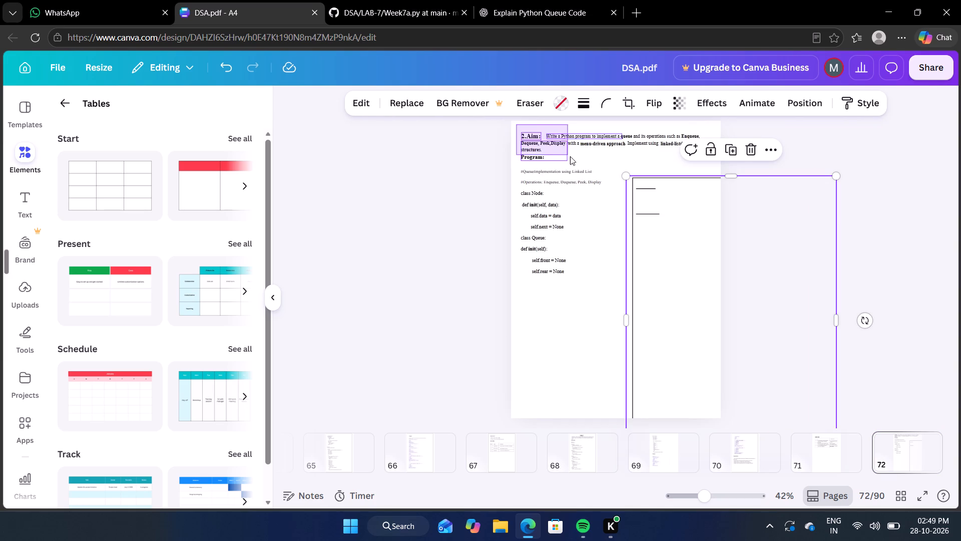
left_click_drag(570, 156, 628, 163)
left_click_drag(601, 154, 827, 446)
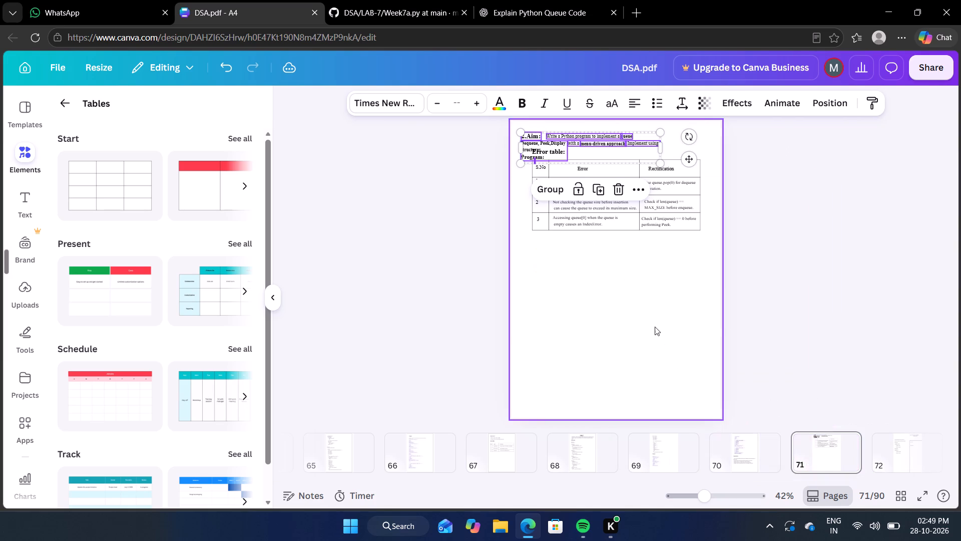
left_click_drag(616, 151, 635, 288)
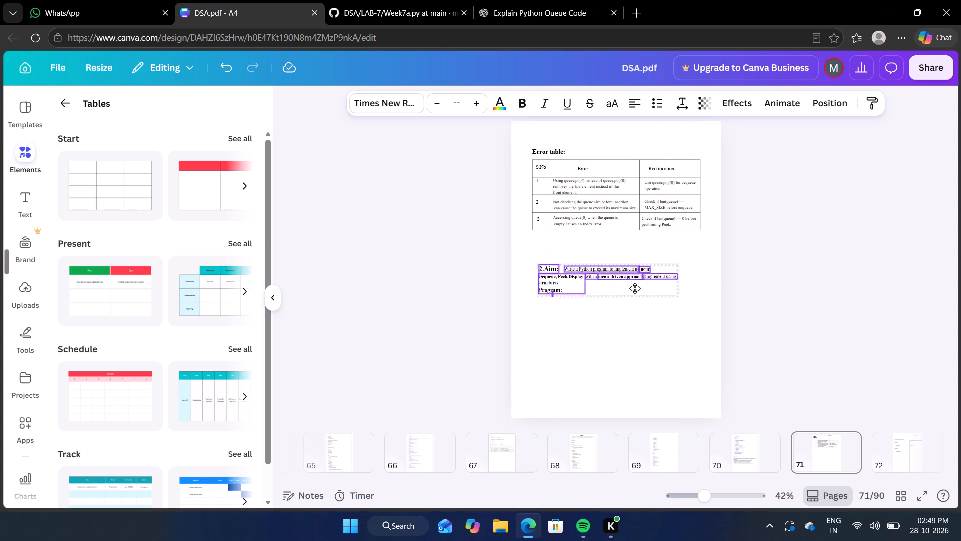
left_click_drag(635, 288, 626, 262)
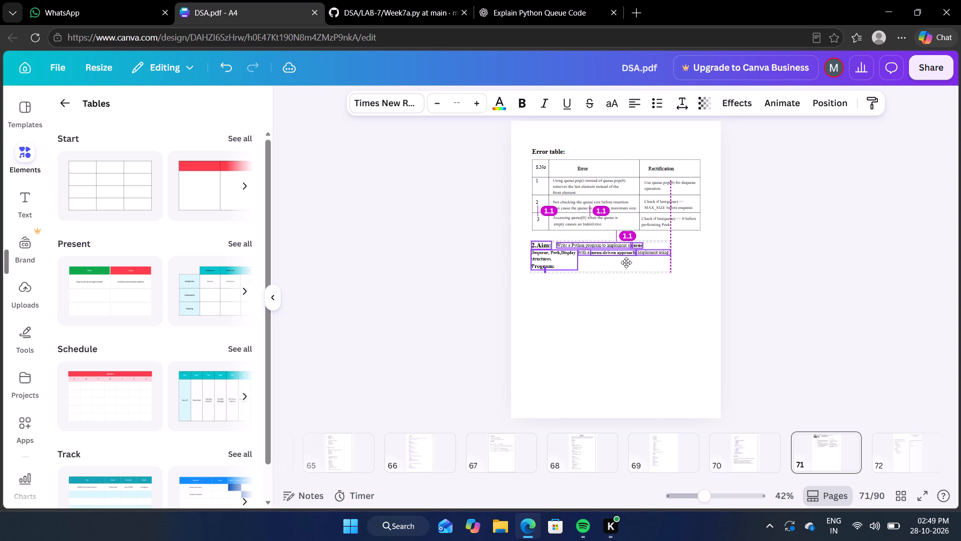
left_click_drag(626, 262, 629, 266)
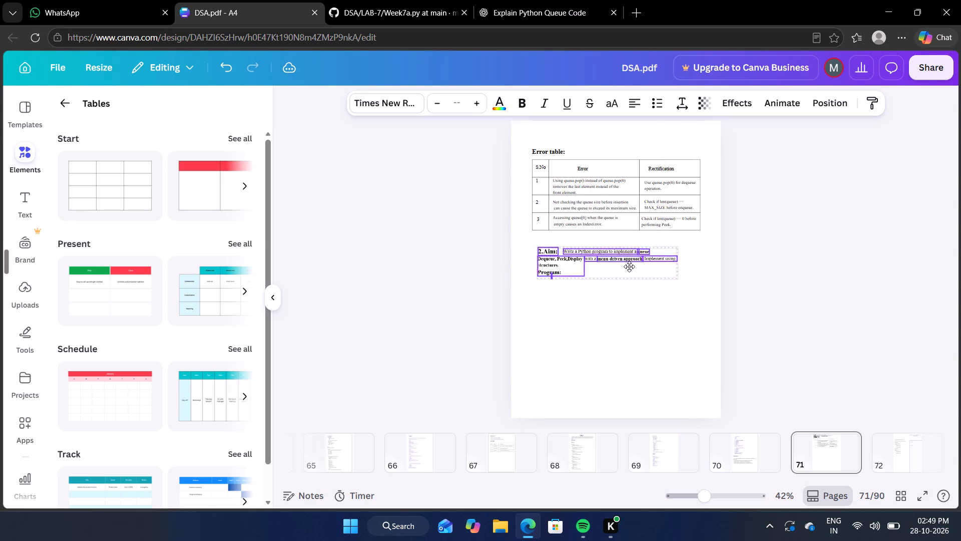
left_click_drag(629, 266, 628, 264)
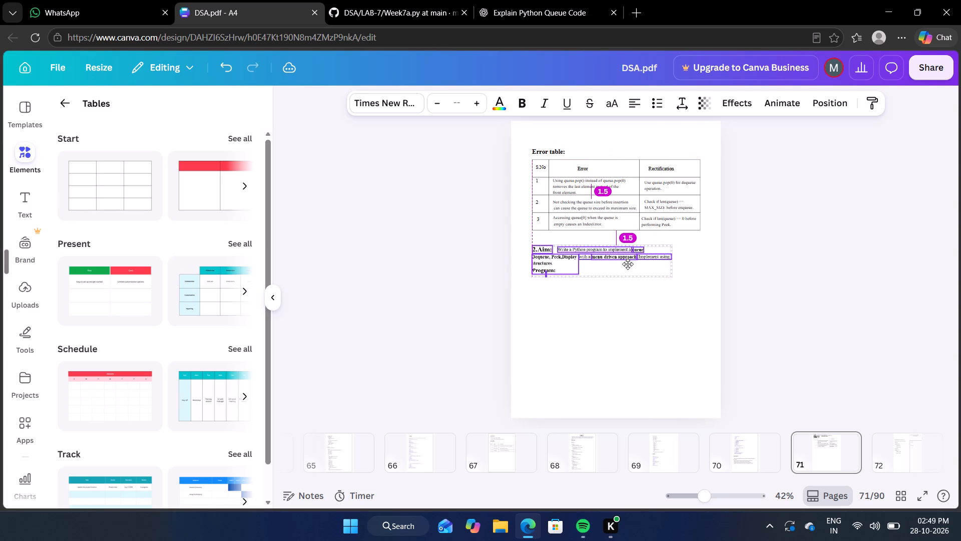
left_click_drag(628, 264, 628, 264)
left_click(695, 312)
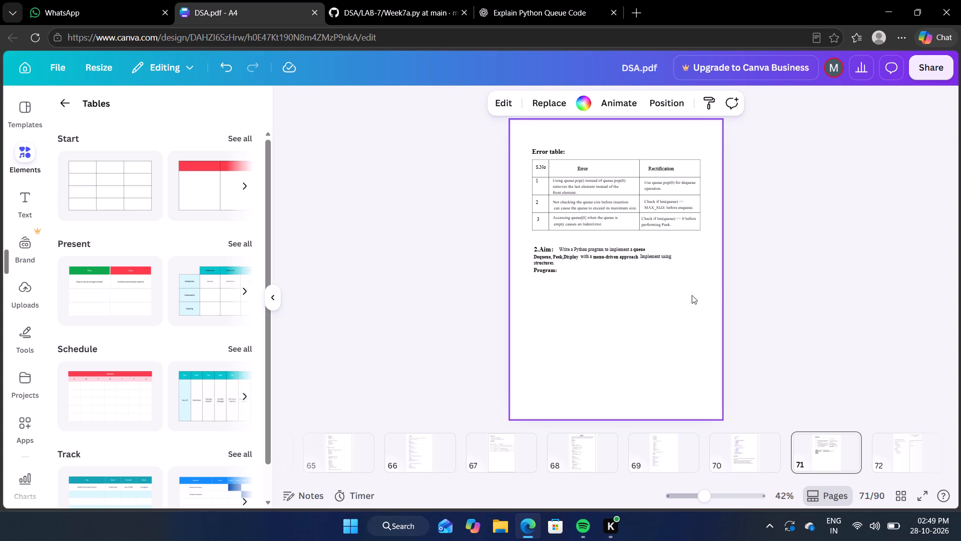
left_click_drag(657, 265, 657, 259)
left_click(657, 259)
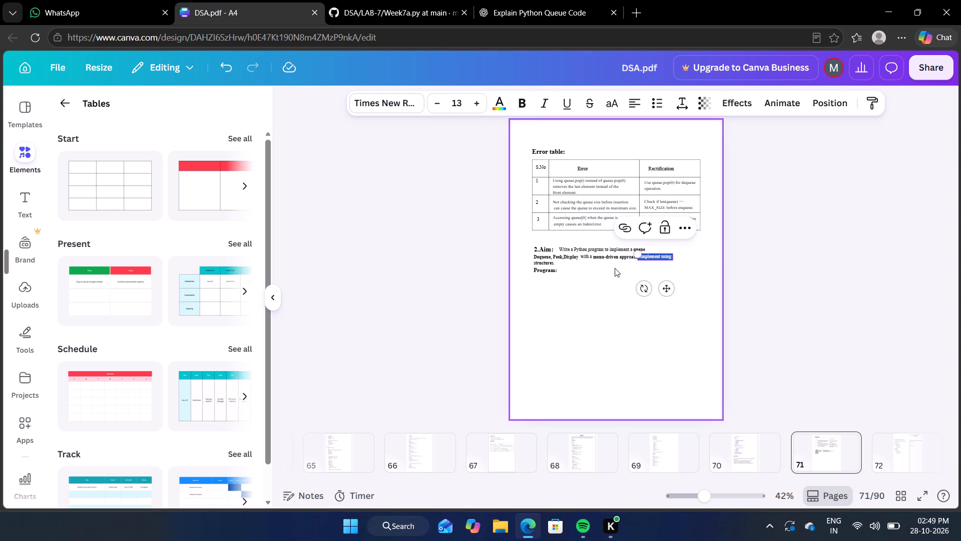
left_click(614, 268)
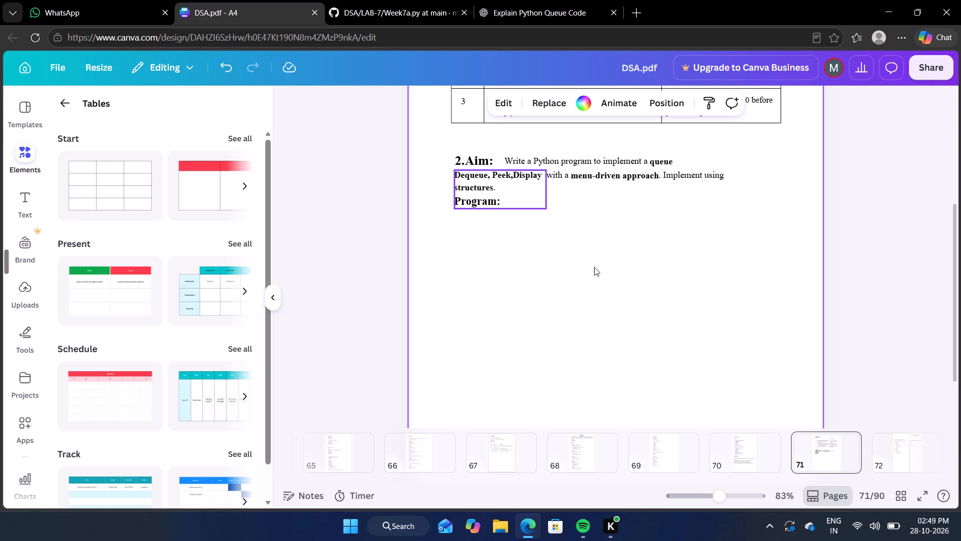
Copy the 2.Aim text pieces on page 71 and place the pasted copy directly below the original, aligned with it.
scroll(594, 267, "up", 1)
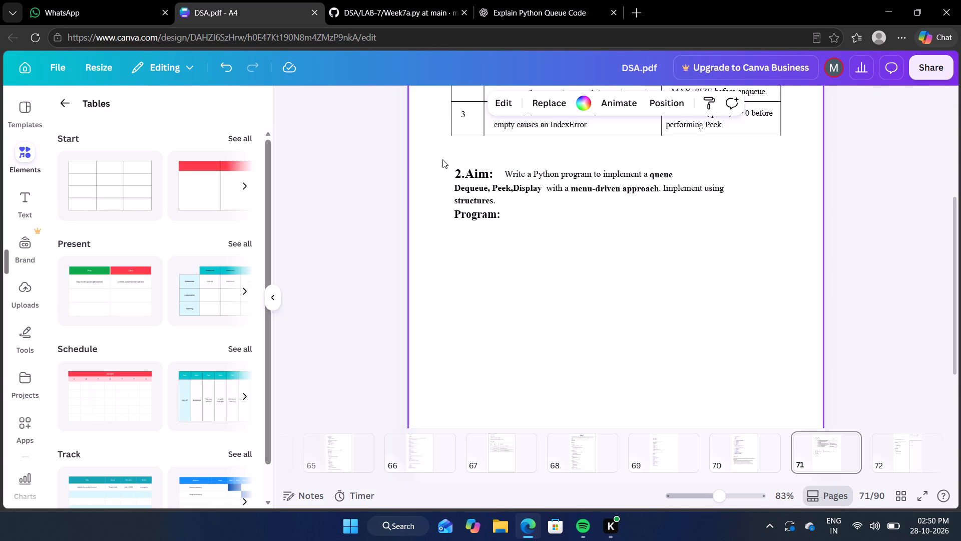
left_click_drag(442, 159, 724, 224)
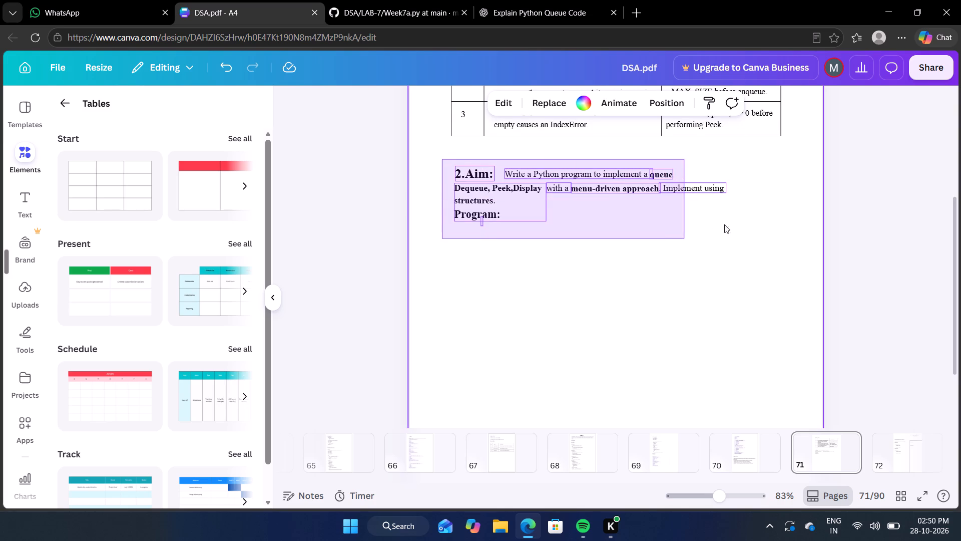
left_click_drag(724, 224, 761, 221)
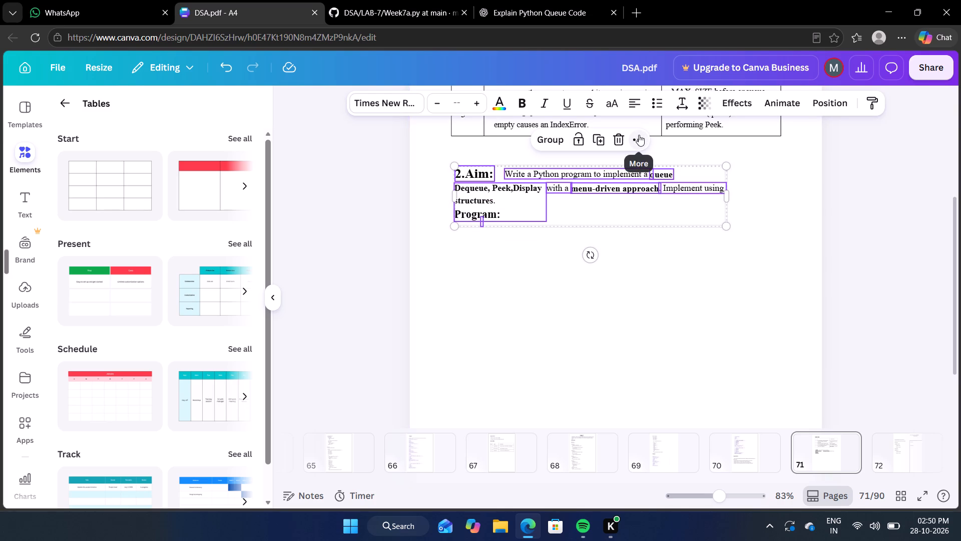
left_click(638, 137)
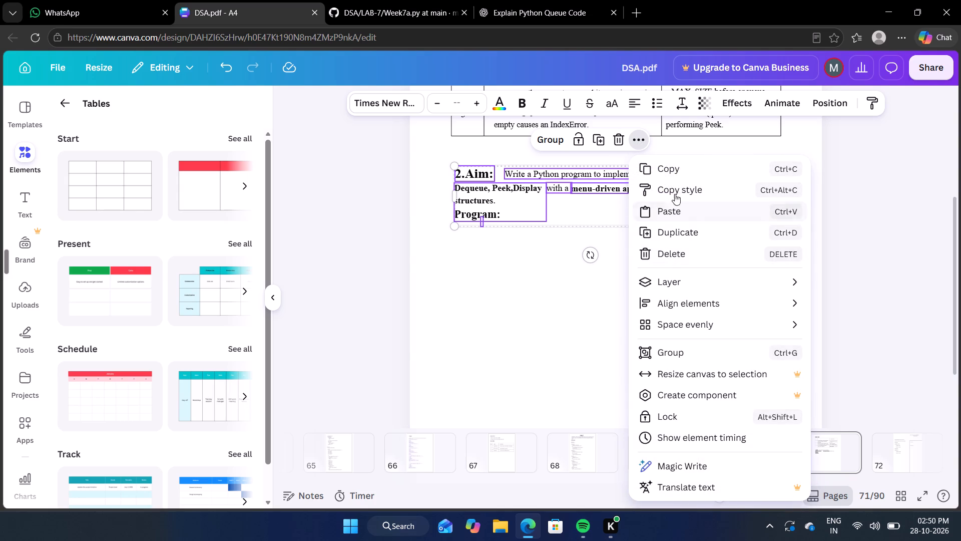
left_click(679, 173)
left_click(595, 275)
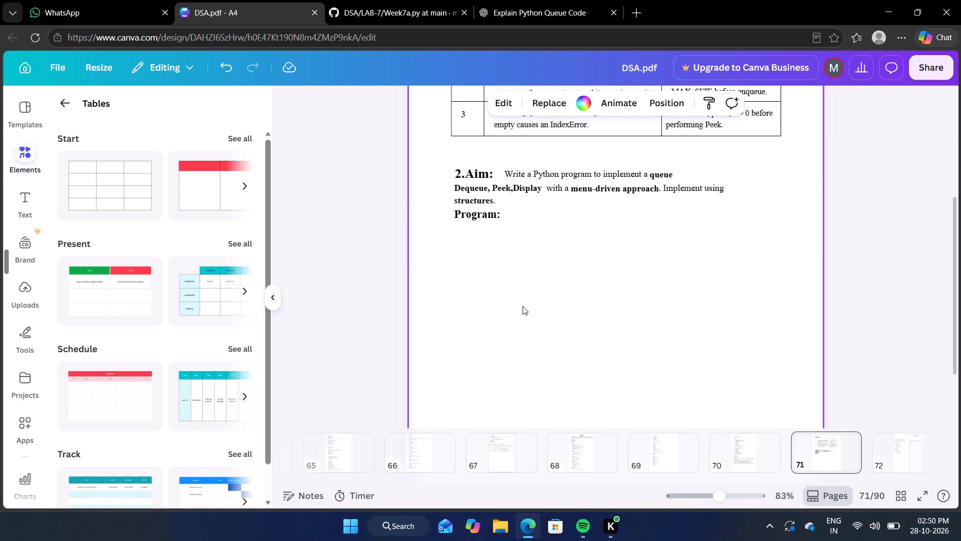
key("ctrl+v")
left_click_drag(631, 222, 620, 288)
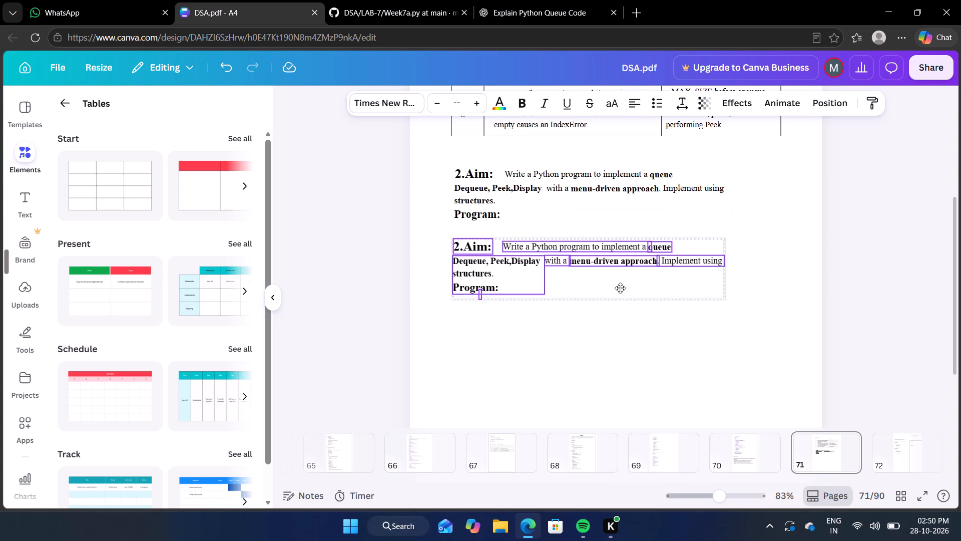
left_click_drag(620, 288, 622, 299)
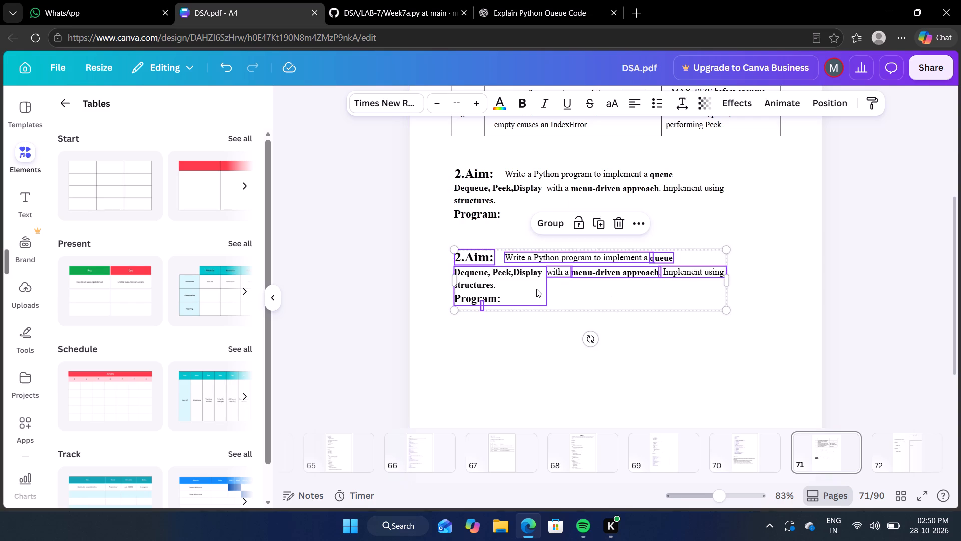
Group the pasted 2.Aim text pieces.
left_click(555, 218)
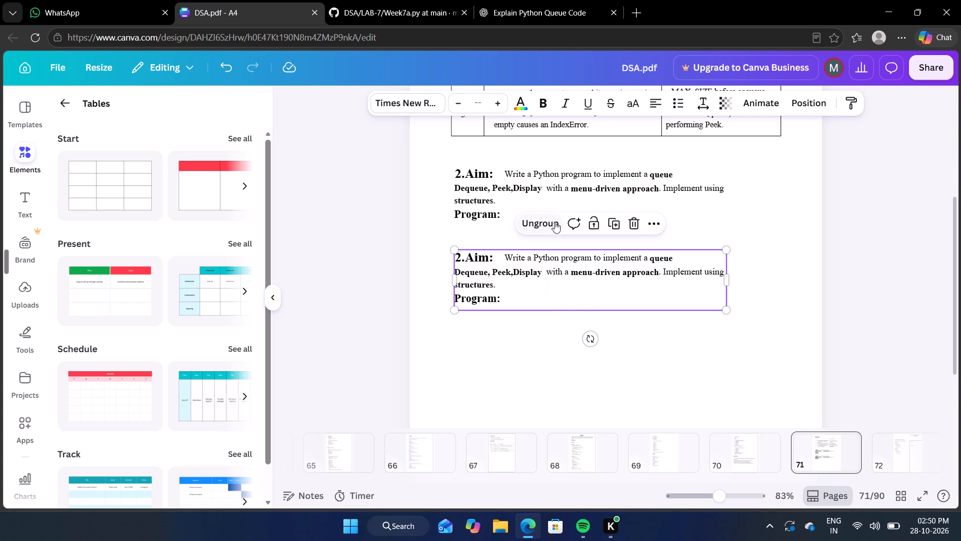
left_click(532, 368)
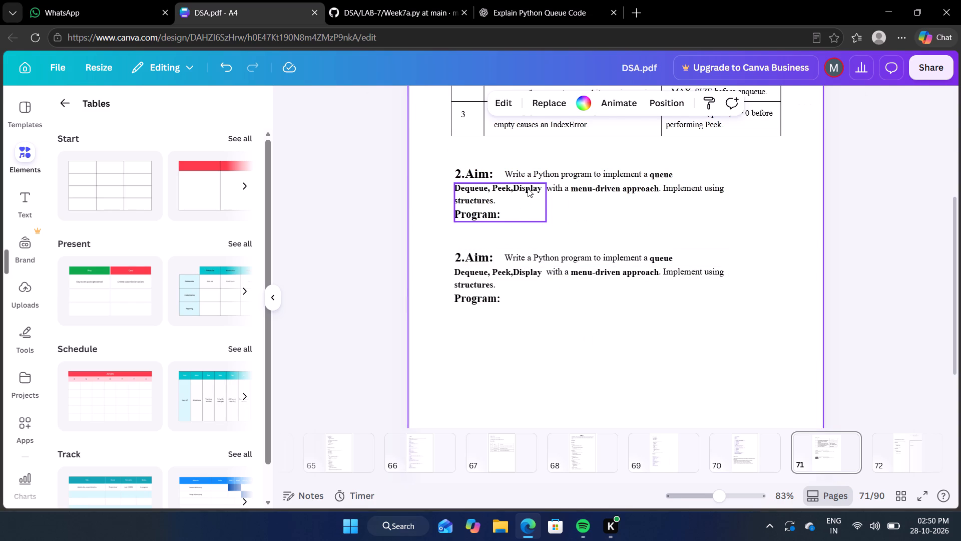
Delete all the original ungrouped 2.Aim text pieces above the grouped copy.
left_click(528, 188)
left_click(431, 206)
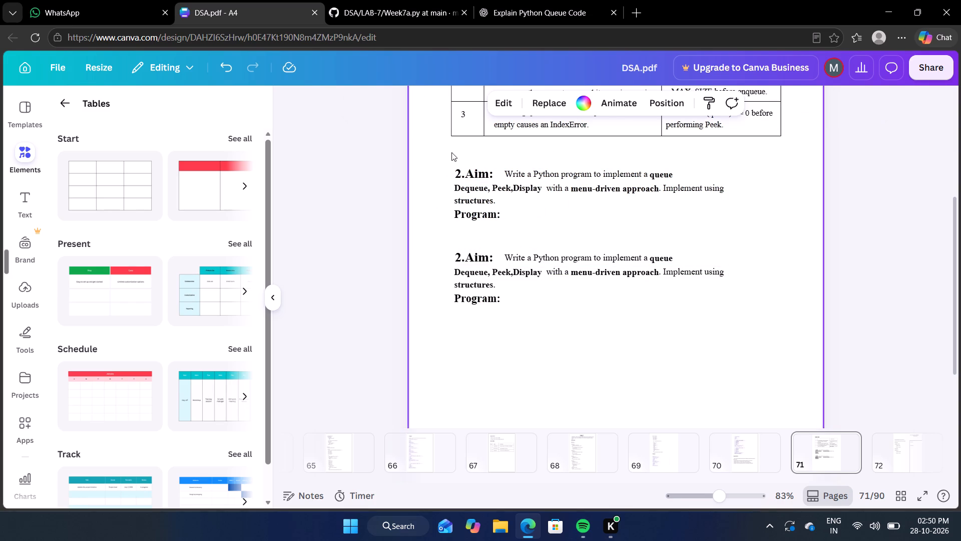
left_click_drag(450, 152, 541, 214)
left_click(579, 140)
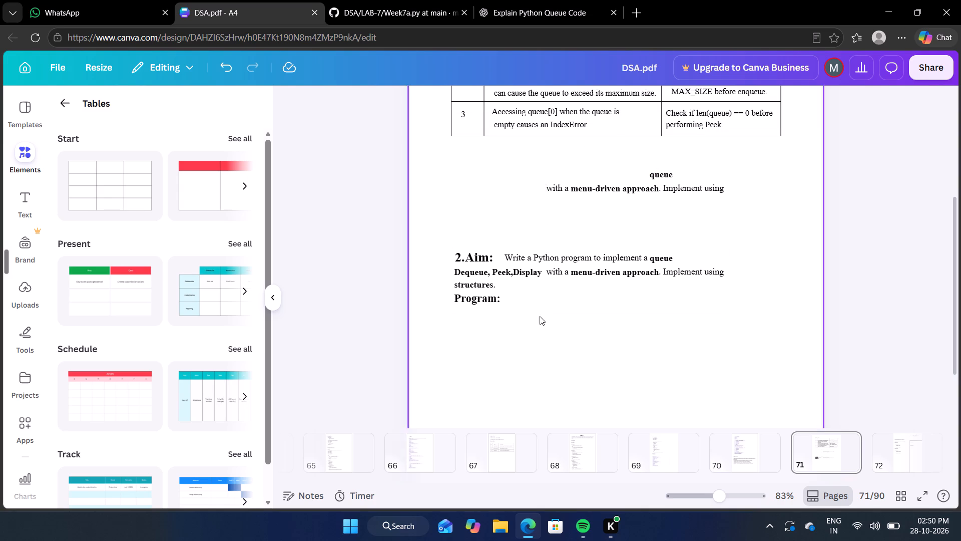
left_click(530, 294)
left_click_drag(535, 154, 647, 190)
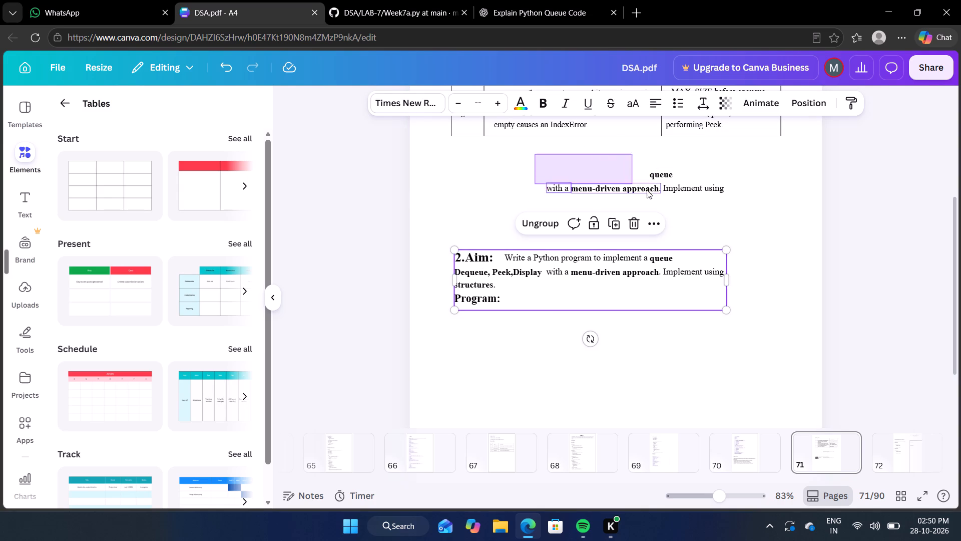
left_click_drag(647, 190, 692, 205)
left_click(668, 136)
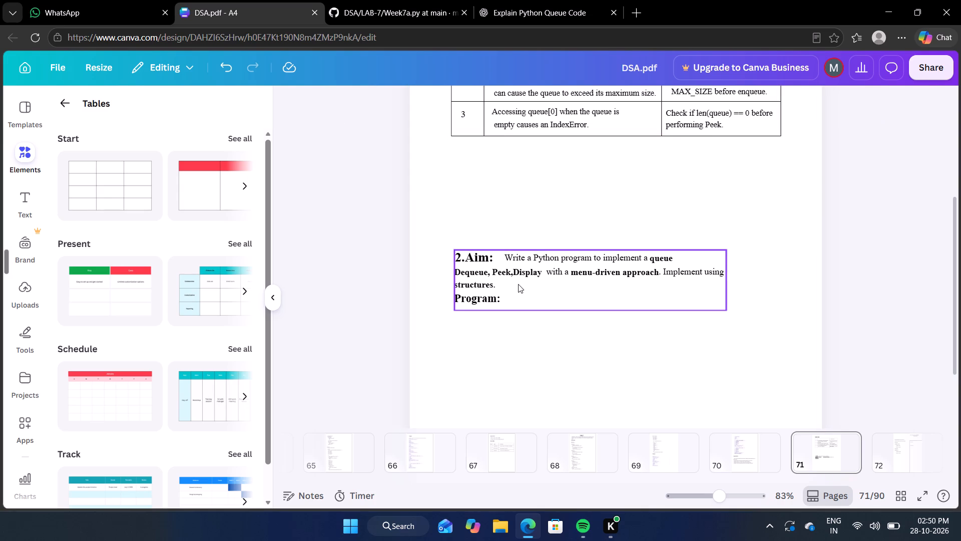
Move the grouped 2.Aim text up to sit just below the error table, aligned near the table's left edge.
left_click_drag(514, 277, 507, 183)
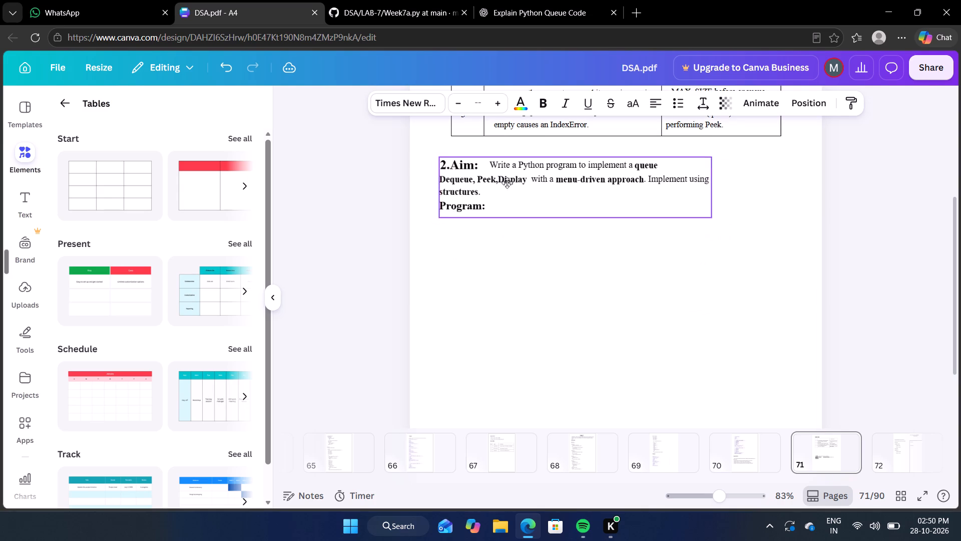
left_click_drag(507, 183, 513, 189)
Widen the 2.Aim group until its right edge lines up with the error table's right edge.
scroll(556, 346, "up", 1)
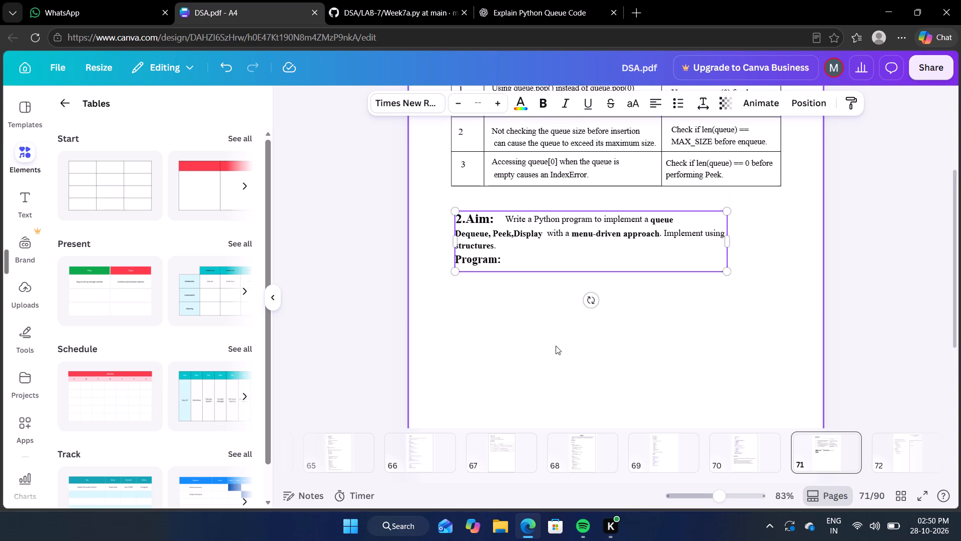
scroll(556, 346, "up", 1)
left_click_drag(725, 248, 798, 262)
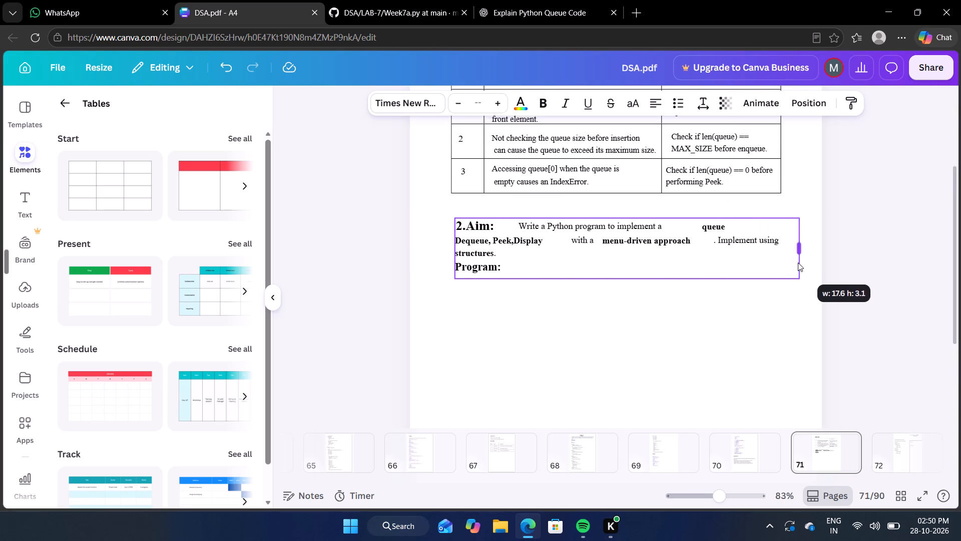
left_click_drag(798, 262, 778, 262)
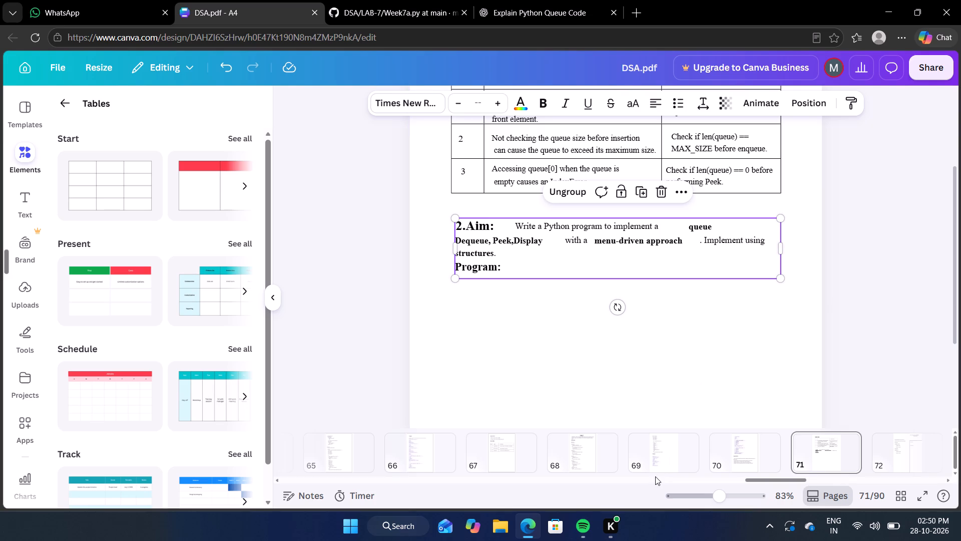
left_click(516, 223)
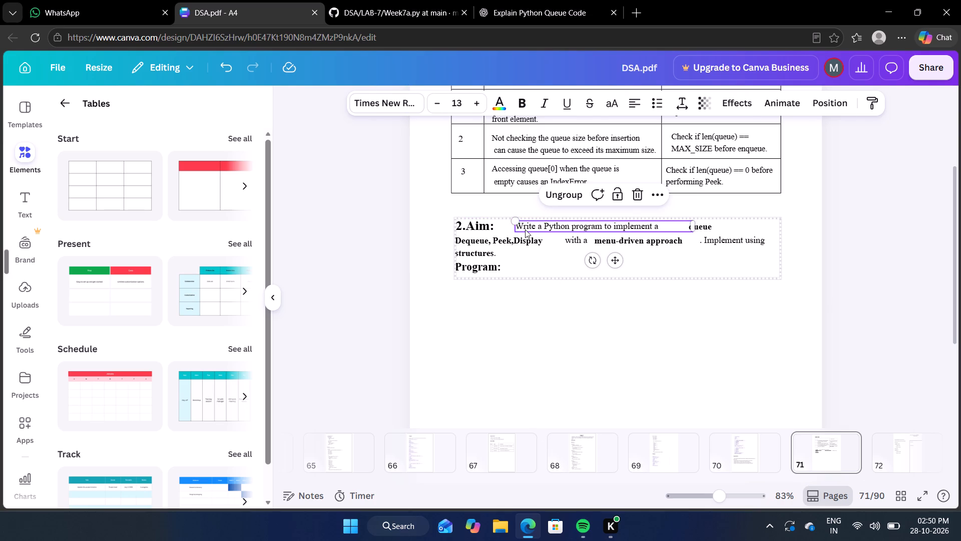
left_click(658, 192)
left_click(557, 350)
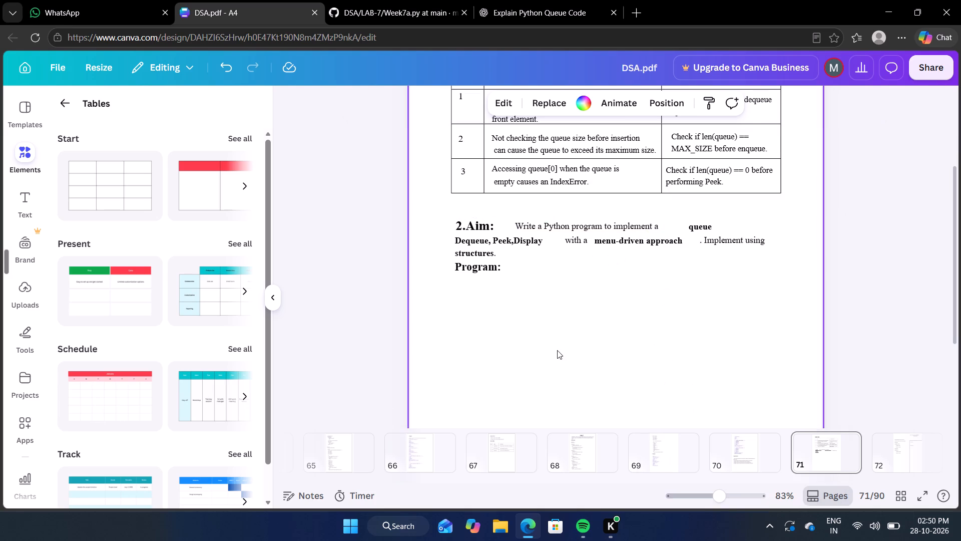
Move the separate bold word "queue" to the end of the text "Write a Python program to implement a".
left_click(526, 222)
left_click(542, 223)
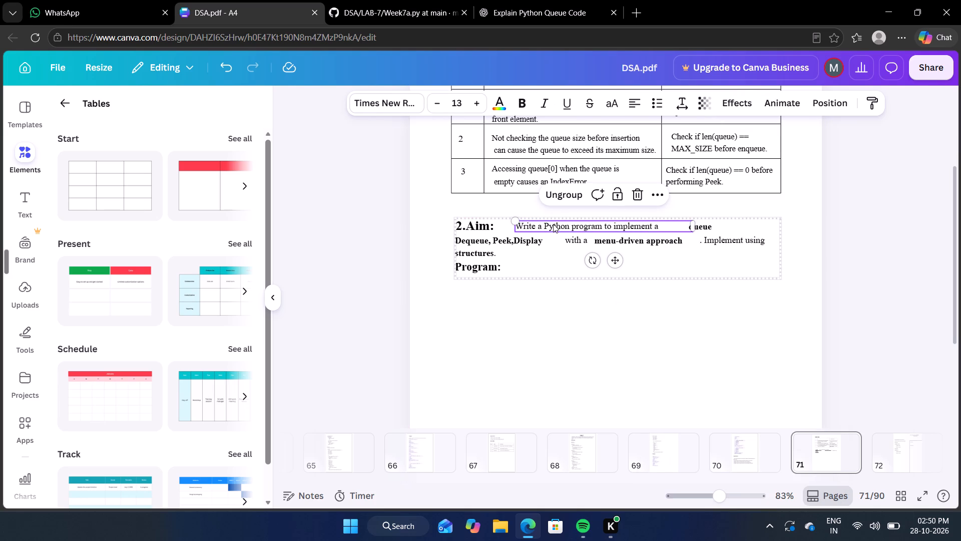
left_click(704, 226)
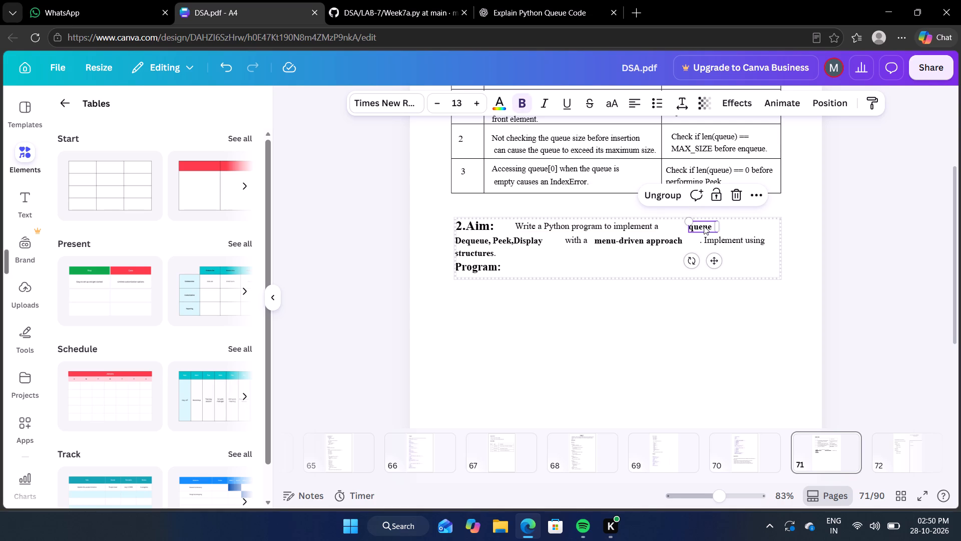
double_click(704, 226)
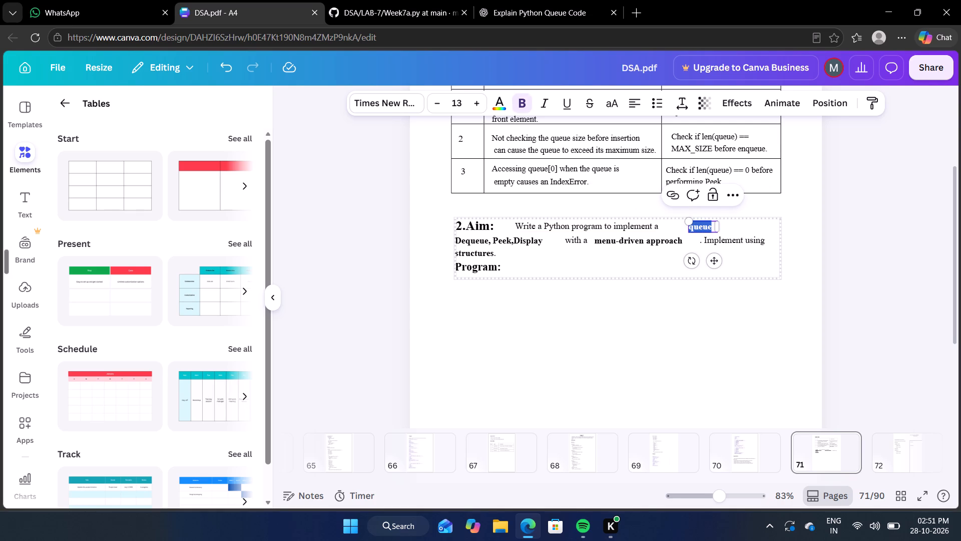
key("ctrl+c")
key("BackSpace")
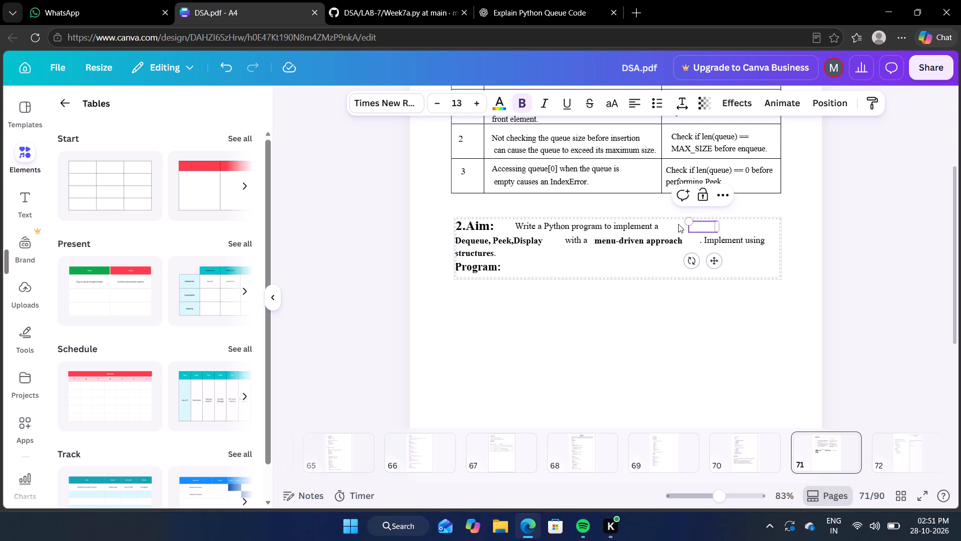
left_click(646, 226)
left_click(659, 227)
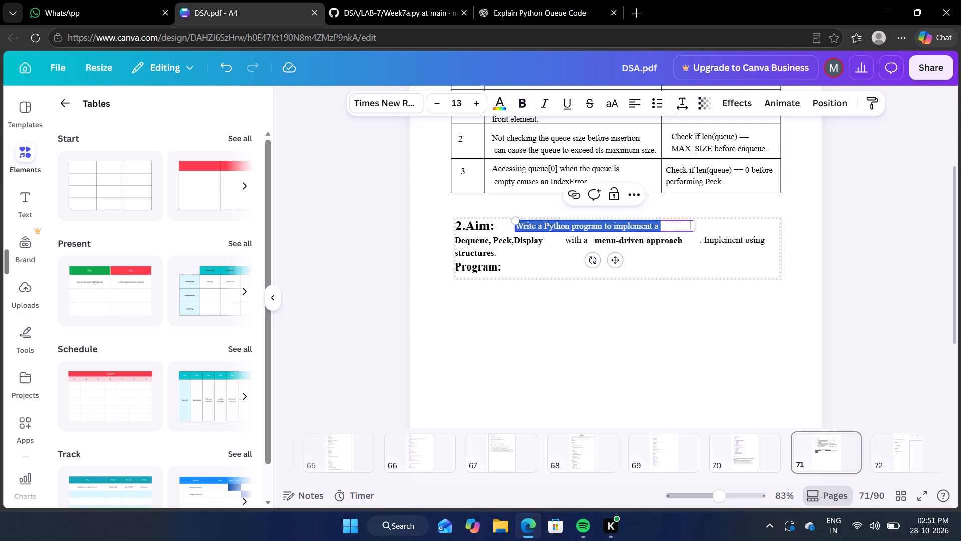
left_click(662, 227)
key("ctrl+v")
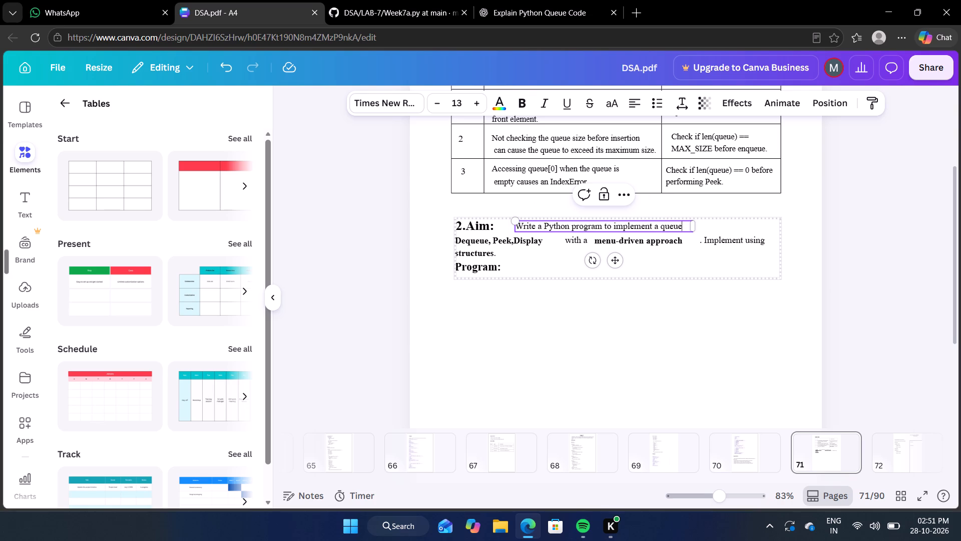
left_click(674, 302)
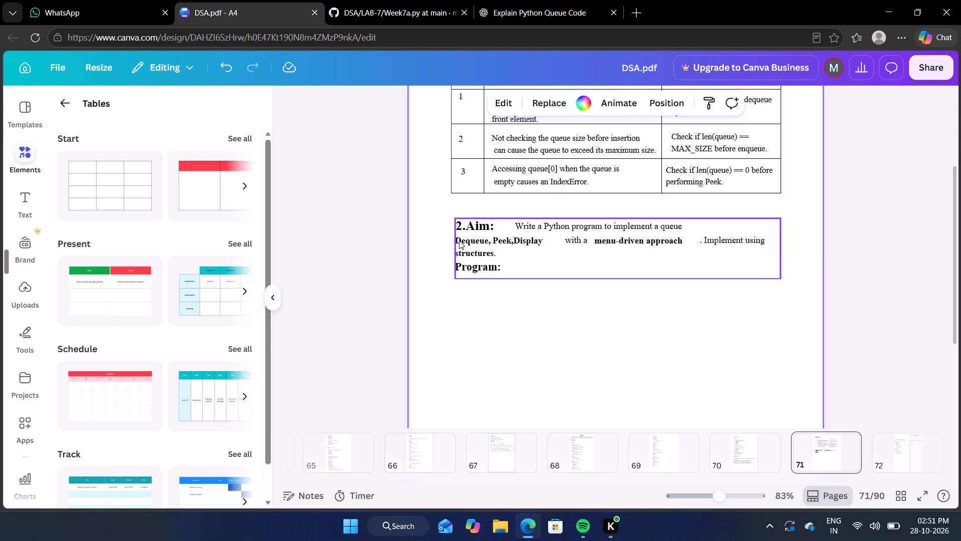
Cut "Dequeue, Peek,Display" from the text block above Program: and append it after "queue" in the aim sentence, separated by a space.
left_click_drag(456, 235, 447, 228)
double_click(451, 234)
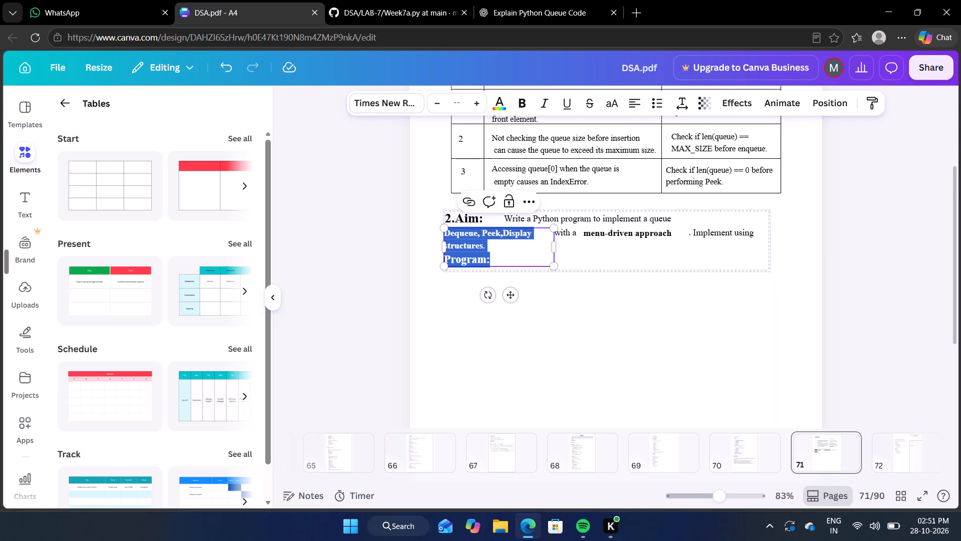
left_click(463, 234)
left_click_drag(444, 234, 553, 234)
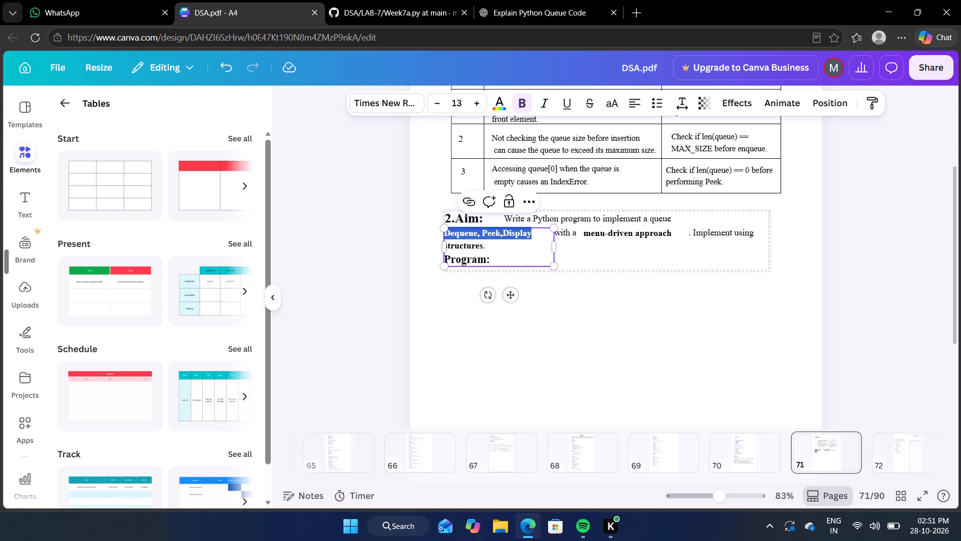
key("ctrl+c")
key("BackSpace")
left_click(611, 252)
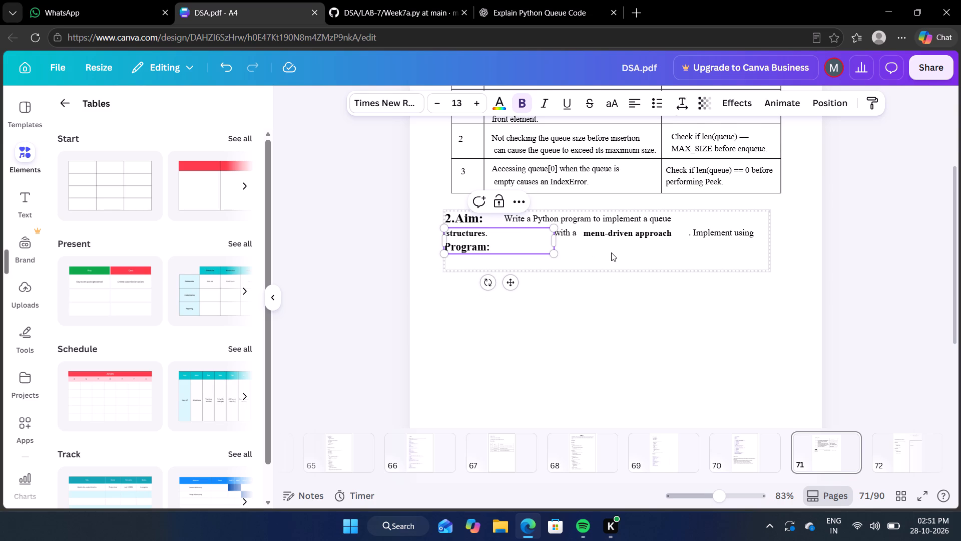
left_click(674, 218)
left_click(669, 218)
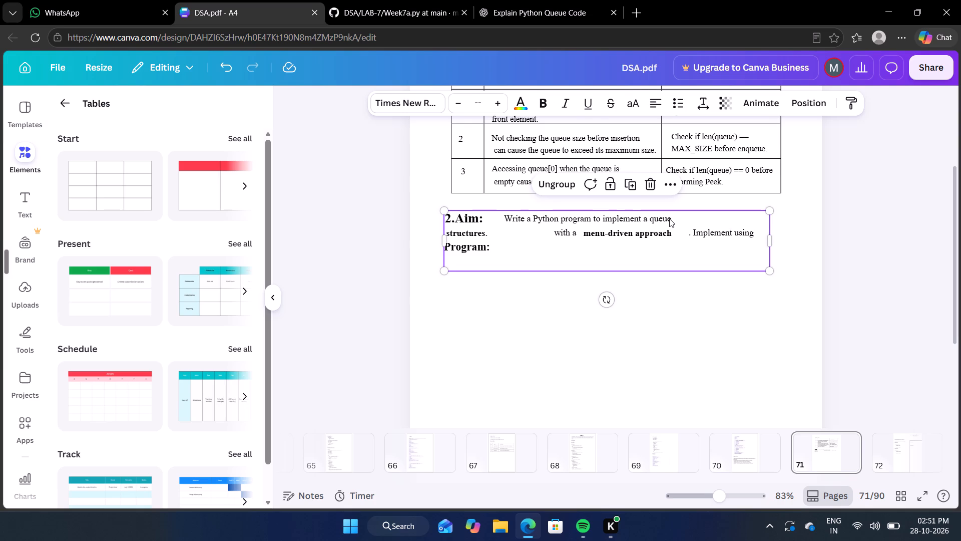
left_click(671, 218)
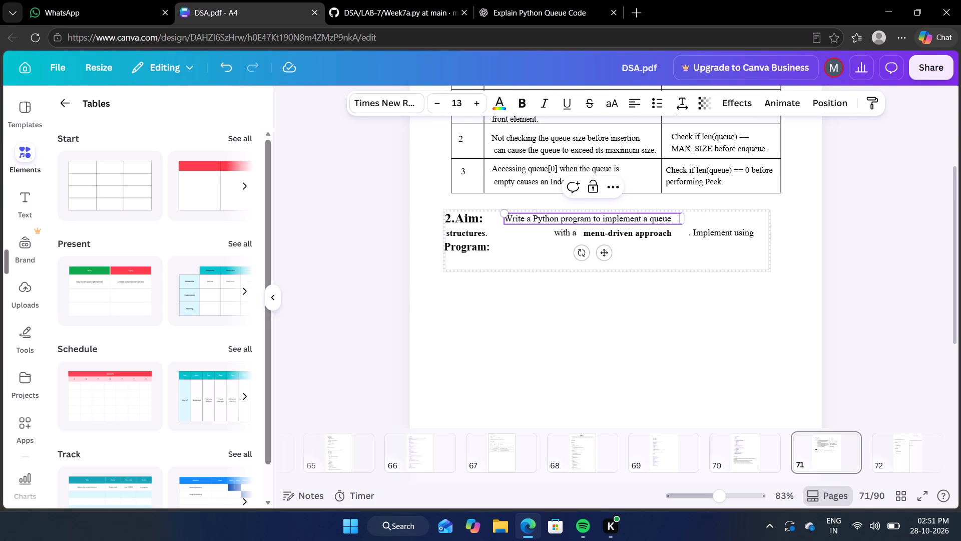
key("space")
key("ctrl+v")
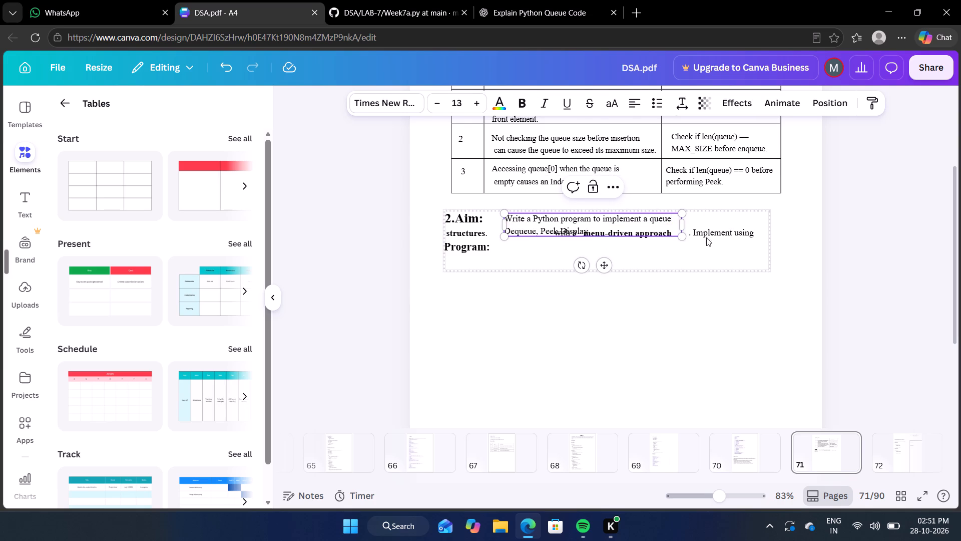
Widen the aim sentence's text box to about 13.5 so the sentence fits on one line.
left_click_drag(684, 226, 743, 214)
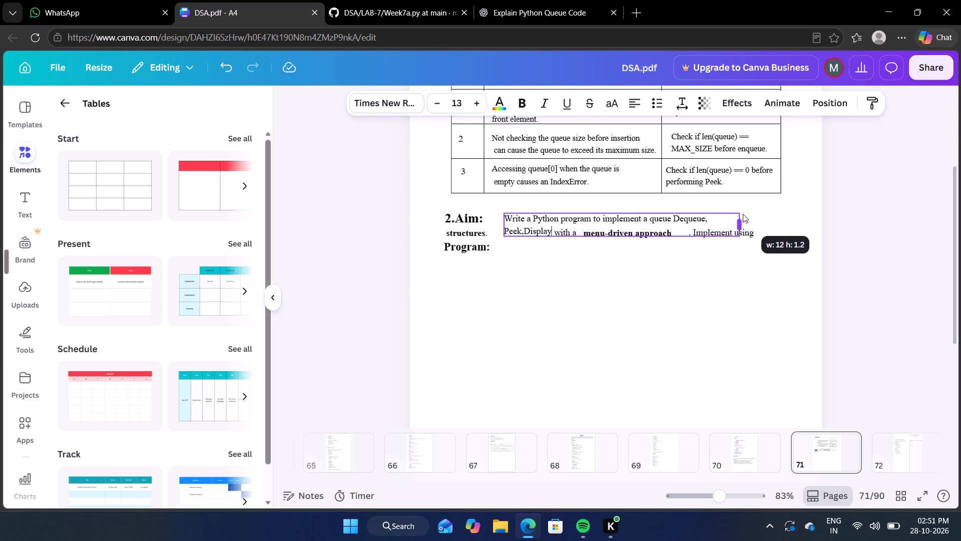
left_click_drag(743, 214, 770, 207)
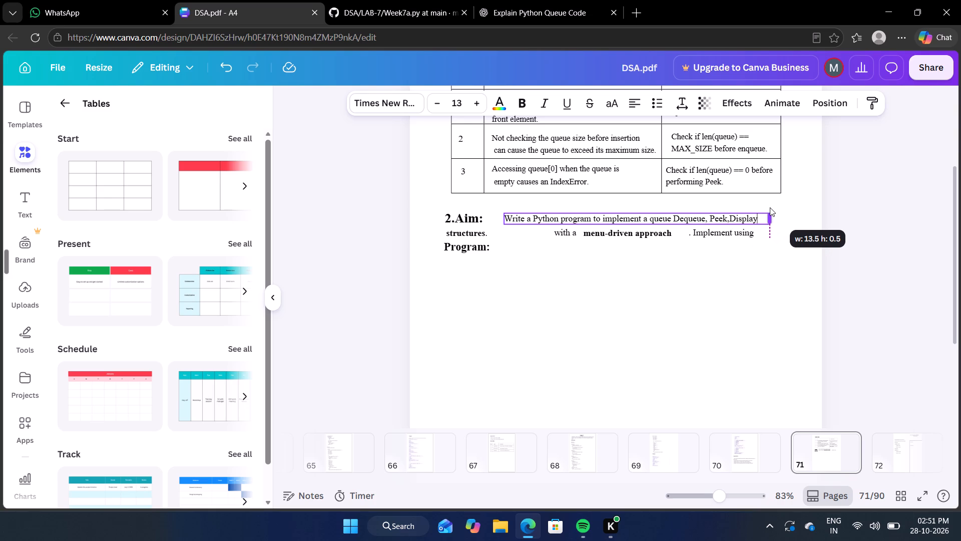
left_click_drag(770, 207, 769, 207)
left_click(658, 377)
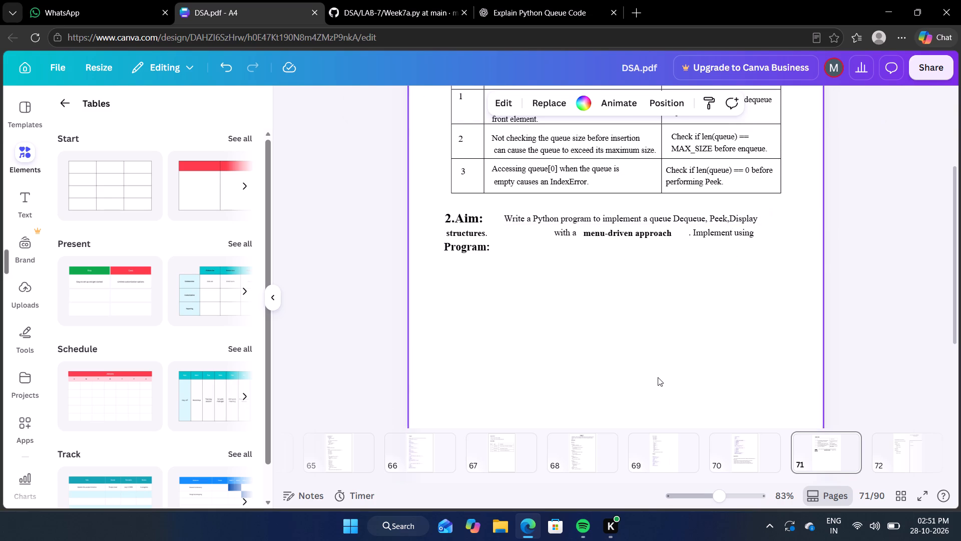
Move the separate text "with a" to the end of the aim sentence, after "Display" and a space.
left_click(556, 232)
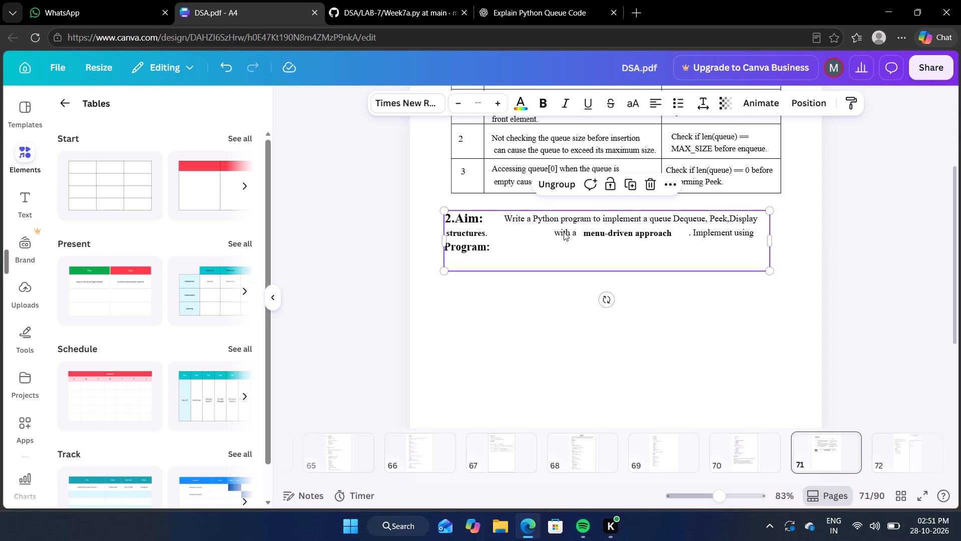
left_click(564, 232)
double_click(564, 232)
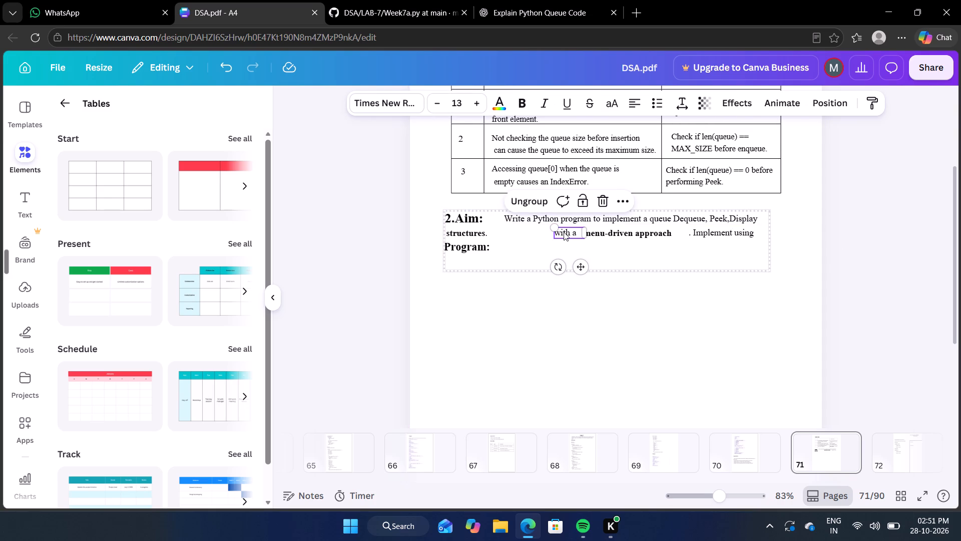
key("ctrl+c")
key("BackSpace")
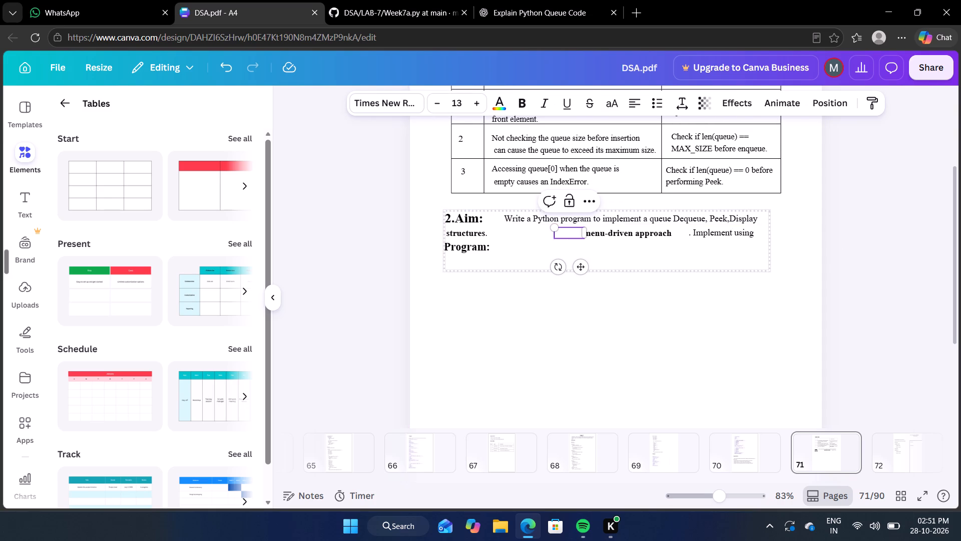
left_click(701, 279)
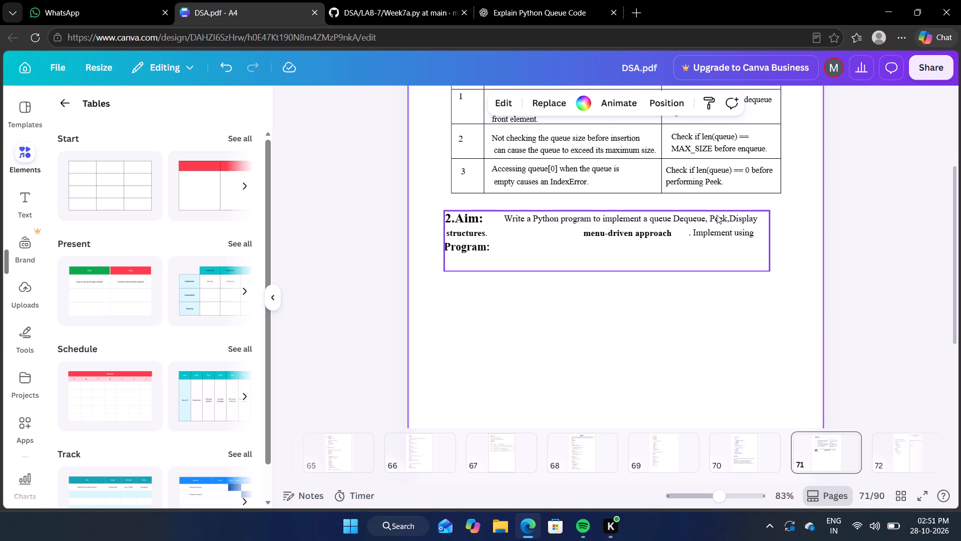
left_click(717, 215)
left_click(721, 216)
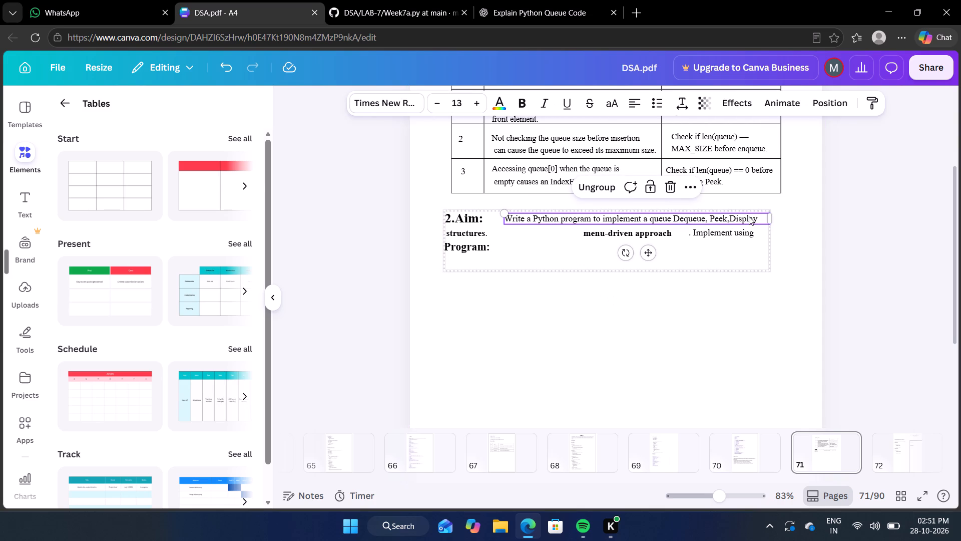
left_click(749, 216)
left_click(758, 218)
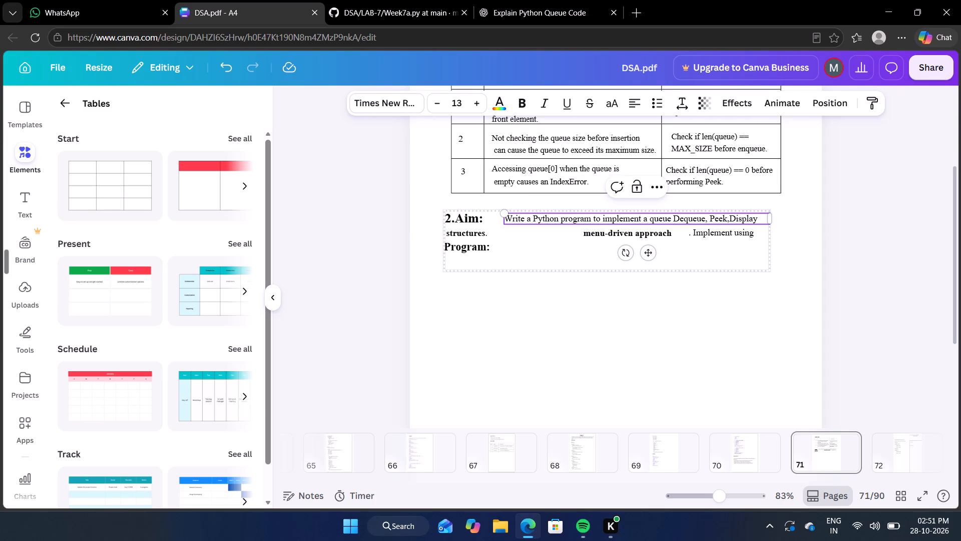
key("space")
key("ctrl+v")
left_click(659, 360)
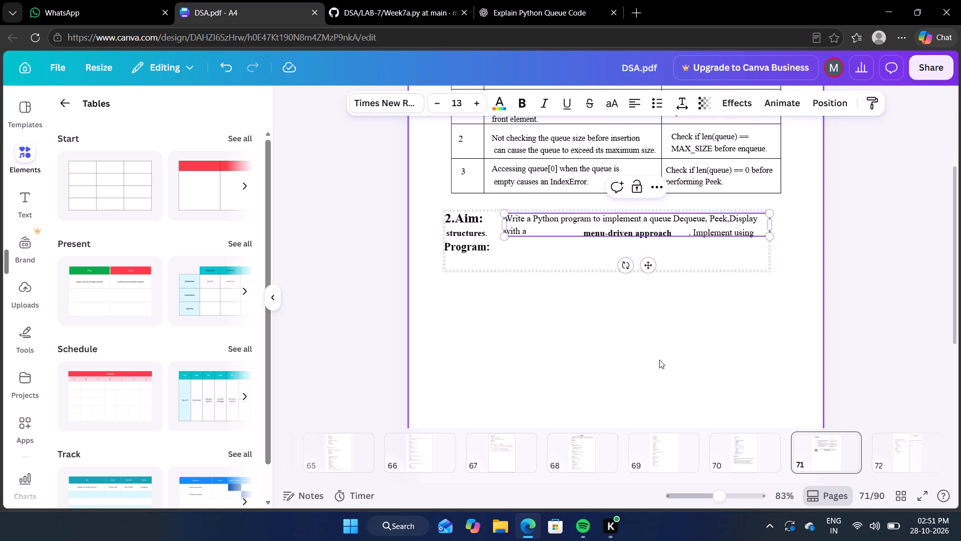
Move the separate bold text "menu-driven approach" to the end of the aim sentence, after "with a".
left_click(604, 234)
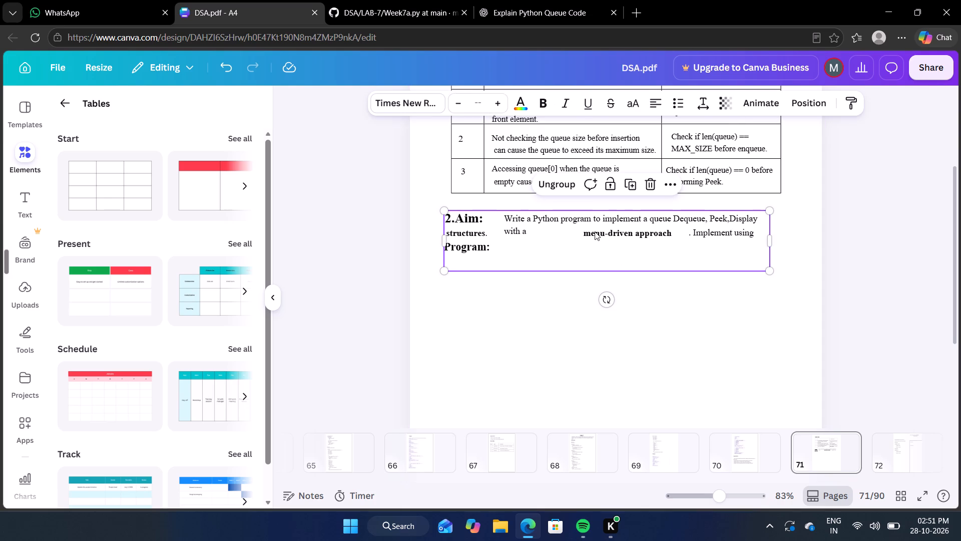
left_click(595, 231)
double_click(592, 231)
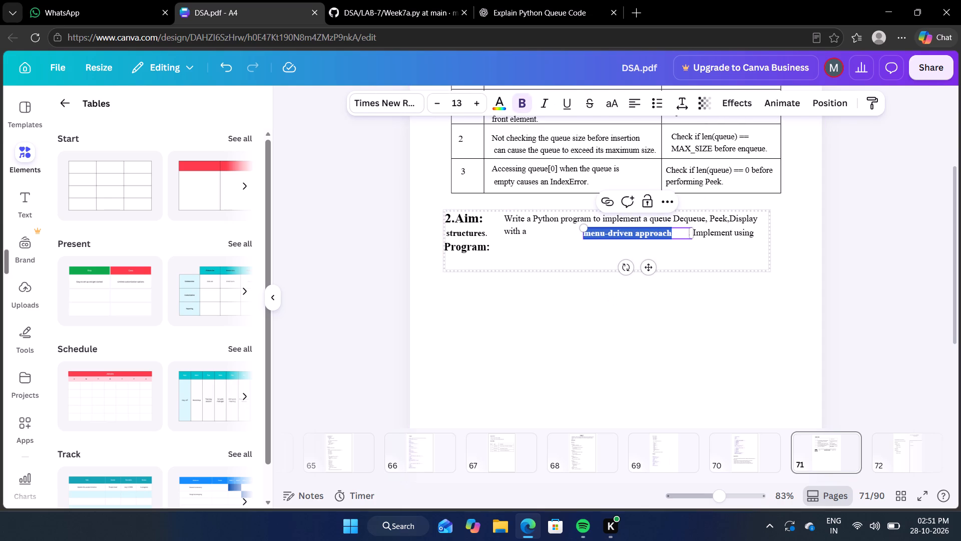
key("ctrl+c")
left_click(592, 231)
double_click(592, 231)
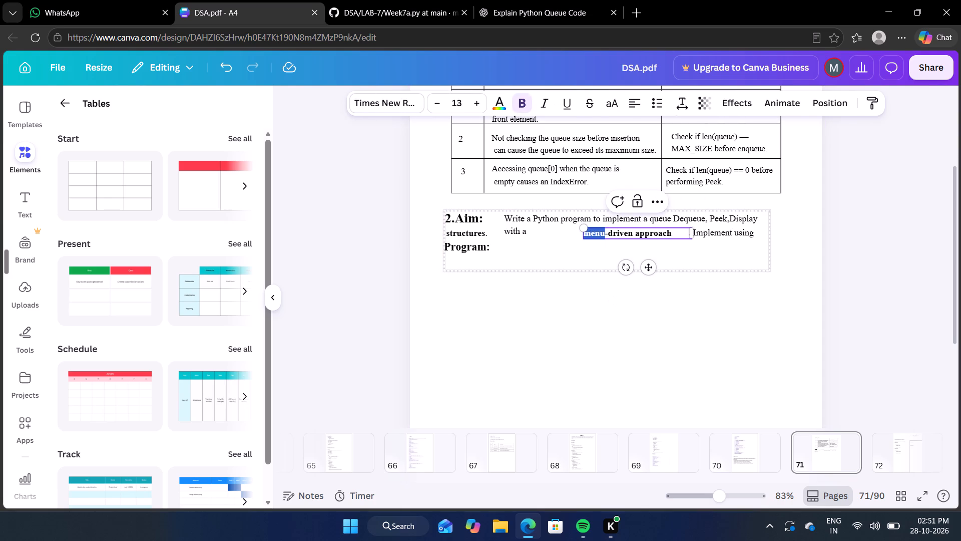
double_click(592, 231)
double_click(592, 231)
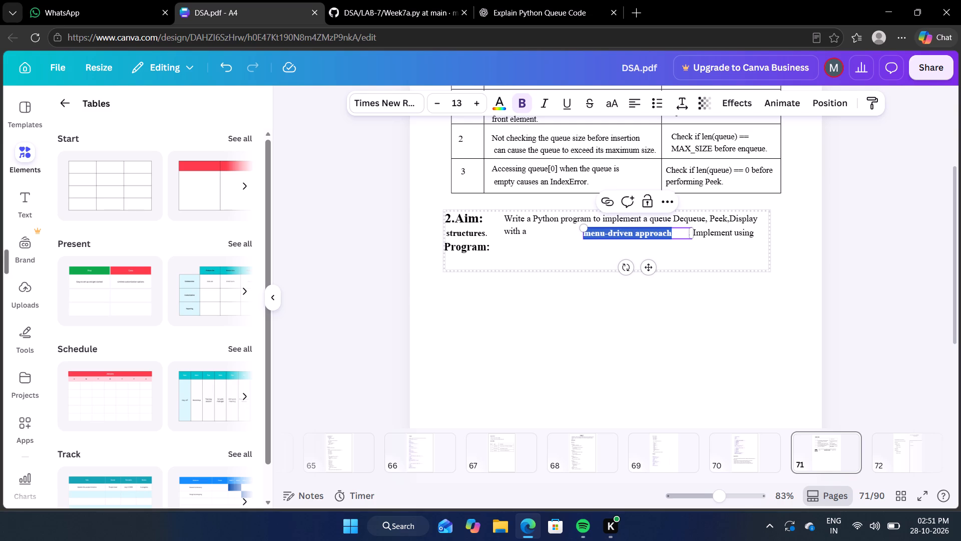
key("BackSpace")
left_click(511, 227)
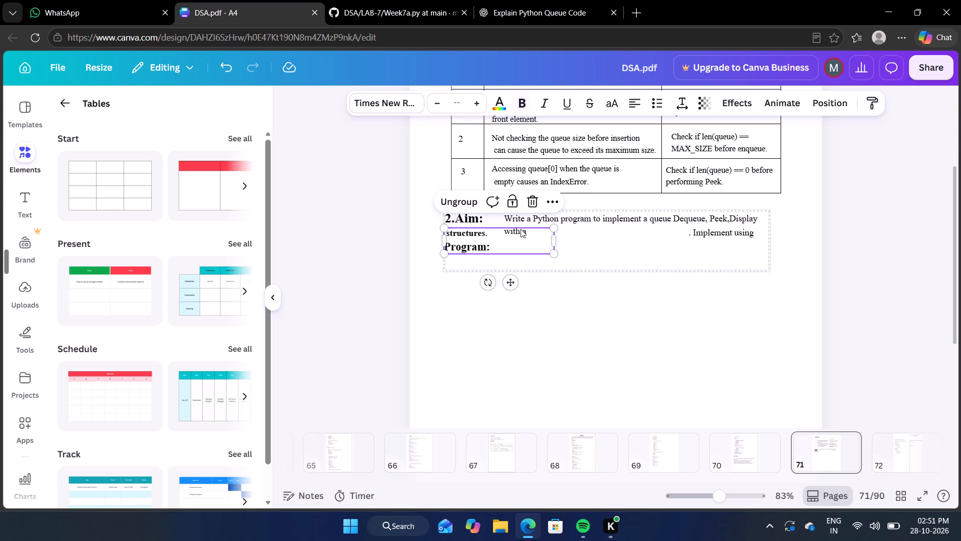
left_click(527, 230)
left_click(599, 234)
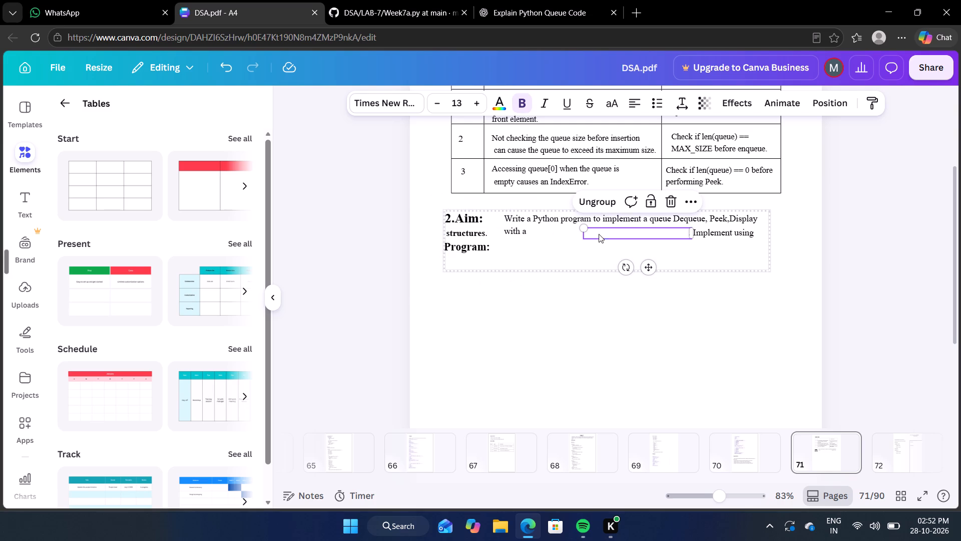
left_click(599, 216)
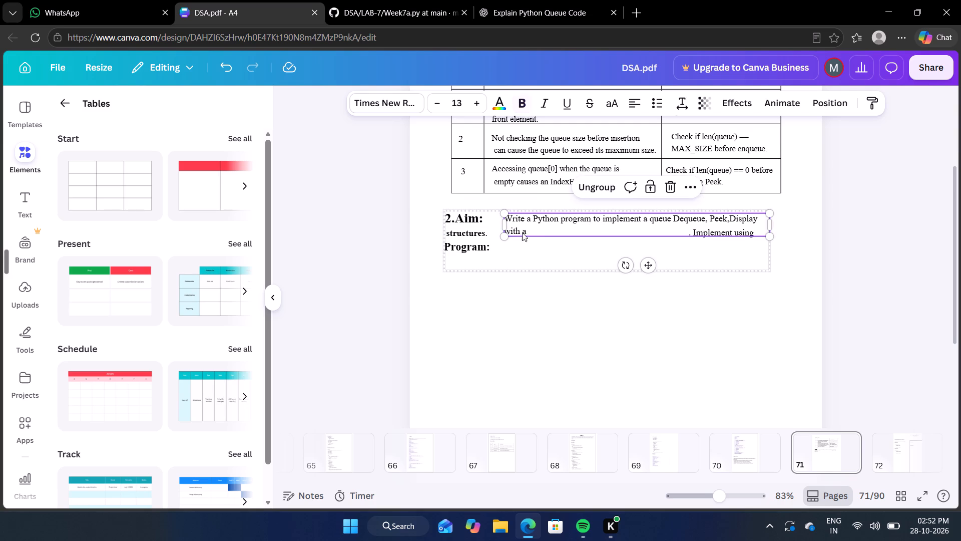
left_click(531, 227)
double_click(578, 217)
left_click(534, 230)
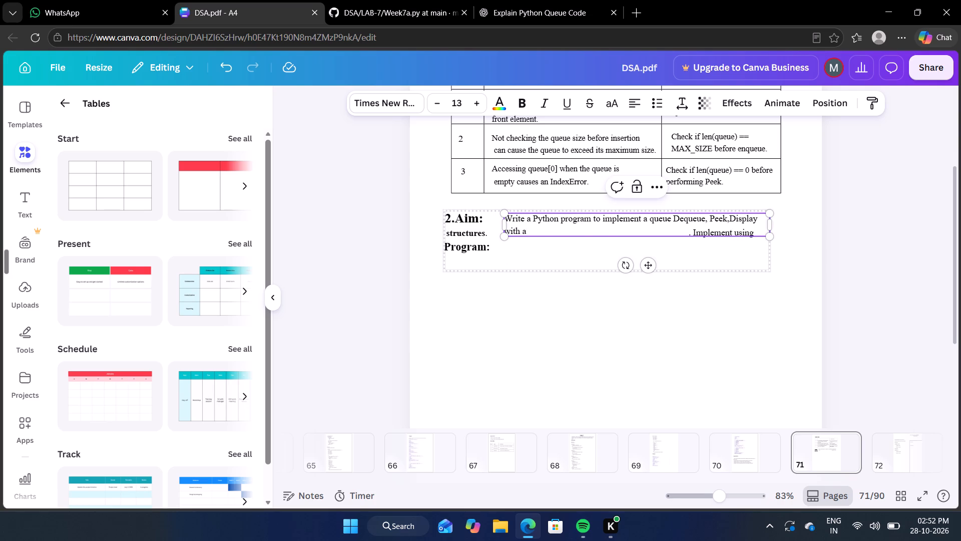
key("ctrl+v")
left_click(610, 303)
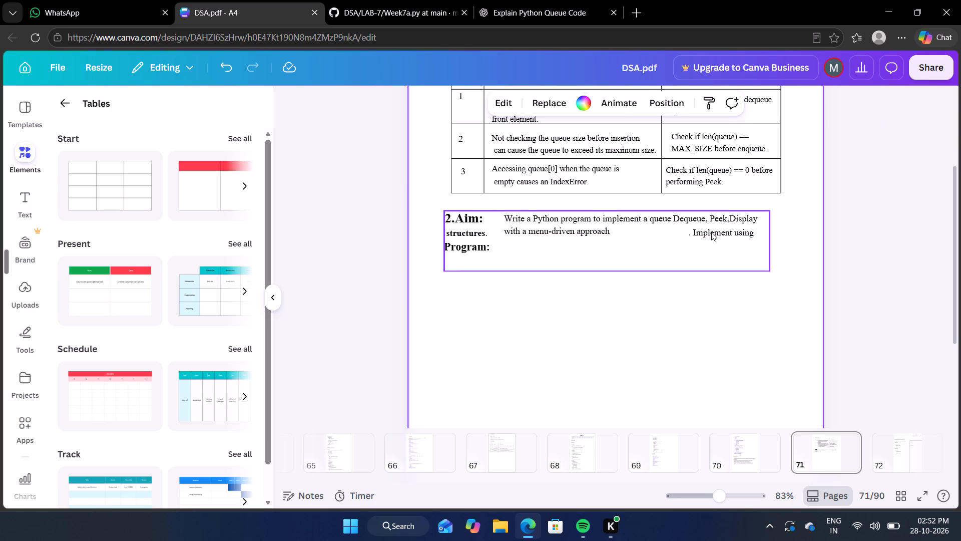
Move the separate text ". Implement using" to the end of the aim sentence, directly after "approach".
double_click(709, 231)
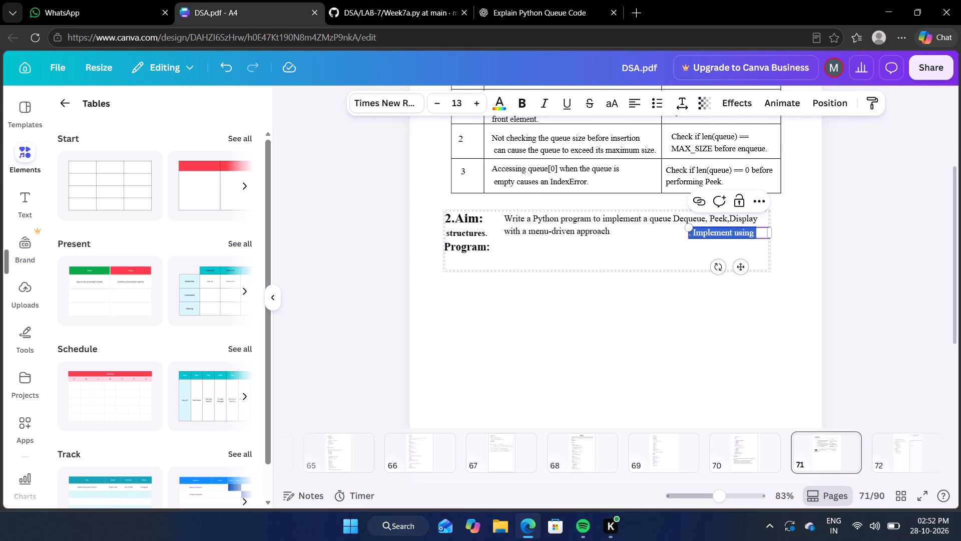
key("ctrl+c")
key("BackSpace")
left_click(605, 228)
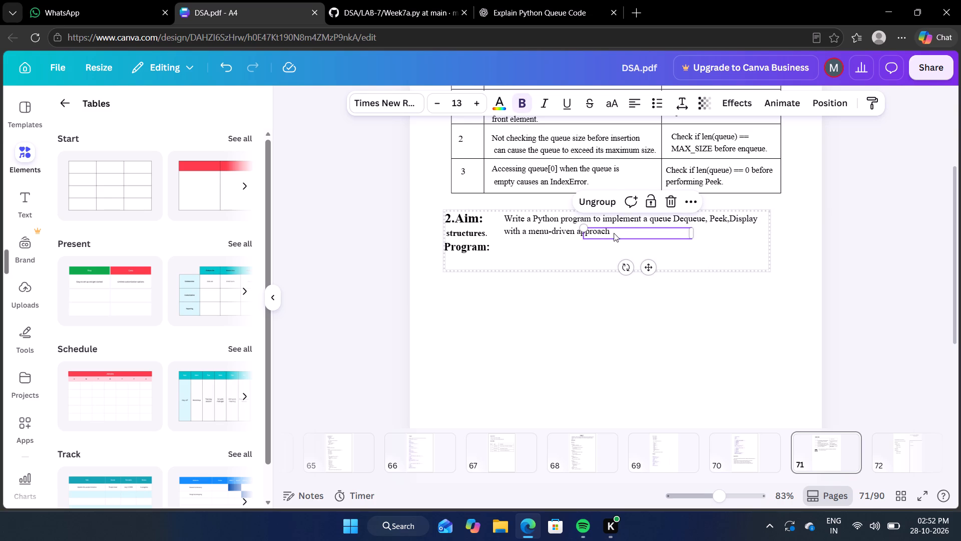
left_click(614, 233)
left_click(566, 288)
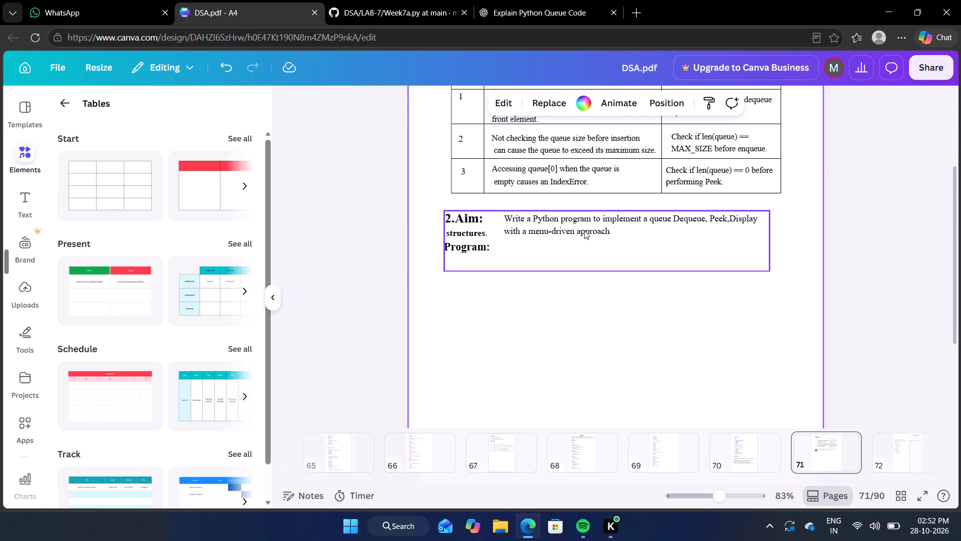
double_click(584, 223)
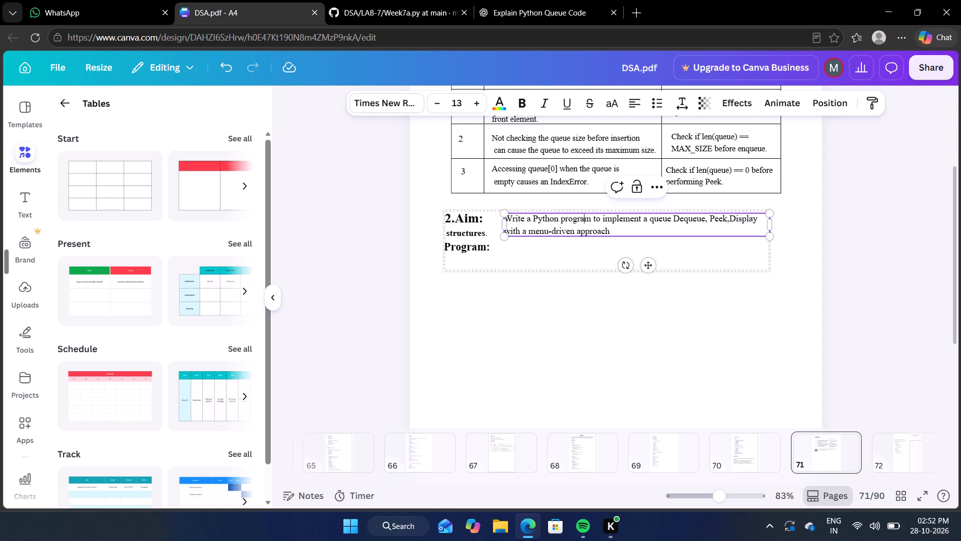
left_click(614, 231)
key("space")
key("BackSpace")
key("ctrl+v")
left_click(651, 323)
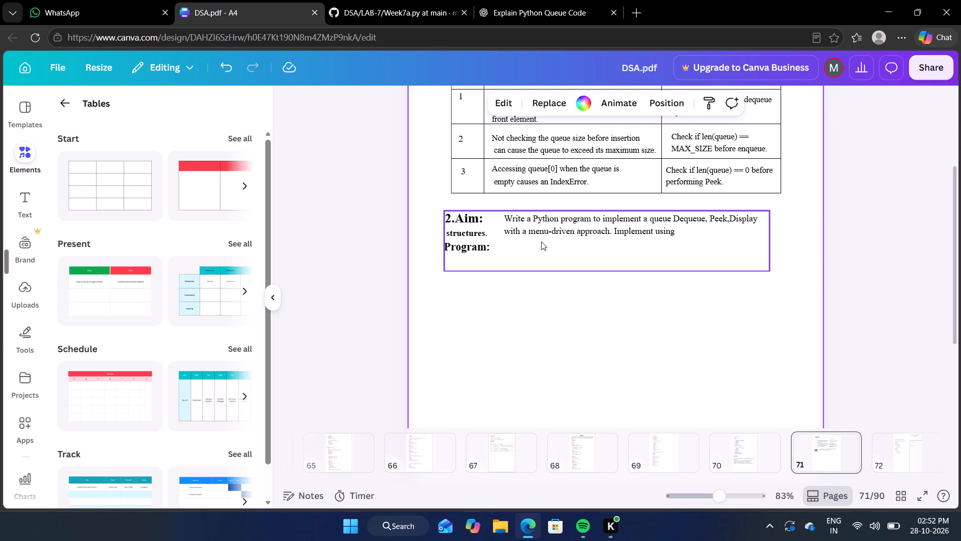
Cut the bold word "structures." and its line from the text block above "Program:".
left_click(461, 233)
double_click(461, 233)
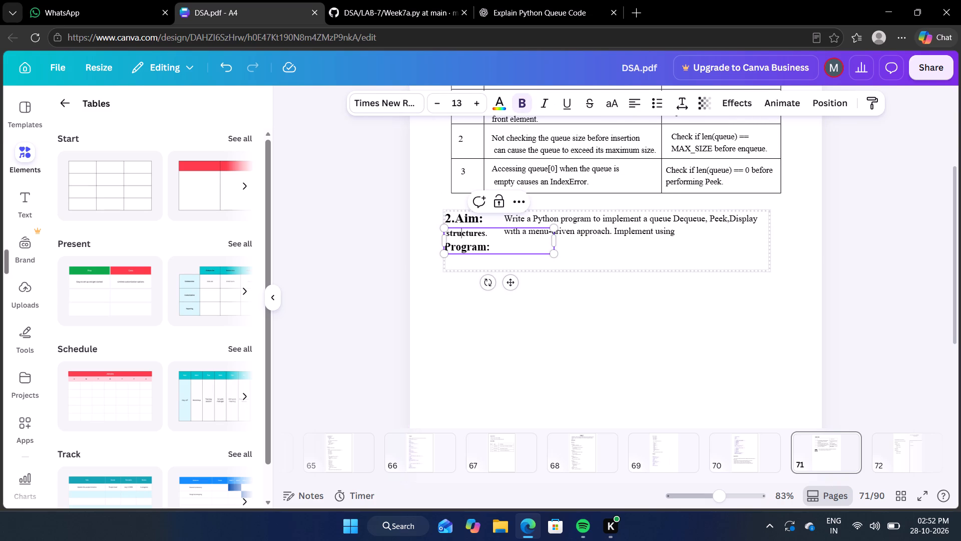
left_click(490, 237)
left_click_drag(491, 234, 482, 234)
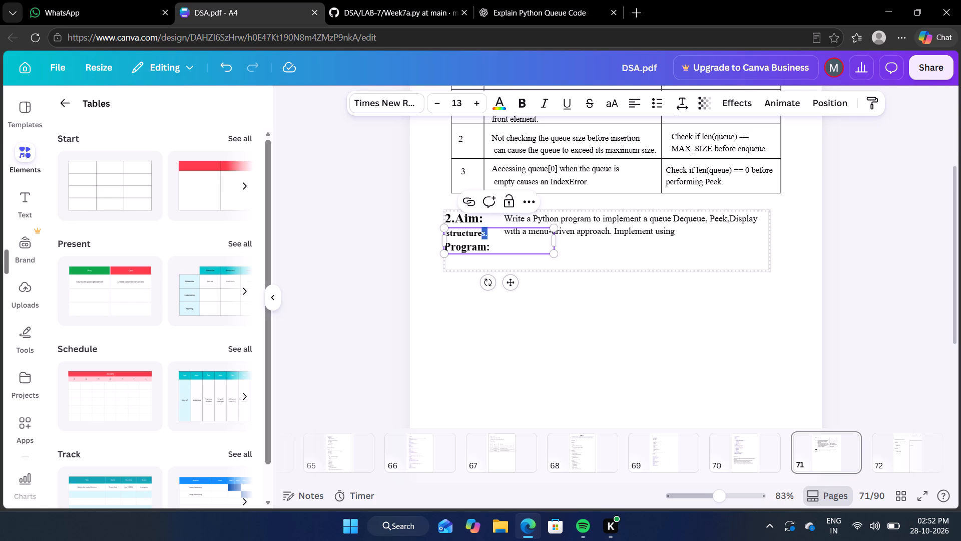
left_click_drag(506, 234, 486, 236)
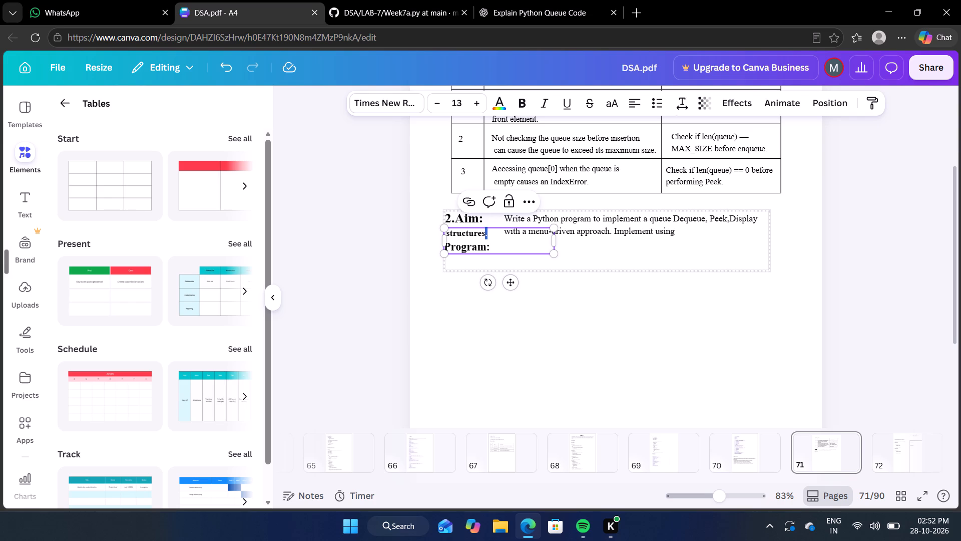
left_click_drag(490, 236, 478, 230)
left_click(489, 230)
left_click_drag(489, 230, 449, 230)
key("ctrl+c")
key("BackSpace")
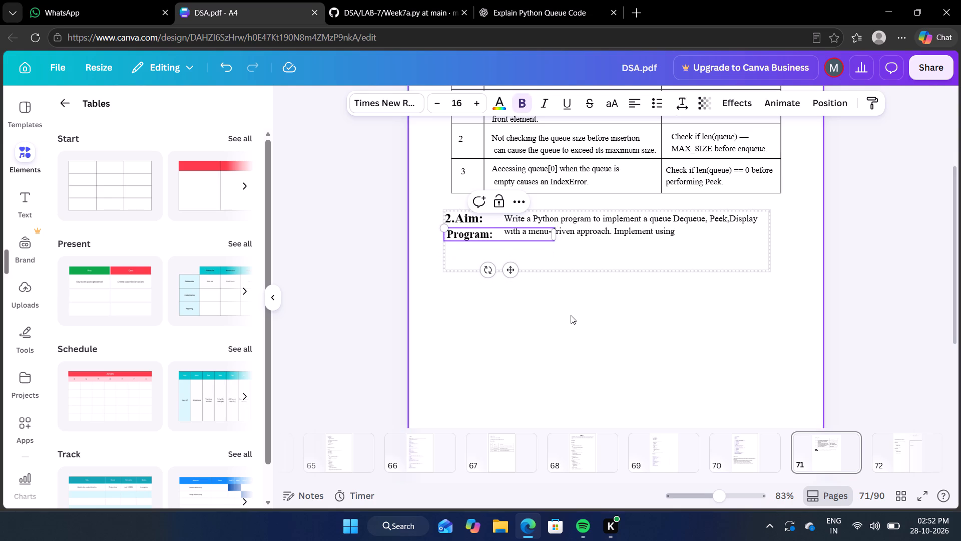
left_click(571, 315)
Delete the two leftover empty text boxes overlapping the second line of the aim sentence, around and past "Implement using".
left_click(676, 230)
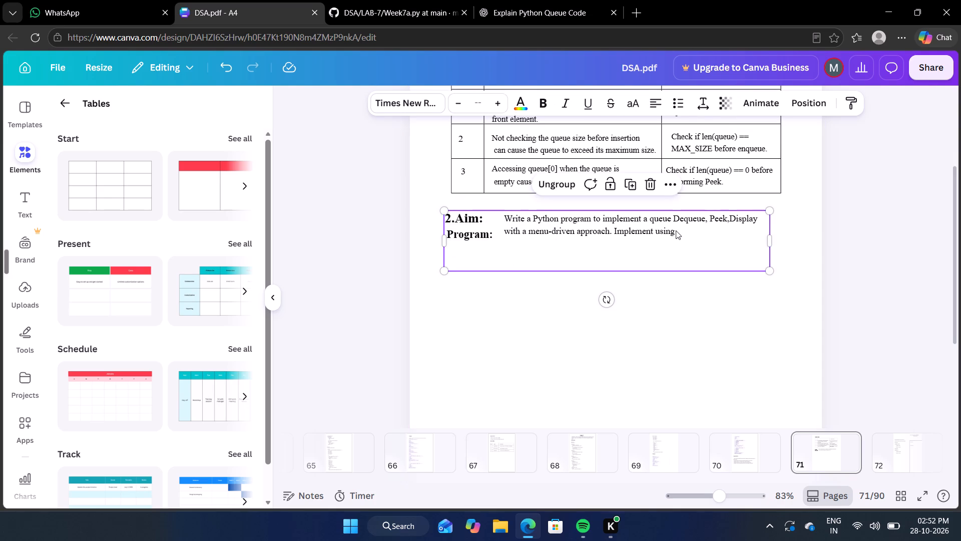
left_click(666, 230)
left_click(579, 260)
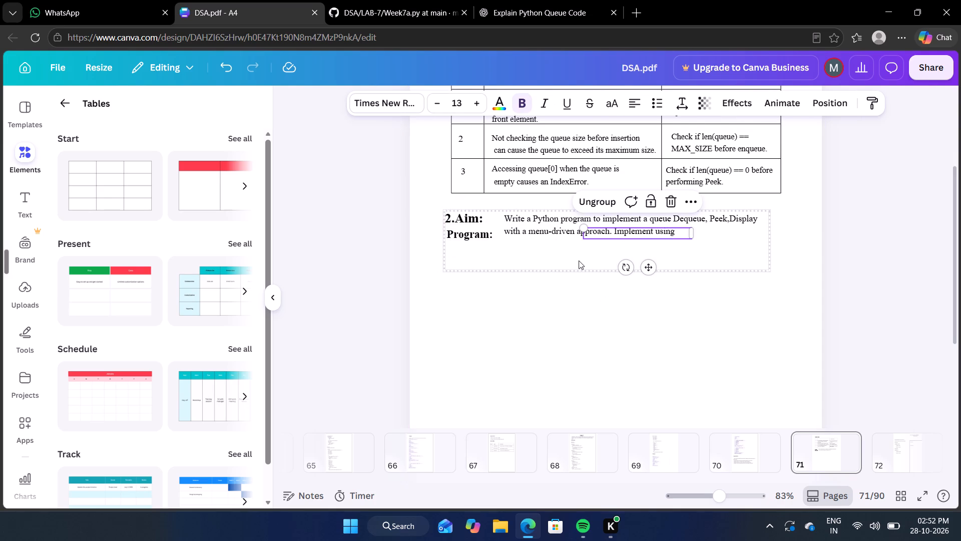
left_click(592, 222)
left_click(569, 235)
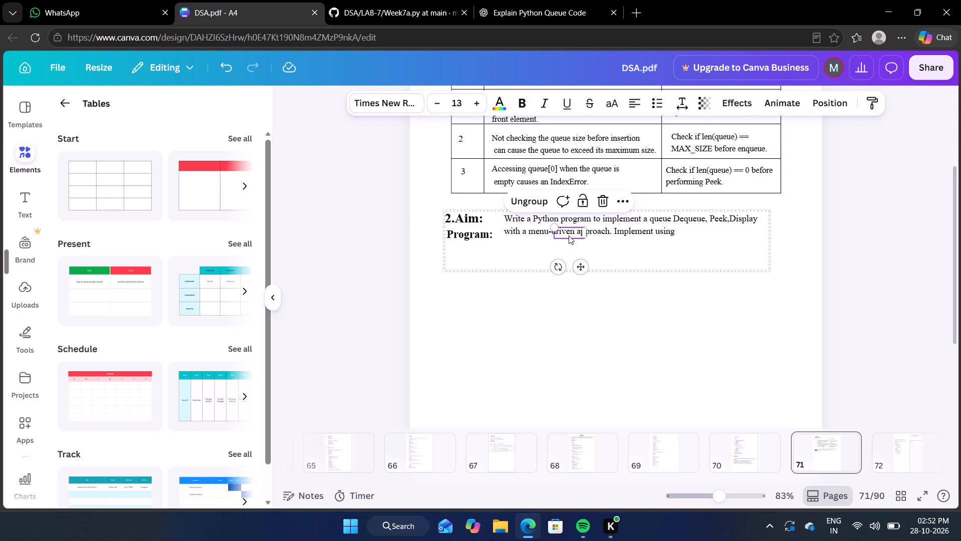
left_click(528, 228)
left_click(594, 218)
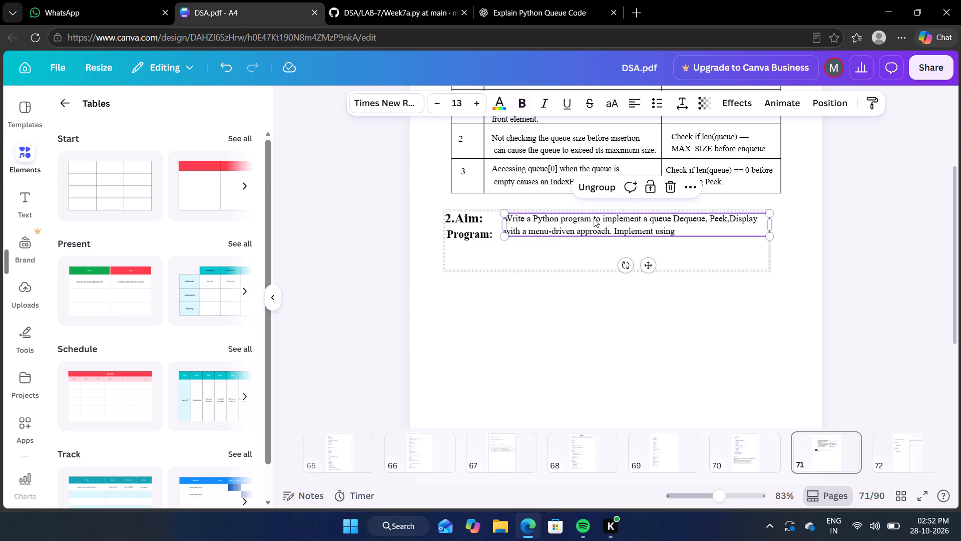
left_click(685, 231)
left_click(685, 231)
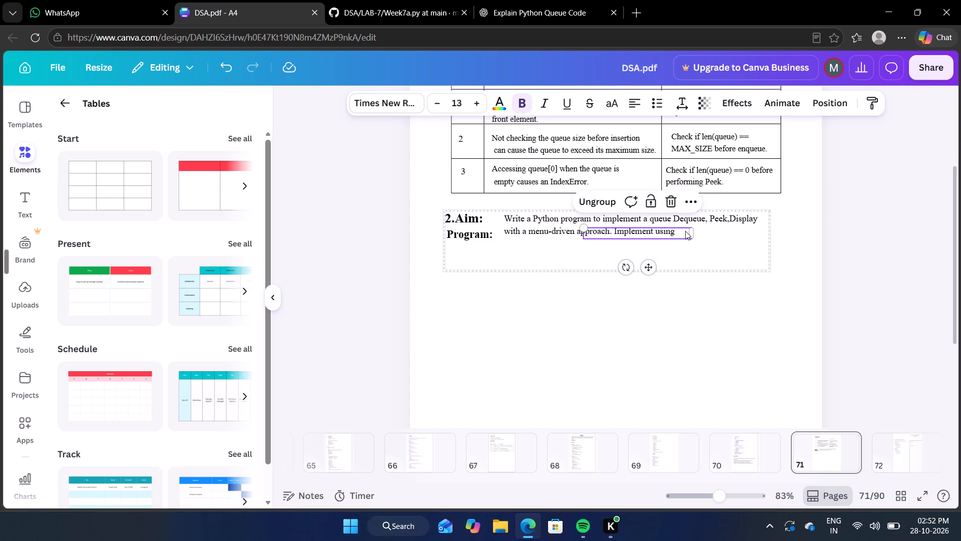
left_click(679, 247)
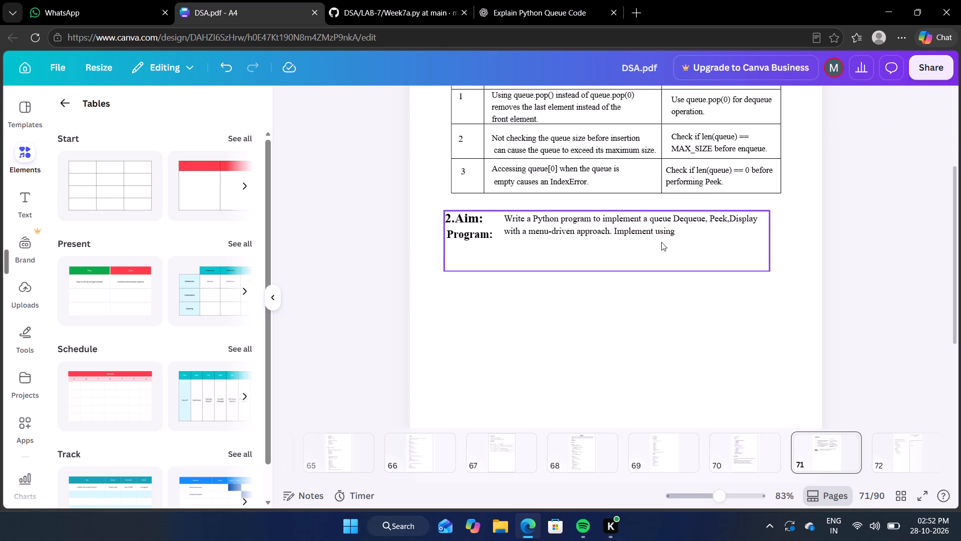
left_click(605, 219)
left_click(605, 219)
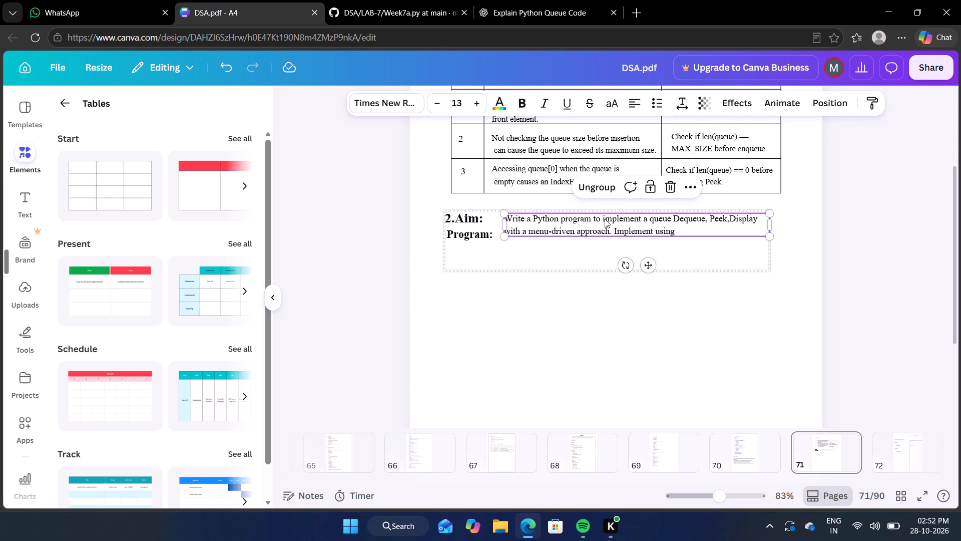
left_click(685, 229)
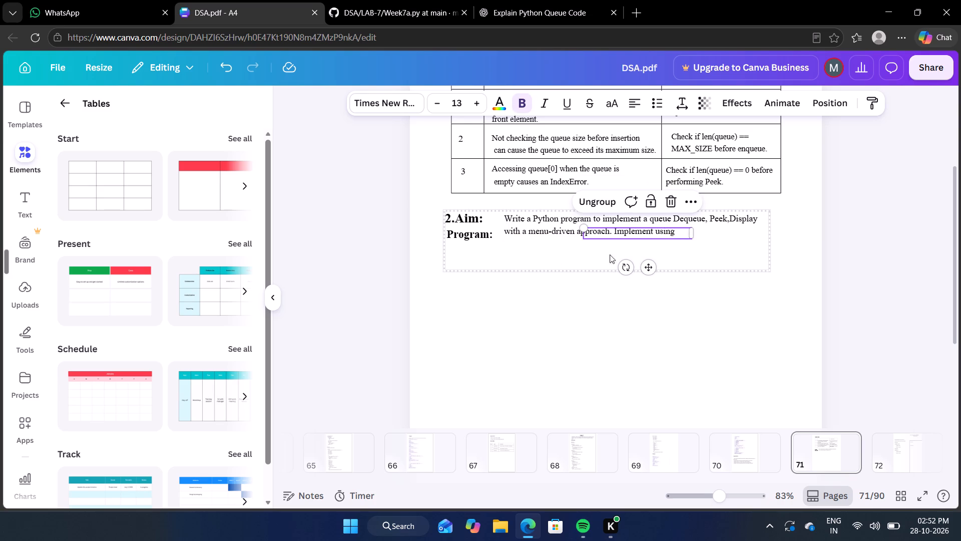
left_click(585, 255)
left_click(588, 227)
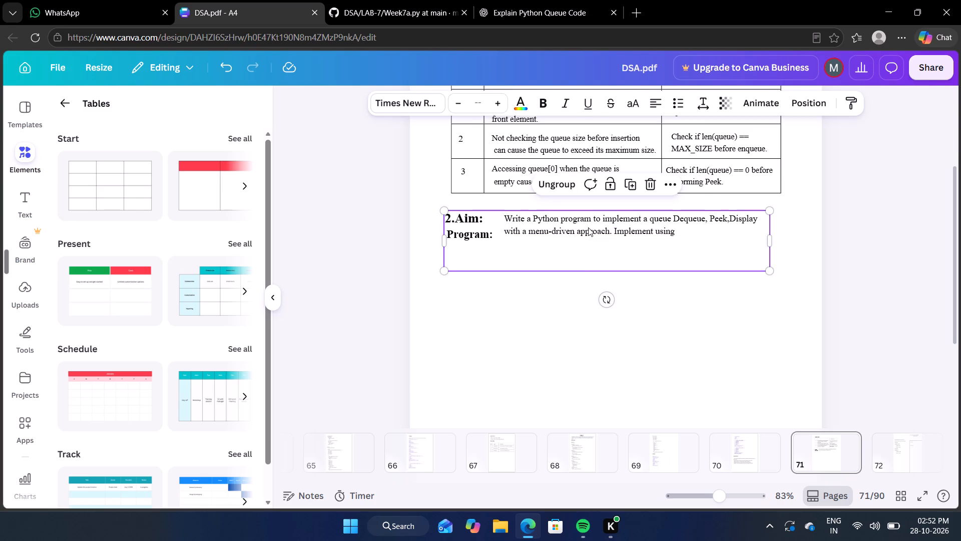
left_click(588, 227)
left_click(543, 225)
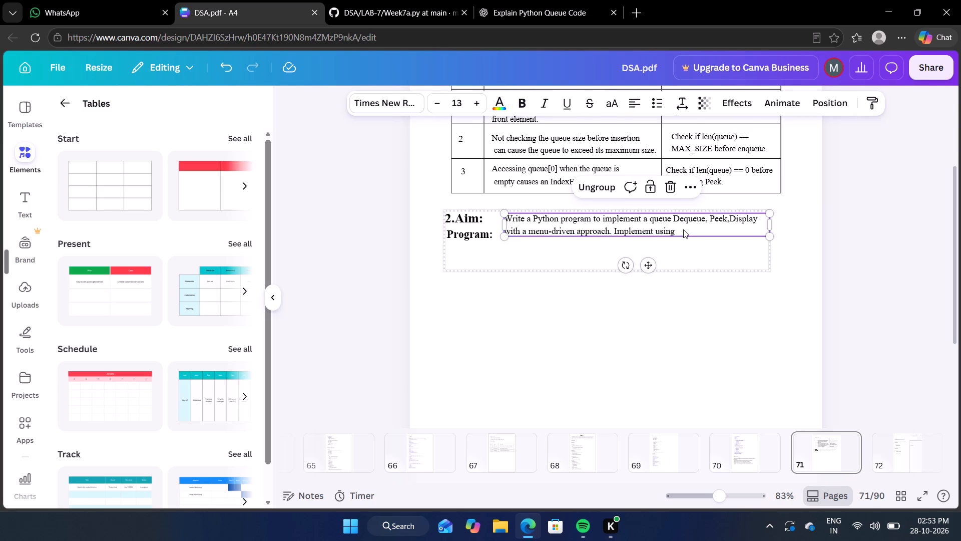
key("space")
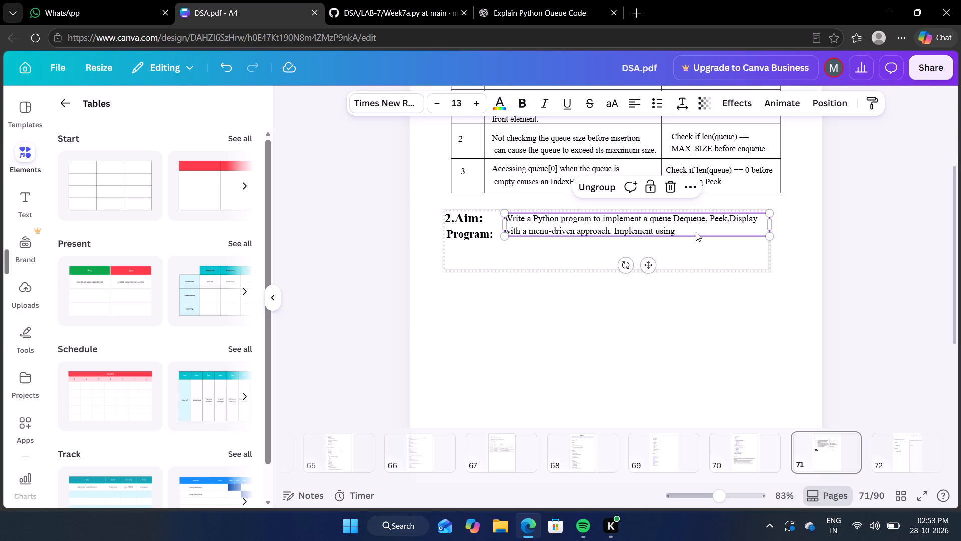
left_click(696, 232)
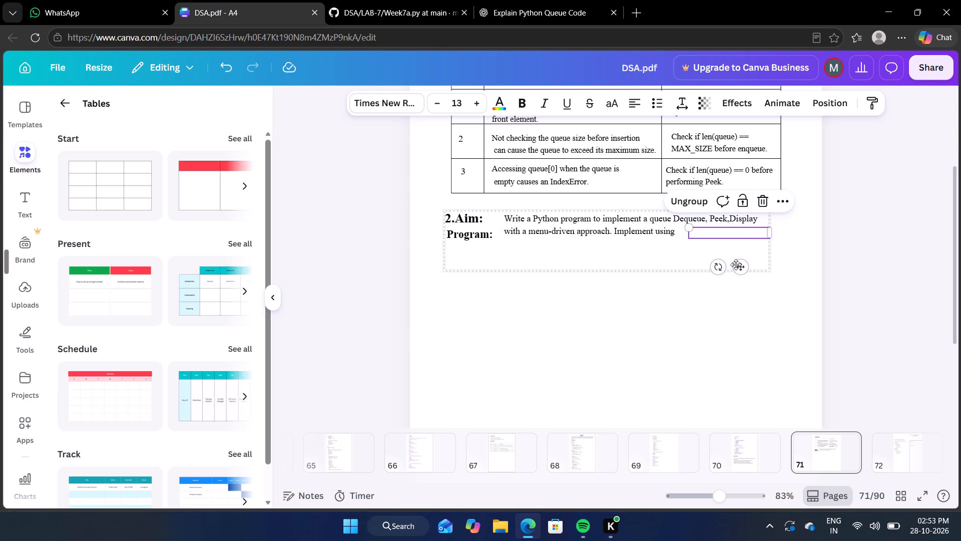
left_click(758, 202)
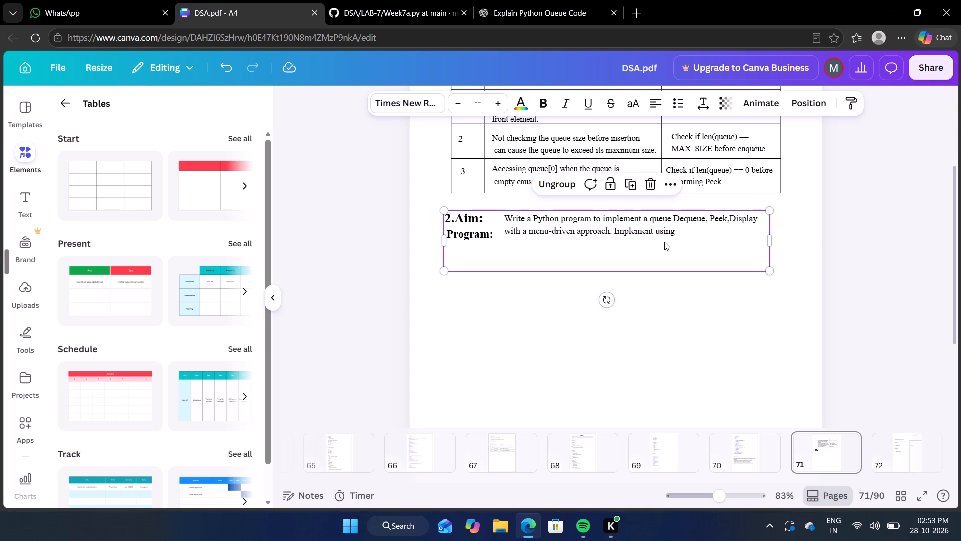
left_click(641, 227)
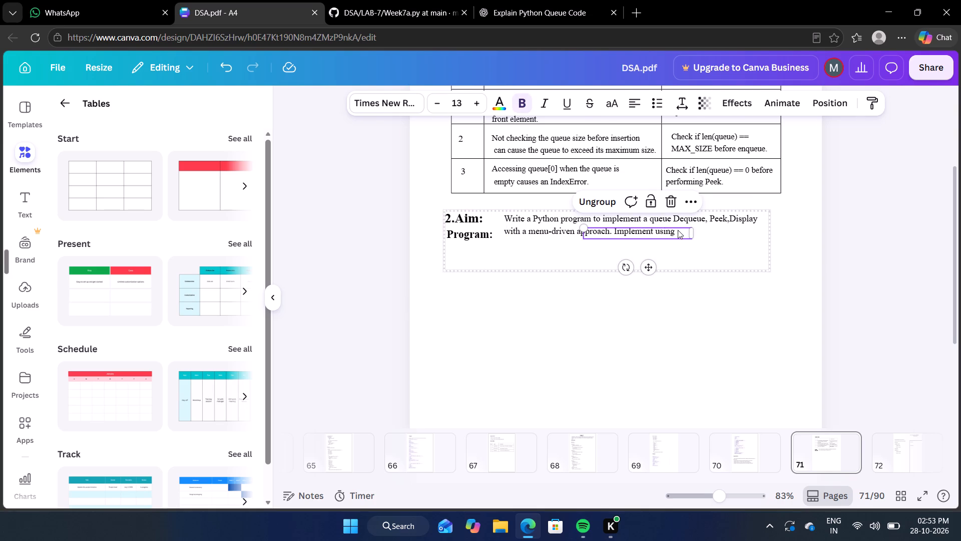
left_click(668, 200)
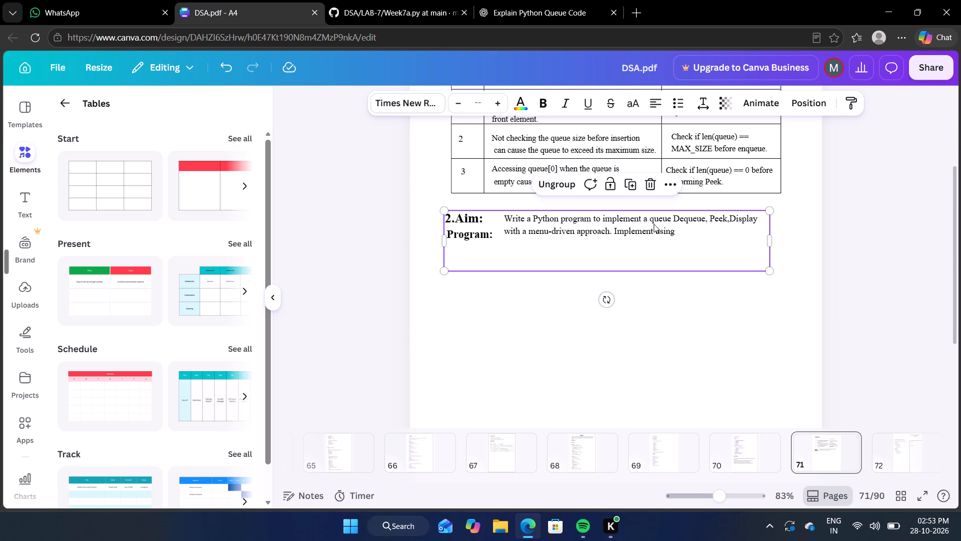
Paste the cut word "structures." at the end of the aim sentence, after "Implement using".
left_click(671, 228)
left_click(680, 233)
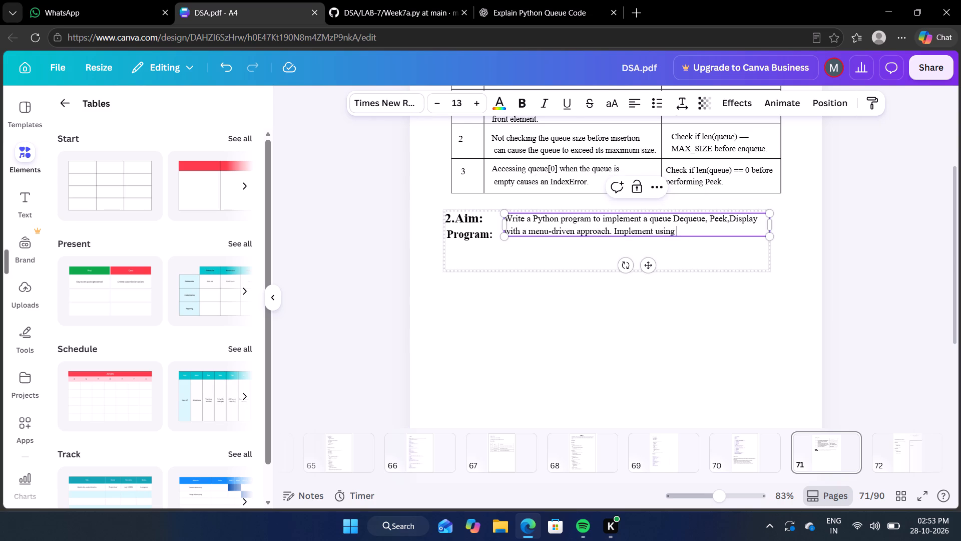
key("ctrl+v")
left_click(662, 327)
Move the "Program:" heading down below the aim sentence and ungroup it from the 2.Aim text.
left_click(468, 235)
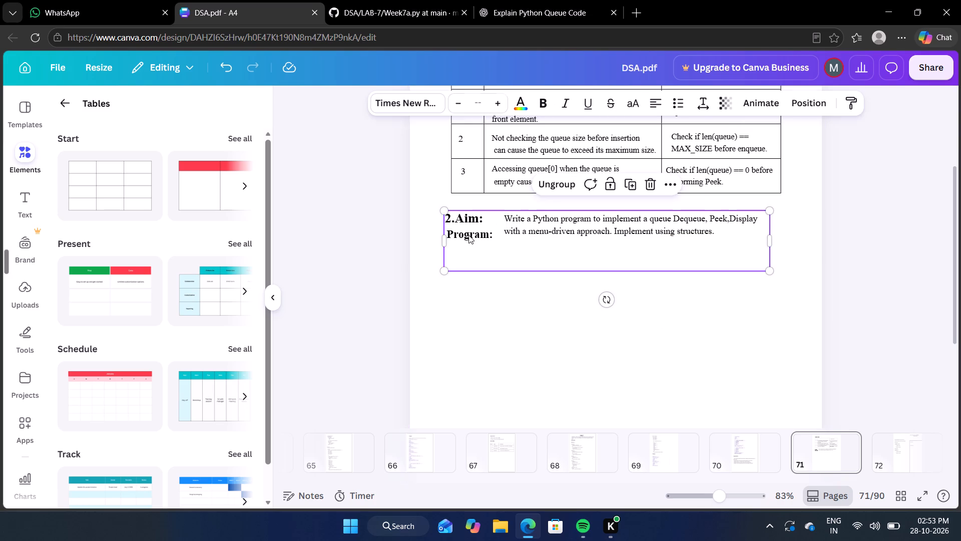
left_click(468, 235)
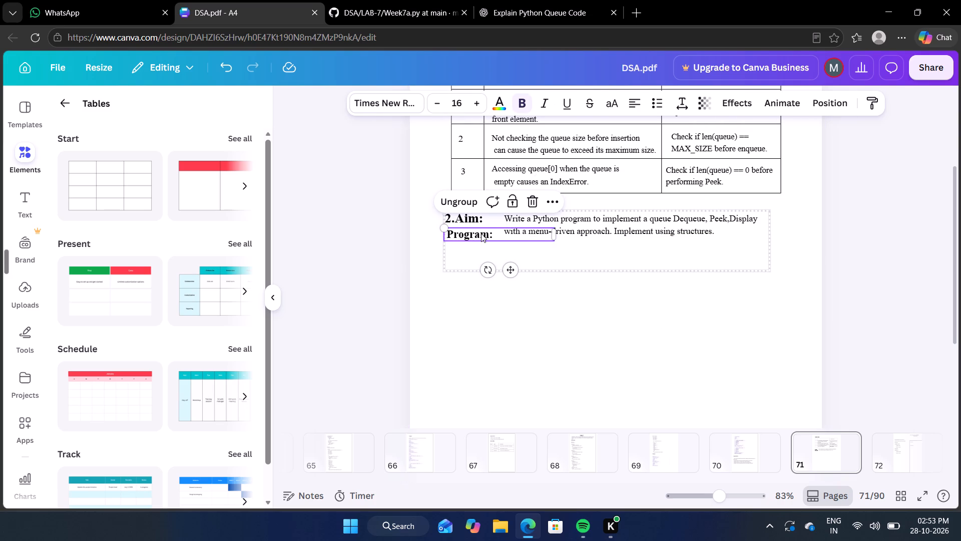
left_click_drag(481, 233, 485, 276)
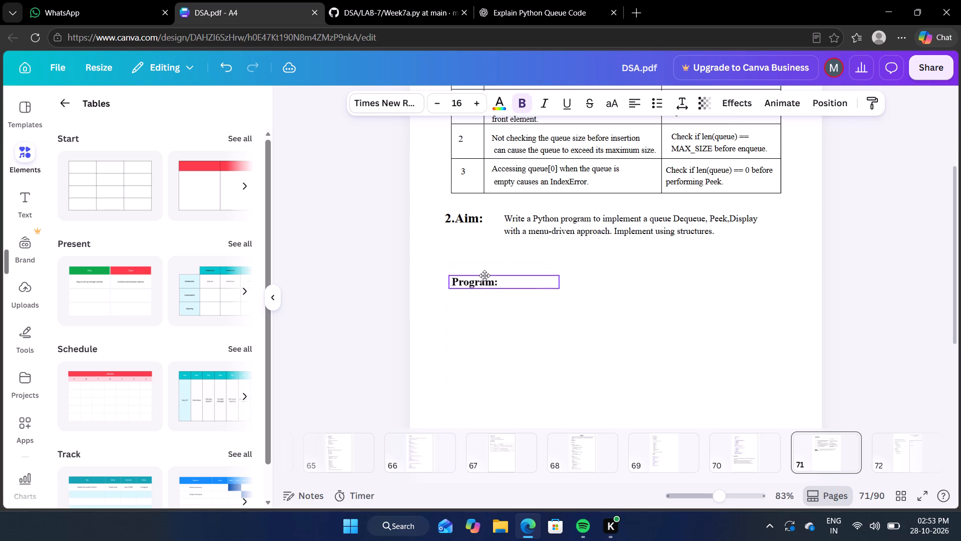
left_click_drag(485, 276, 484, 266)
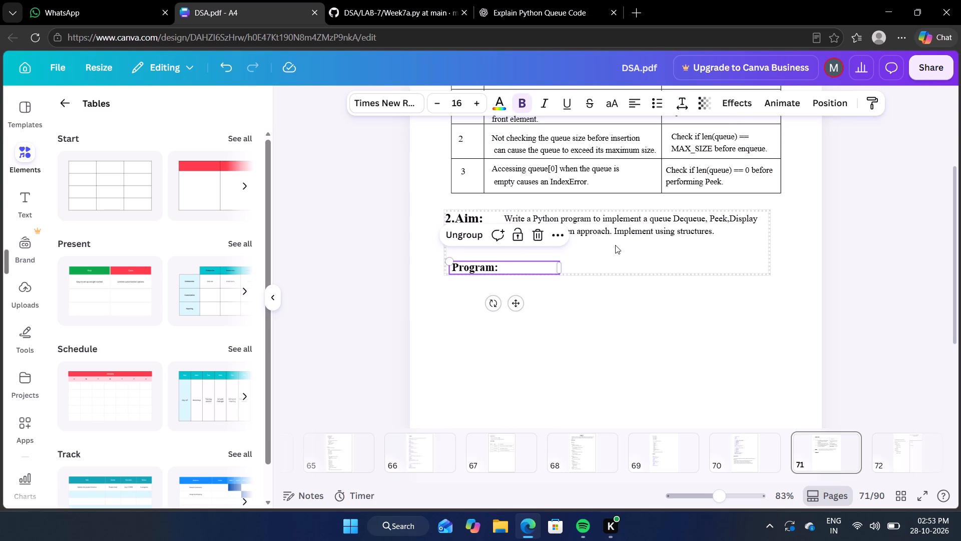
left_click(470, 240)
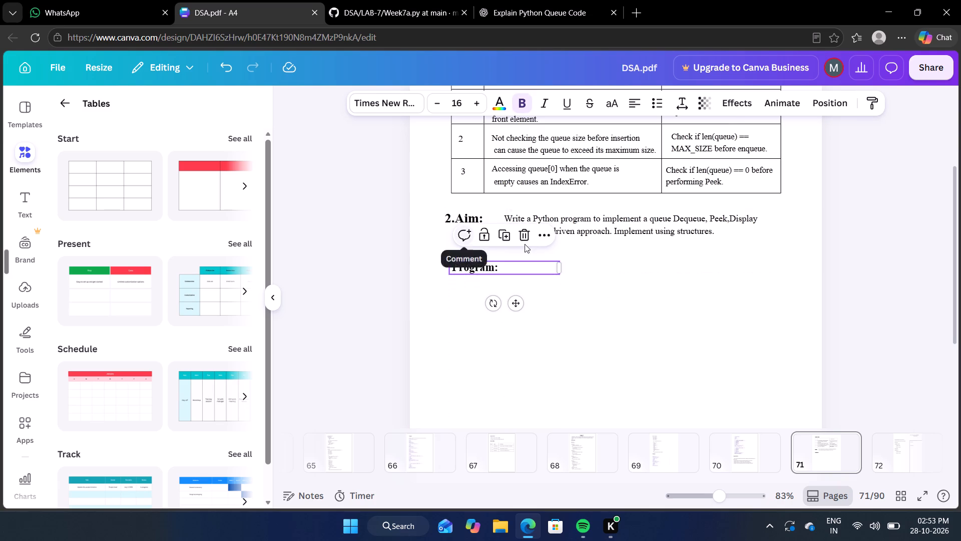
left_click(586, 260)
Enlarge the 2.Aim text group slightly by extending its lower-left corner outward.
left_click(484, 297)
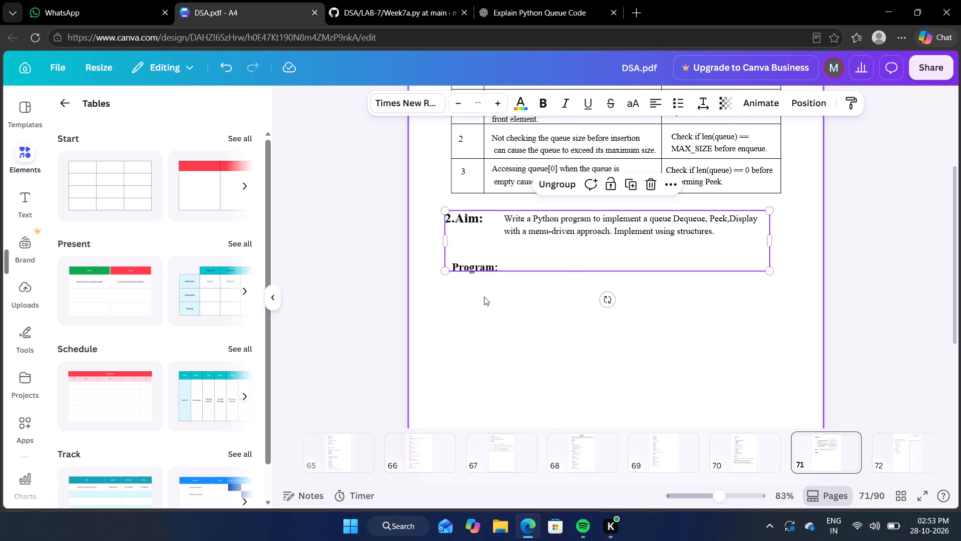
left_click(537, 244)
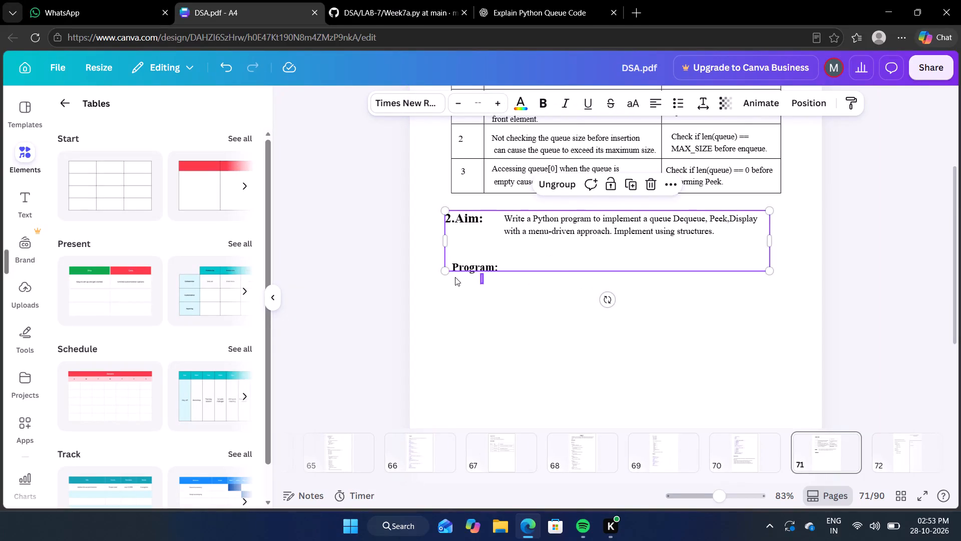
left_click_drag(444, 271, 458, 243)
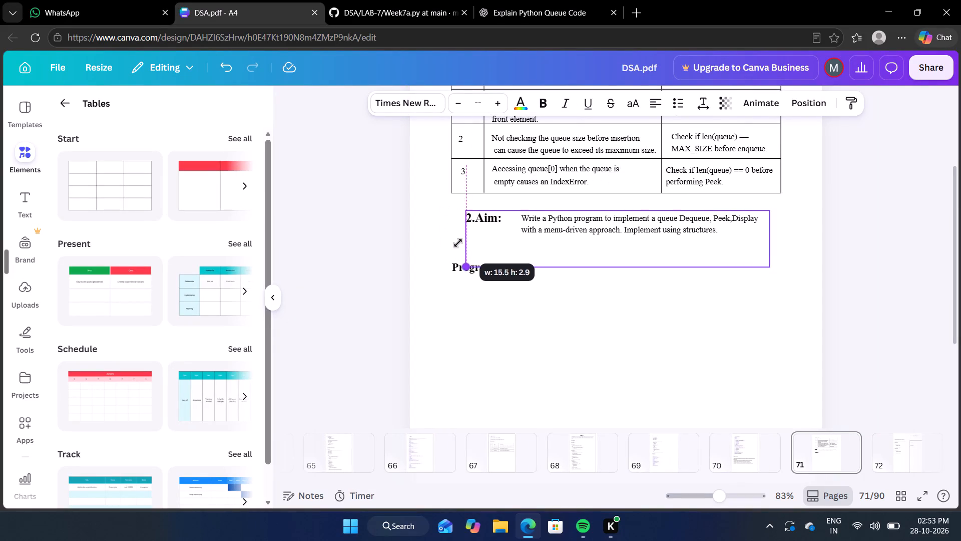
left_click_drag(458, 243, 436, 255)
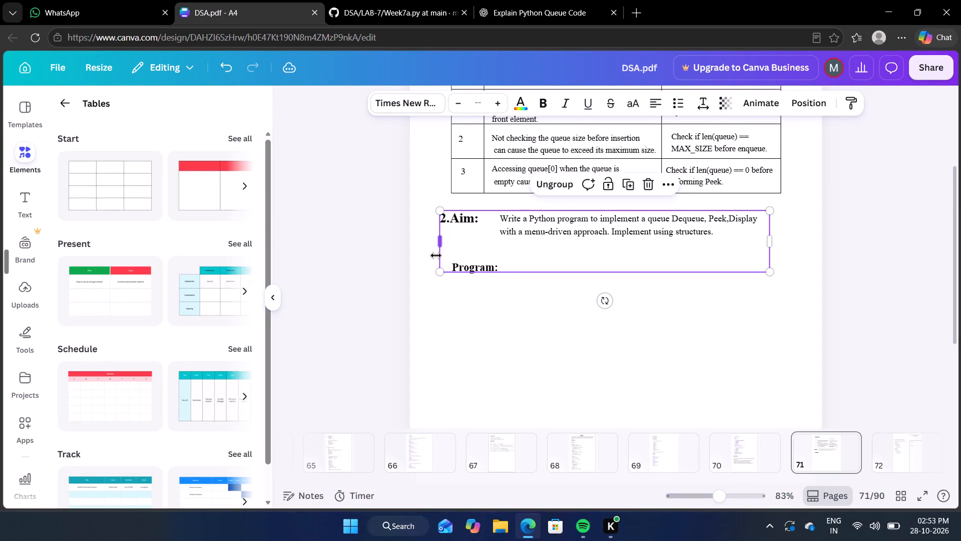
left_click(494, 346)
Move the empty text box covering "driven approach" off the aim sentence and delete it.
left_click(560, 229)
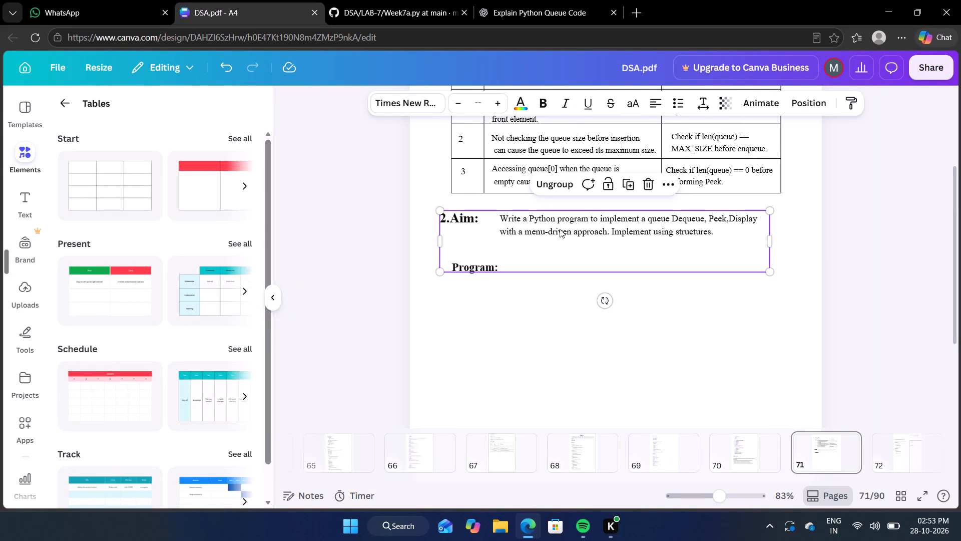
double_click(560, 229)
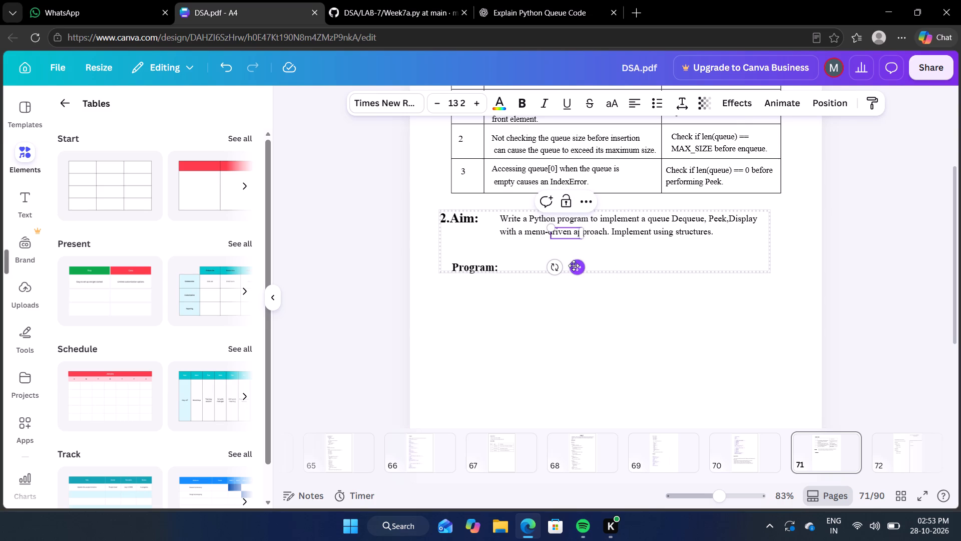
left_click_drag(574, 265, 575, 289)
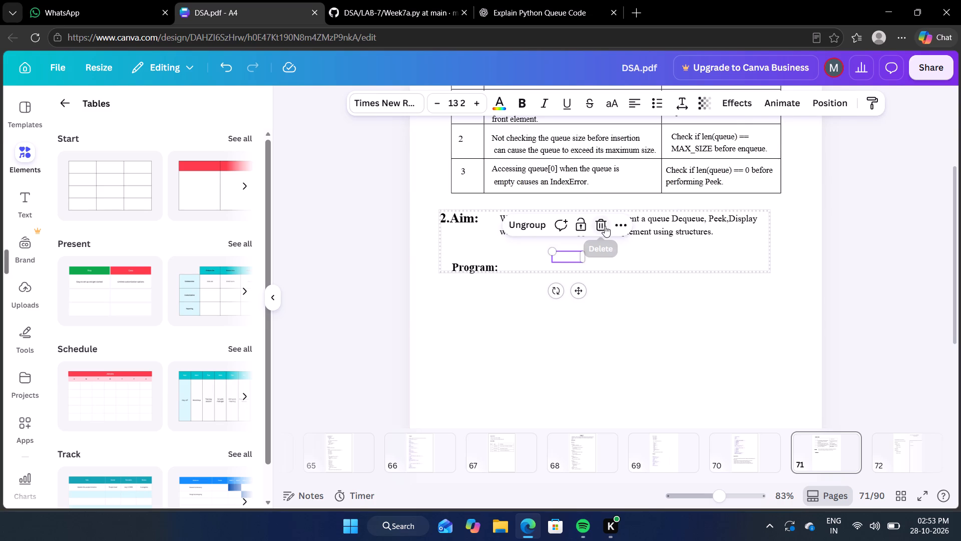
left_click(605, 226)
left_click(572, 241)
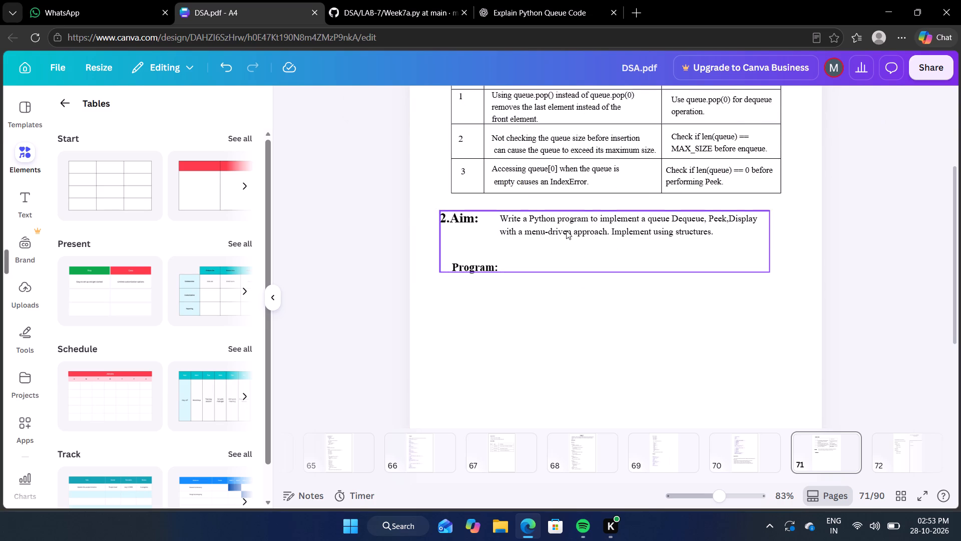
Move the two-line aim sentence down to the blank area below the "Program:" heading.
left_click(566, 230)
double_click(566, 230)
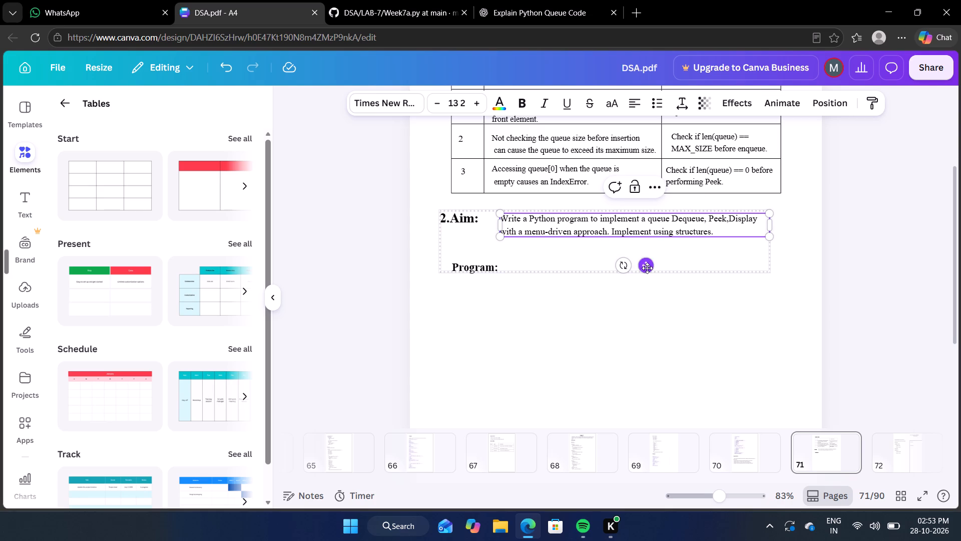
left_click_drag(647, 268, 651, 370)
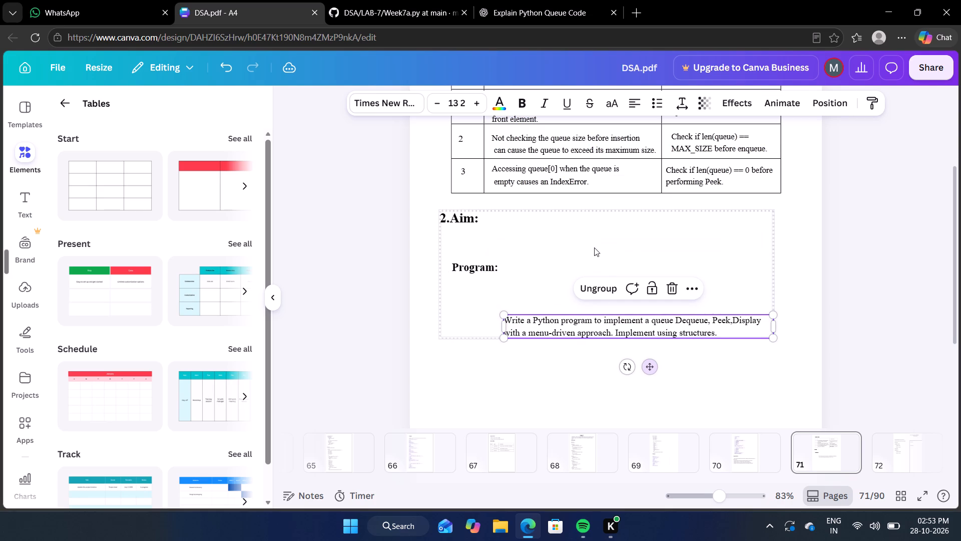
Delete the group holding the "2.Aim:" heading and its aim sentence from below the error table.
left_click(642, 224)
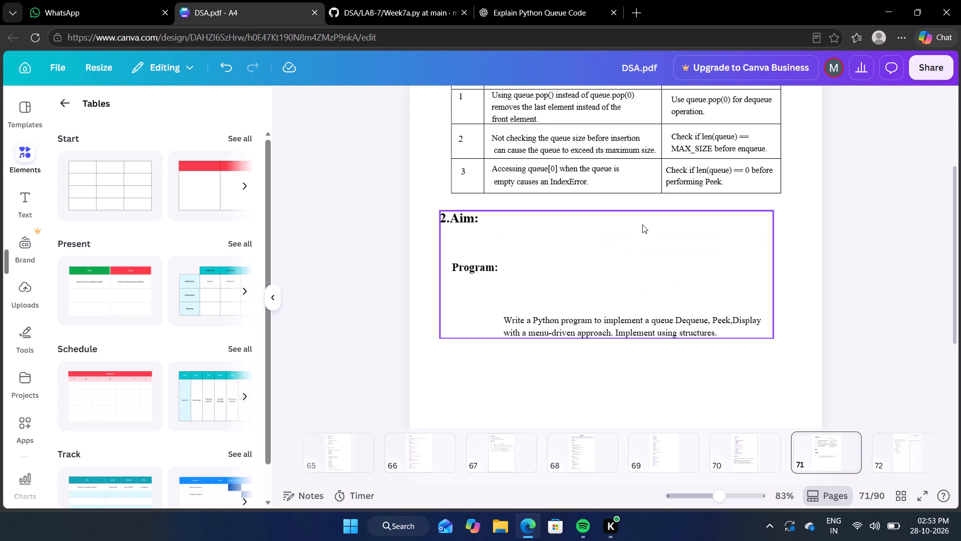
left_click(642, 224)
left_click(642, 224)
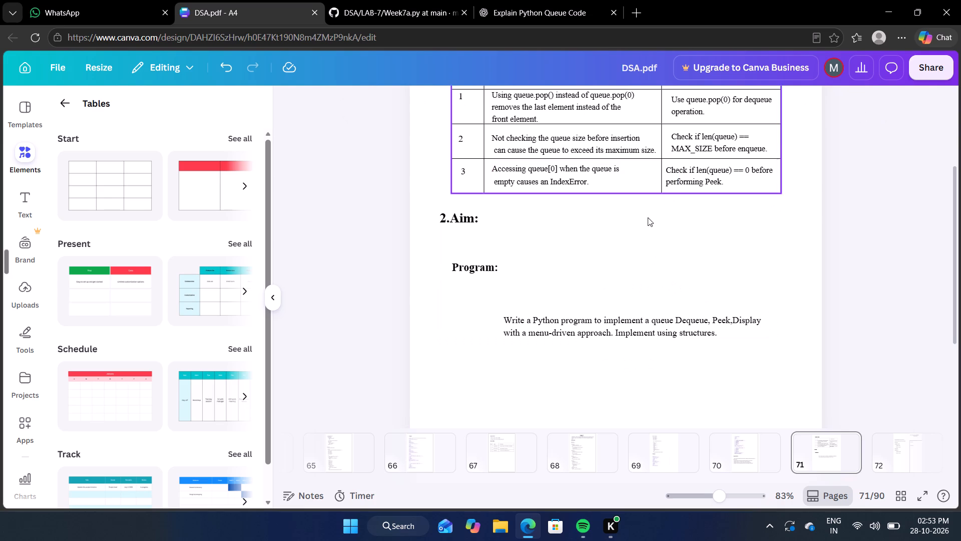
left_click(647, 243)
left_click(652, 194)
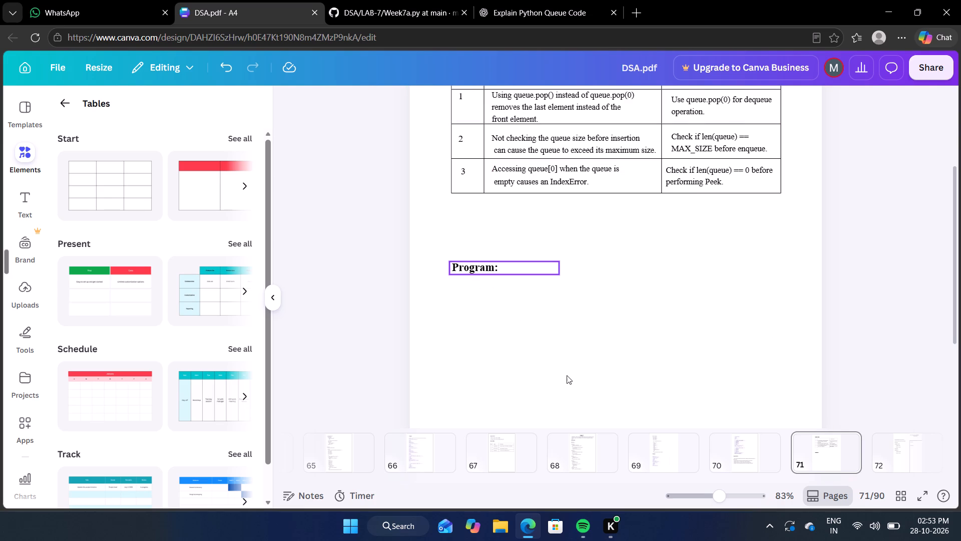
Undo the deletion of the group holding the "2.Aim:" heading and its aim sentence.
scroll(569, 378, "up", 1)
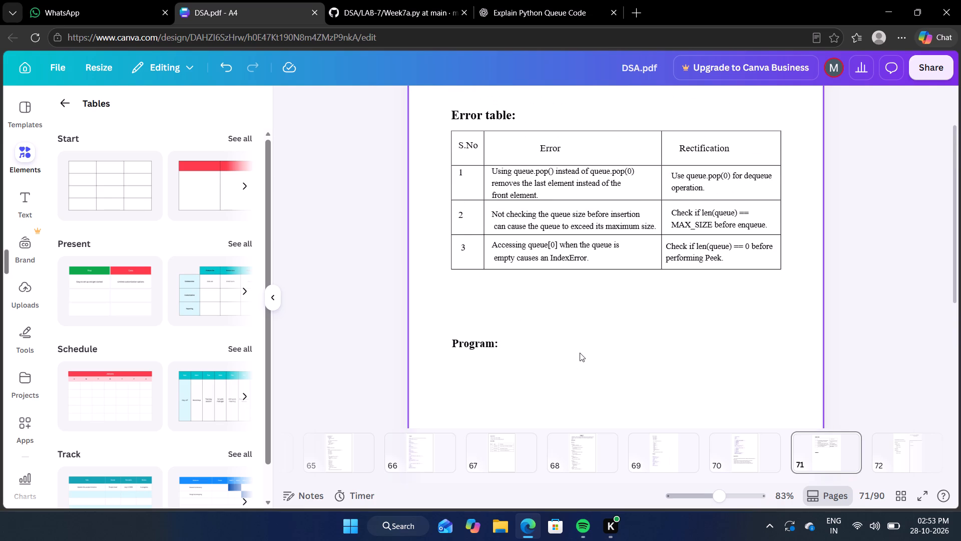
key("ctrl+z")
Move the two-line aim sentence up beside the "2.Aim:" heading and ungroup it from the heading.
left_click(609, 349)
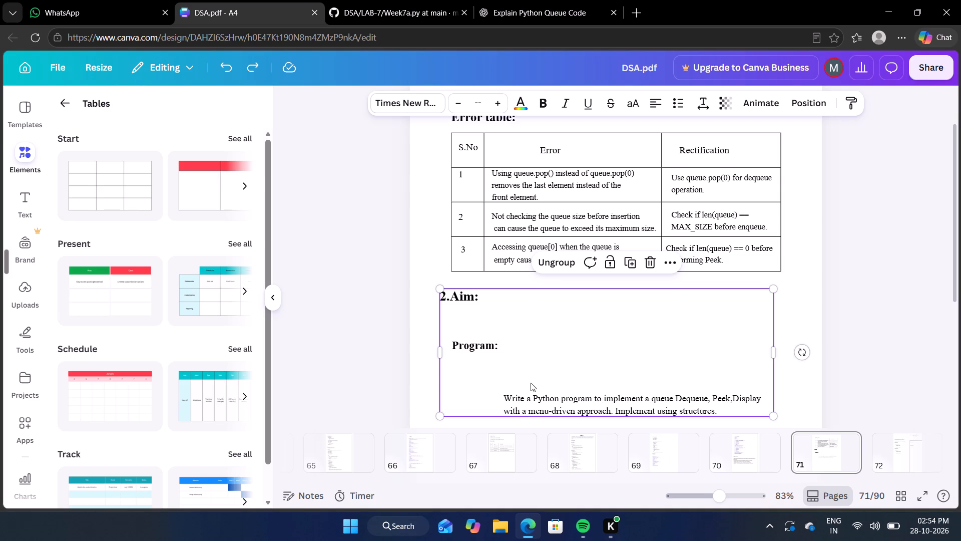
left_click(539, 400)
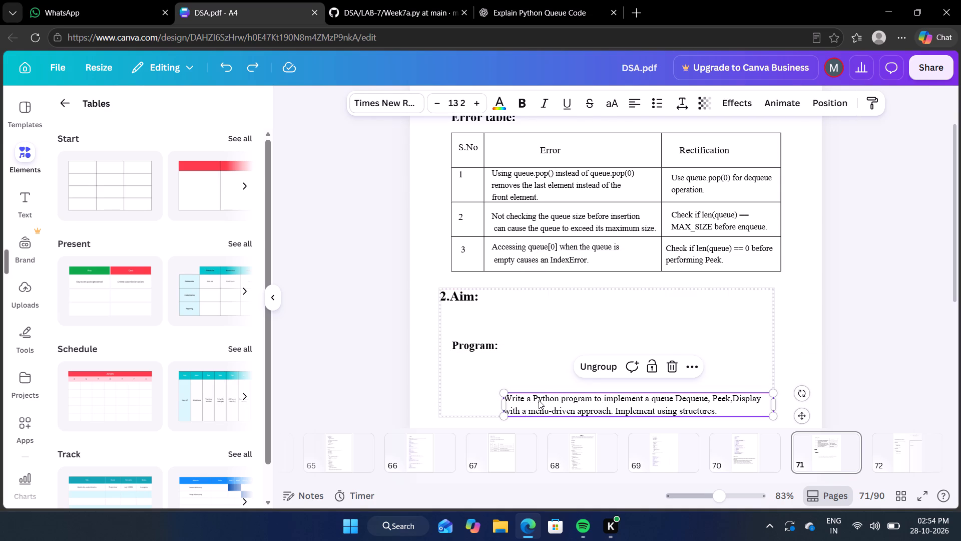
left_click_drag(539, 400, 516, 302)
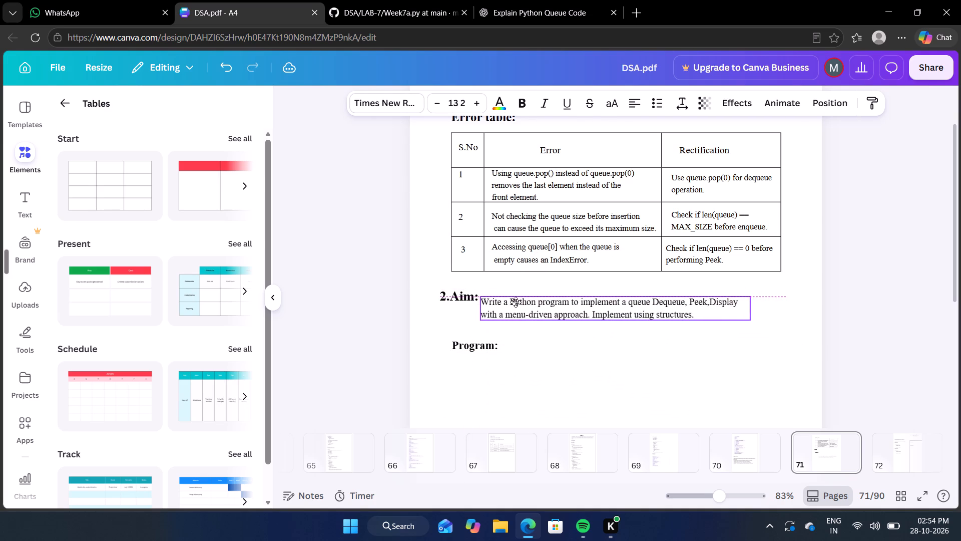
left_click_drag(516, 302, 517, 301)
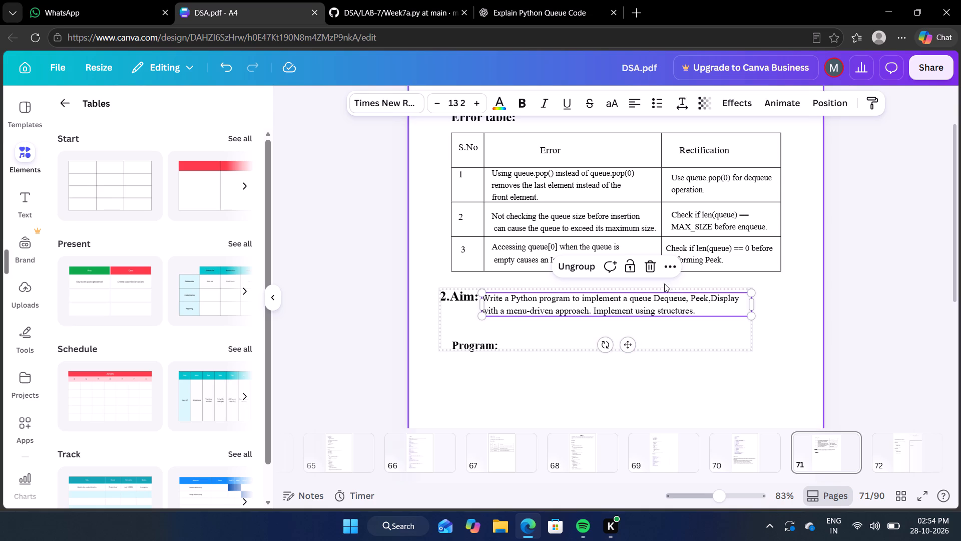
left_click(582, 268)
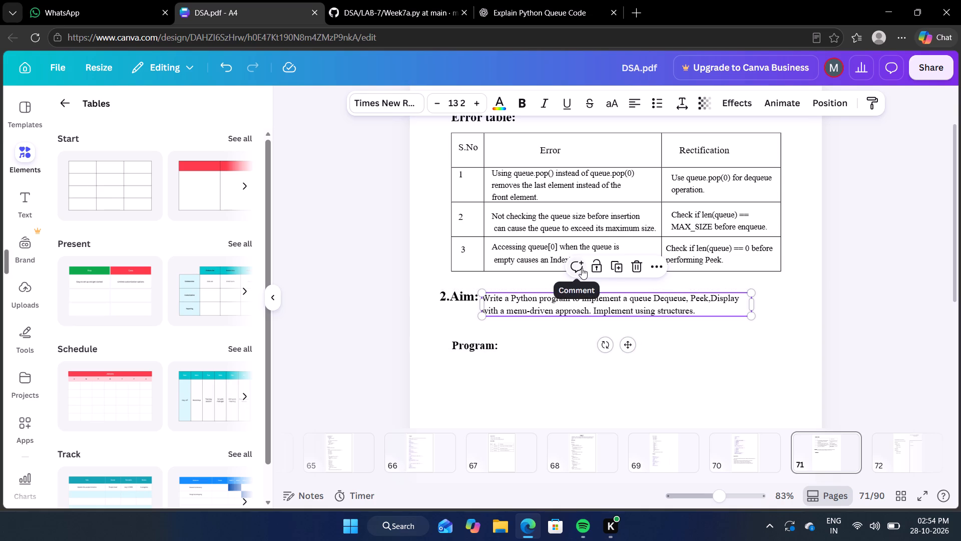
left_click(574, 379)
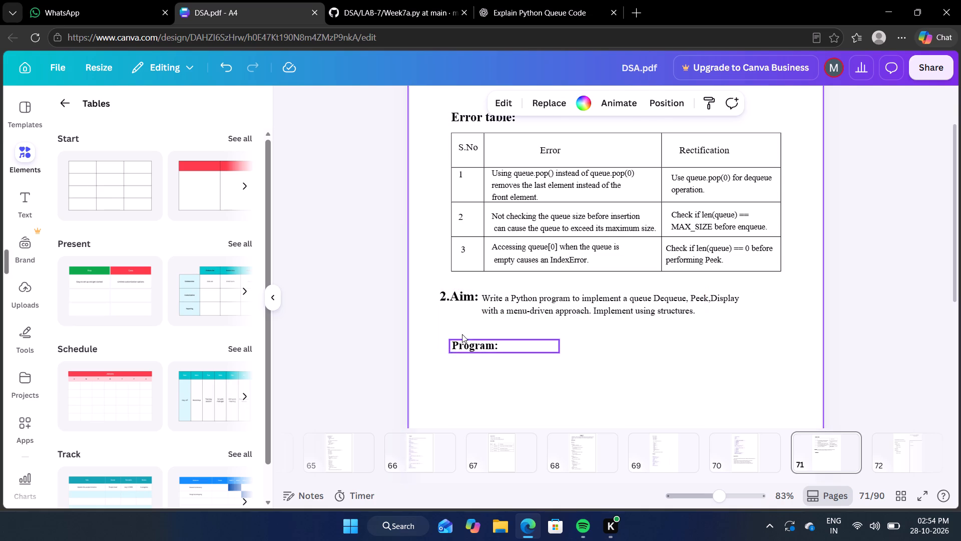
Delete the remaining group holding the "2.Aim:" heading, keeping the separate aim sentence.
left_click(472, 319)
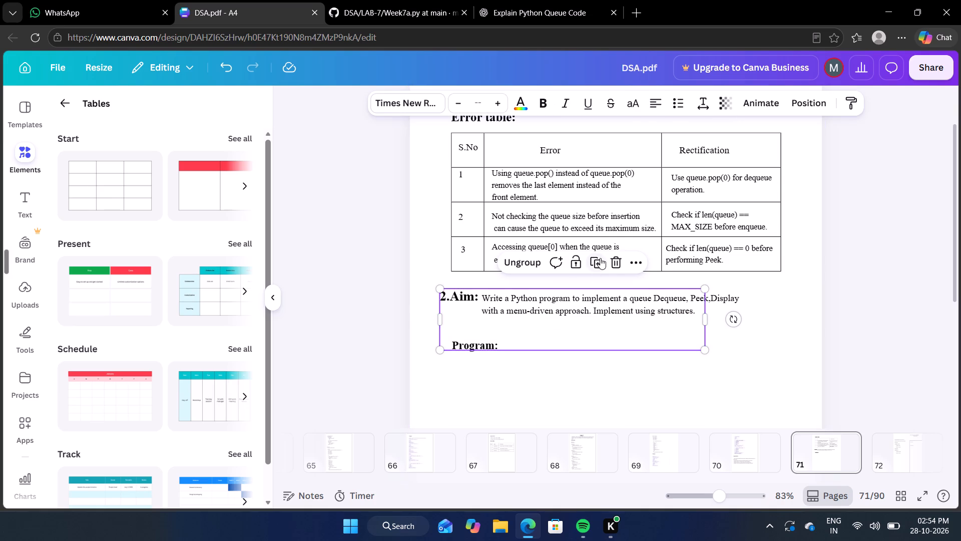
left_click(638, 264)
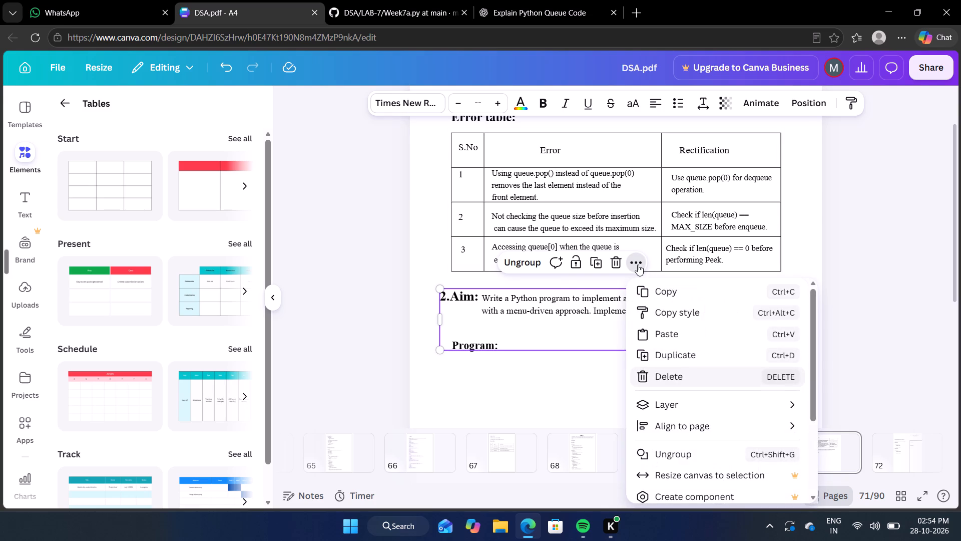
left_click(677, 380)
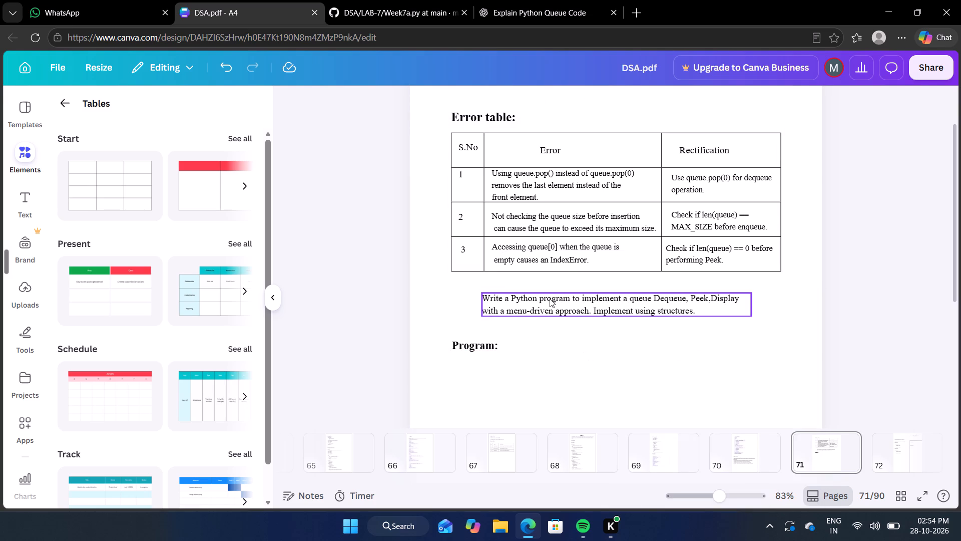
Insert "2.AIM:" at the start of the aim sentence below the error table.
left_click(482, 296)
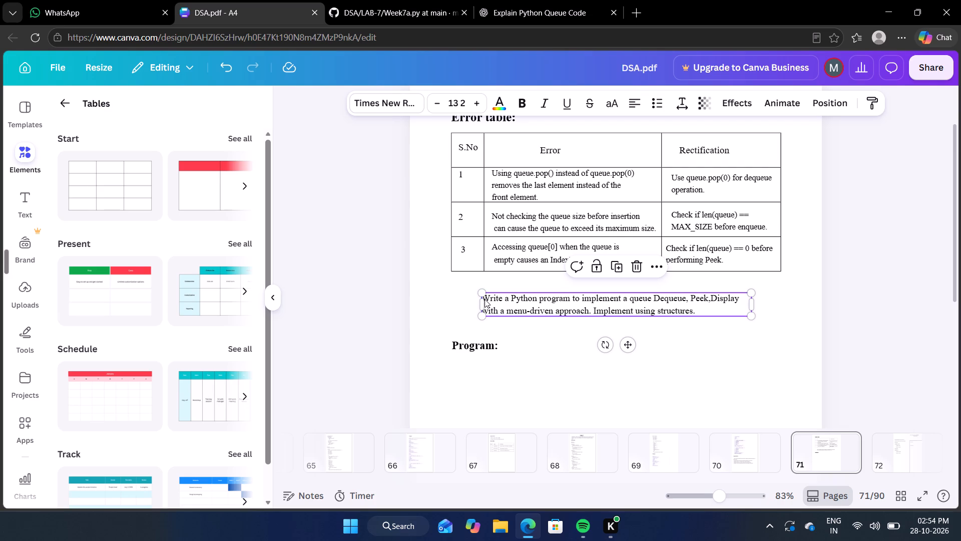
left_click(485, 299)
left_click(485, 299)
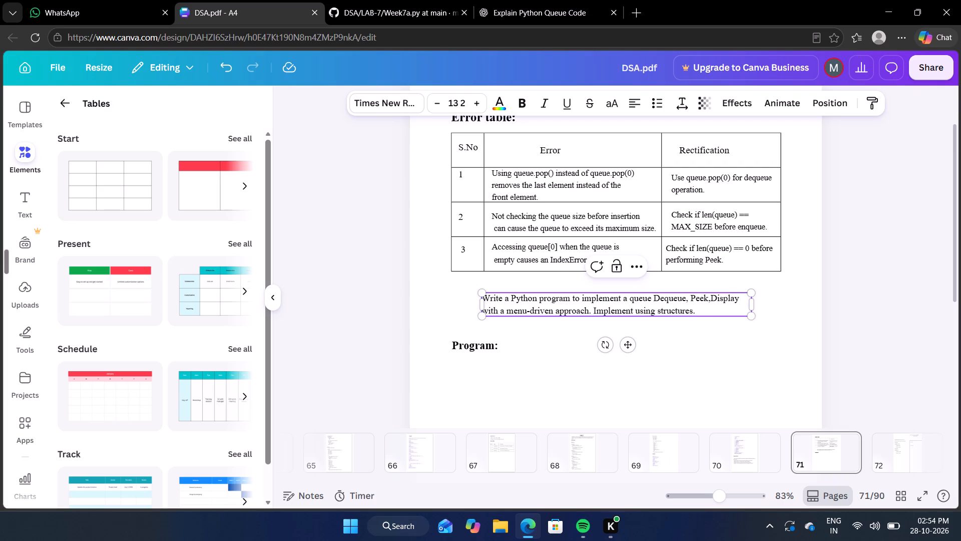
type("2.")
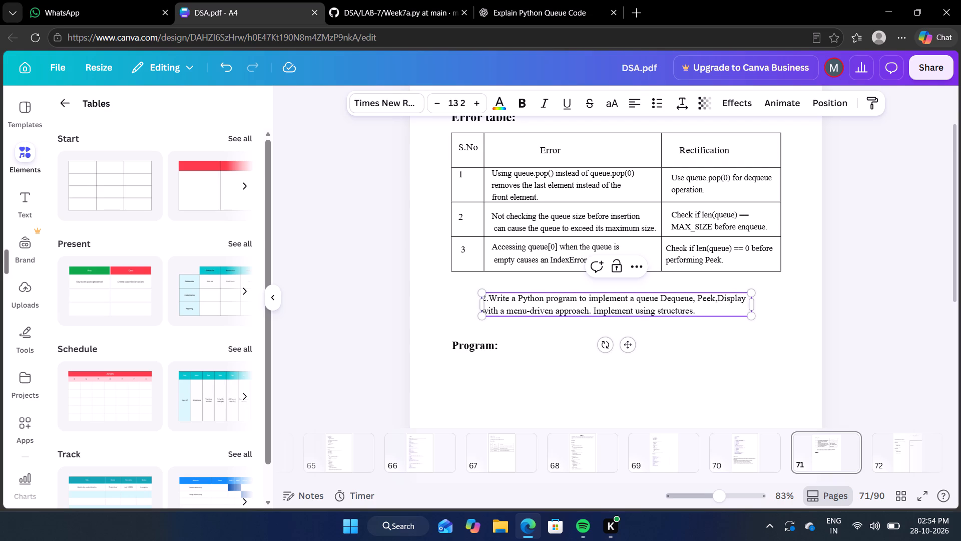
type("AIM")
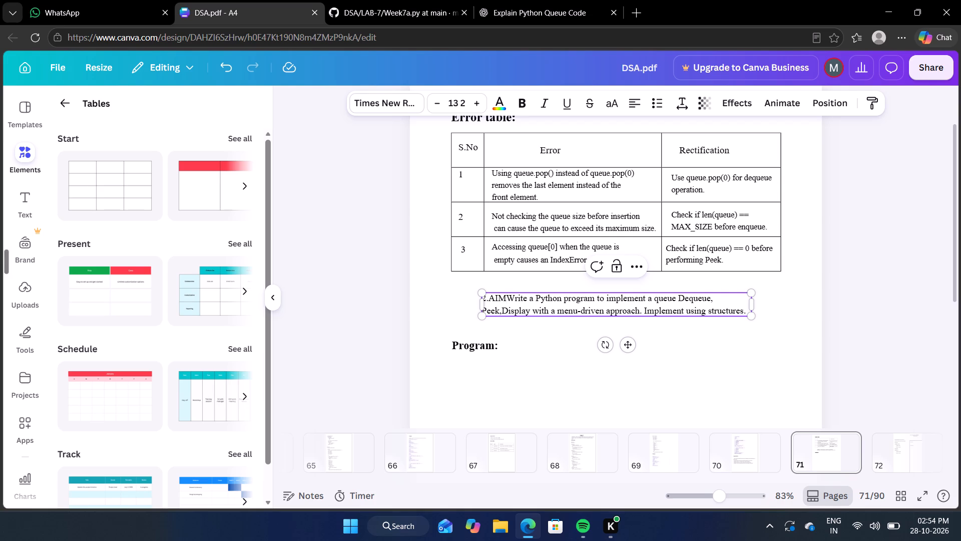
key("shift+colon")
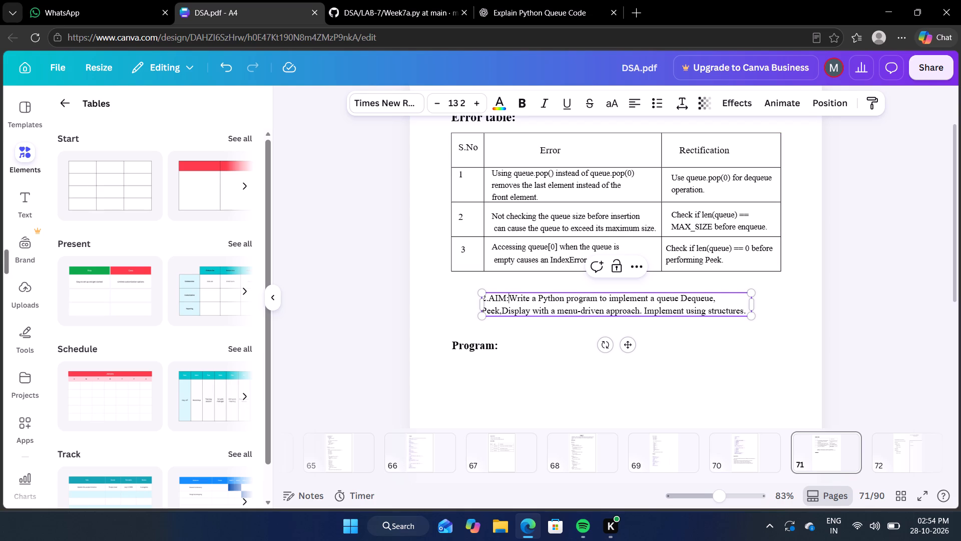
Make the "2.AIM:" label at the start of the aim sentence bold.
left_click_drag(507, 299, 469, 300)
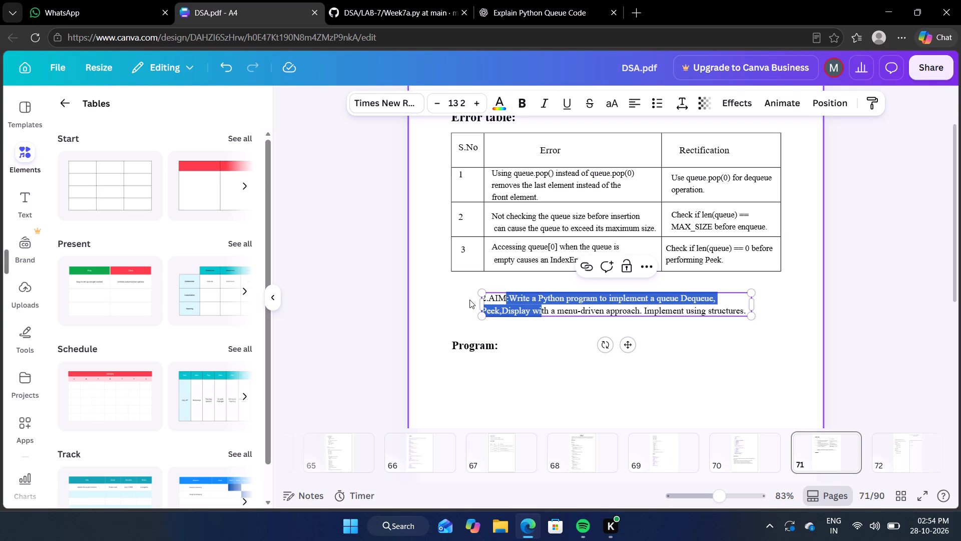
left_click(504, 341)
left_click(513, 295)
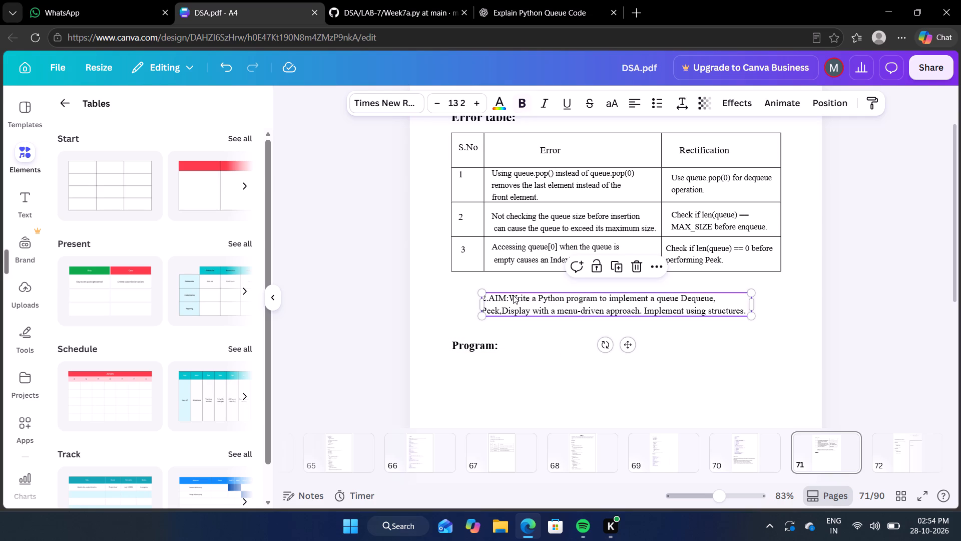
left_click(509, 298)
left_click_drag(509, 298, 496, 296)
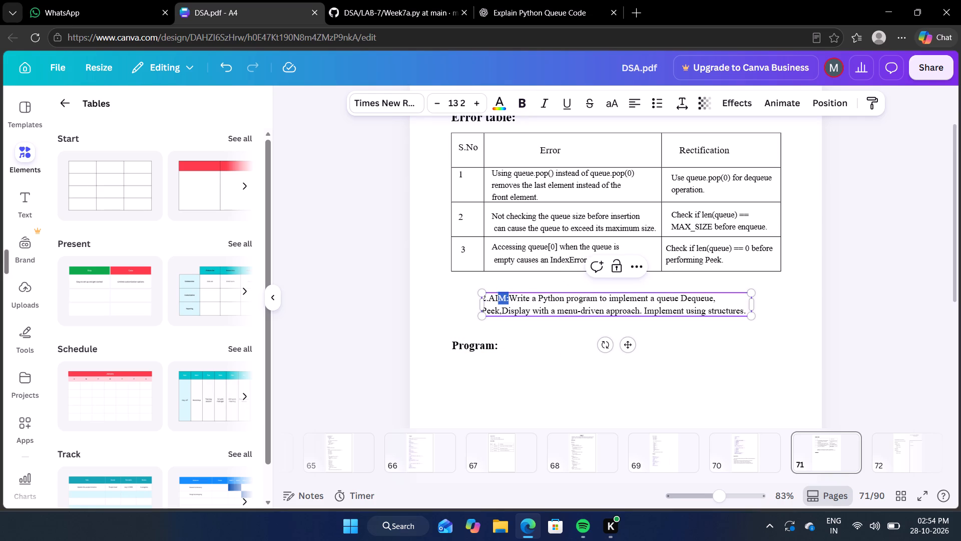
left_click_drag(496, 296, 480, 296)
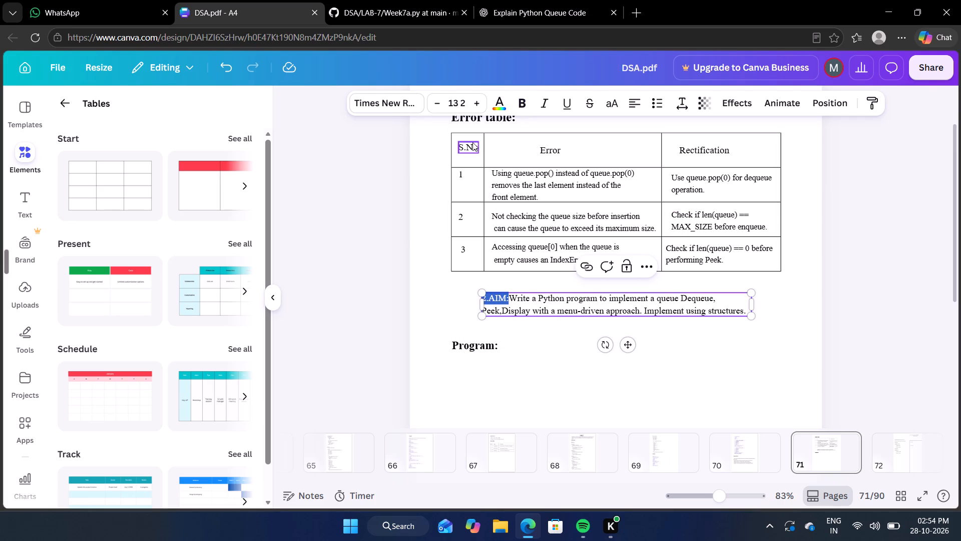
left_click(518, 105)
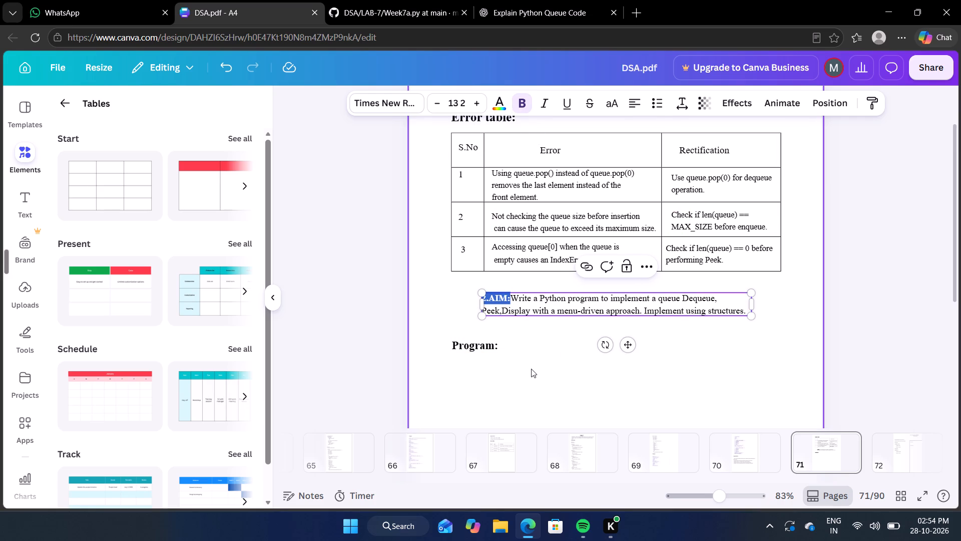
left_click(531, 369)
Align the aim text box with the error table's left edge and widen it to the table's right edge.
left_click_drag(580, 309, 545, 308)
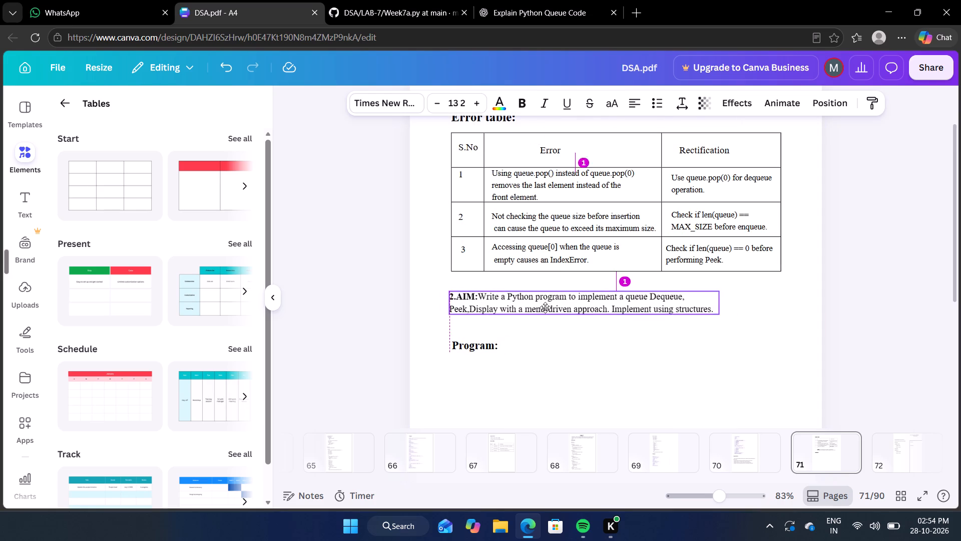
left_click_drag(545, 308, 551, 307)
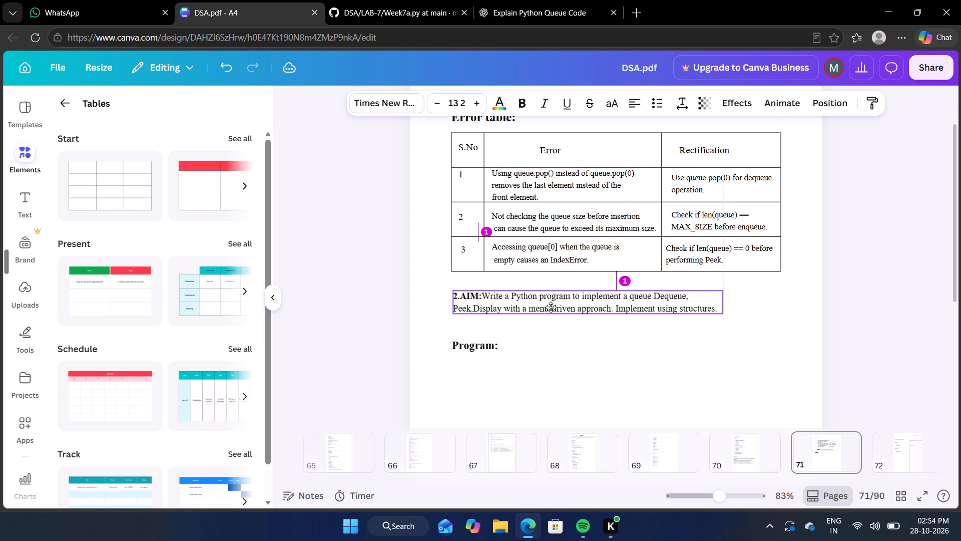
left_click_drag(551, 307, 551, 307)
left_click_drag(723, 302, 745, 305)
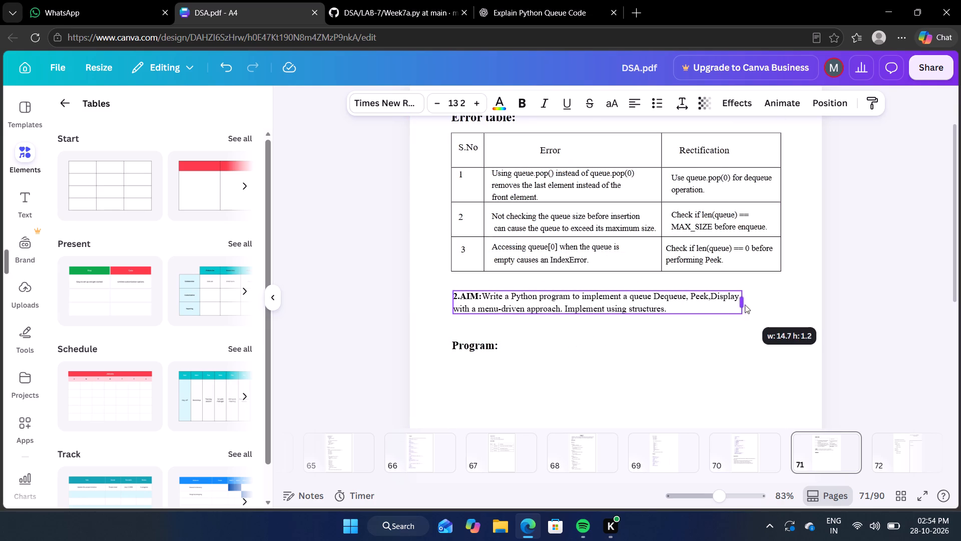
left_click_drag(745, 305, 779, 306)
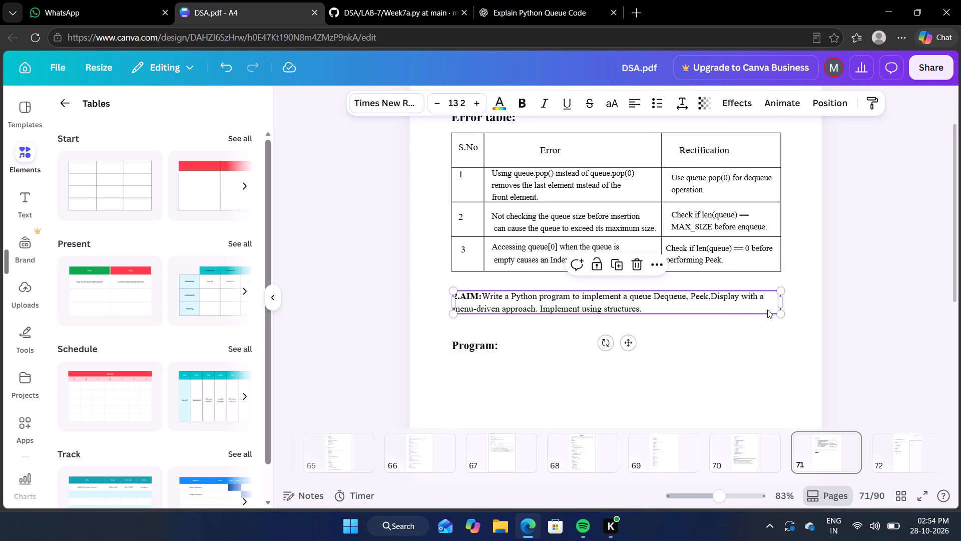
left_click(783, 303)
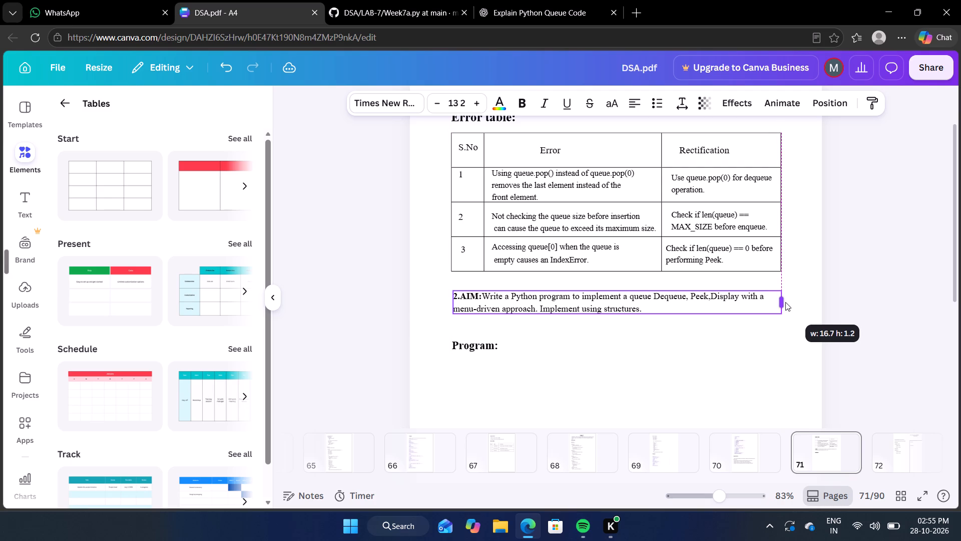
Move the "Program:" heading up to sit directly beneath the aim sentence, aligned with its left edge.
left_click(619, 422)
scroll(688, 342, "down", 4)
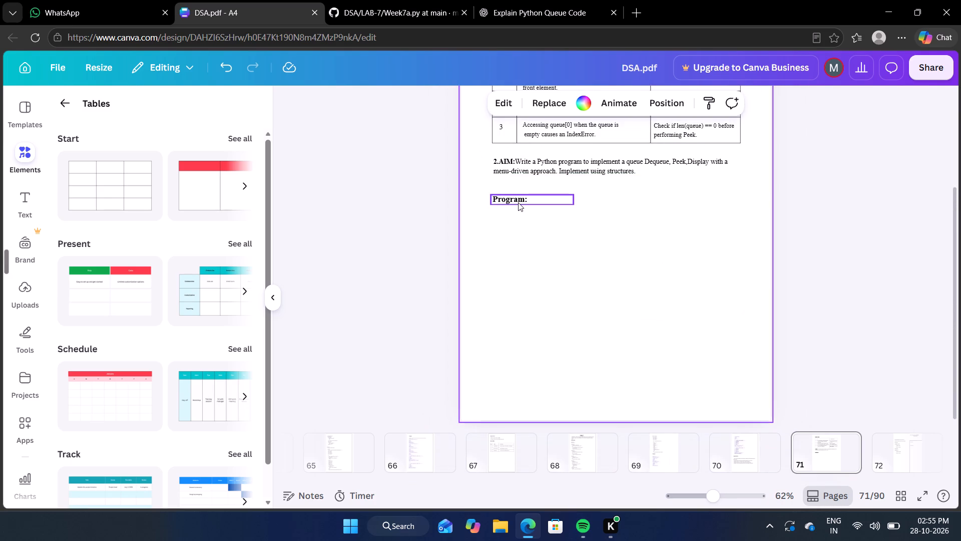
left_click_drag(518, 202, 518, 194)
left_click(649, 278)
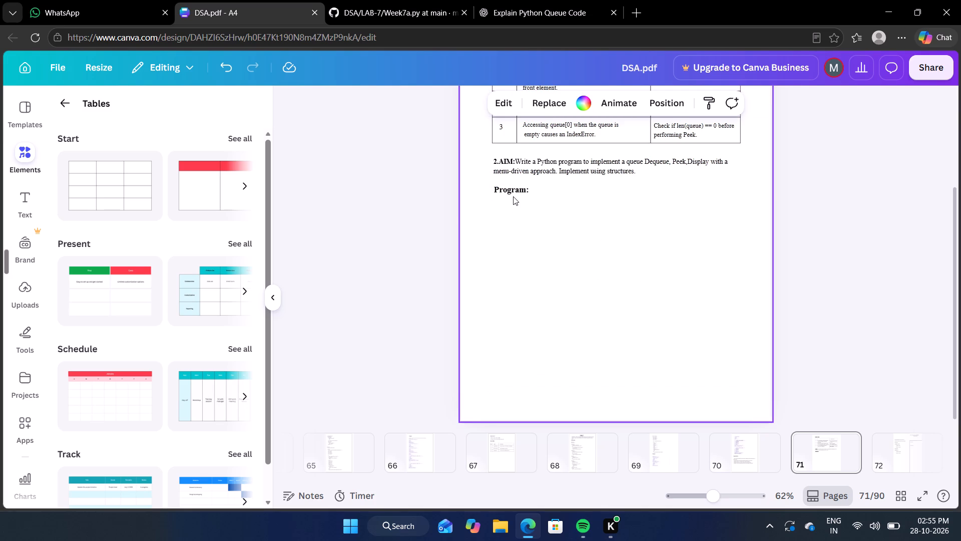
left_click(512, 193)
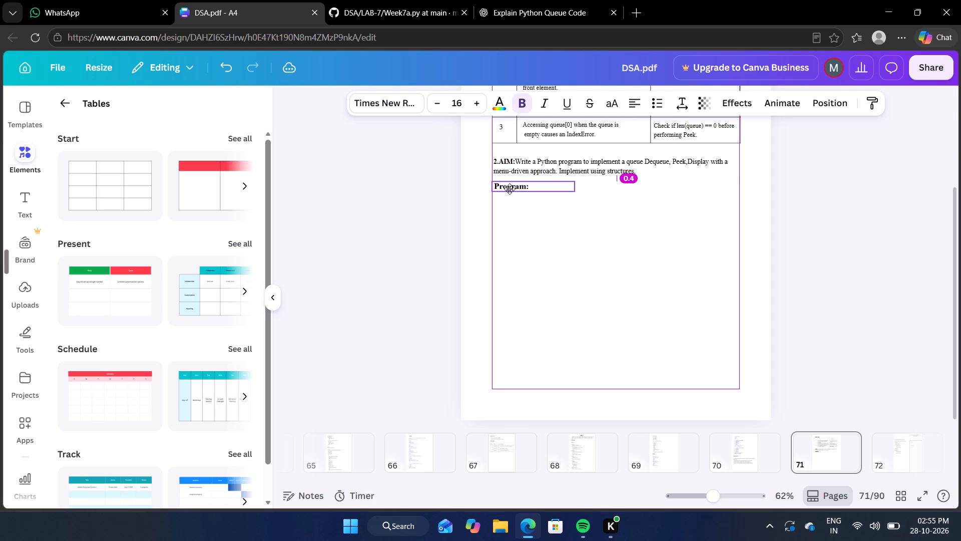
left_click(663, 261)
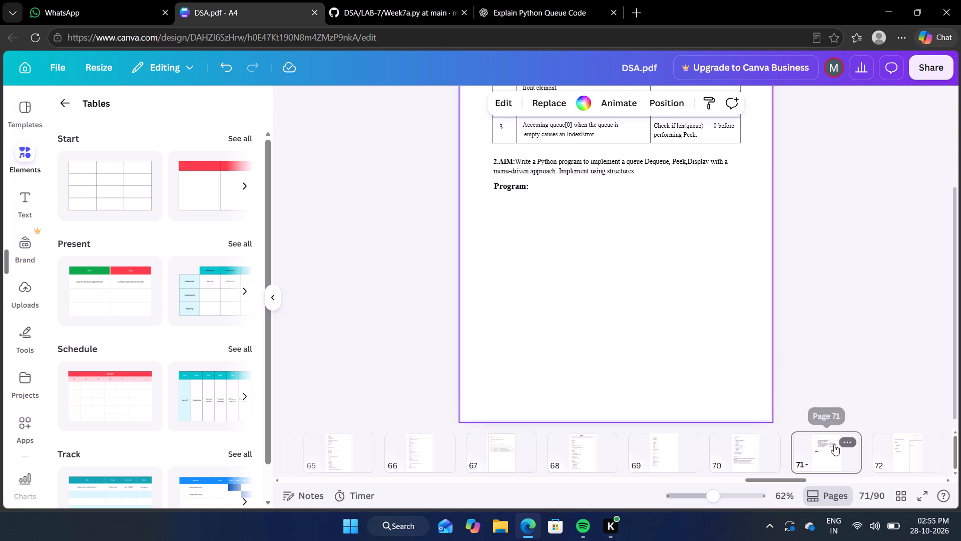
Go to page 72 and view its linked-list queue code.
left_click(895, 453)
scroll(721, 306, "up", 2)
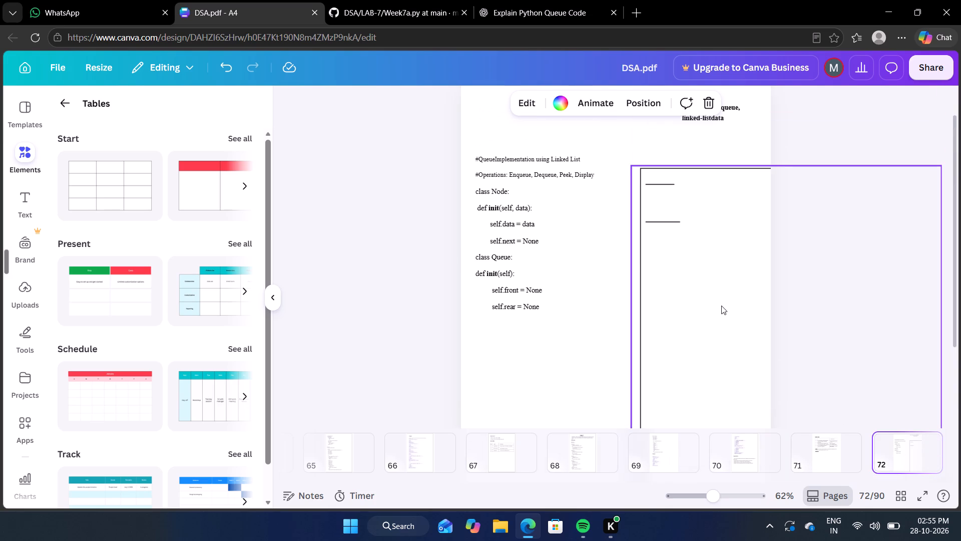
Switch to the GitHub tab and open Week7b.py from the LAB-7 folder at the start of its code.
left_click(429, 0)
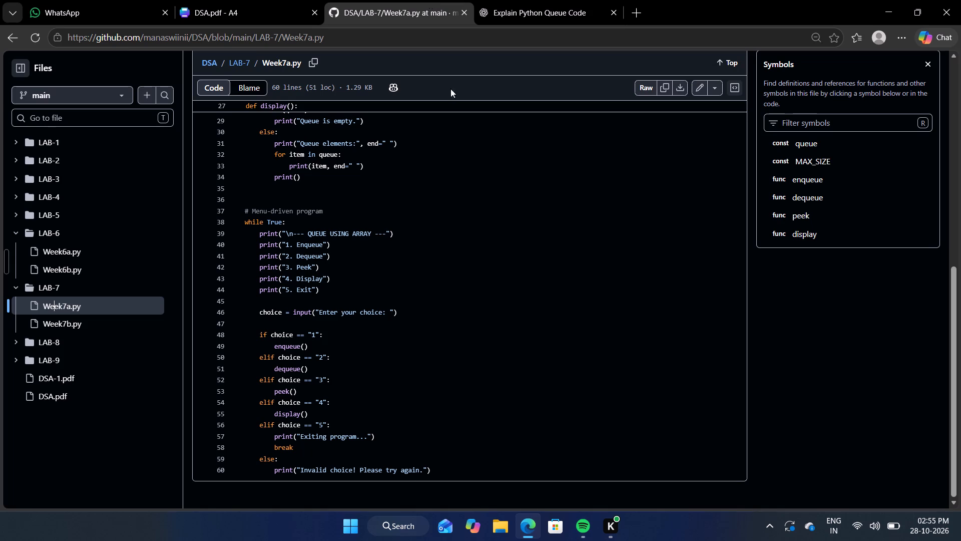
left_click(102, 324)
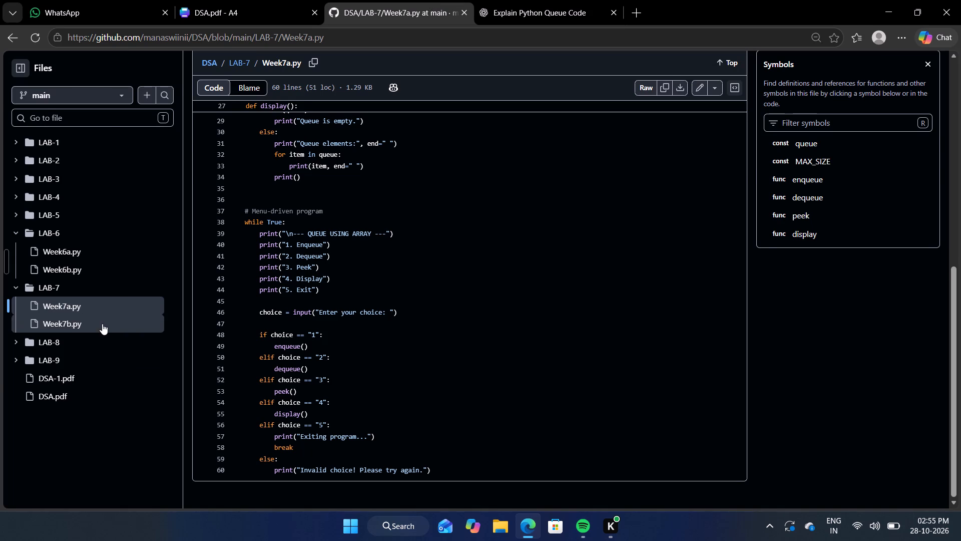
scroll(392, 326, "up", 9)
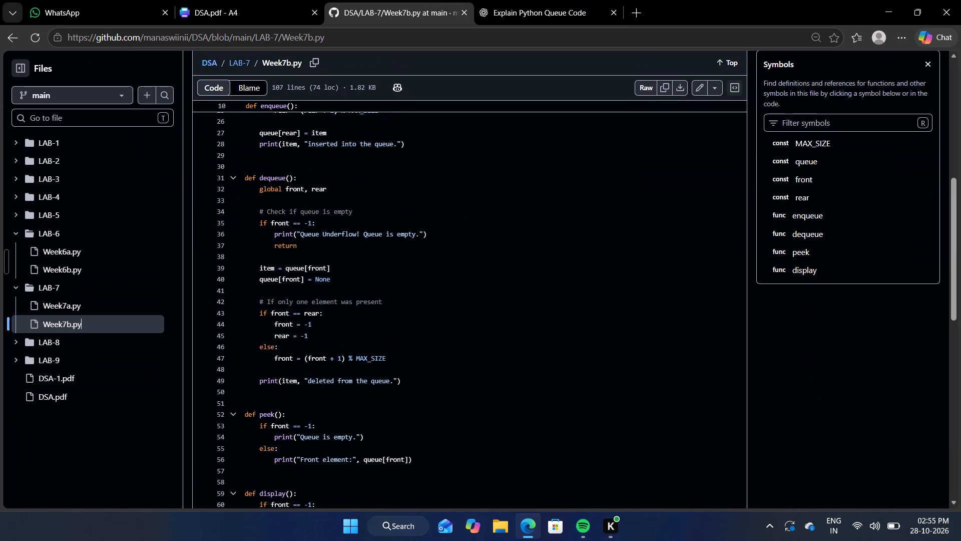
scroll(392, 326, "up", 3)
scroll(392, 326, "down", 4)
scroll(392, 326, "up", 9)
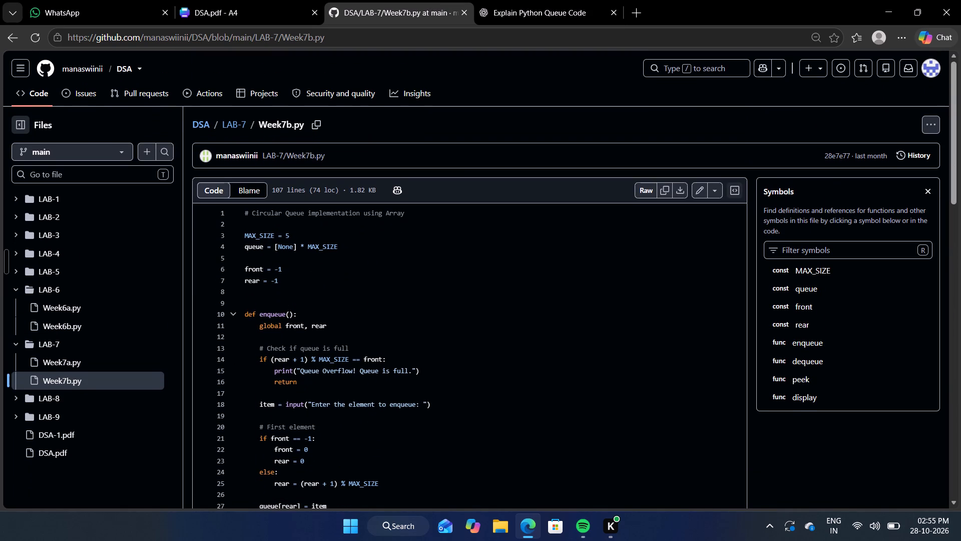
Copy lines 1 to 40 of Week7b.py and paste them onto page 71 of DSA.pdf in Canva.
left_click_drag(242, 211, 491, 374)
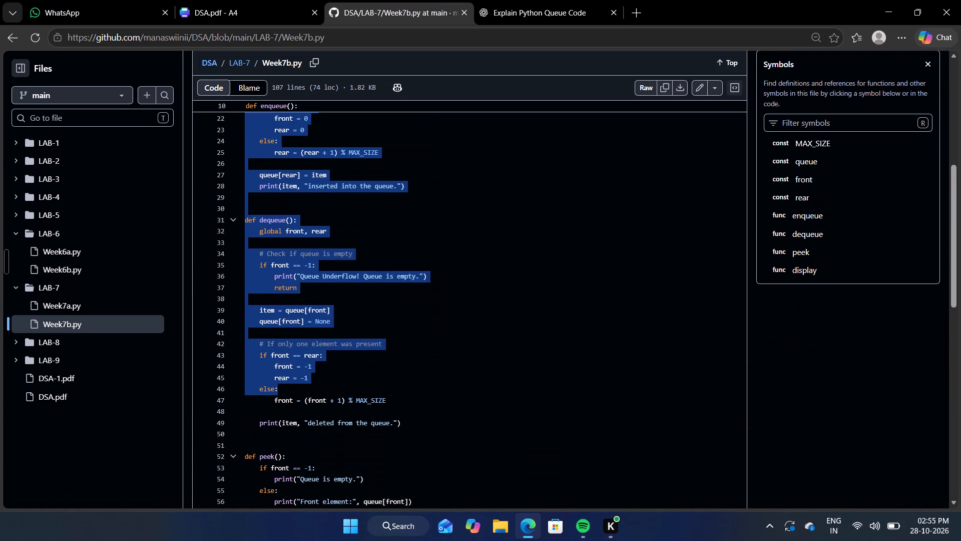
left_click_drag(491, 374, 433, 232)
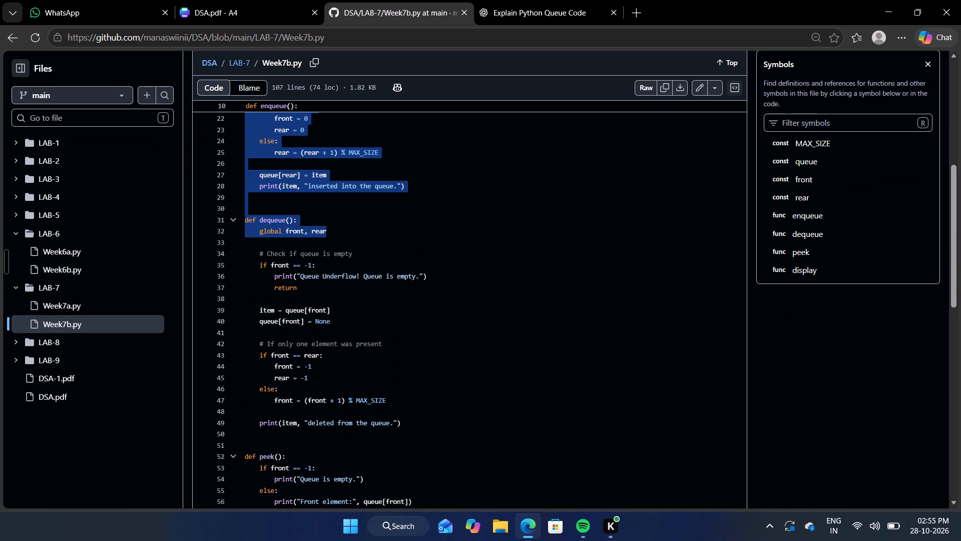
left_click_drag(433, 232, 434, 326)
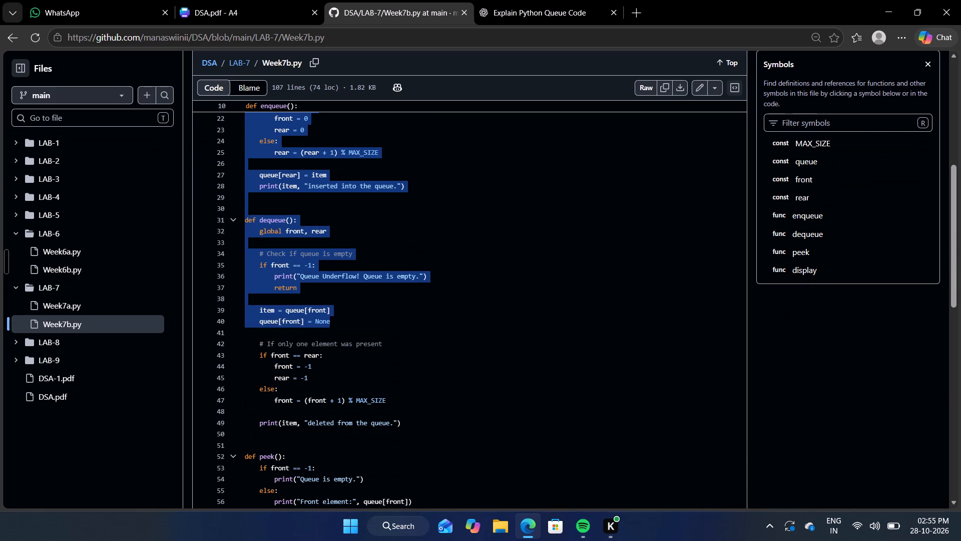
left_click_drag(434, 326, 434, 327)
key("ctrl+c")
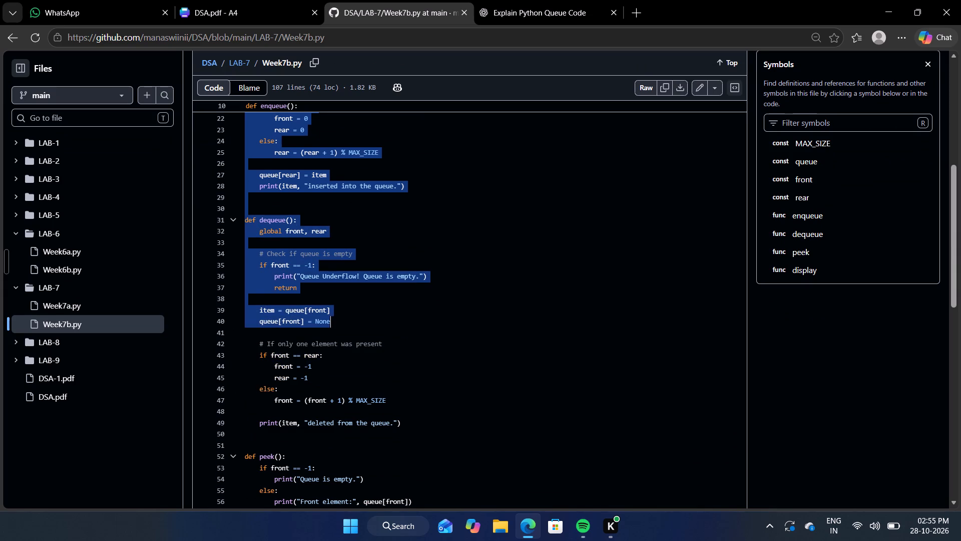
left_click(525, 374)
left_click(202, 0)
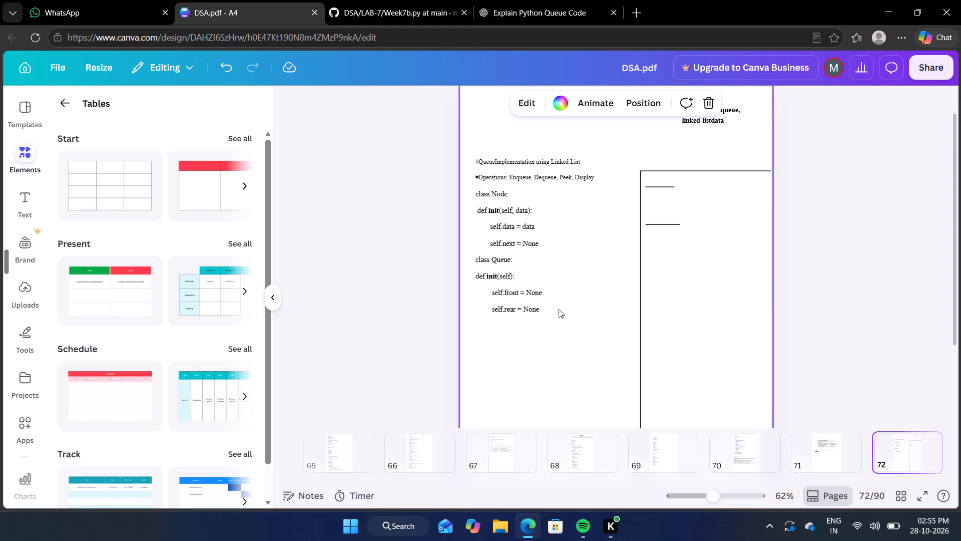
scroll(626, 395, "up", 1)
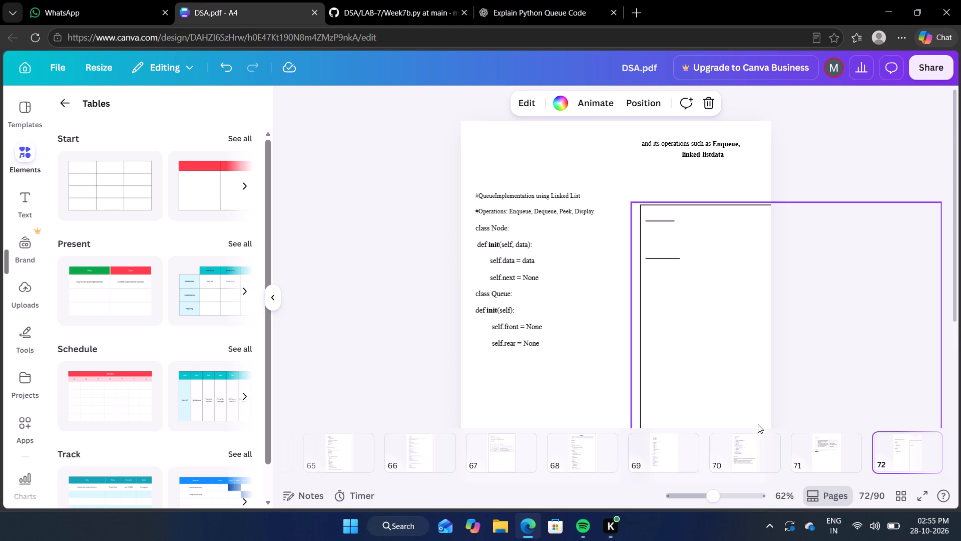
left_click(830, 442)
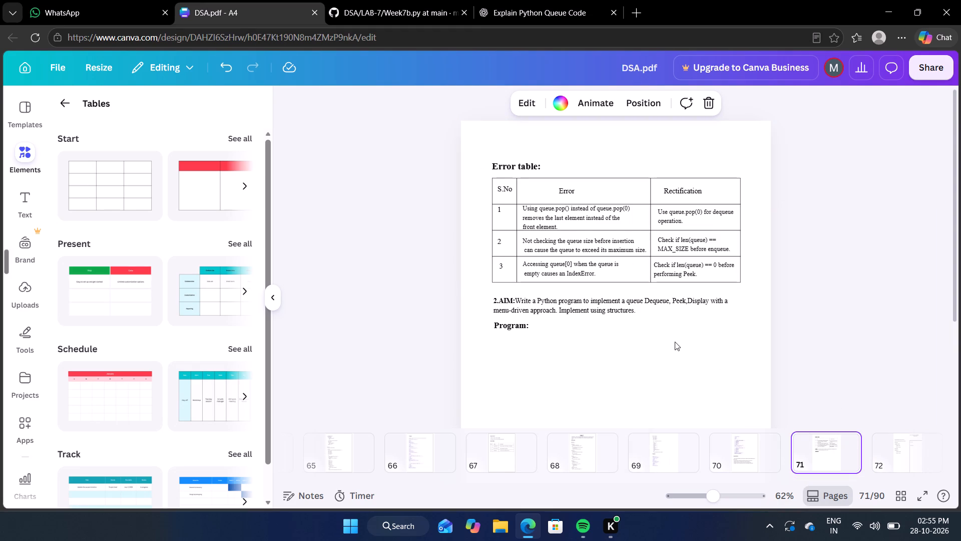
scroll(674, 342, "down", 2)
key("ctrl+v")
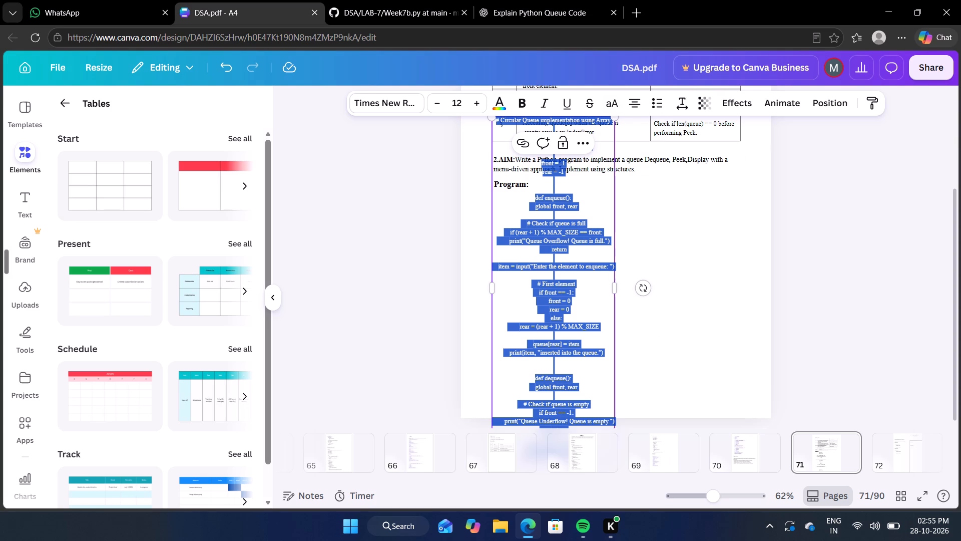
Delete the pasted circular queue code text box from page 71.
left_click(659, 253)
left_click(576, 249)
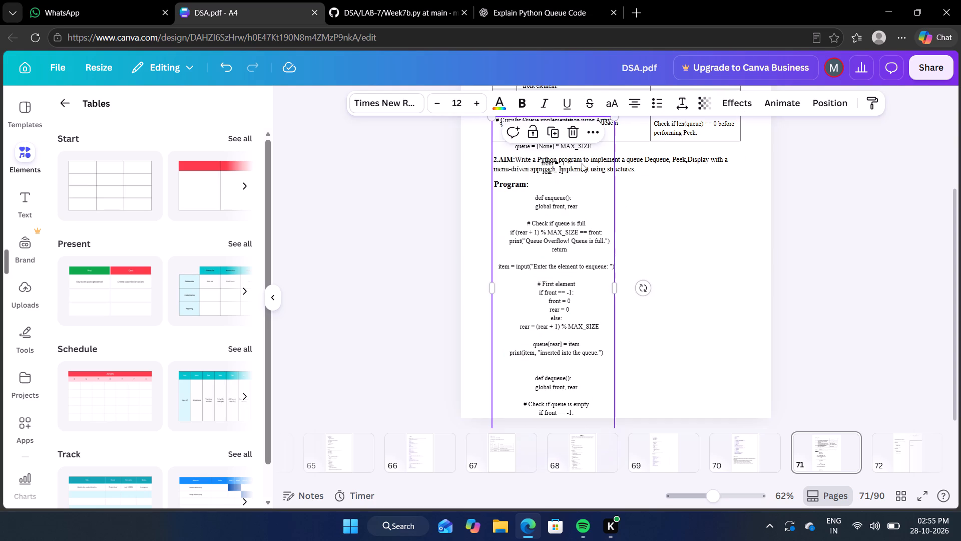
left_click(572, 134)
Copy only lines 1 to 28 of Week7b.py on GitHub, through the enqueue function, and paste them onto page 71 in Canva.
left_click(372, 0)
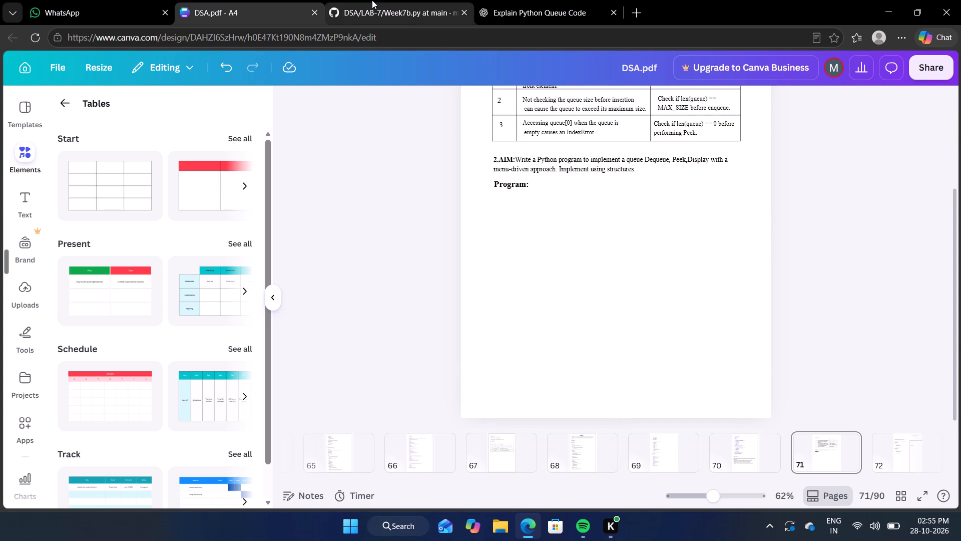
scroll(410, 269, "up", 3)
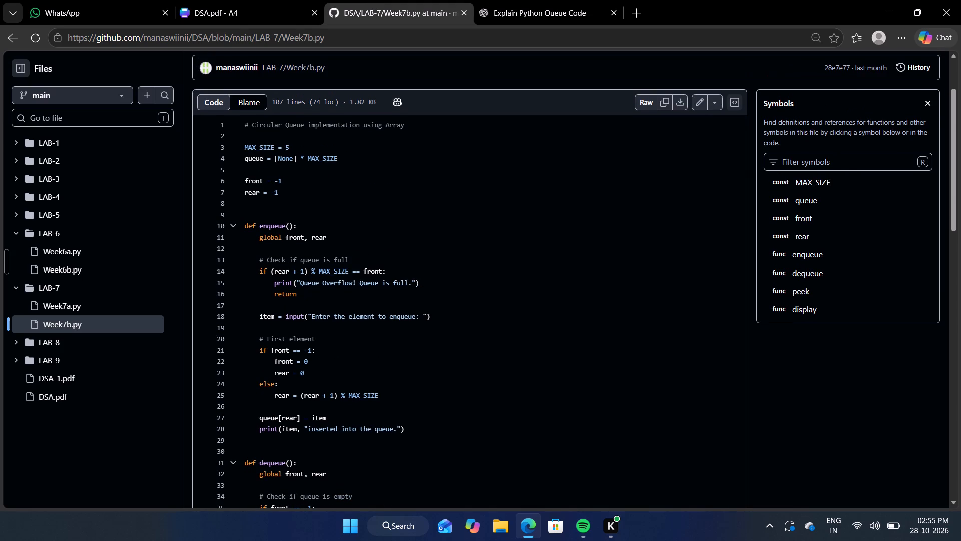
left_click_drag(241, 123, 449, 438)
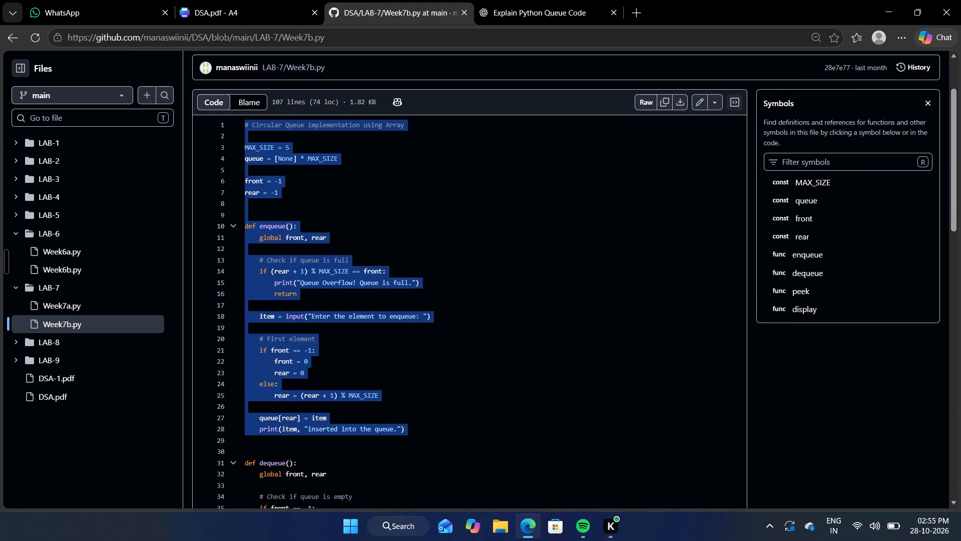
left_click_drag(449, 438, 450, 441)
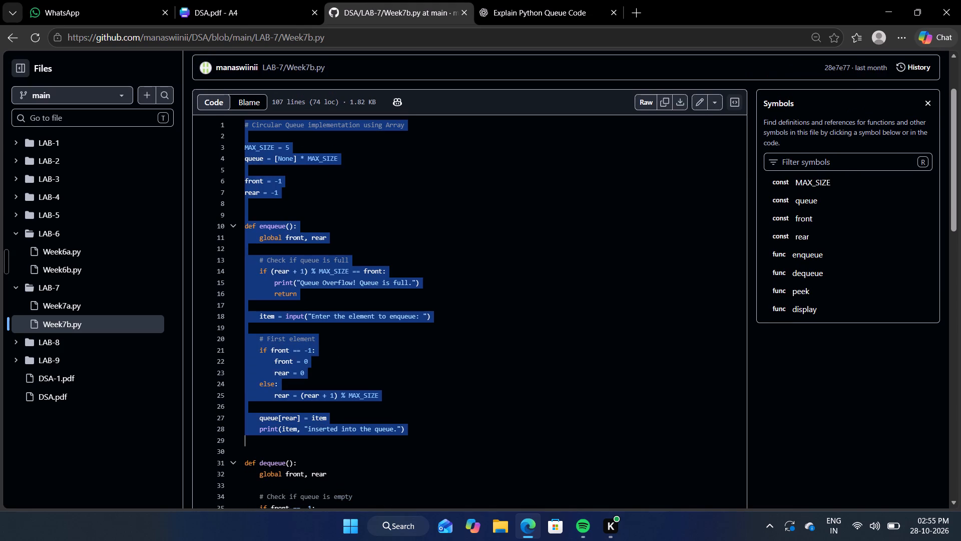
key("ctrl+c")
left_click(422, 321)
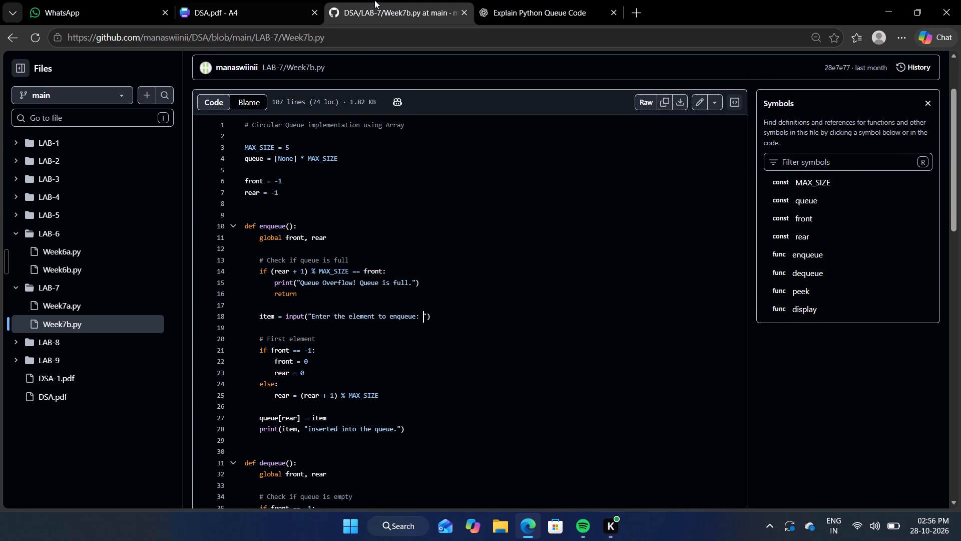
left_click(374, 0)
left_click(225, 0)
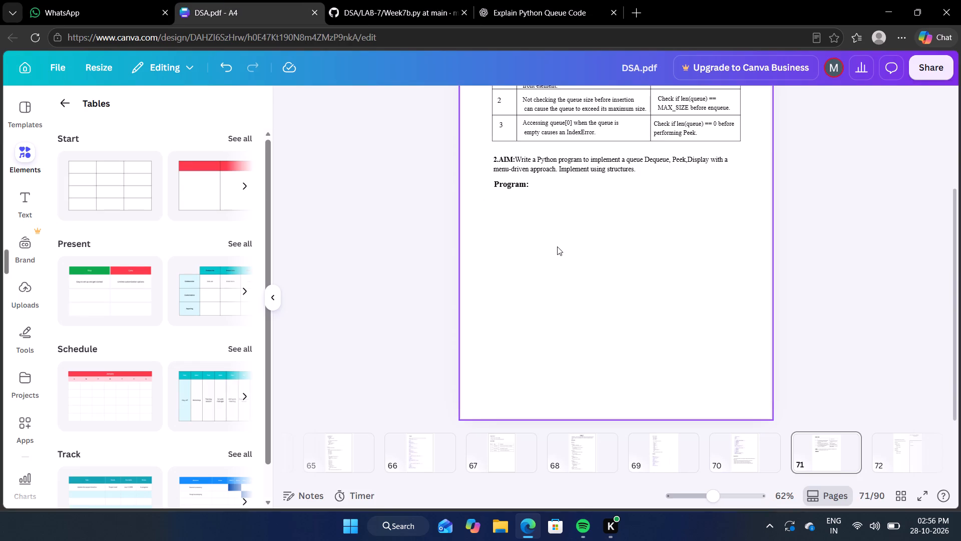
key("ctrl+v")
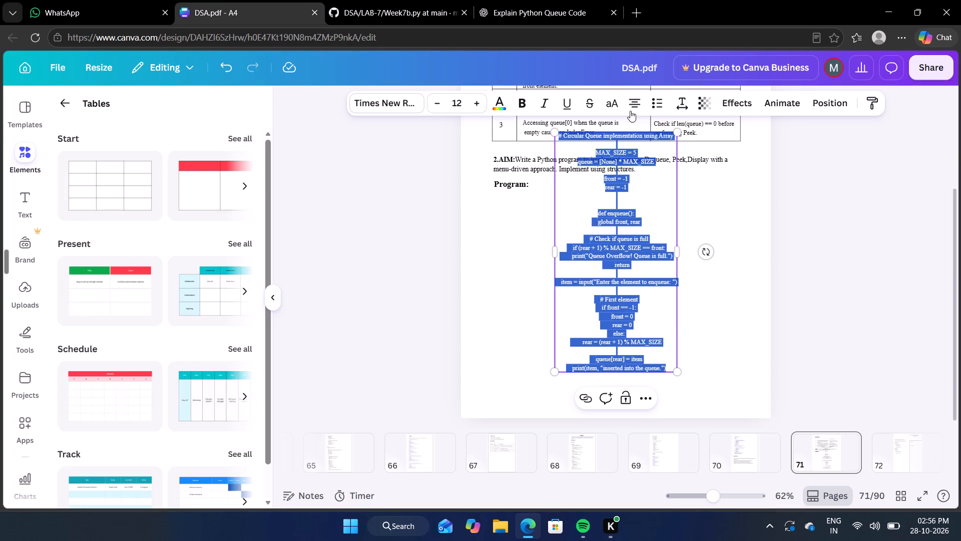
Left-align the text of the pasted circular queue code.
left_click(634, 105)
left_click(795, 267)
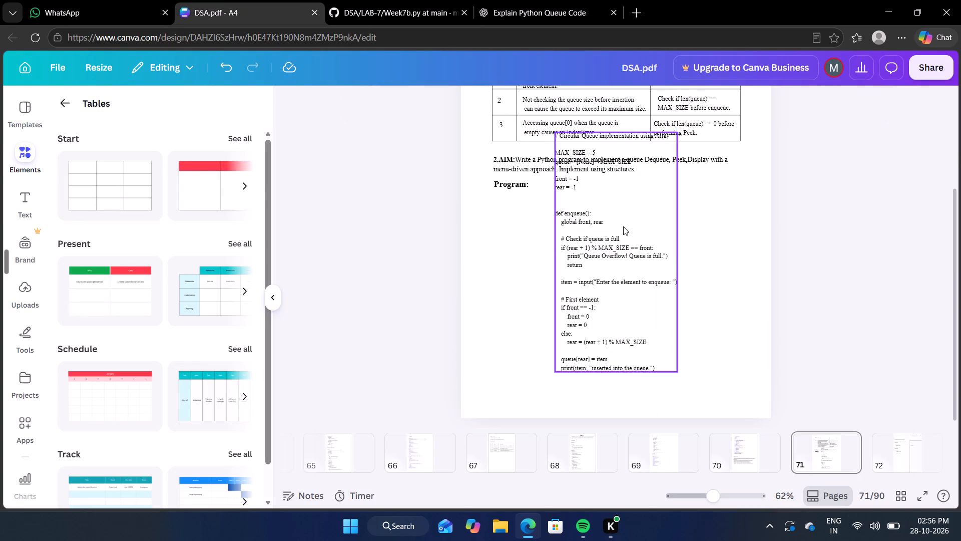
Move the code text box beneath the "Program:" heading, aligned with the error table's left edge.
left_click_drag(629, 218, 569, 285)
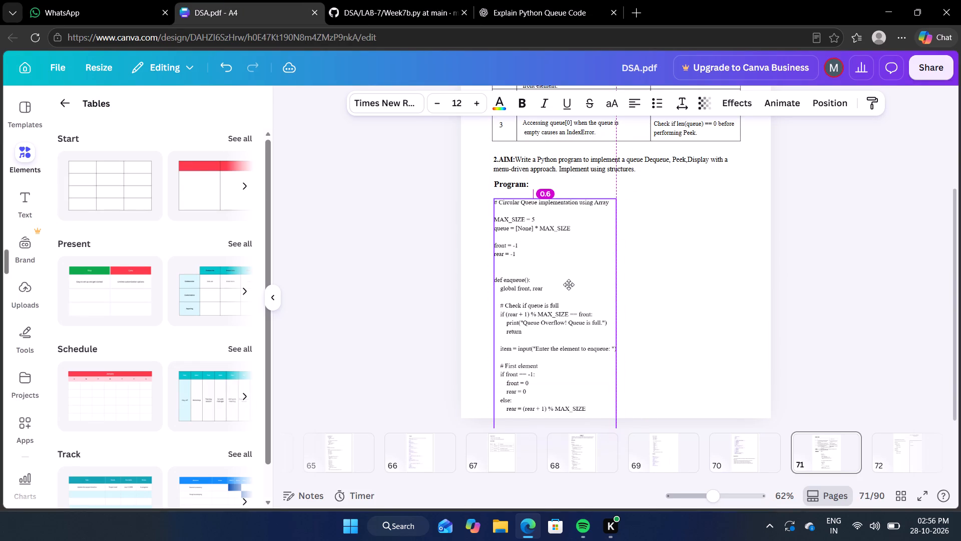
left_click_drag(569, 285, 566, 279)
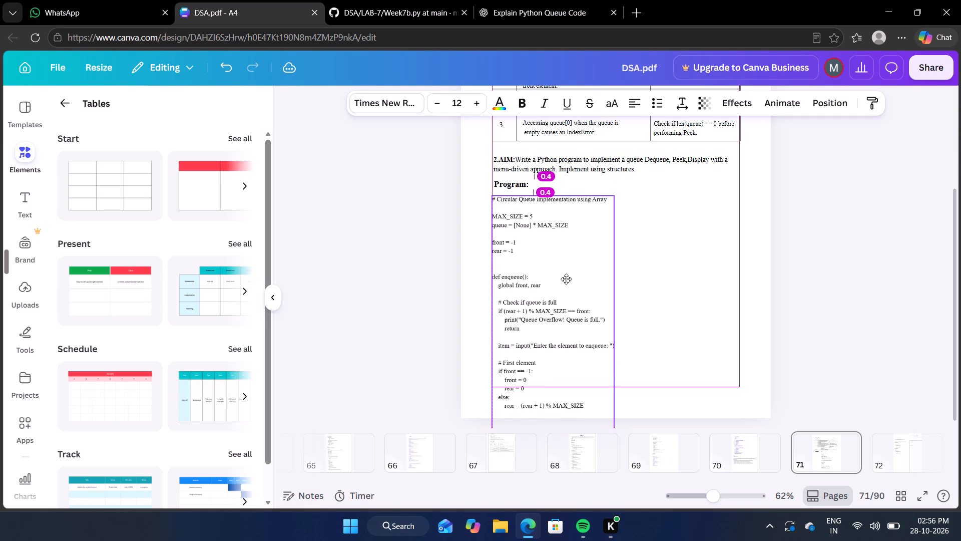
left_click_drag(566, 279, 566, 278)
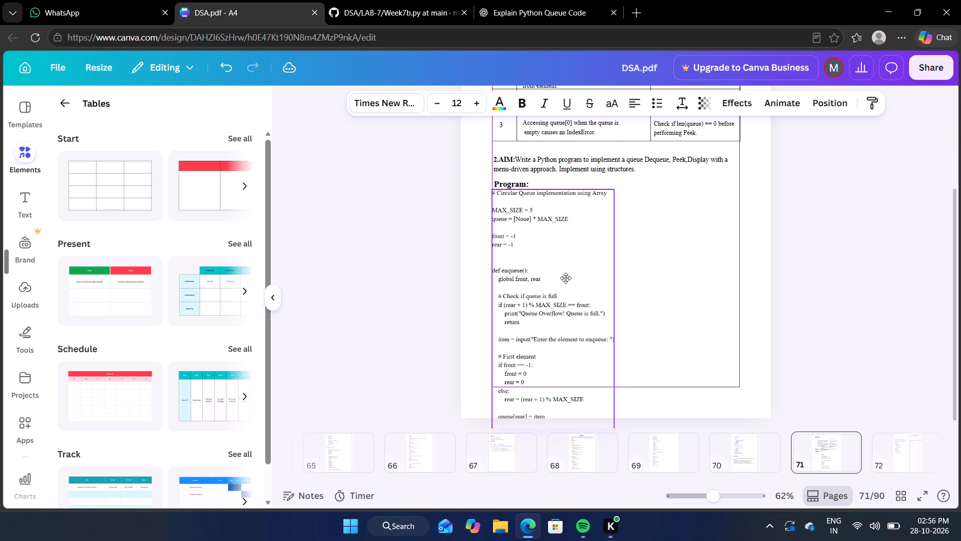
left_click_drag(566, 278, 565, 280)
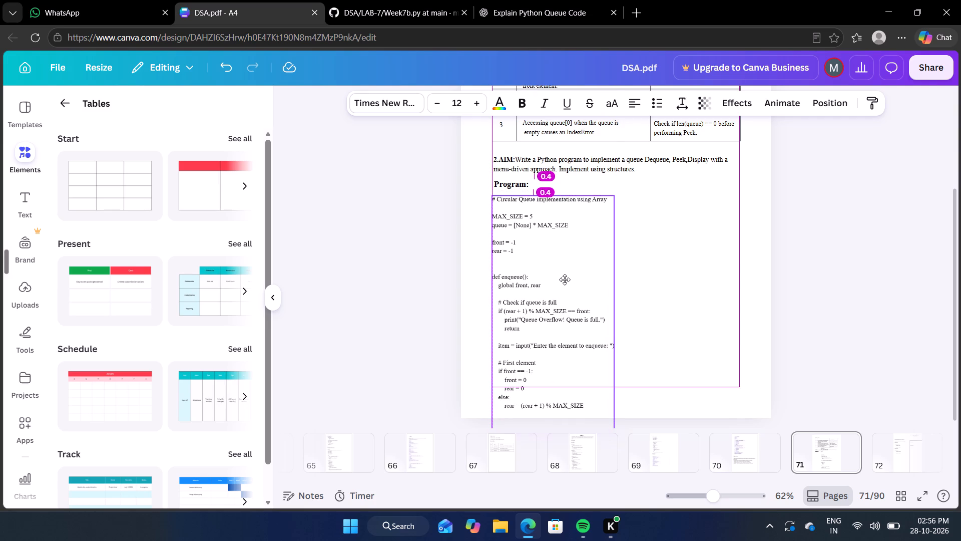
left_click_drag(565, 280, 565, 280)
Remove the code from "# First element" to the end so the block finishes at the item input line.
scroll(686, 358, "down", 2)
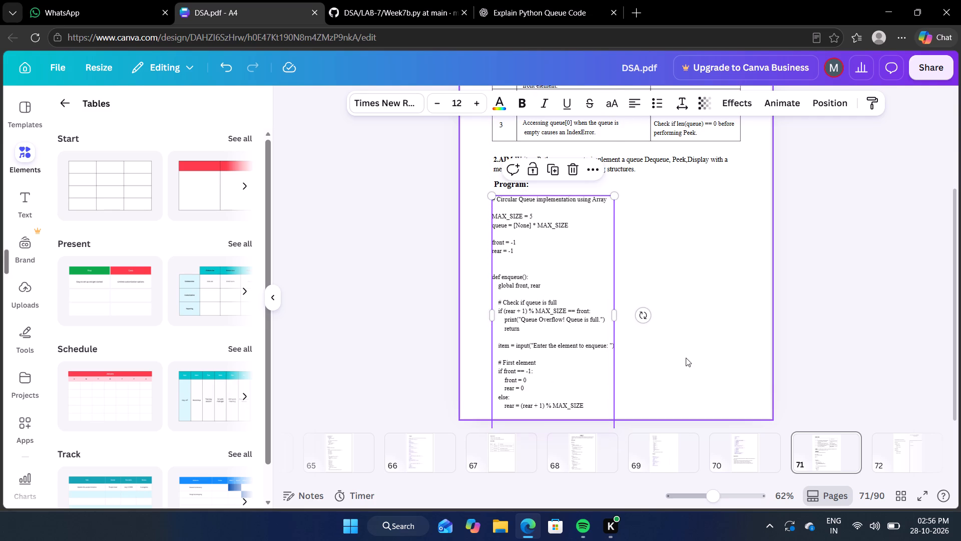
scroll(710, 347, "down", 2)
left_click(581, 358)
left_click(601, 366)
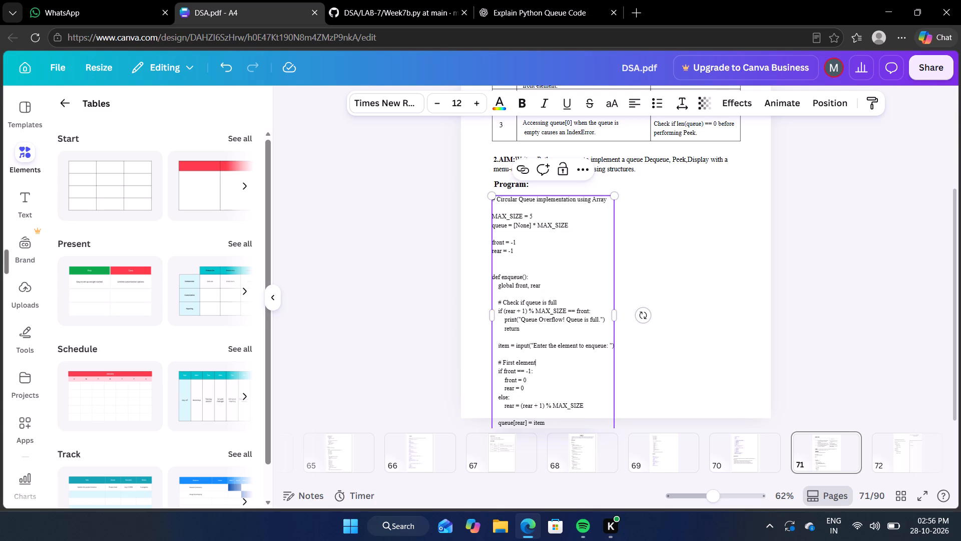
scroll(568, 370, "down", 1)
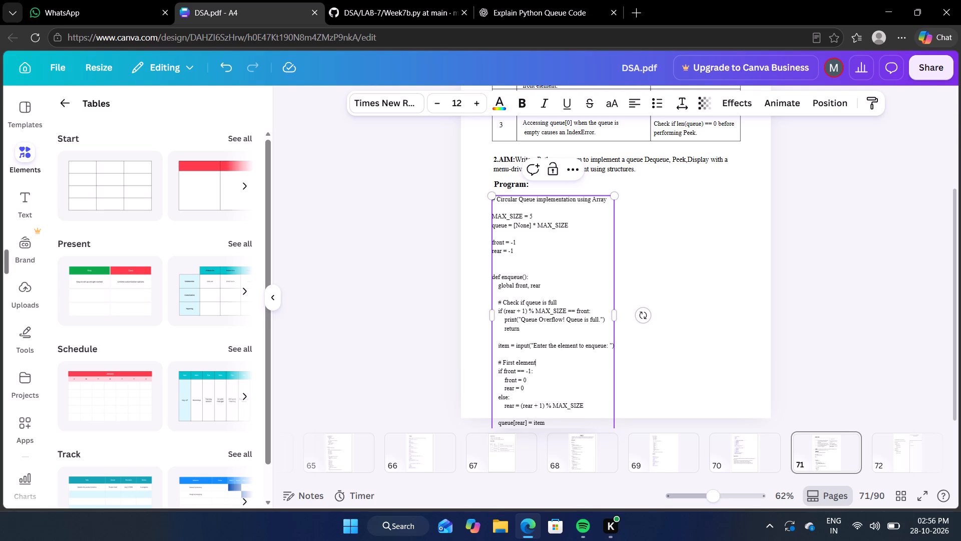
left_click_drag(495, 363, 577, 428)
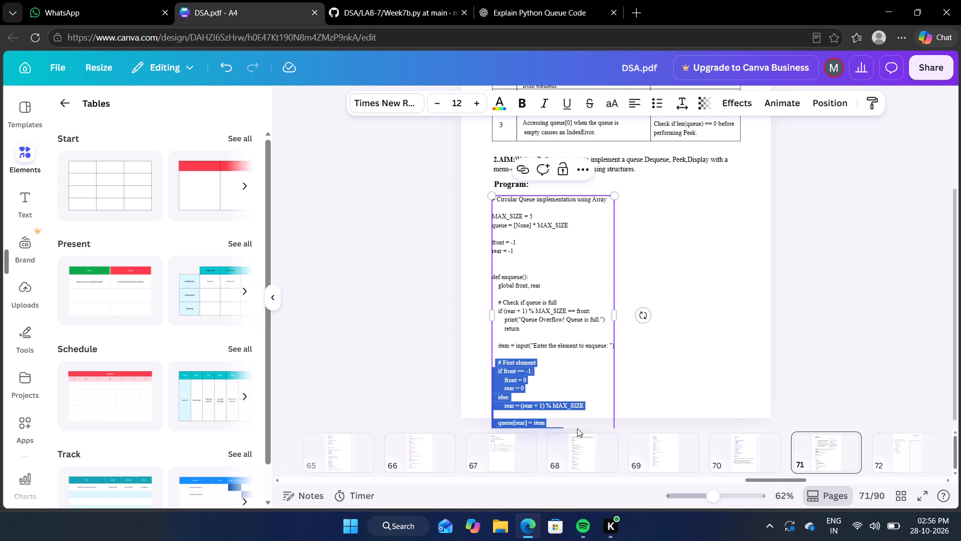
key("BackSpace")
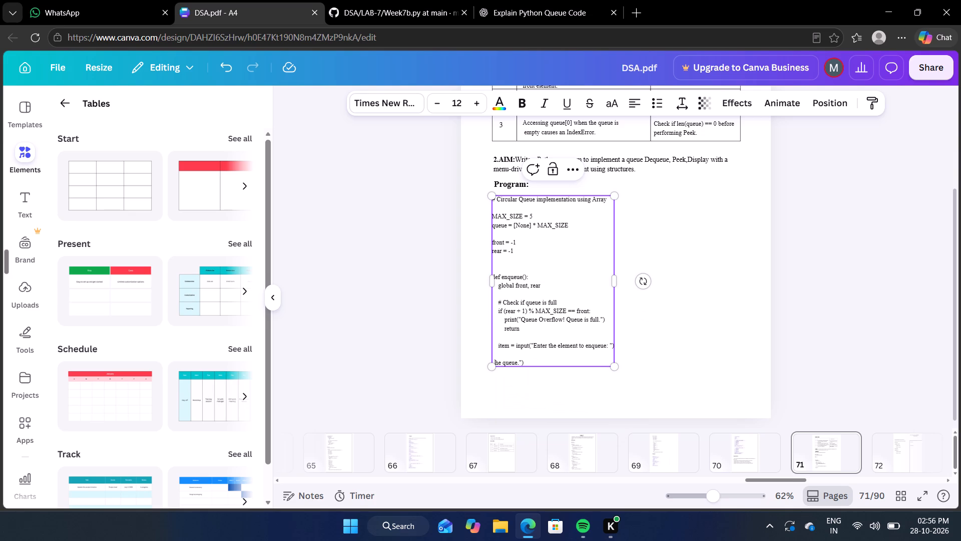
left_click_drag(527, 360, 495, 364)
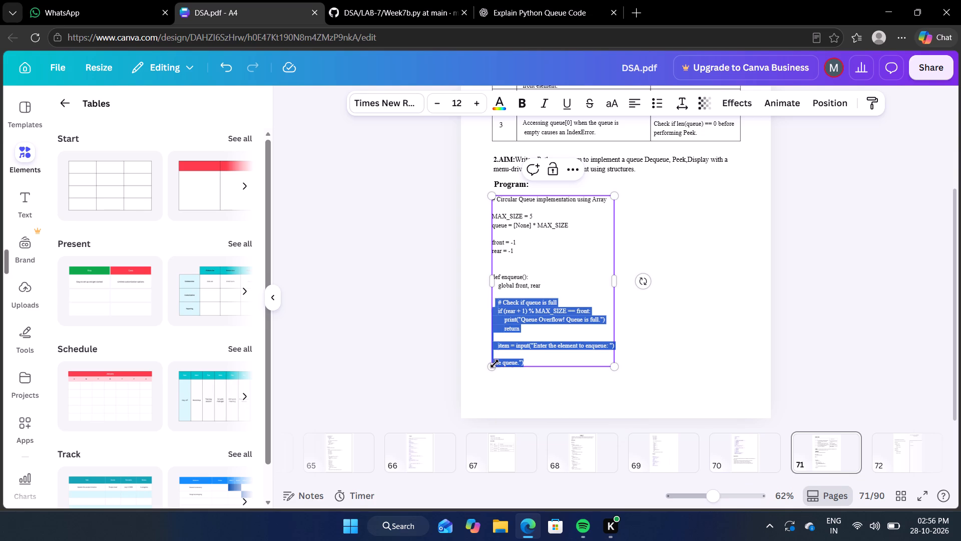
left_click_drag(495, 364, 510, 361)
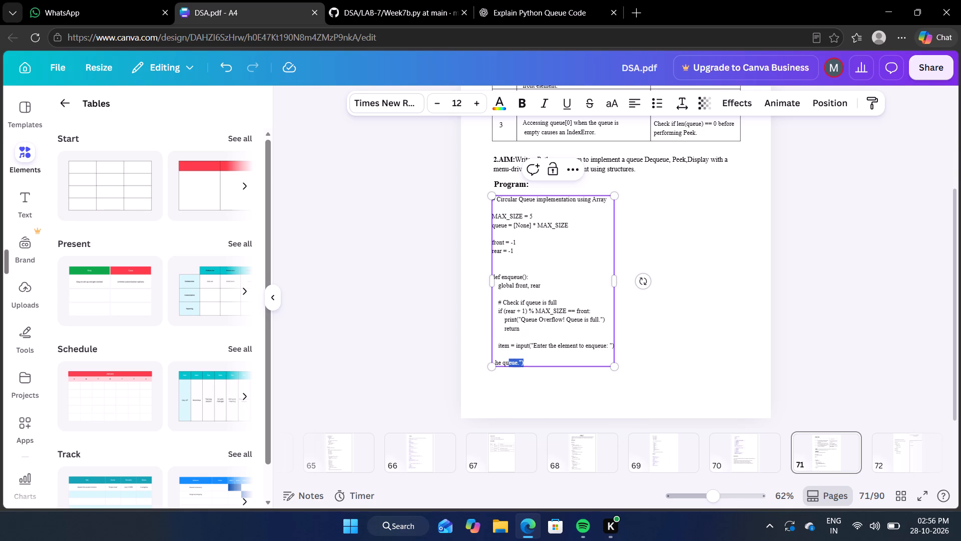
left_click_drag(510, 361, 496, 361)
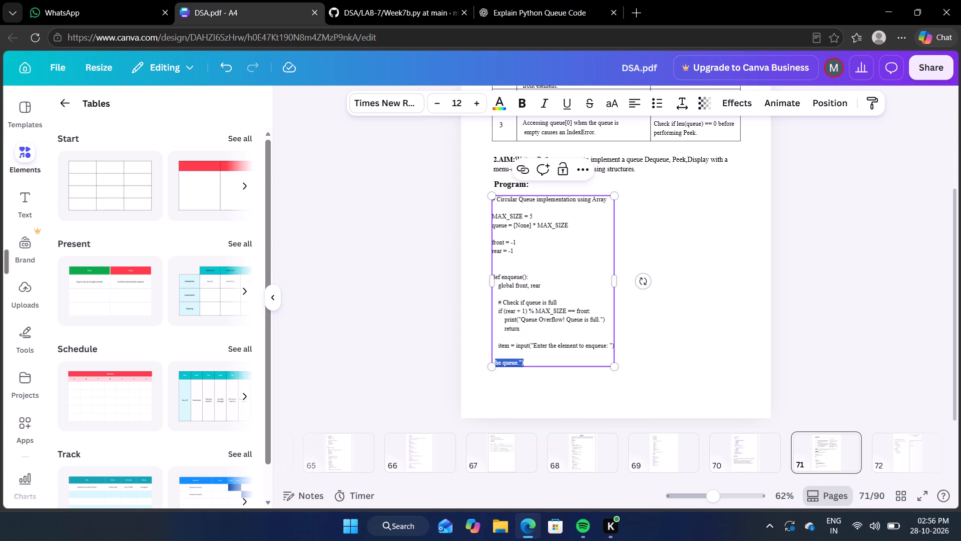
key("BackSpace")
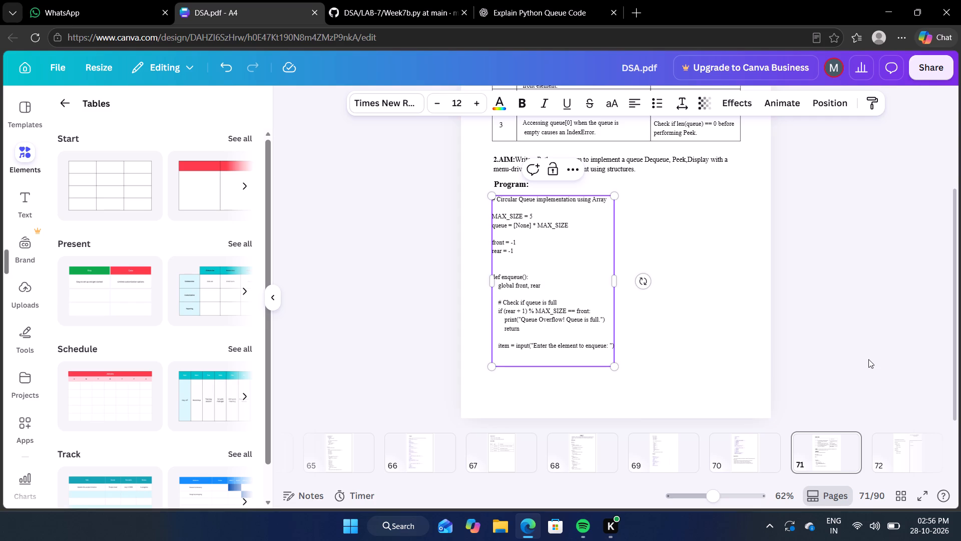
Move the shortened code block slightly down to leave a gap under the "Program:" heading, keeping its left alignment.
left_click(868, 359)
double_click(558, 314)
left_click(709, 322)
left_click_drag(562, 278, 560, 307)
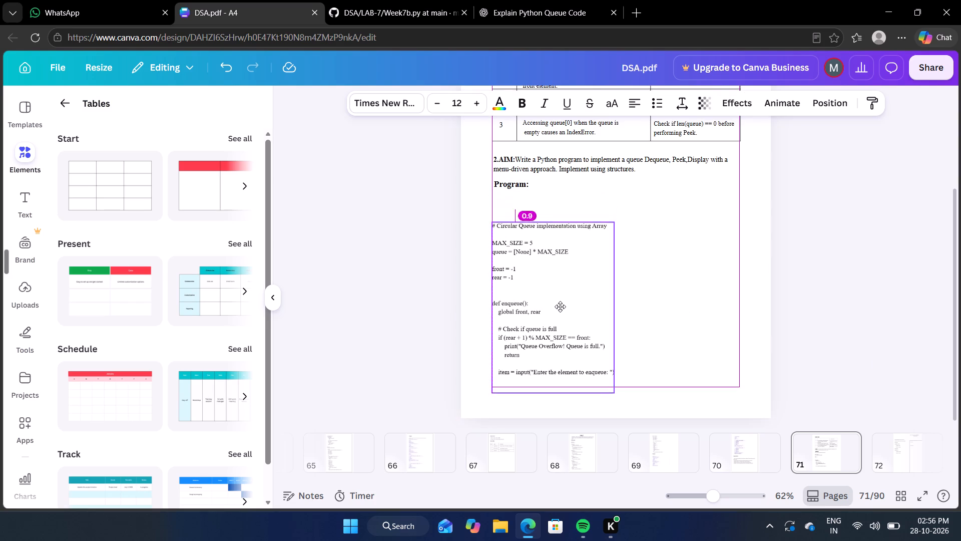
left_click_drag(560, 307, 562, 289)
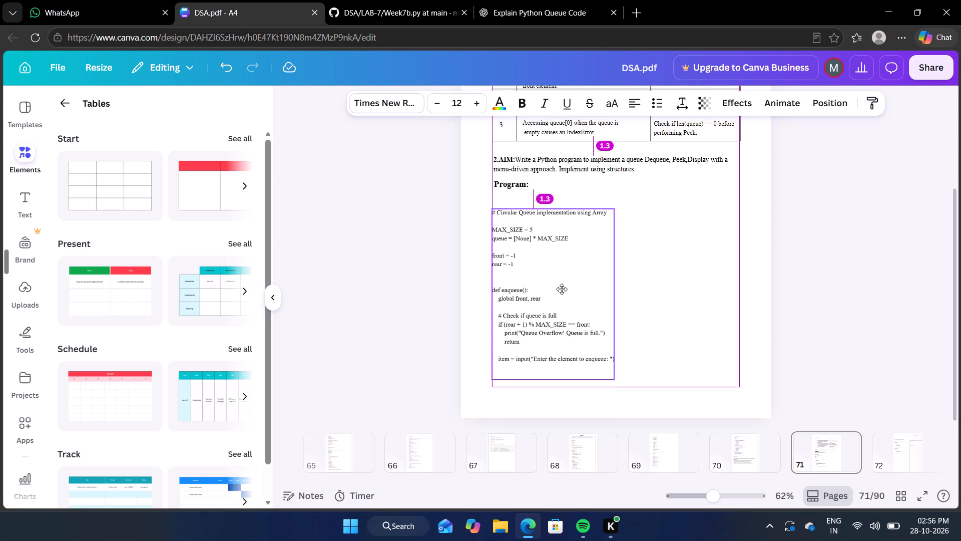
left_click_drag(562, 289, 561, 286)
left_click(723, 264)
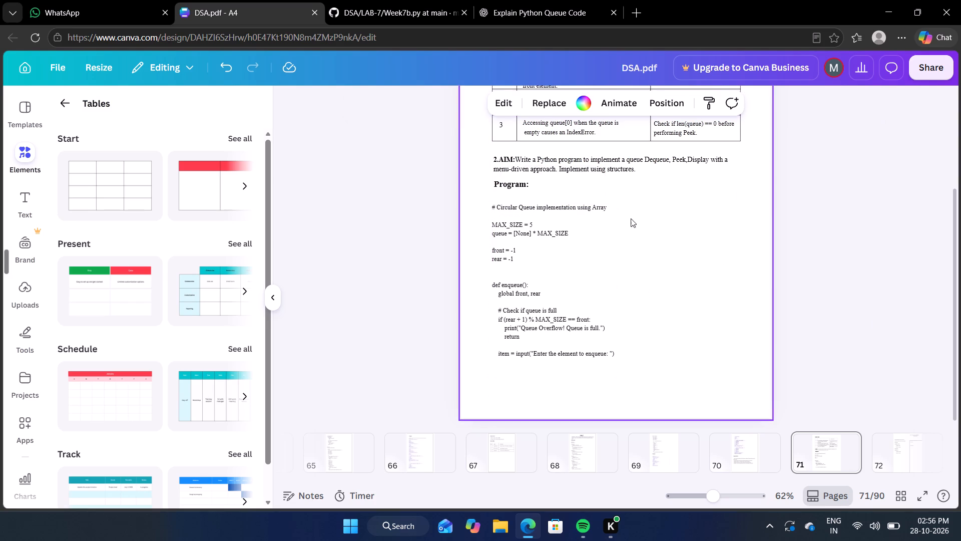
Move page 71's second "Program:" heading slightly down and shift the code block below it to line up with the heading text.
left_click_drag(516, 183, 514, 192)
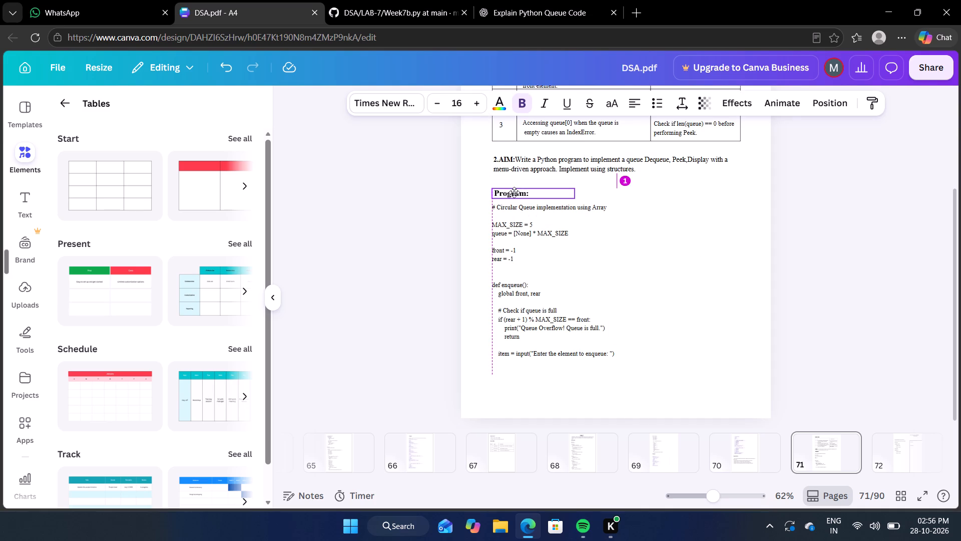
left_click_drag(514, 192, 514, 192)
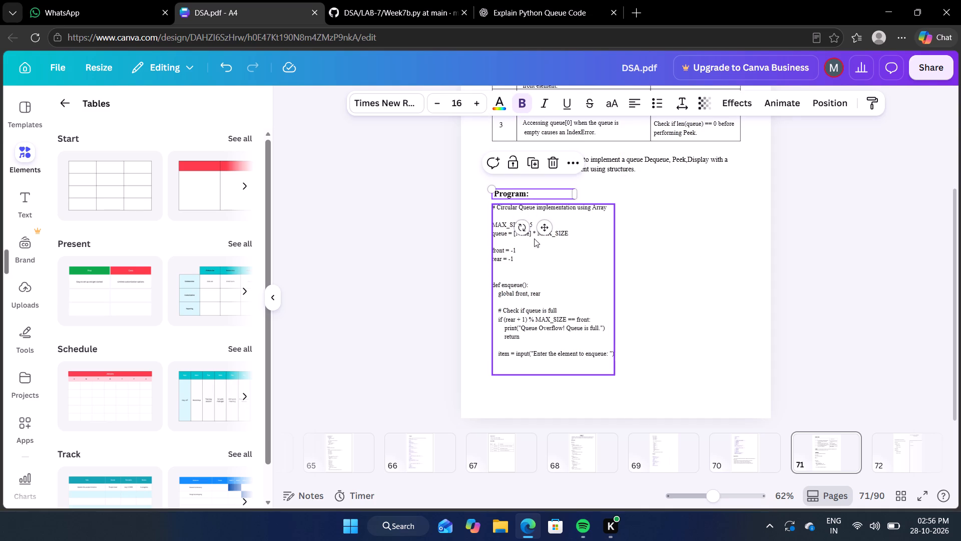
left_click(540, 253)
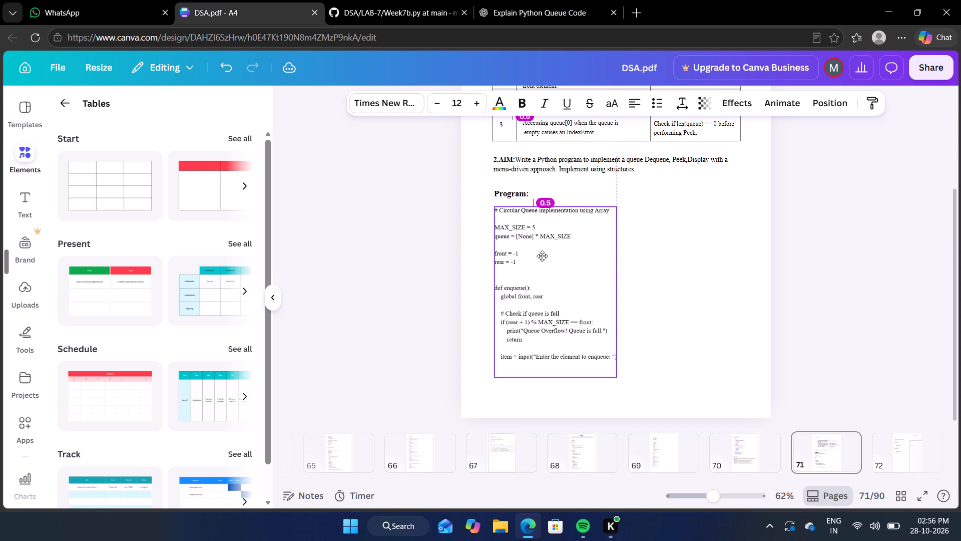
left_click(846, 287)
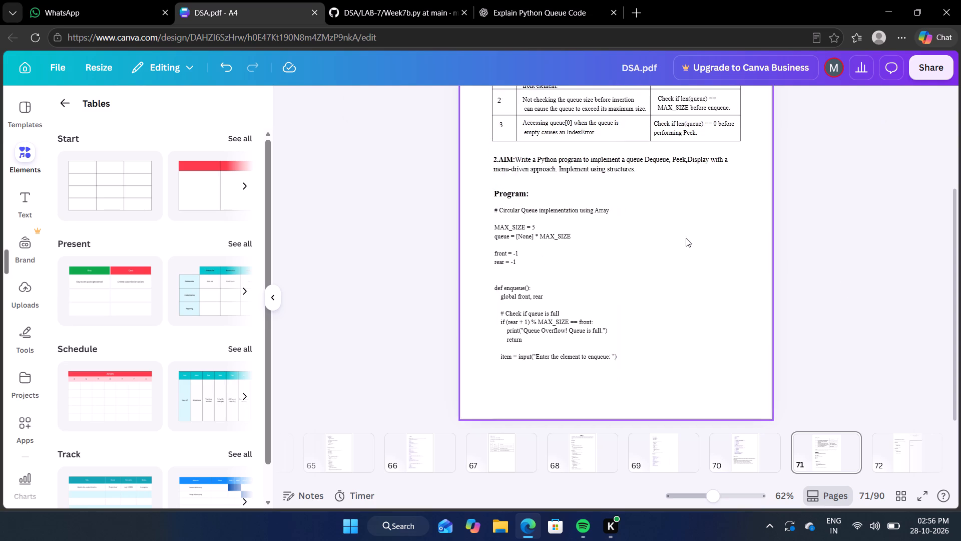
Duplicate the rectangular page border from page 70 and place the copy around the content of page 71.
scroll(686, 238, "up", 2)
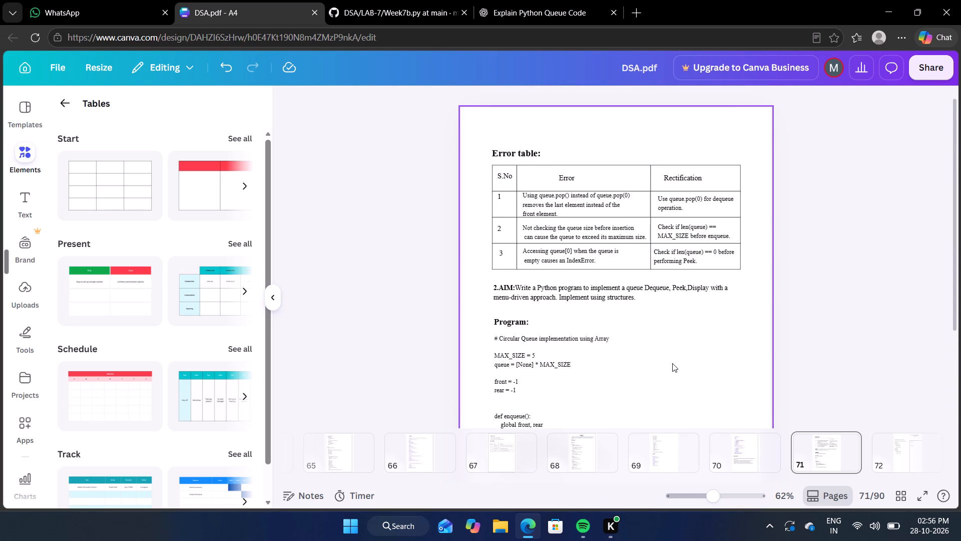
left_click(738, 446)
left_click(682, 283)
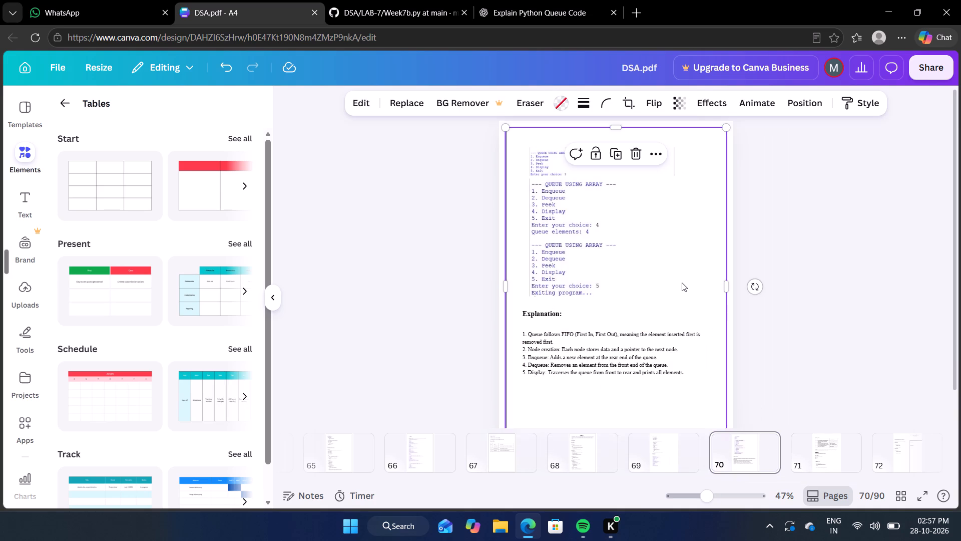
left_click(618, 159)
left_click_drag(676, 274, 790, 374)
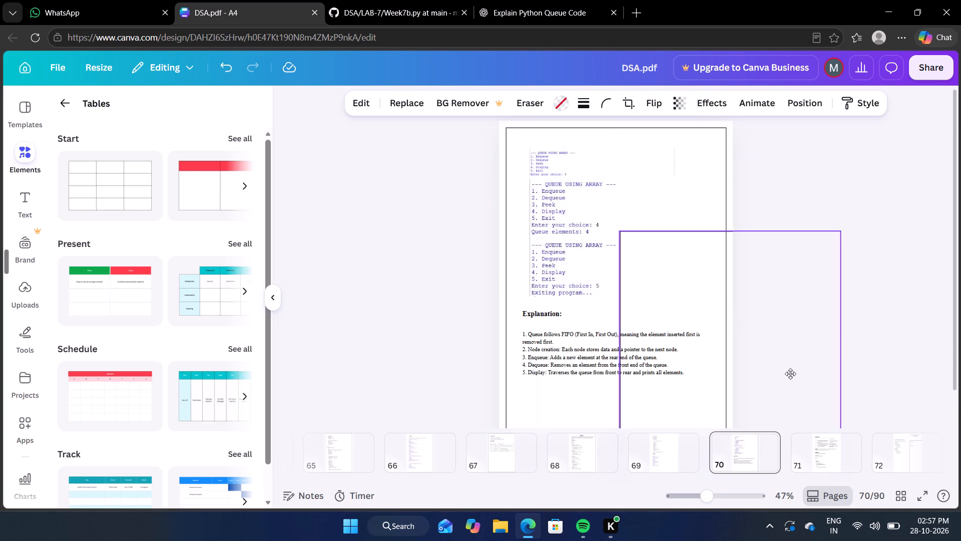
left_click_drag(790, 374, 823, 452)
left_click(685, 313)
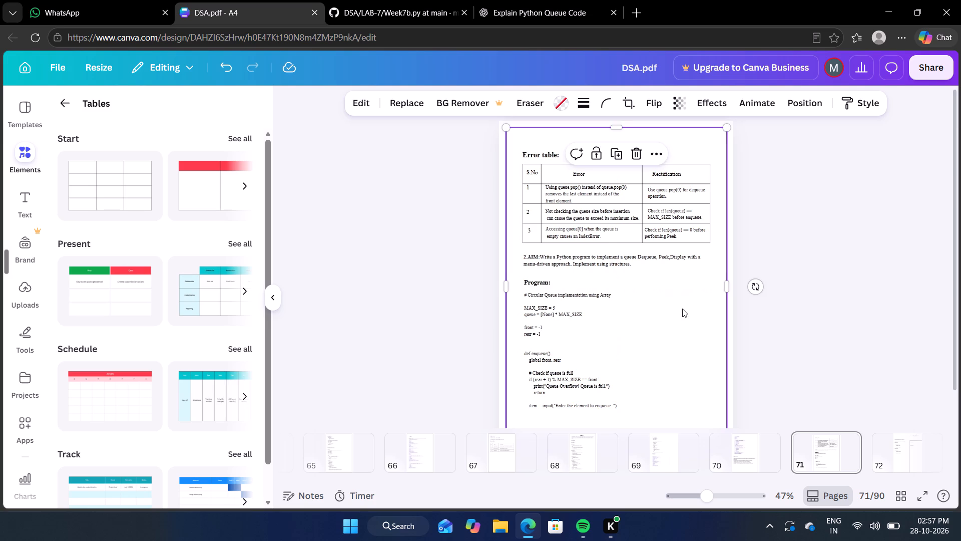
left_click(808, 327)
Delete the old linked-list queue code and the stray border lines from page 72.
scroll(808, 327, "down", 1)
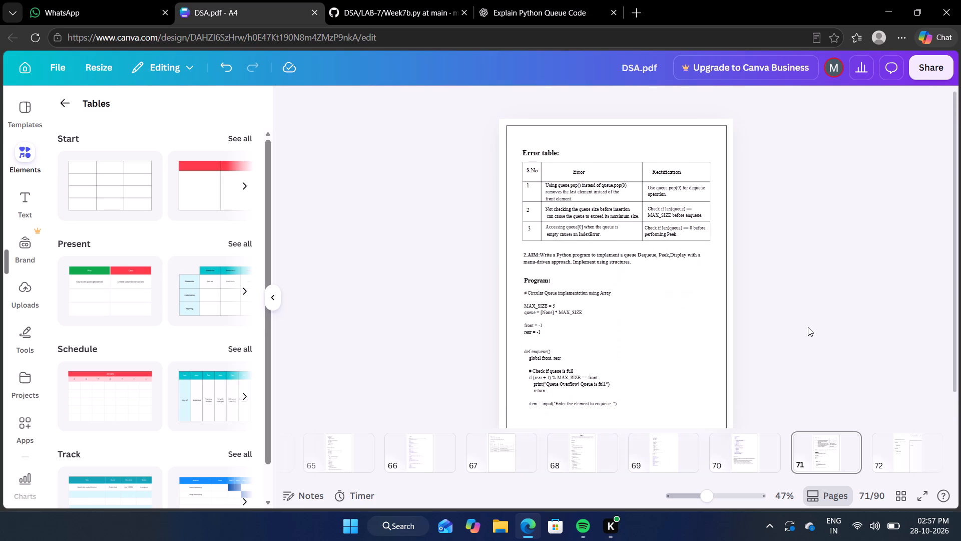
scroll(815, 289, "down", 1)
left_click(895, 446)
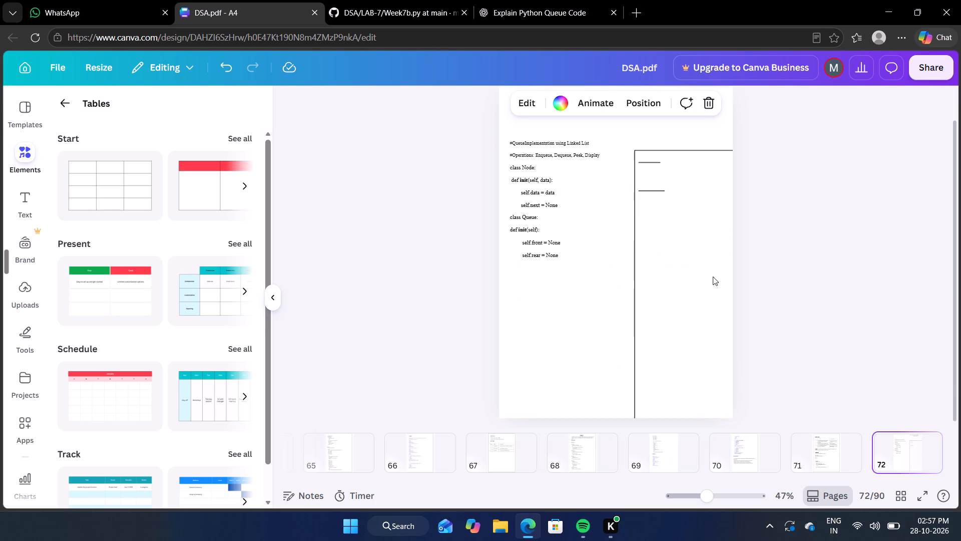
left_click_drag(508, 120, 734, 340)
left_click(711, 170)
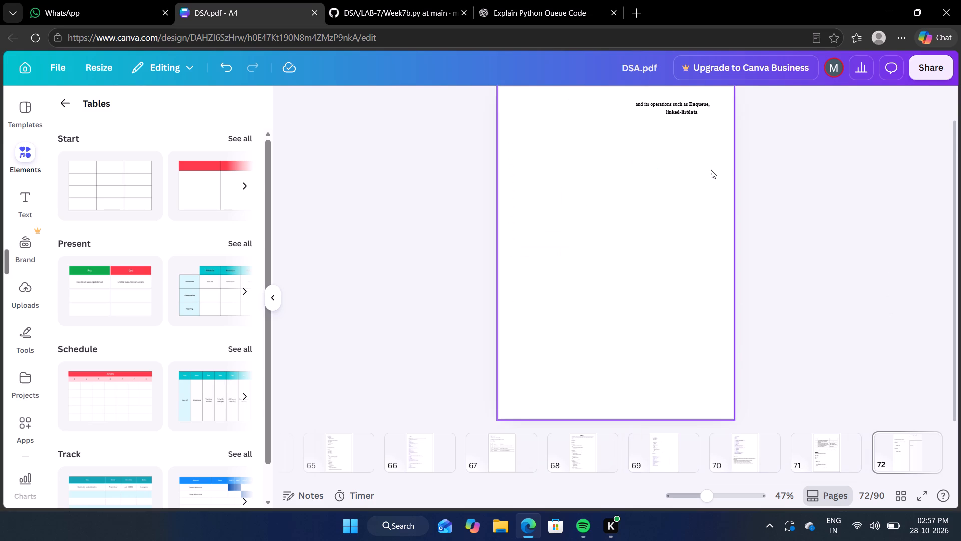
scroll(619, 322, "up", 1)
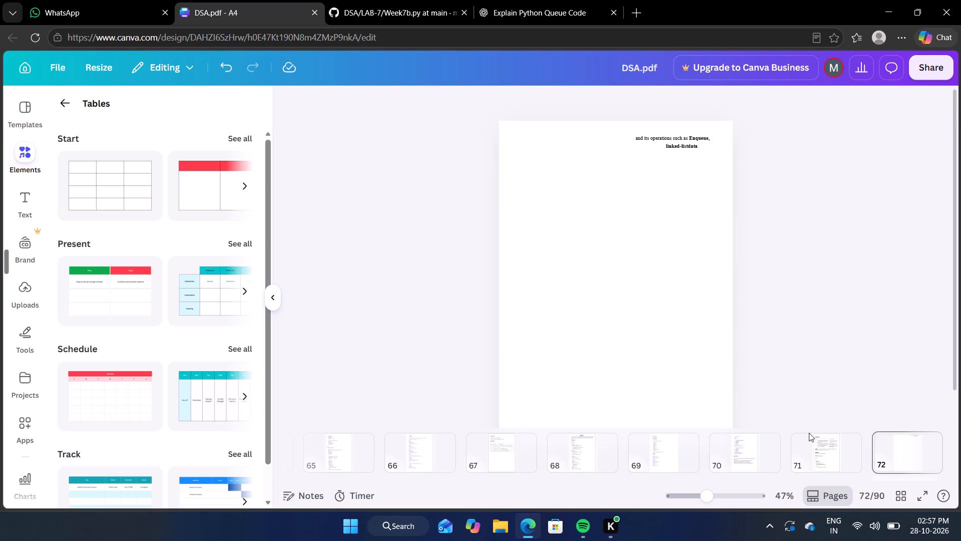
Copy the Week7b.py code on GitHub from "# First element" to the end of the peek() function.
left_click(823, 451)
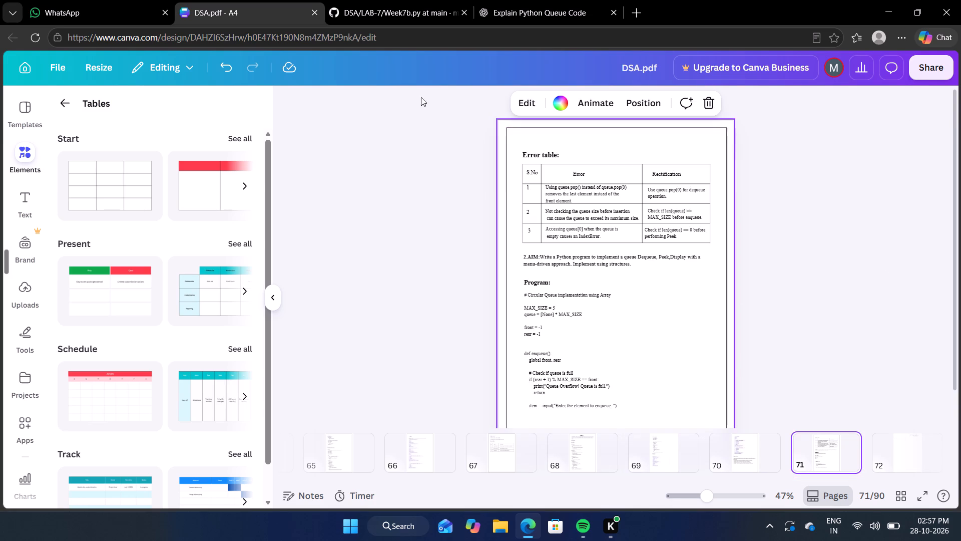
left_click(420, 0)
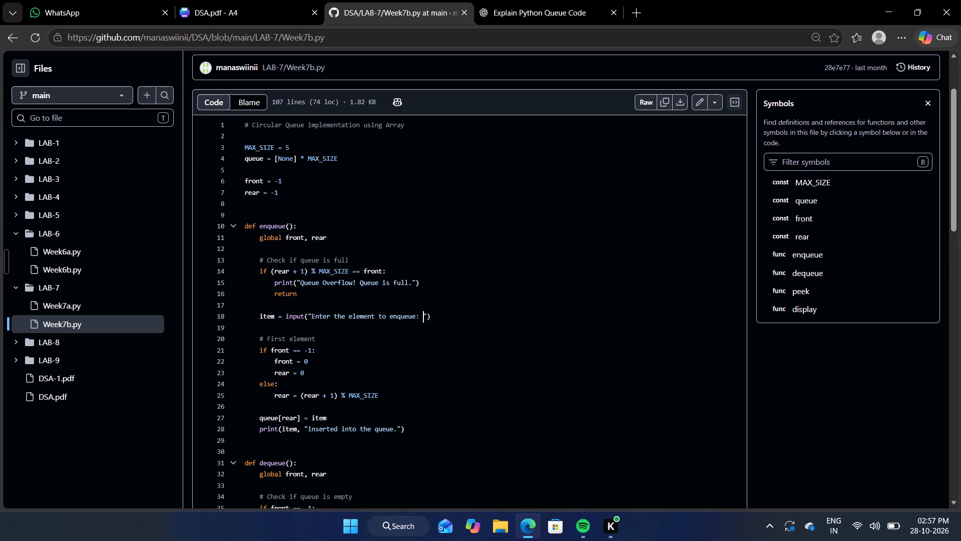
scroll(441, 258, "down", 3)
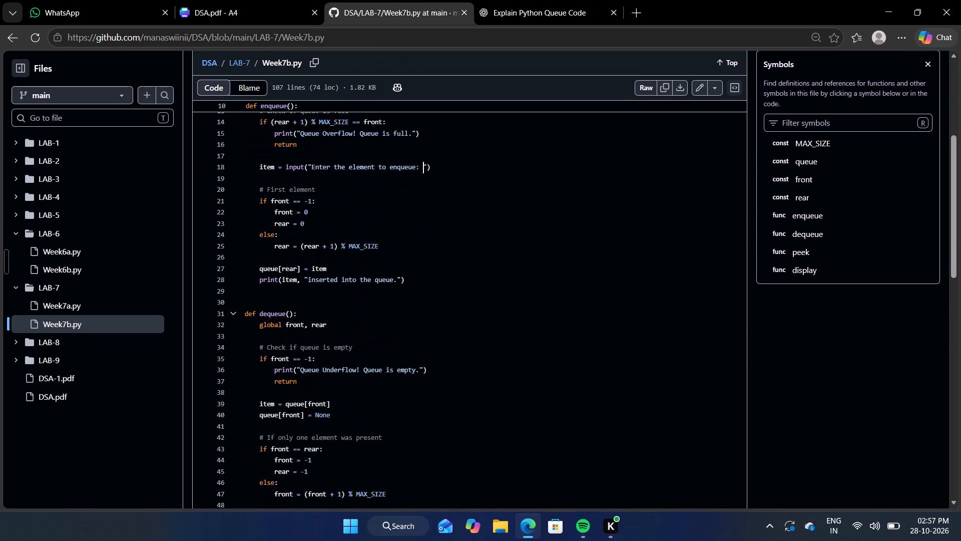
scroll(441, 258, "down", 1)
scroll(404, 218, "up", 2)
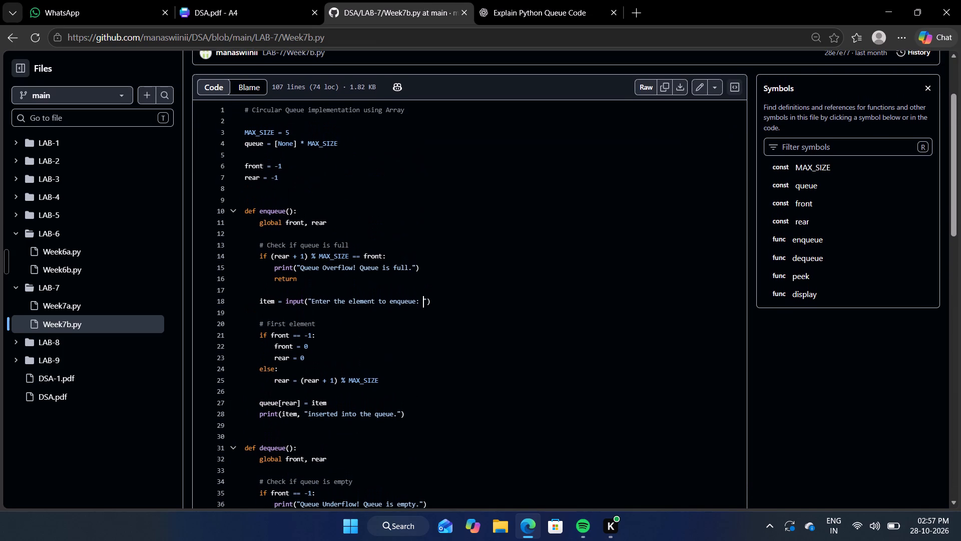
scroll(404, 218, "up", 1)
scroll(404, 218, "down", 3)
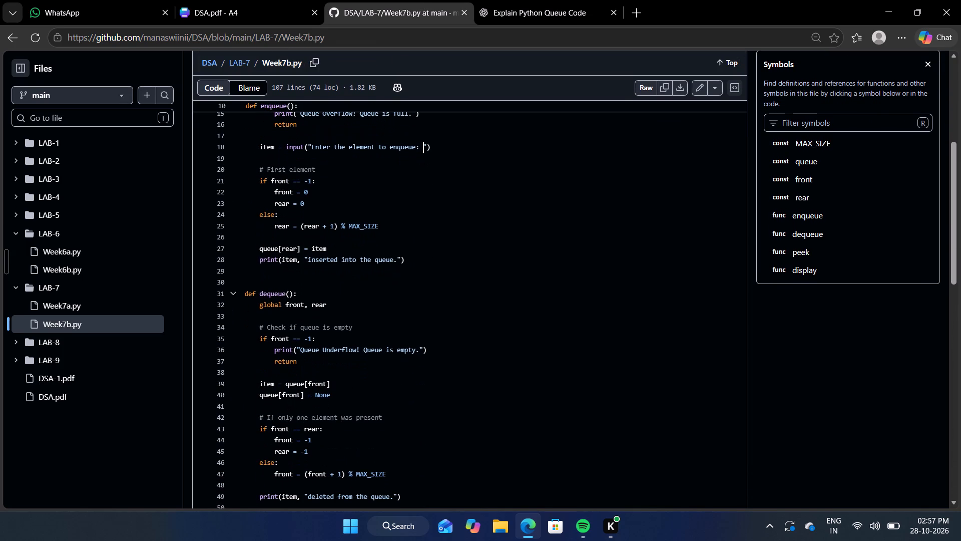
left_click_drag(255, 170, 506, 519)
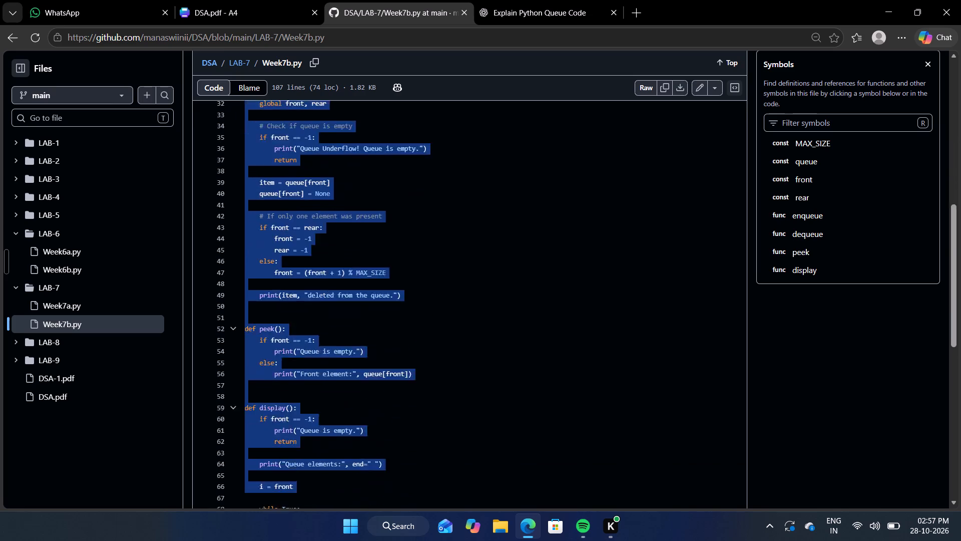
left_click_drag(506, 519, 449, 140)
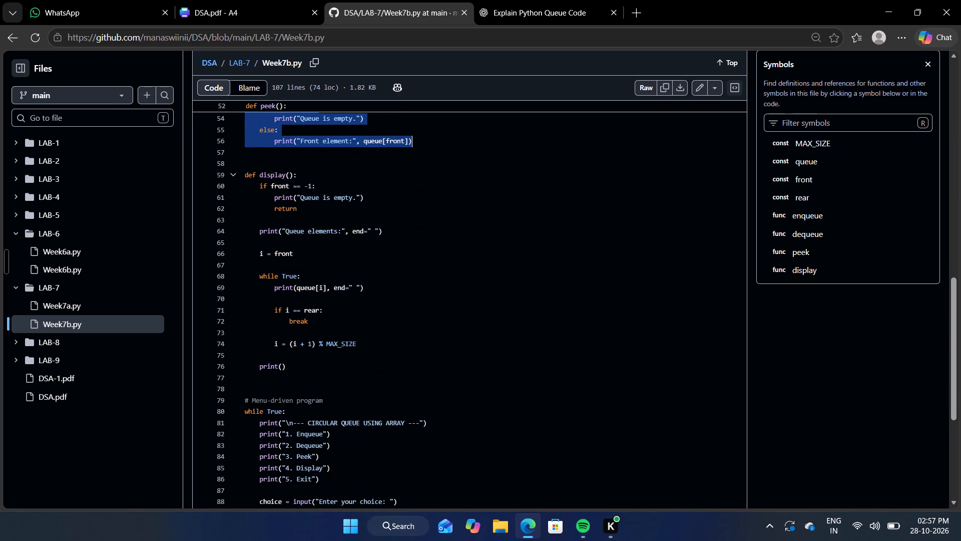
key("ctrl+c")
left_click(449, 140)
Return to the DSA.pdf design and delete the two leftover text fragments at the top of page 72.
left_click(273, 0)
left_click(900, 462)
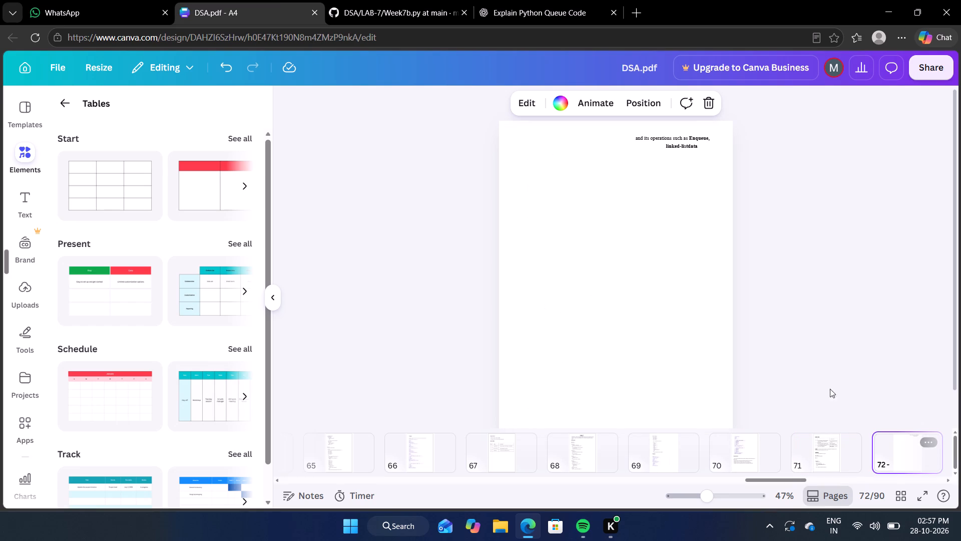
left_click_drag(631, 131, 687, 161)
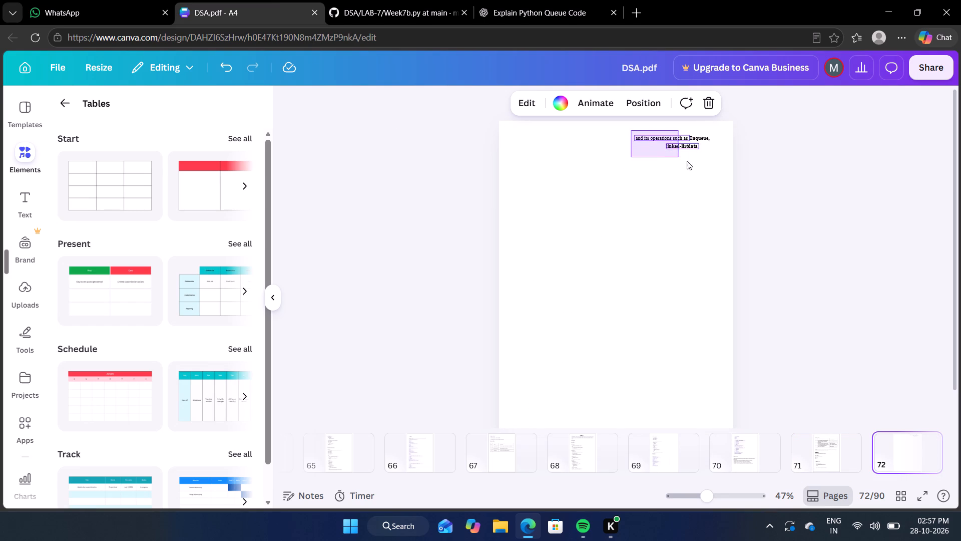
left_click_drag(687, 161, 708, 173)
left_click(700, 177)
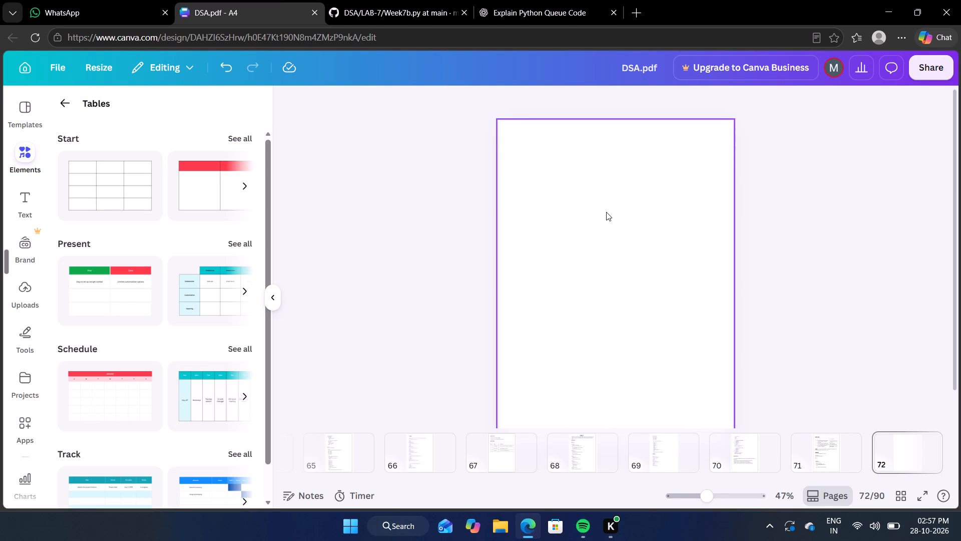
Paste the copied queue code onto the blank page 72 and left-align its text.
key("ctrl+v")
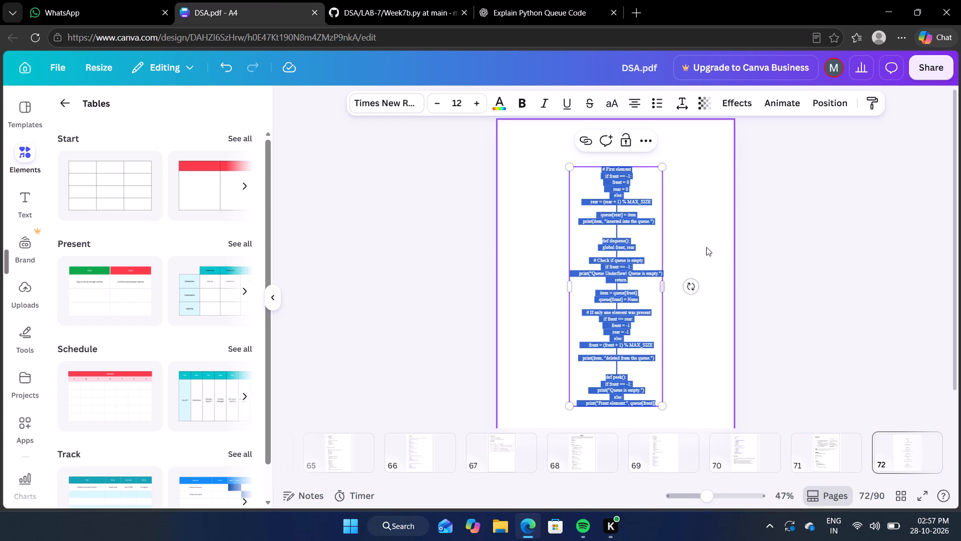
left_click(634, 100)
left_click(735, 243)
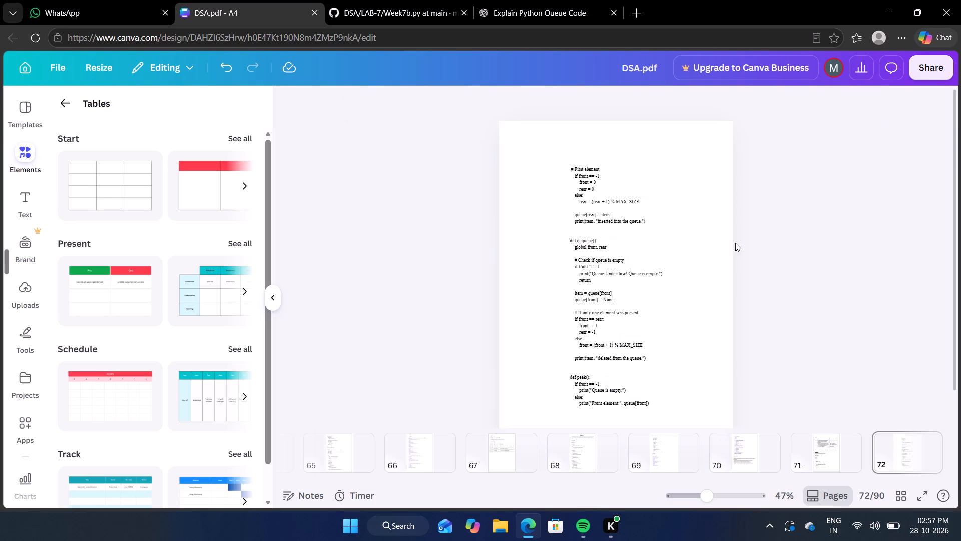
Move the pasted code block to the upper-left margin area of page 72.
left_click_drag(605, 229, 562, 207)
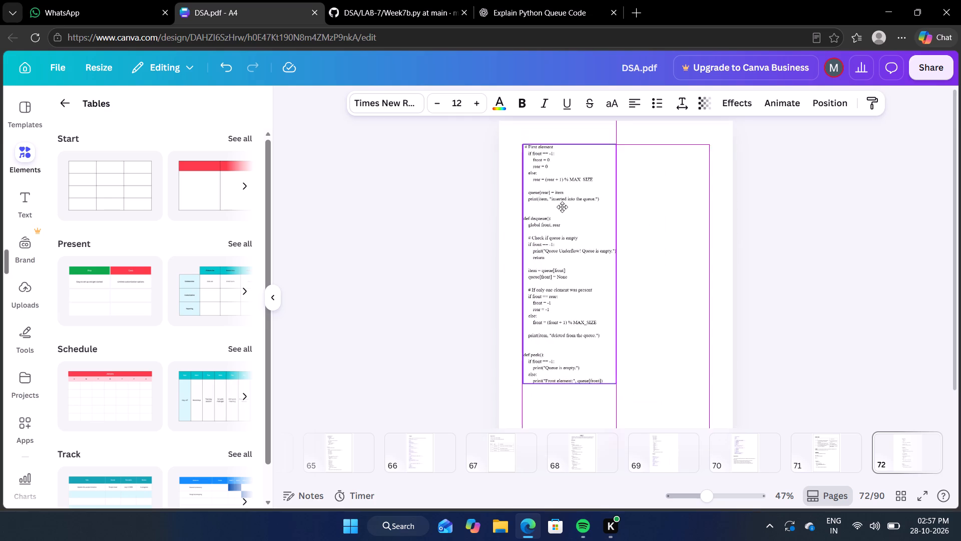
left_click_drag(562, 207, 561, 211)
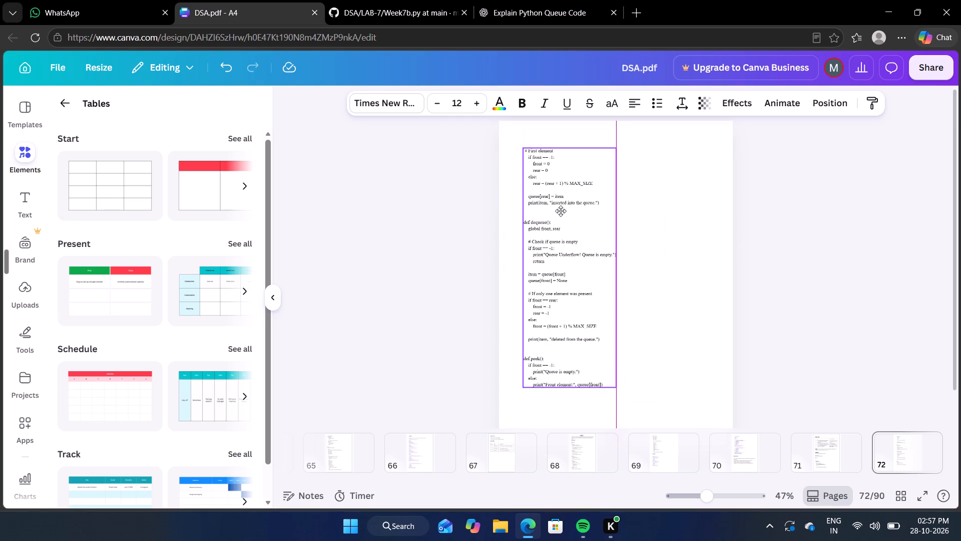
left_click_drag(561, 211, 562, 210)
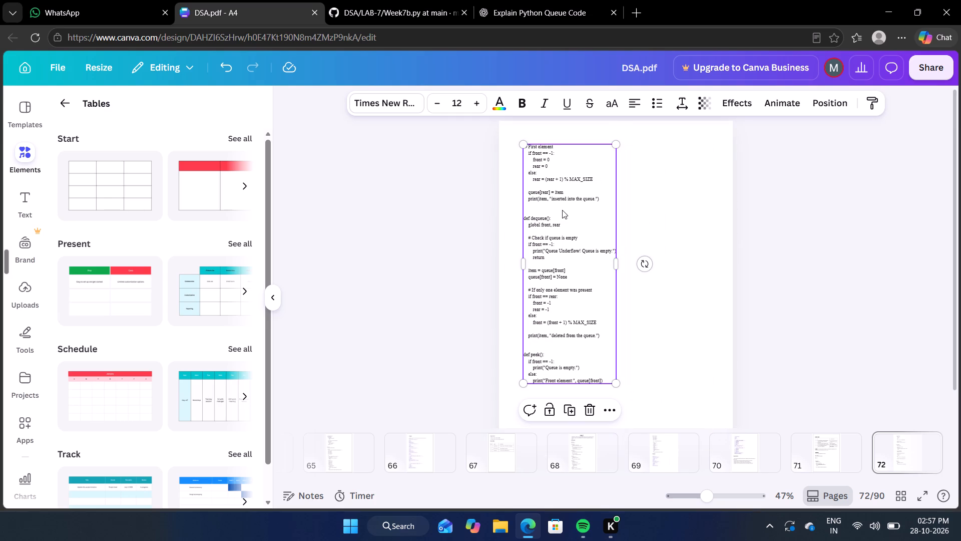
left_click(767, 286)
Duplicate the rectangular page border from page 71 and position the copy around the code on page 72.
scroll(711, 300, "down", 1)
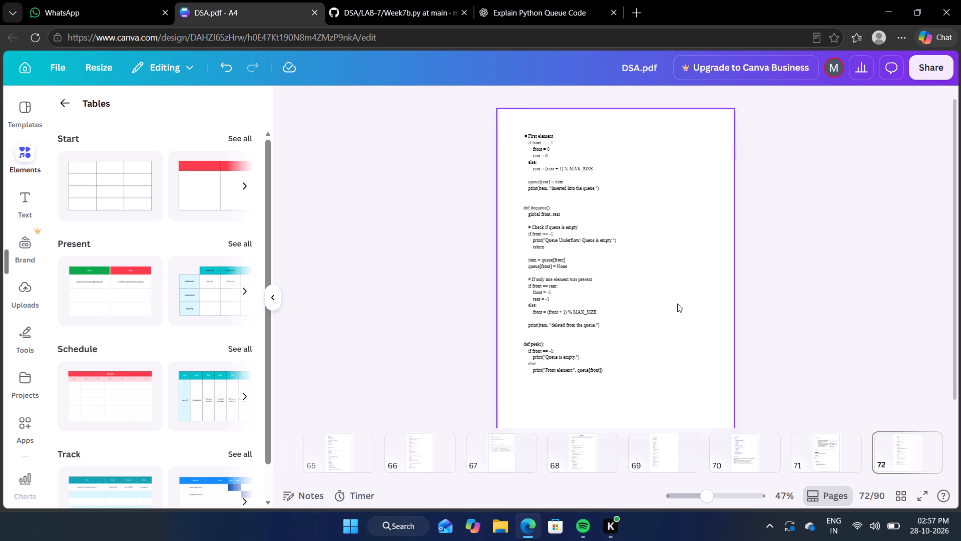
scroll(677, 304, "up", 1)
scroll(677, 304, "down", 2)
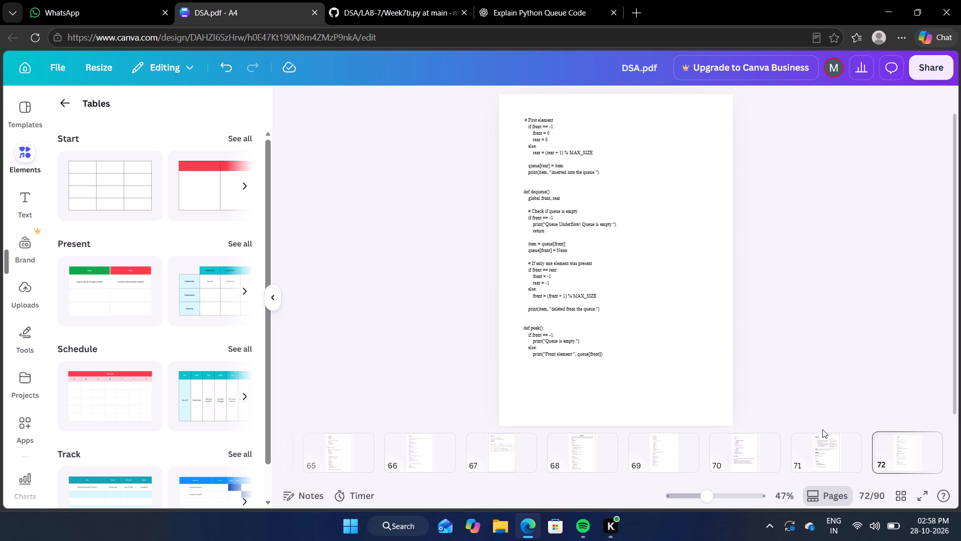
left_click(828, 444)
left_click(698, 325)
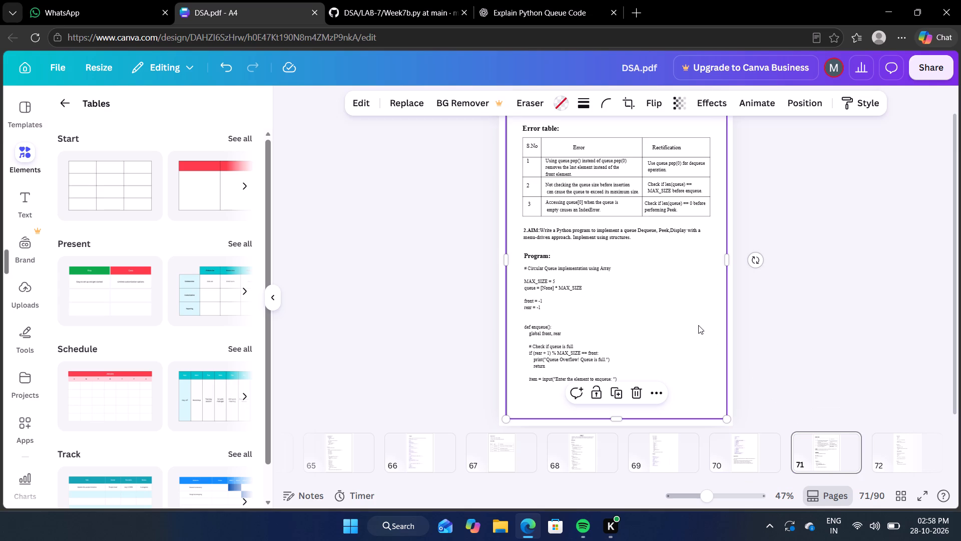
left_click(619, 393)
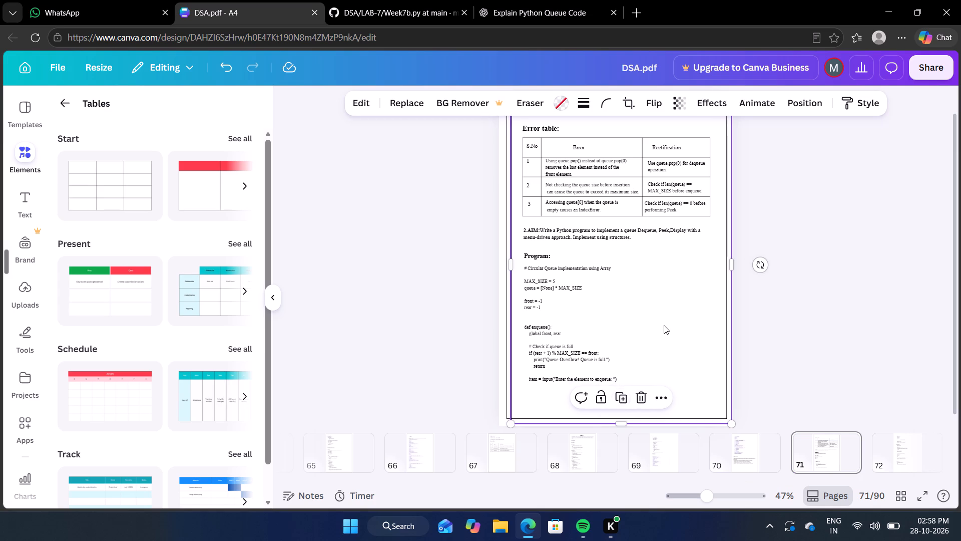
left_click_drag(664, 324, 919, 452)
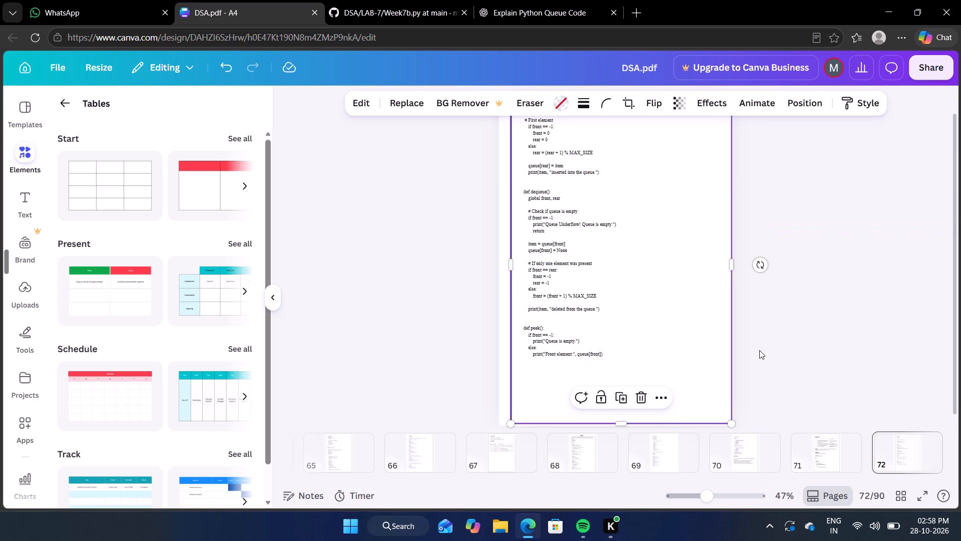
left_click_drag(676, 312, 672, 312)
left_click(849, 344)
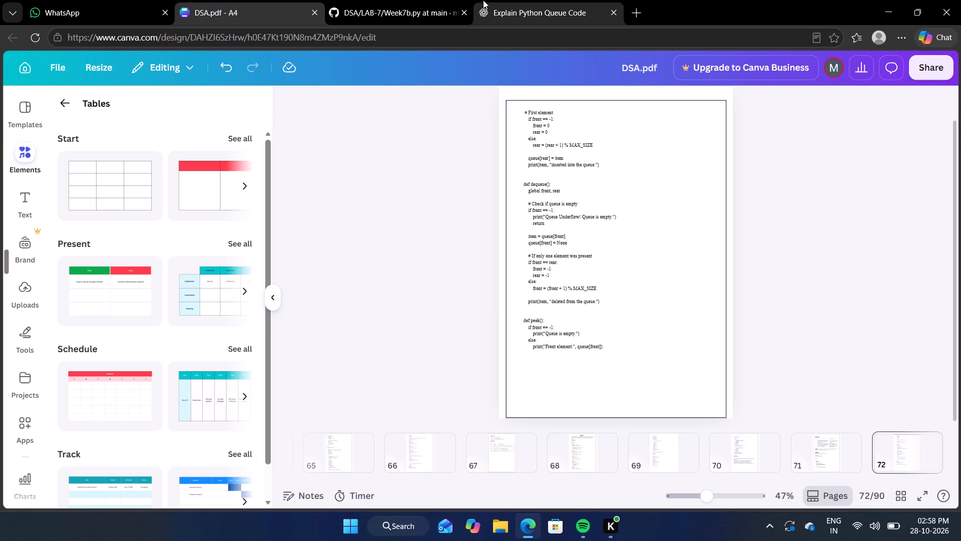
In Week7b.py on GitHub, copy the beginning of the display() function, from its def line through "i = front".
left_click(393, 0)
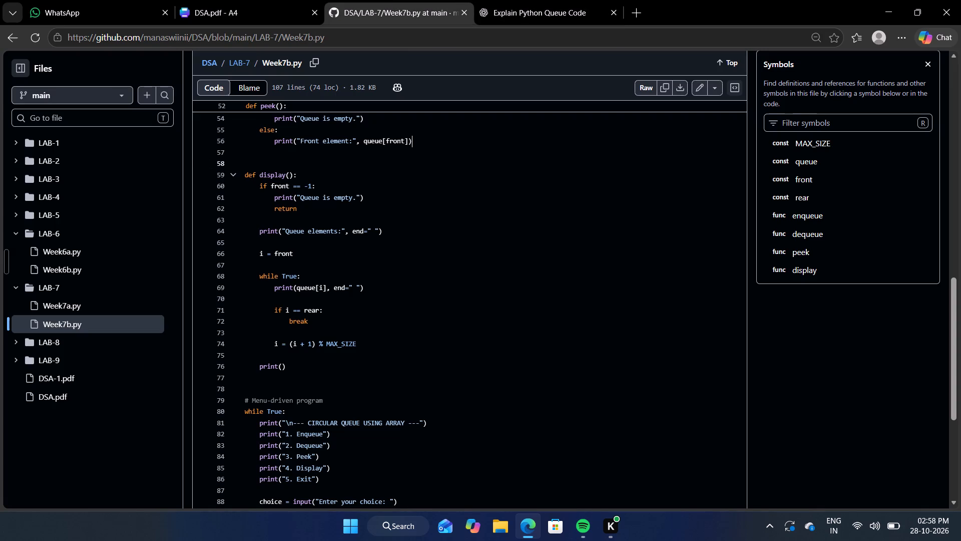
left_click_drag(243, 172, 397, 234)
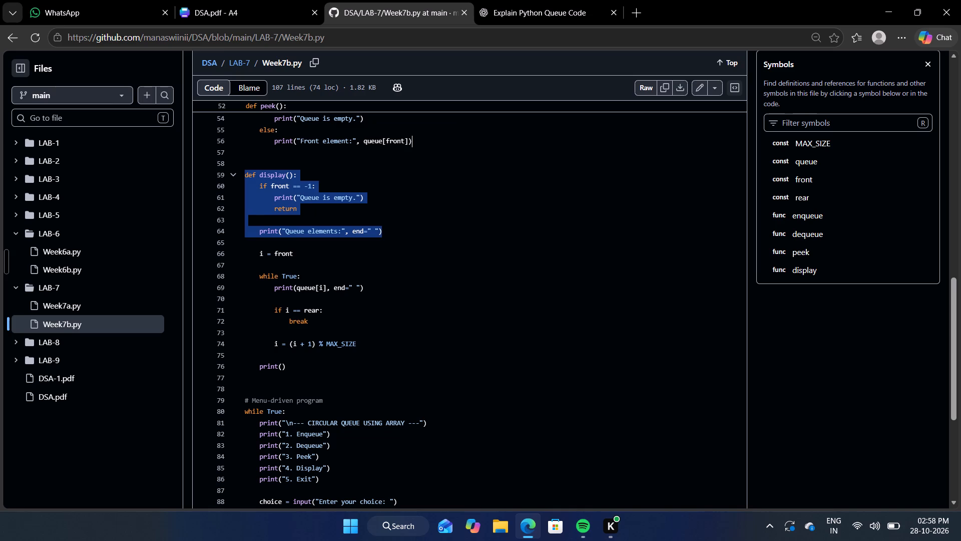
left_click_drag(397, 234, 397, 234)
left_click(427, 244)
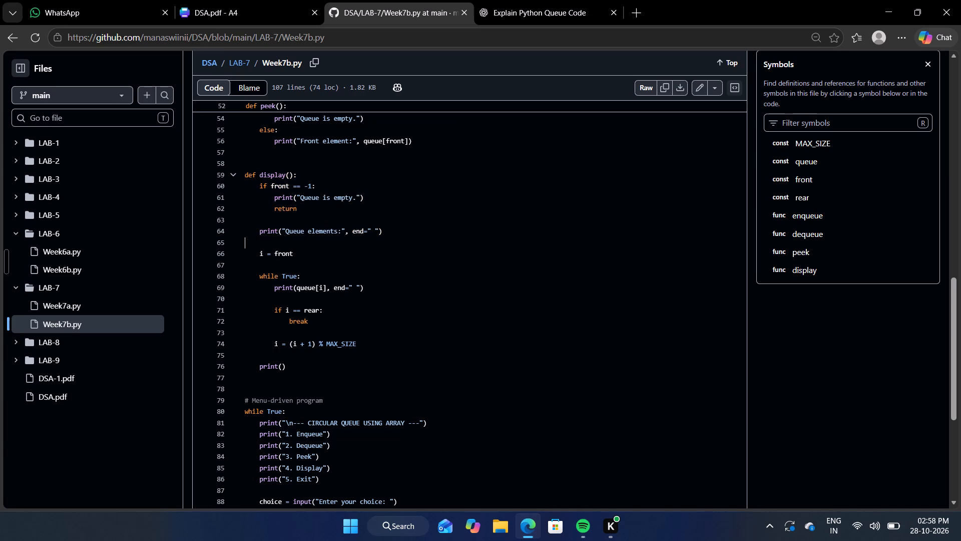
left_click_drag(241, 166, 342, 252)
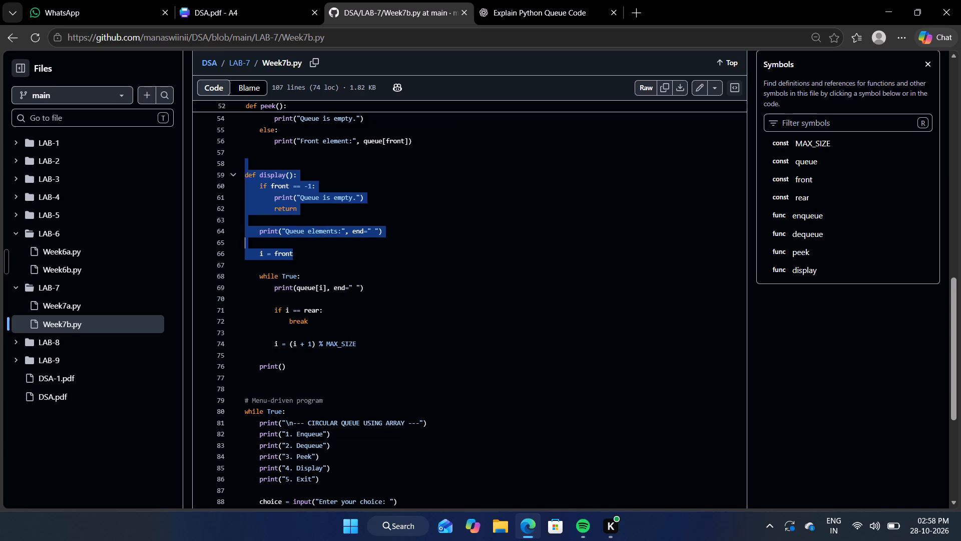
left_click_drag(342, 252, 343, 253)
key("ctrl+c")
left_click(419, 263)
Return to the DSA.pdf design, paste the copied display() code onto page 72 and left-align its text.
left_click(282, 0)
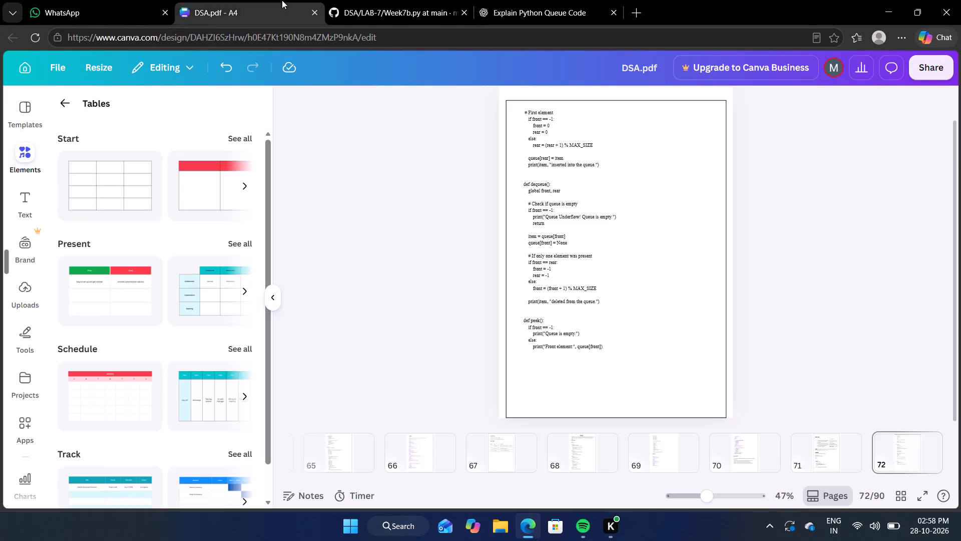
key("ctrl+v")
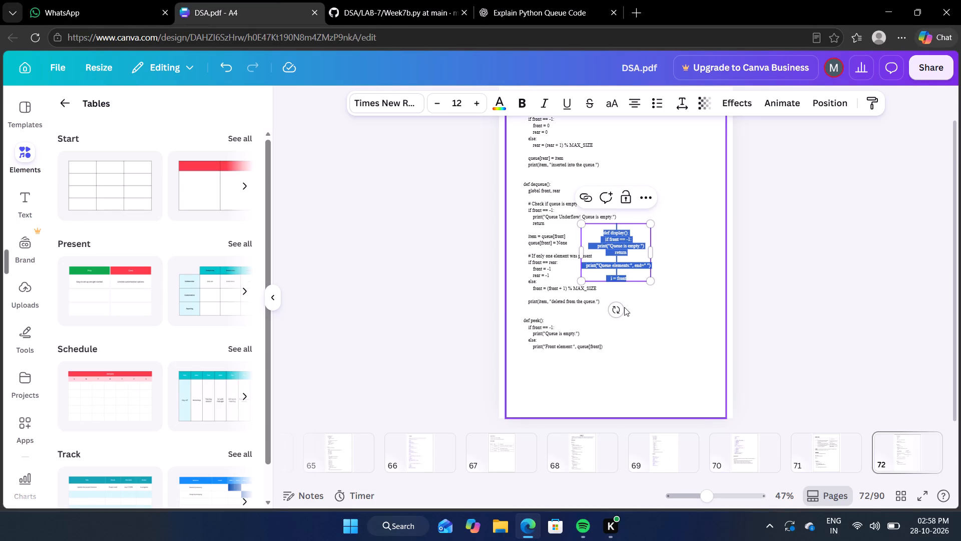
left_click(628, 101)
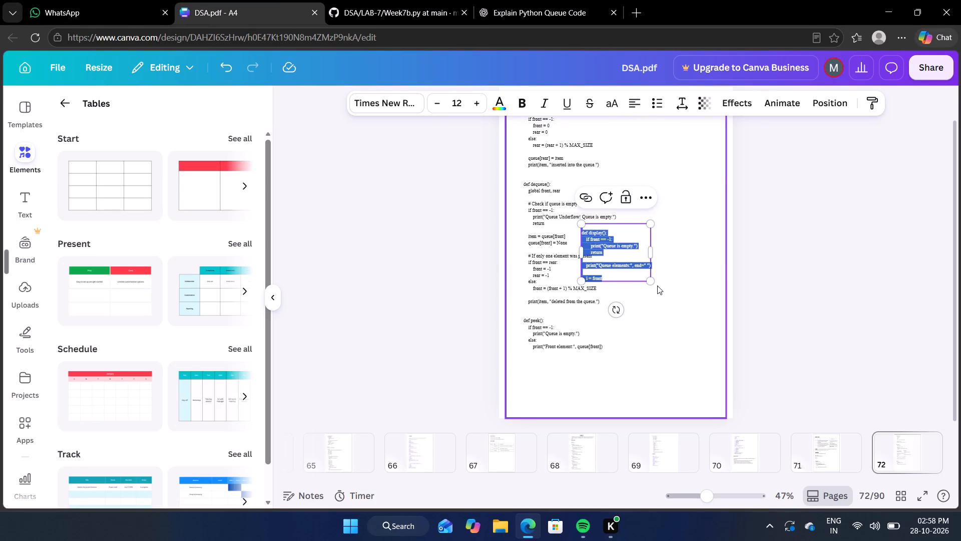
left_click(689, 332)
Move the display() code block directly below the peek() function, lined up with the code above it.
left_click_drag(619, 257, 575, 391)
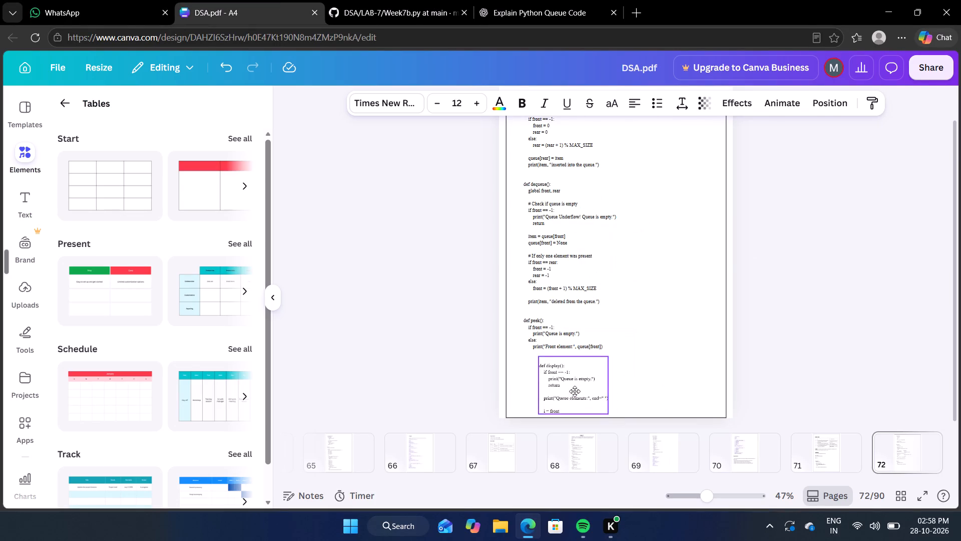
left_click_drag(575, 391, 560, 388)
left_click(788, 355)
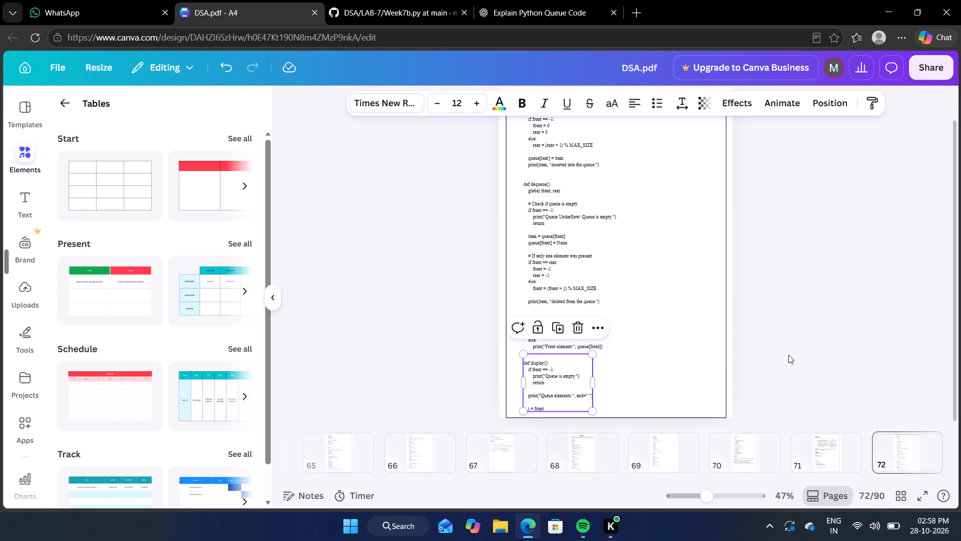
Shift the rectangular page border on page 72 slightly upward to sit nearer the page's top edge.
scroll(788, 355, "down", 1)
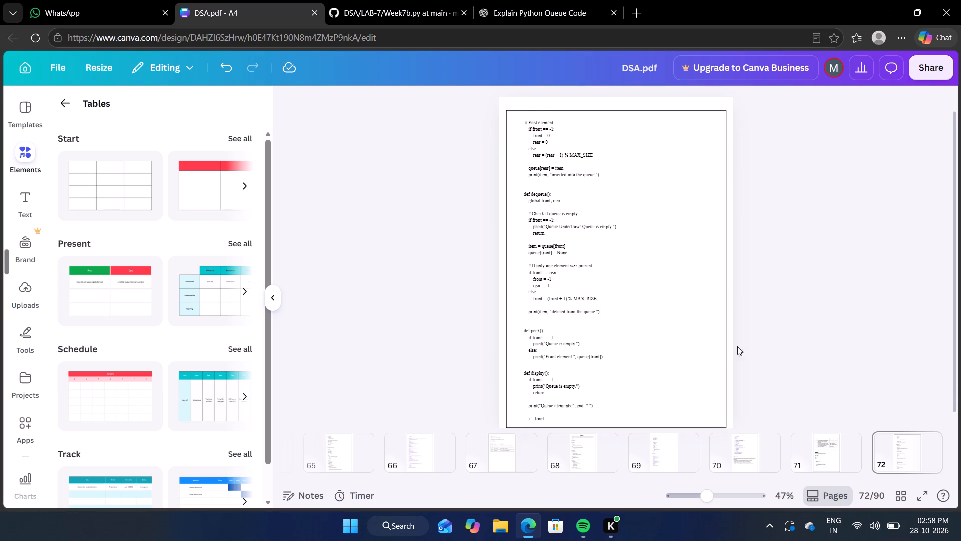
left_click(710, 353)
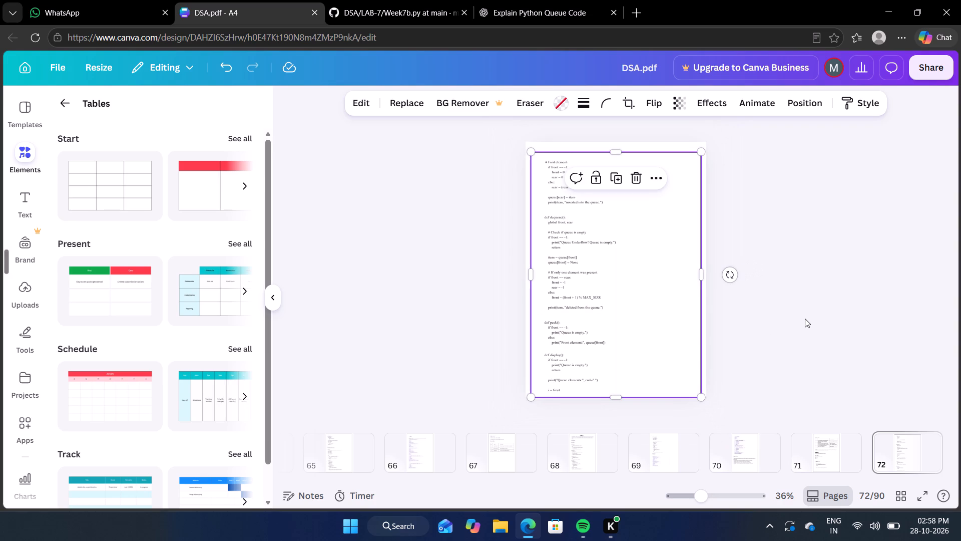
left_click_drag(683, 334, 683, 327)
left_click(790, 338)
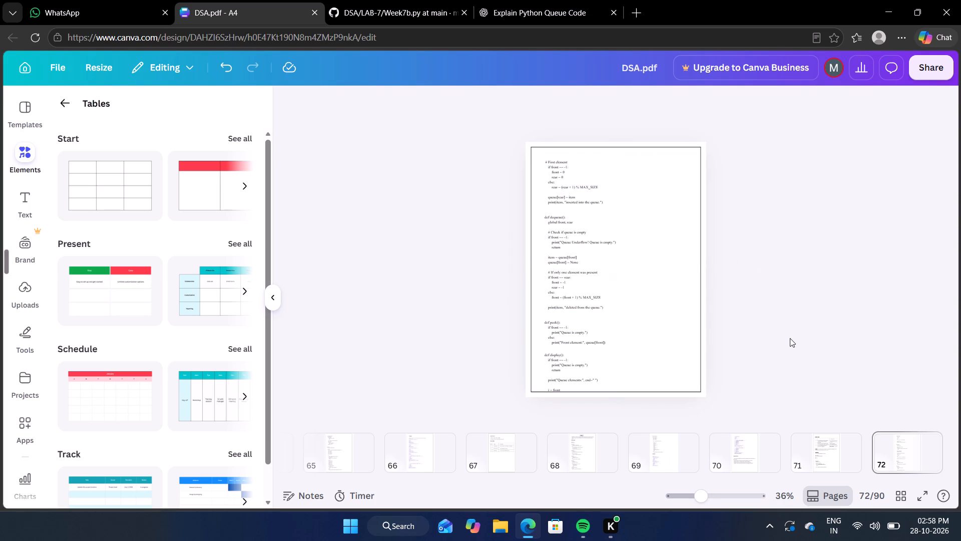
Delete the "i = front" line and the empty lines after the "Queue elements" print statement in page 72's display() block.
left_click(574, 375)
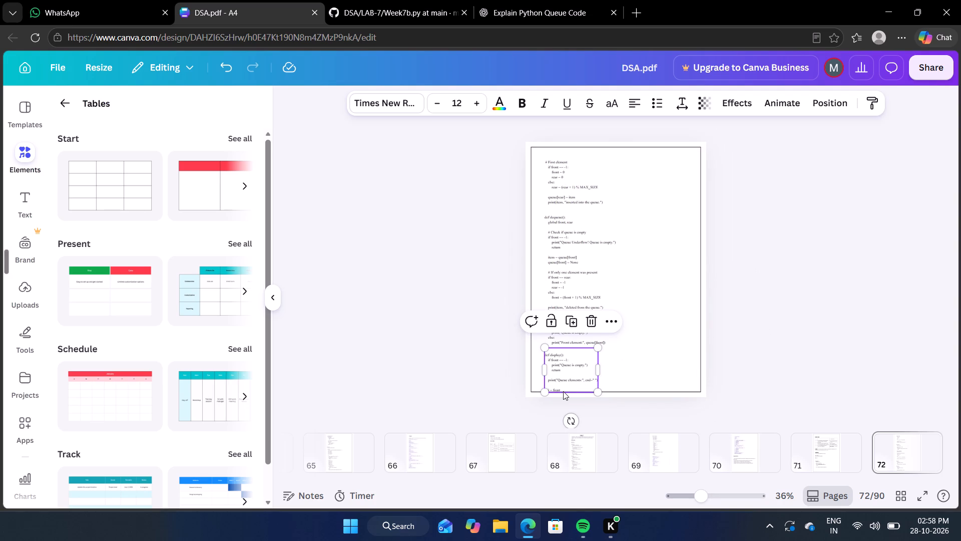
left_click(563, 391)
left_click(563, 389)
left_click(563, 389)
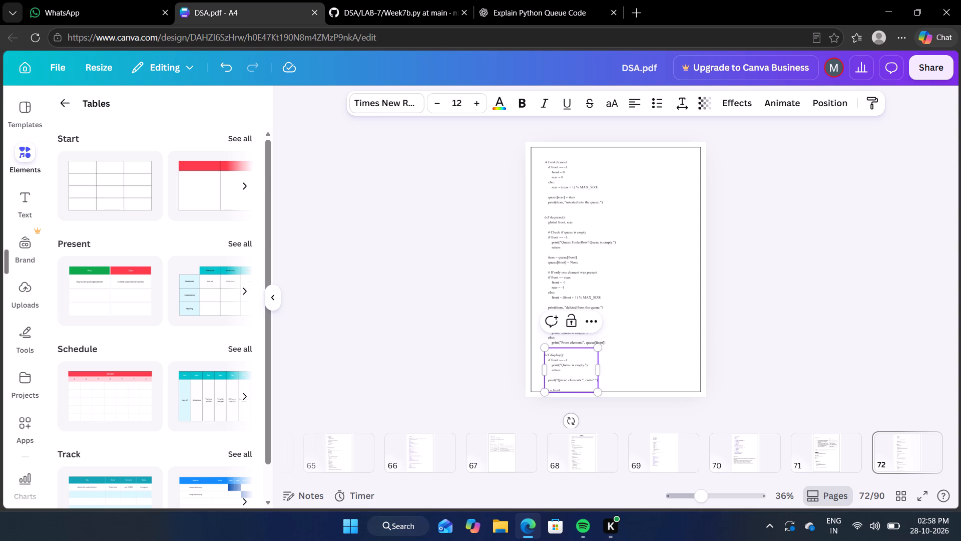
left_click_drag(561, 388, 545, 388)
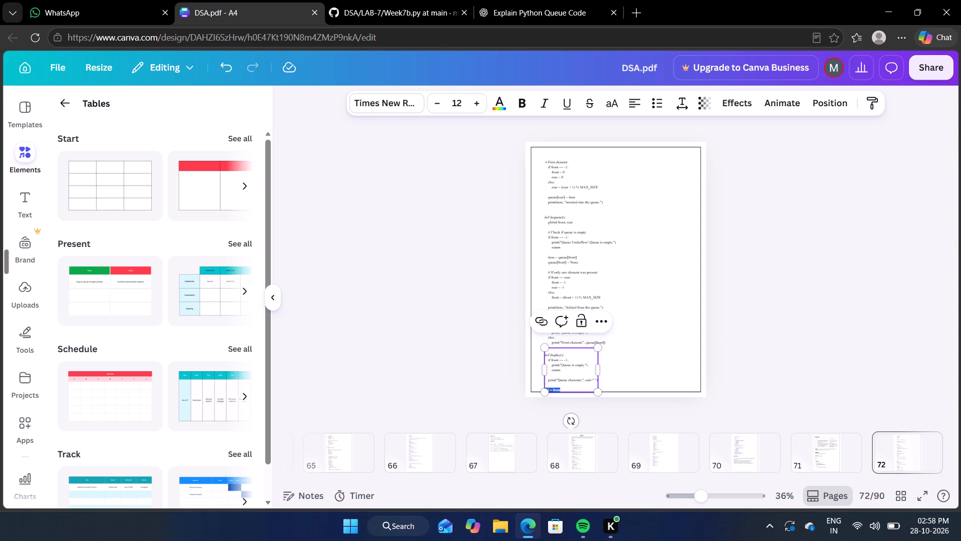
key("BackSpace")
key("BackSpace")
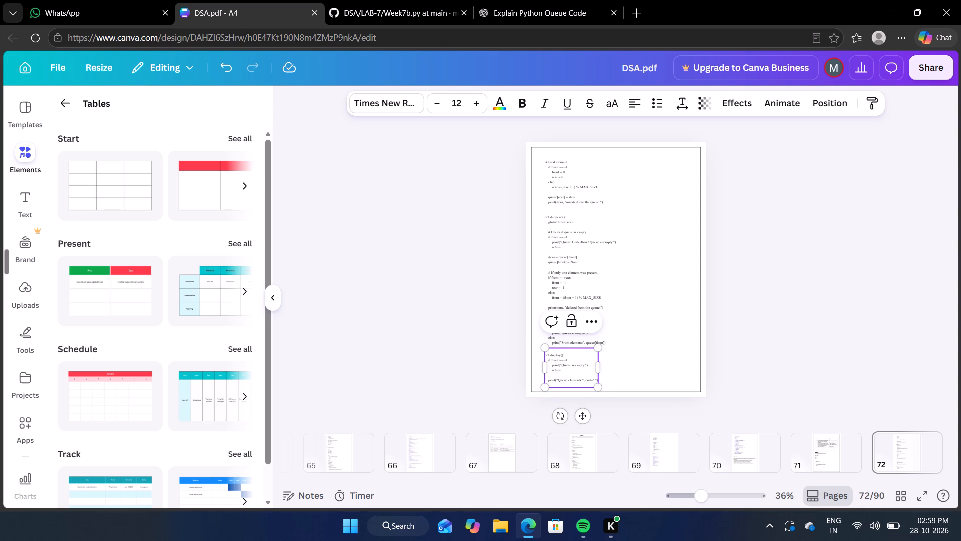
key("BackSpace")
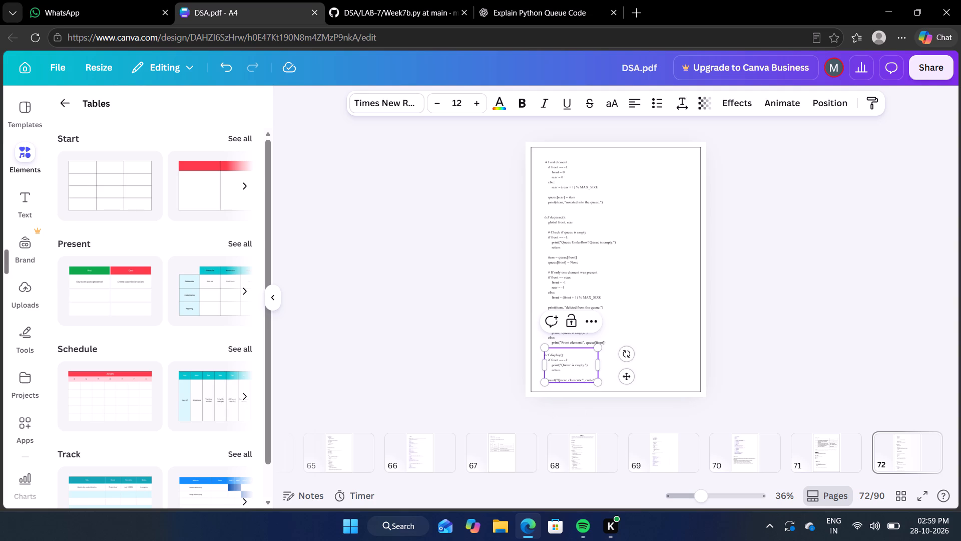
left_click(818, 351)
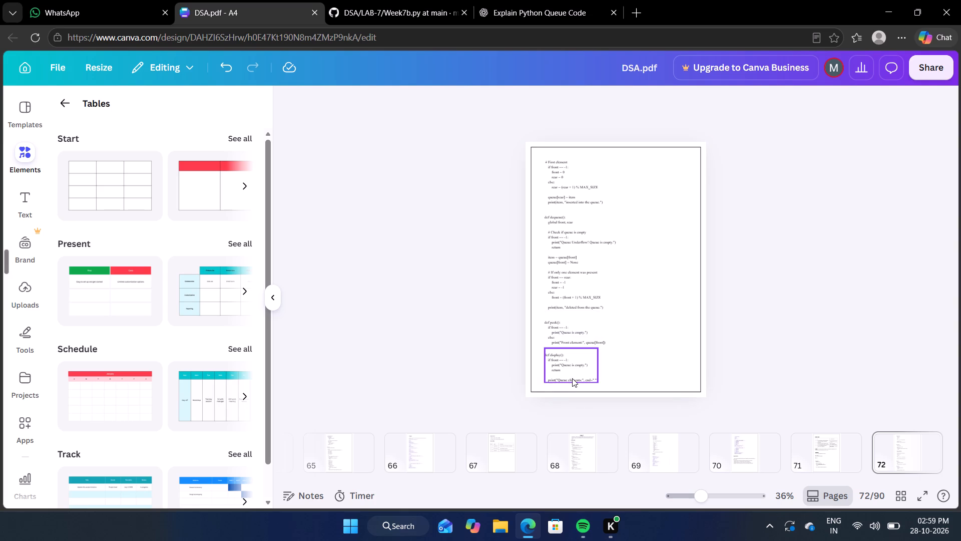
Nudge the shortened display() block slightly upward, closer to the peek() function on page 72.
left_click(572, 378)
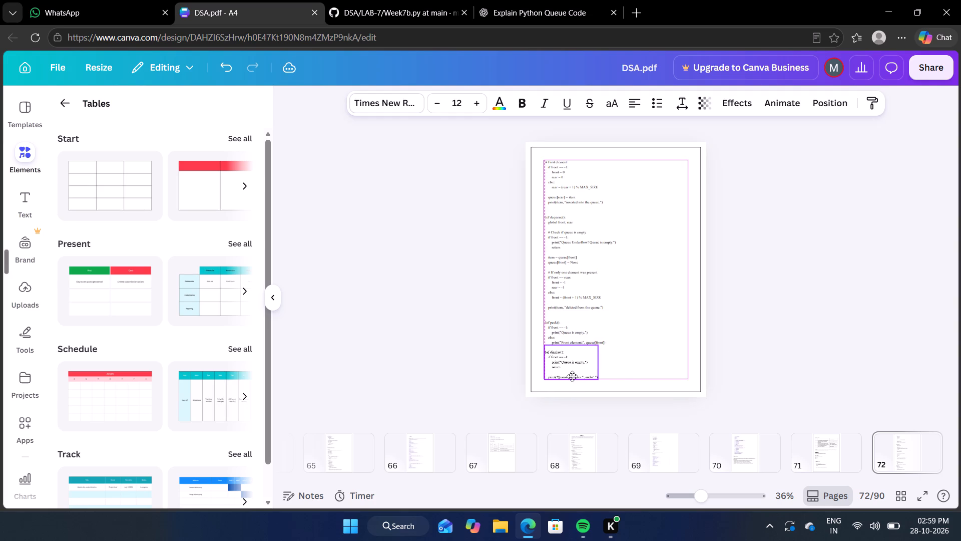
left_click(815, 384)
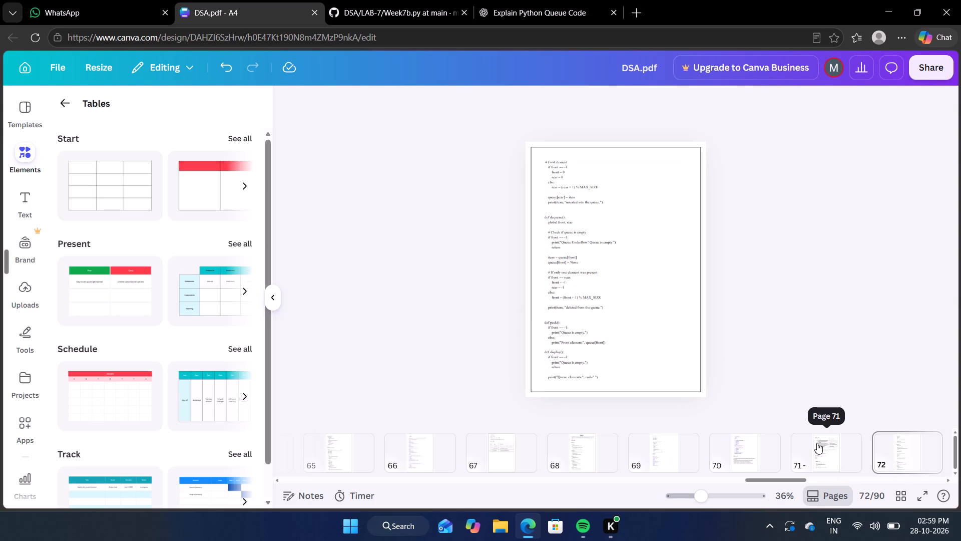
On page 73, move the page border aside and delete all the old enqueue and dequeue code fragments.
scroll(809, 443, "left", 3)
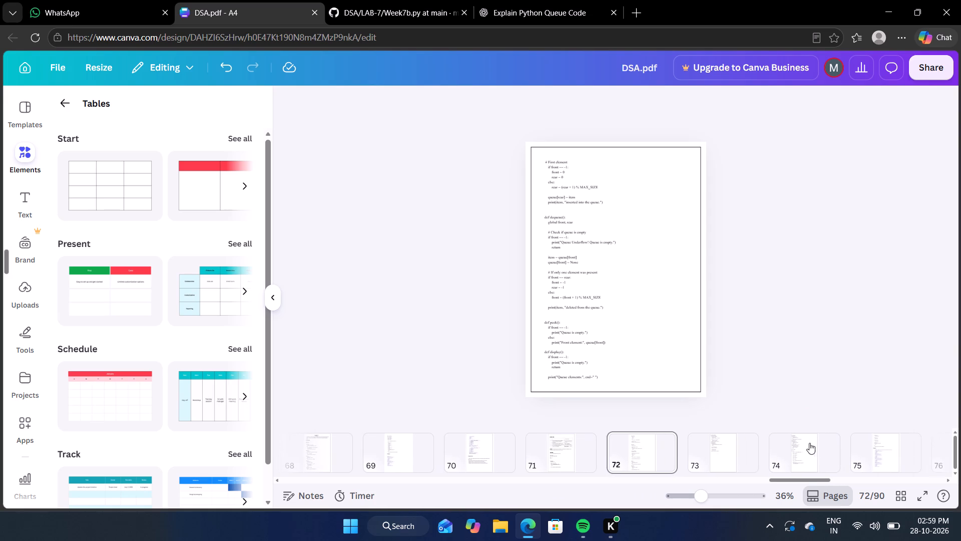
scroll(809, 443, "left", 1)
left_click(726, 462)
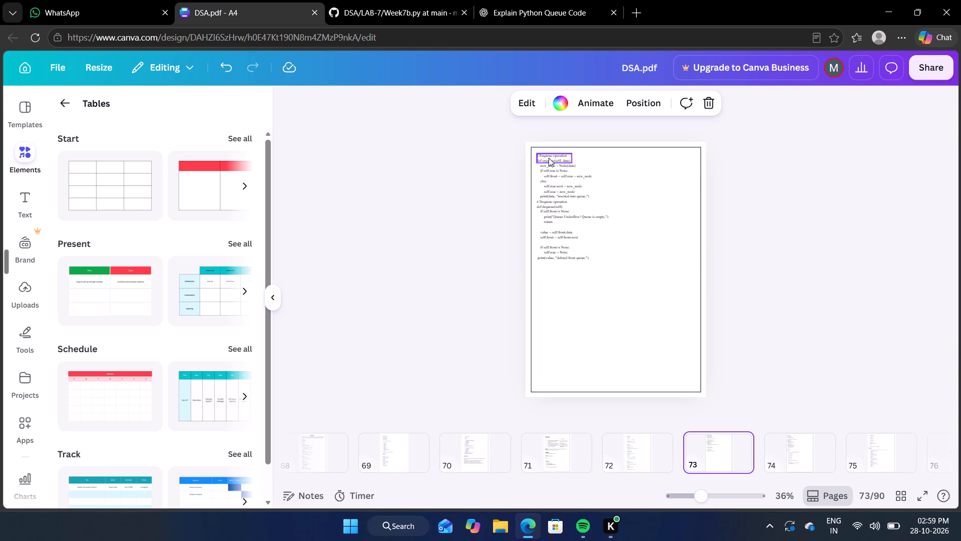
left_click_drag(648, 246, 684, 255)
left_click_drag(685, 255, 748, 262)
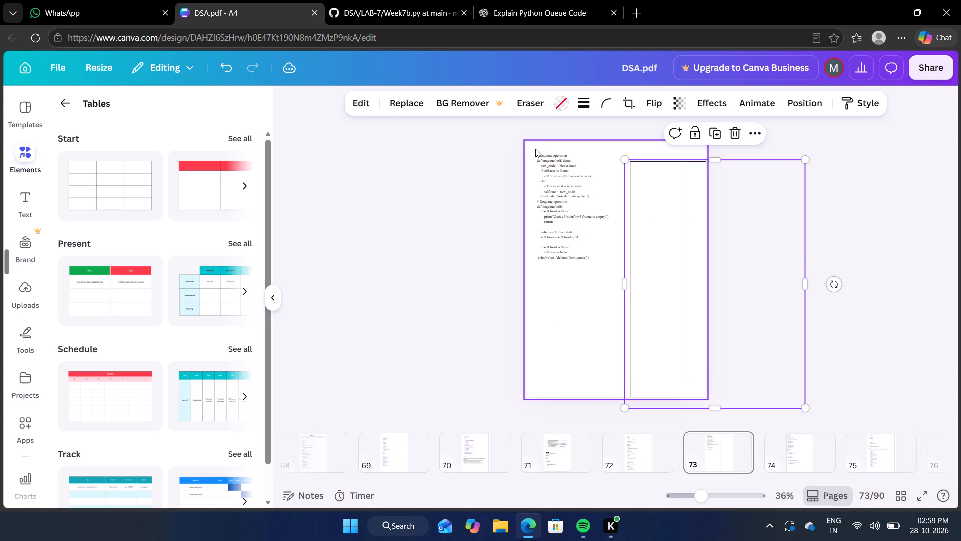
left_click_drag(535, 149, 616, 295)
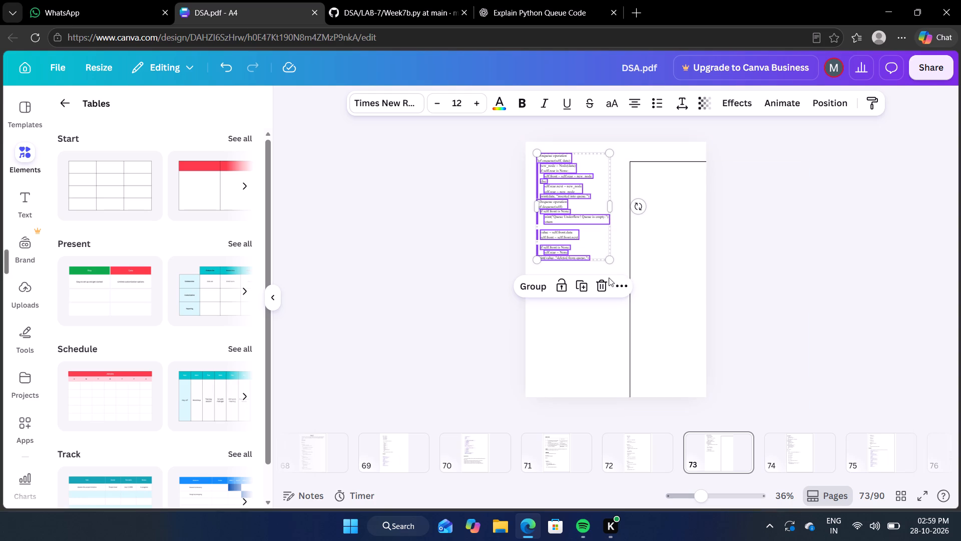
left_click(604, 288)
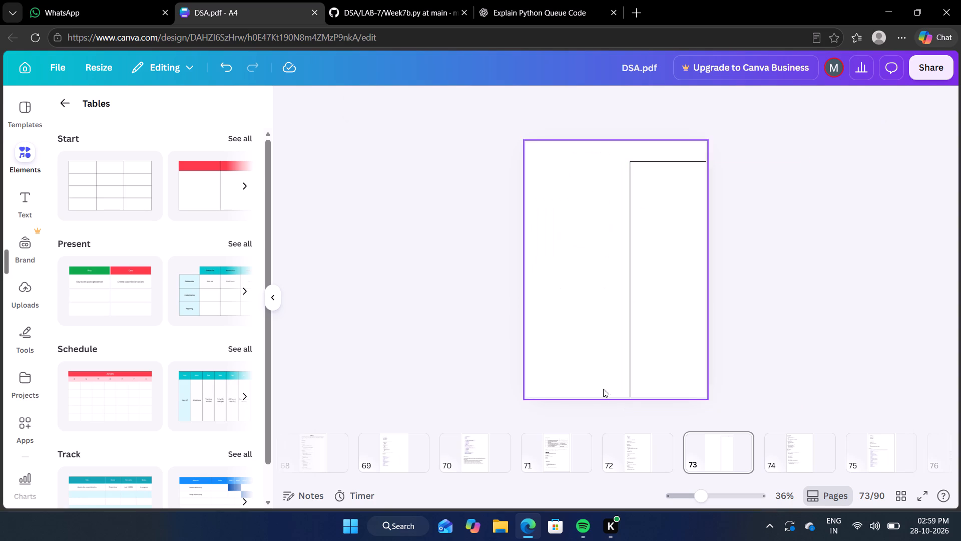
Copy the remaining Week7b.py code on GitHub, from "i = front" through the final "Invalid choice! Please try again." line.
left_click(394, 0)
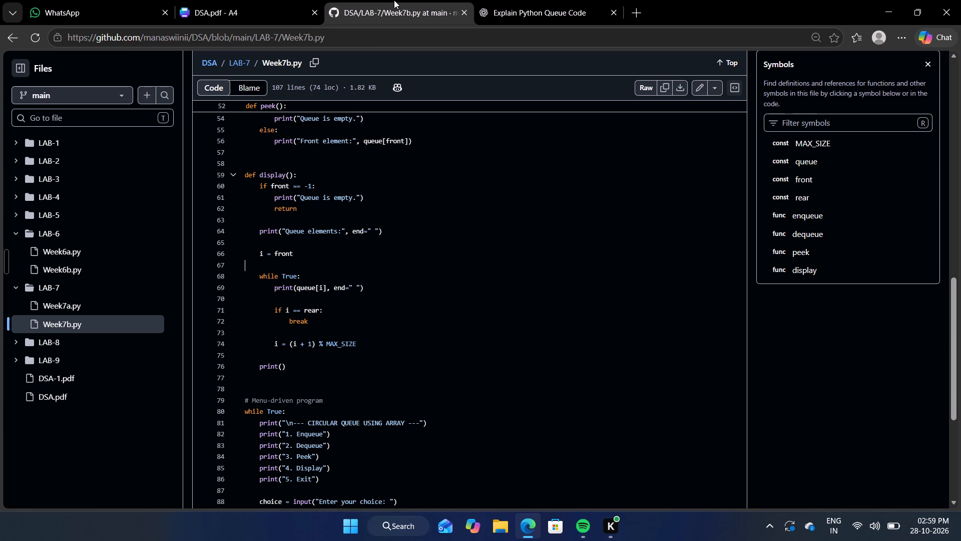
scroll(432, 263, "down", 2)
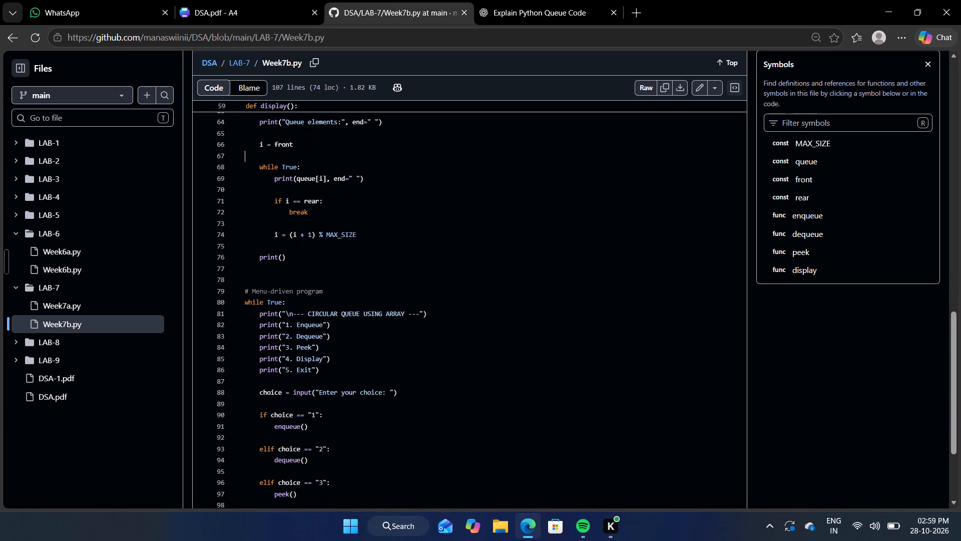
scroll(432, 263, "down", 1)
scroll(366, 230, "up", 1)
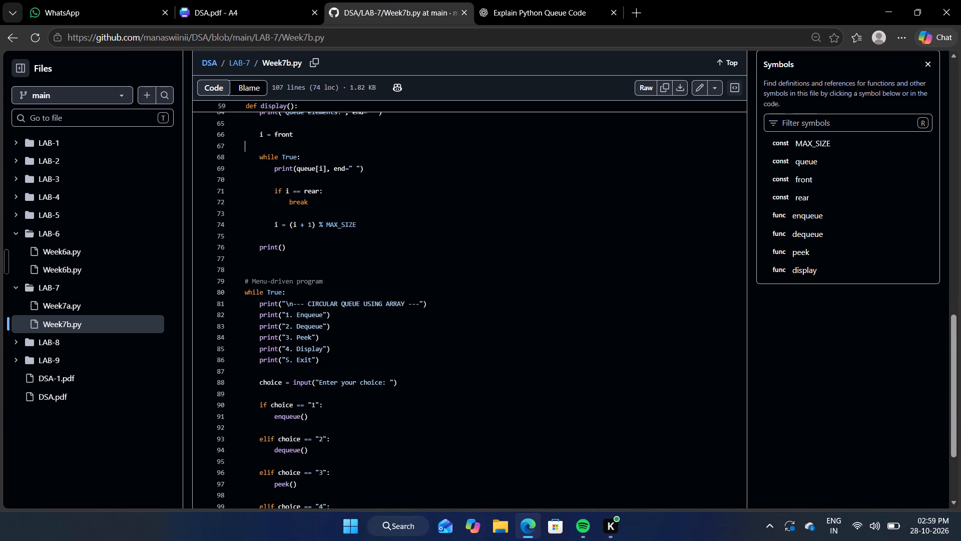
scroll(366, 230, "up", 2)
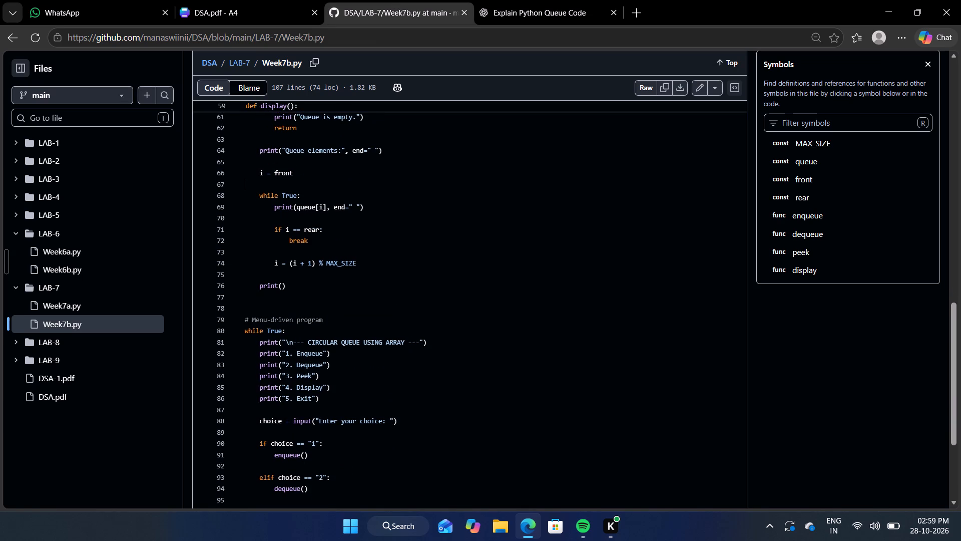
left_click_drag(255, 169, 496, 539)
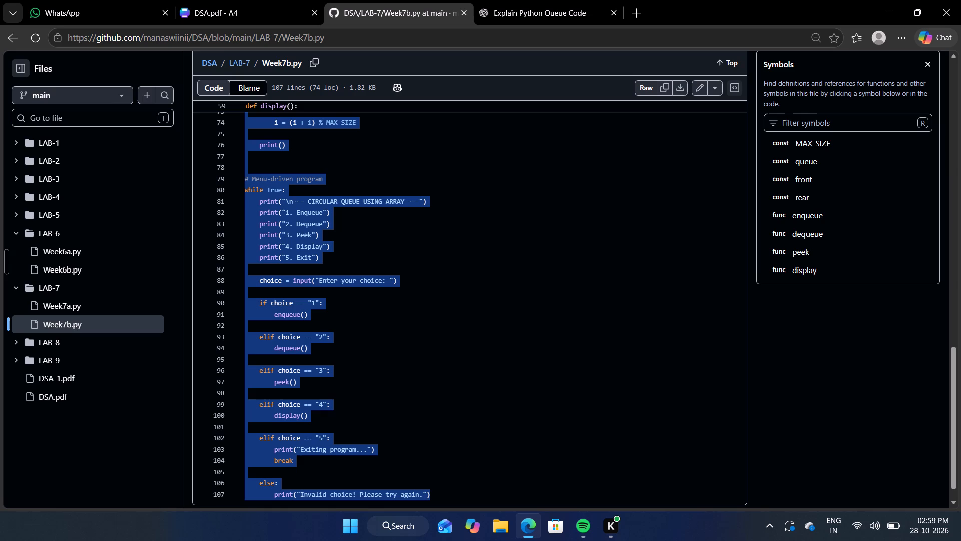
left_click_drag(496, 539, 496, 539)
key("ctrl+c")
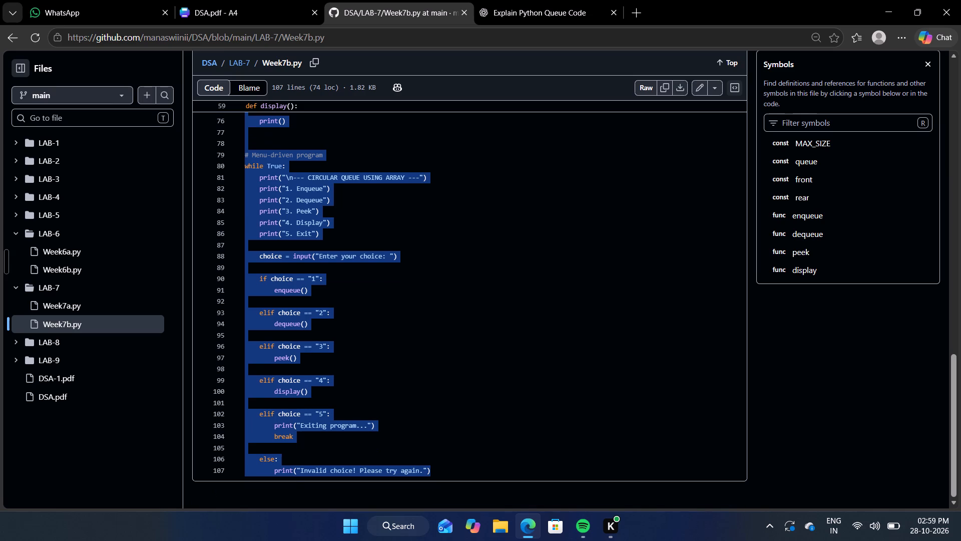
left_click(491, 466)
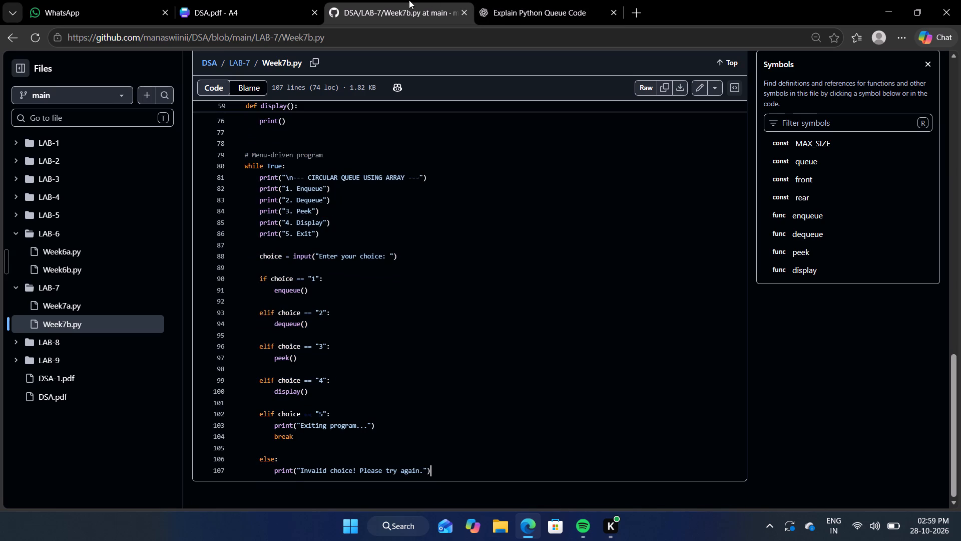
Paste the copied Week7b.py code onto page 73 of DSA.pdf, left-align it and place it at the page's upper-left margin.
left_click(196, 0)
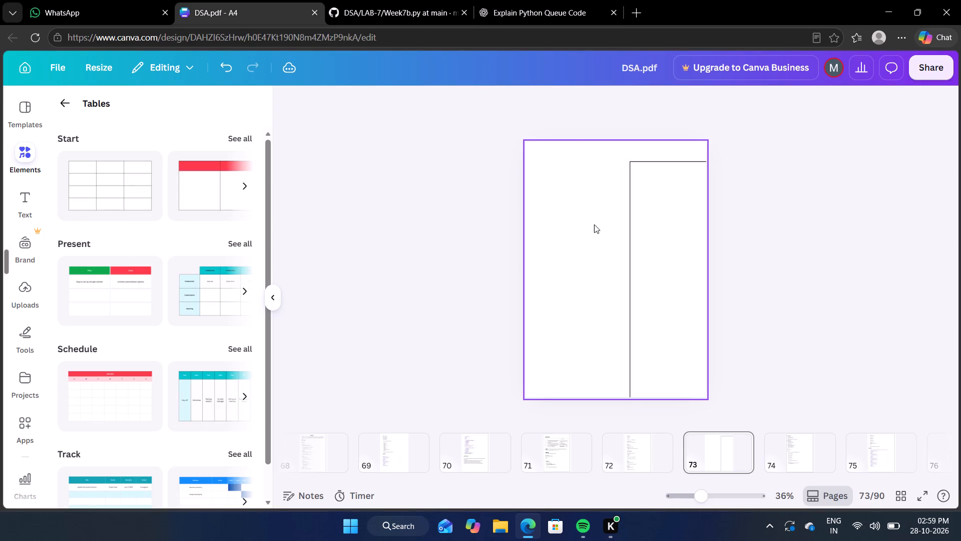
key("ctrl+v")
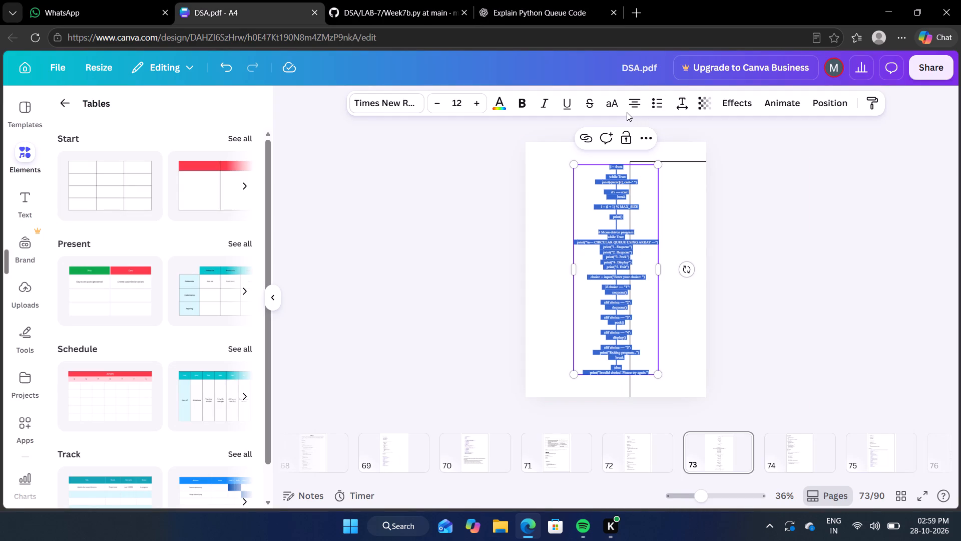
left_click(628, 105)
left_click(790, 252)
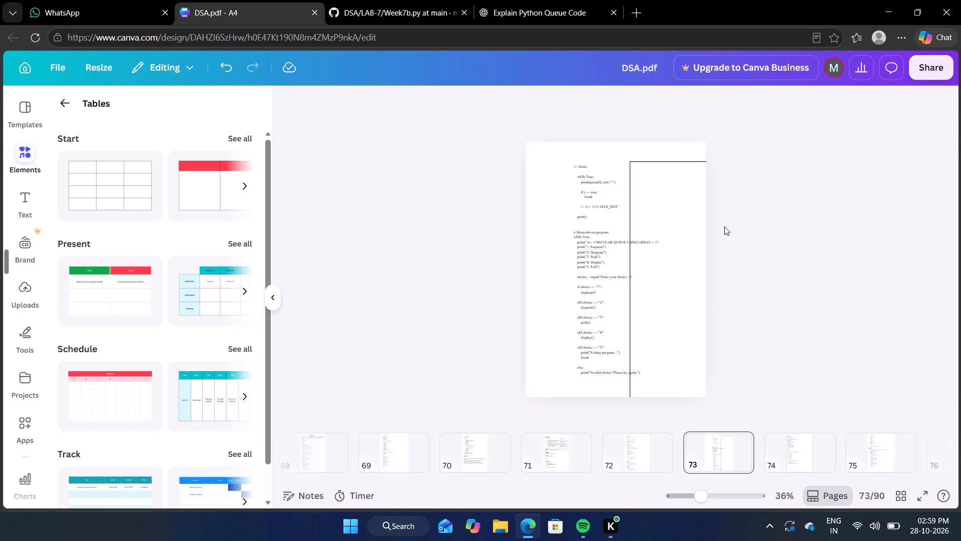
left_click_drag(616, 247, 585, 243)
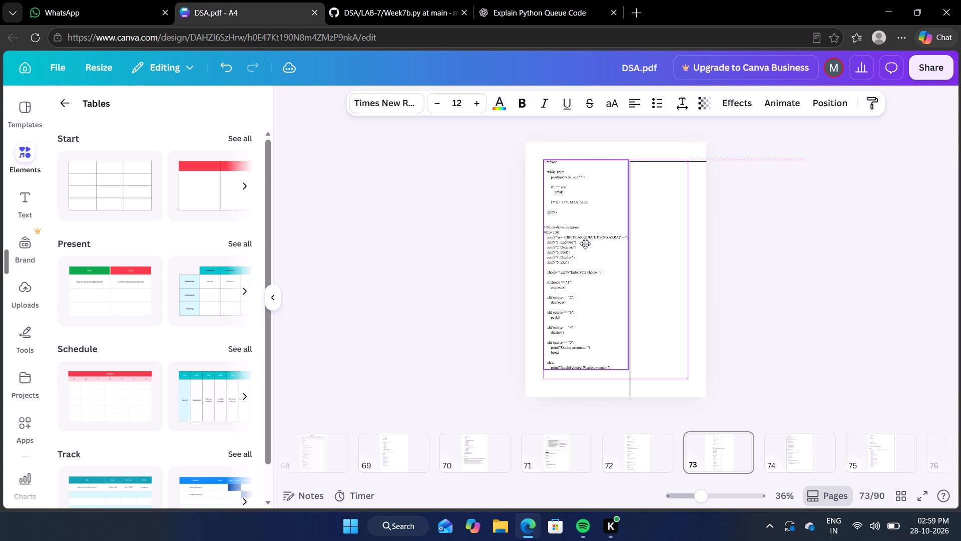
left_click_drag(585, 243, 590, 242)
left_click(776, 269)
Move the page border back around the pasted code on page 73.
left_click_drag(667, 241, 573, 229)
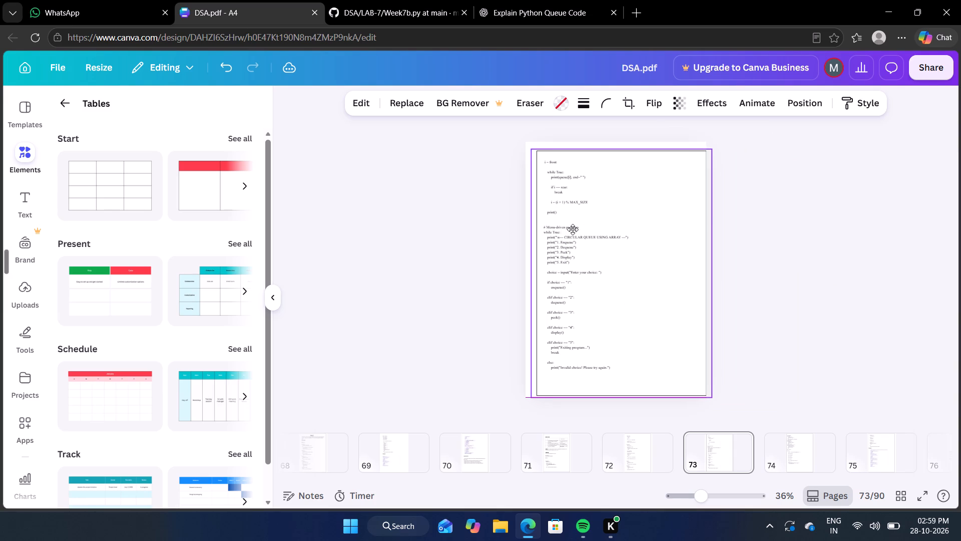
left_click_drag(573, 229, 573, 226)
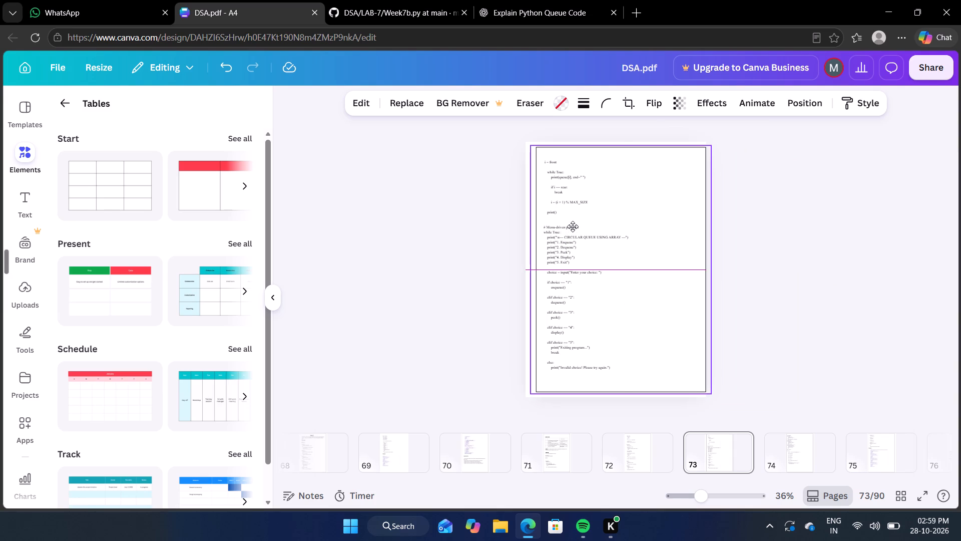
left_click_drag(573, 226, 572, 228)
left_click(821, 266)
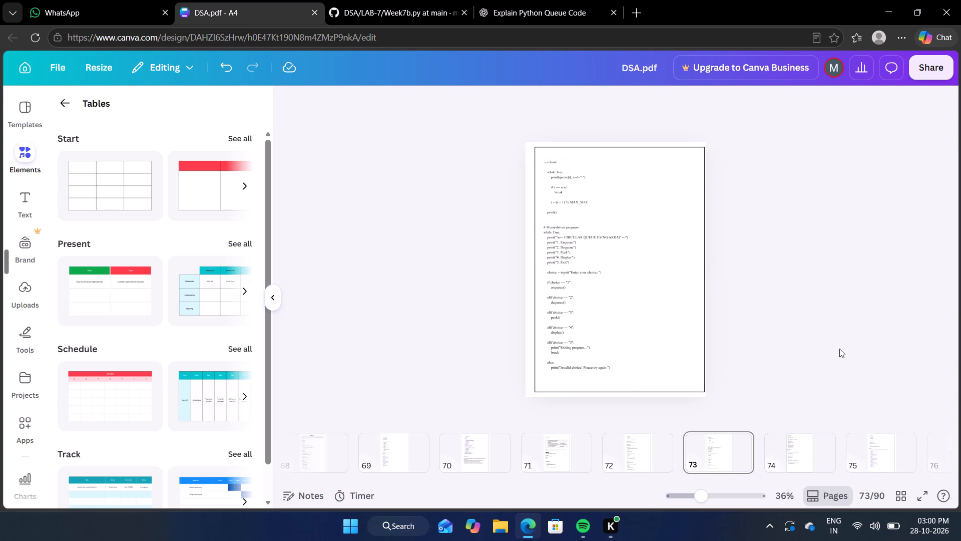
Check pages 72 and 73, and delete page 74 with the old linked-list queue code.
left_click(640, 452)
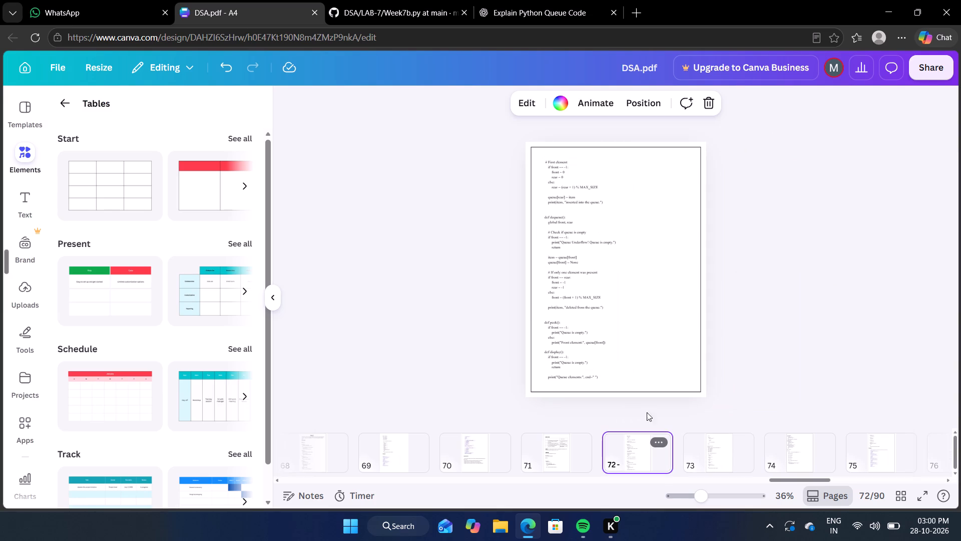
left_click(710, 457)
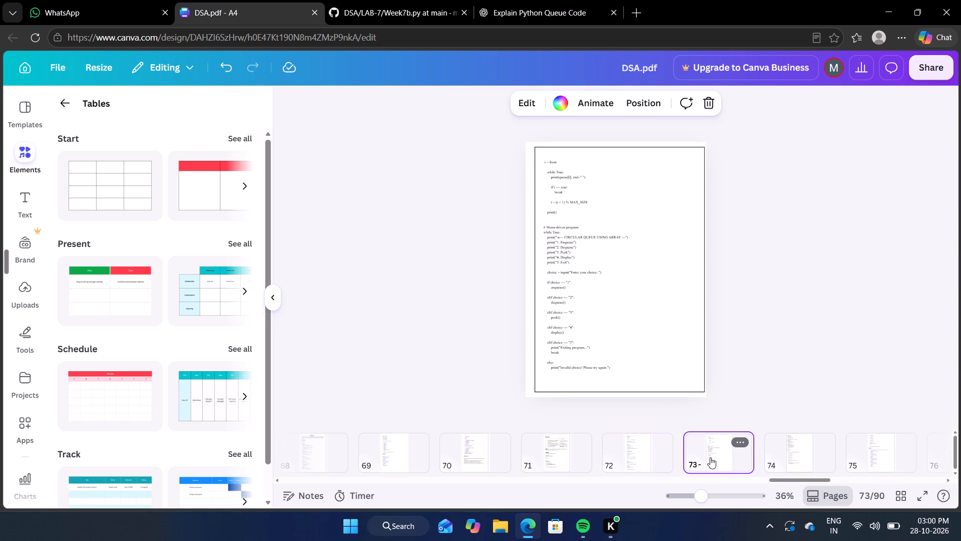
left_click(801, 448)
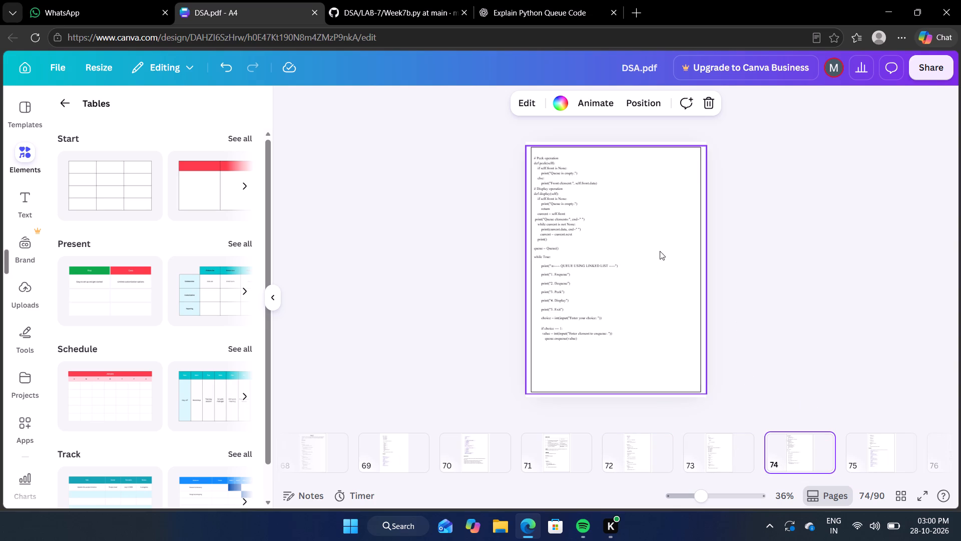
left_click(715, 102)
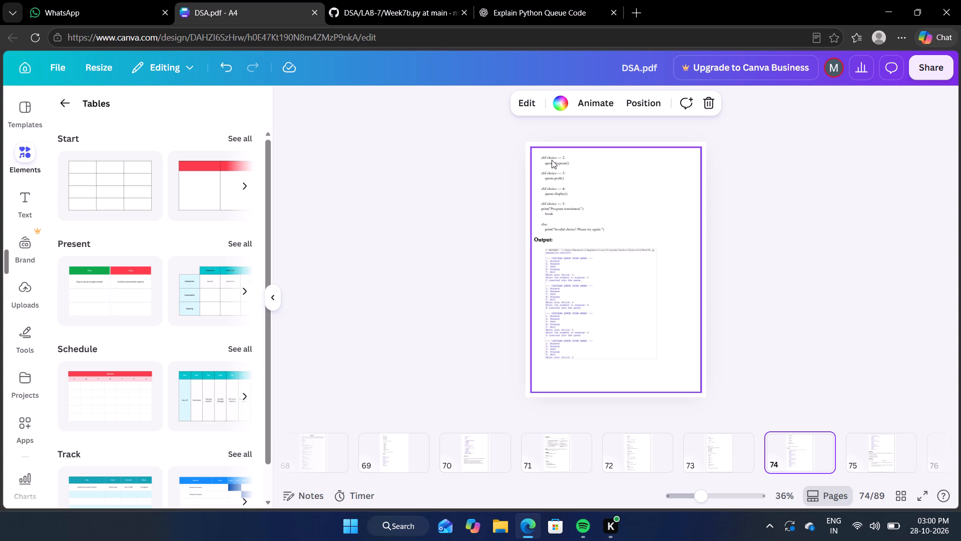
On the new page 74, move the border aside and delete the old menu-choice code above the Output heading.
left_click_drag(618, 180, 762, 193)
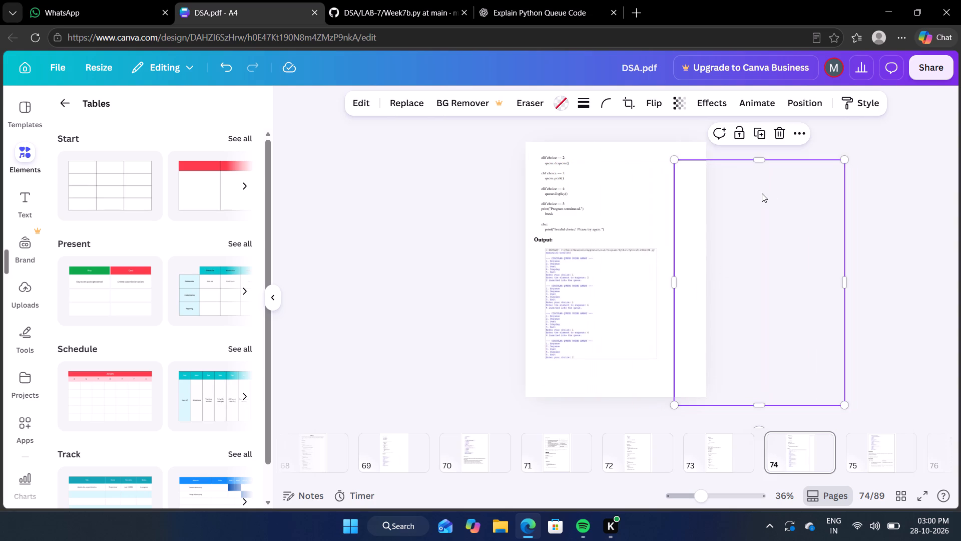
left_click_drag(539, 150, 628, 226)
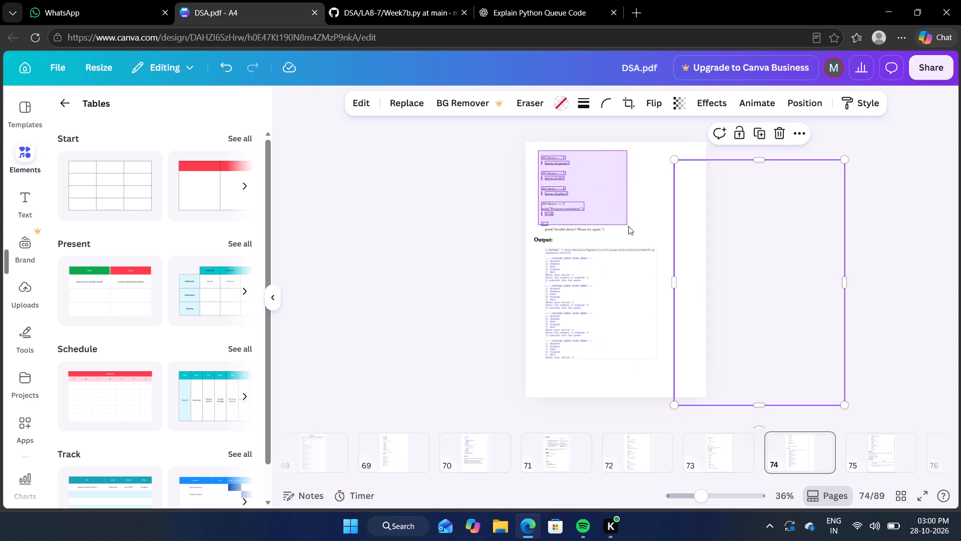
left_click_drag(628, 226, 632, 231)
left_click(598, 264)
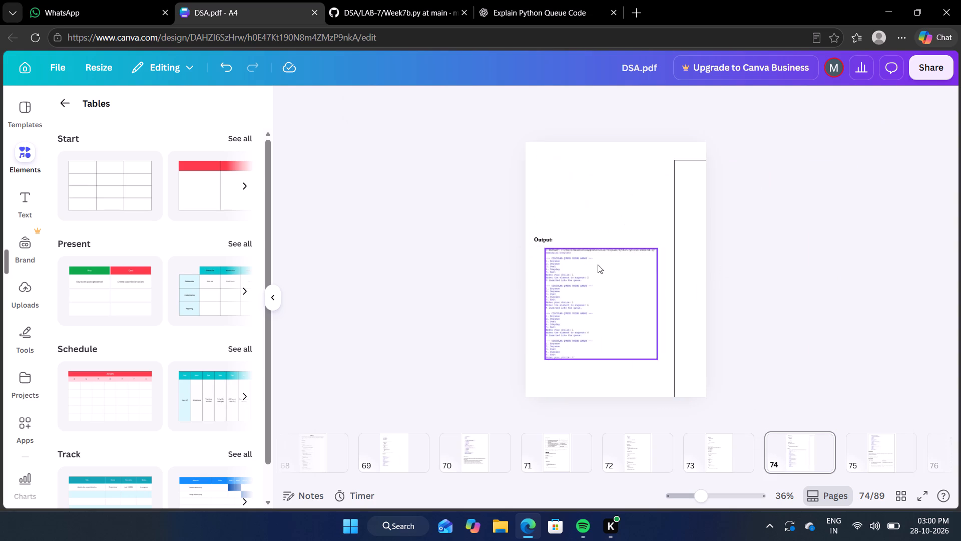
Move the Output heading and its circular queue output image to the top of page 74, aligned with the left margin.
left_click_drag(547, 239, 569, 161)
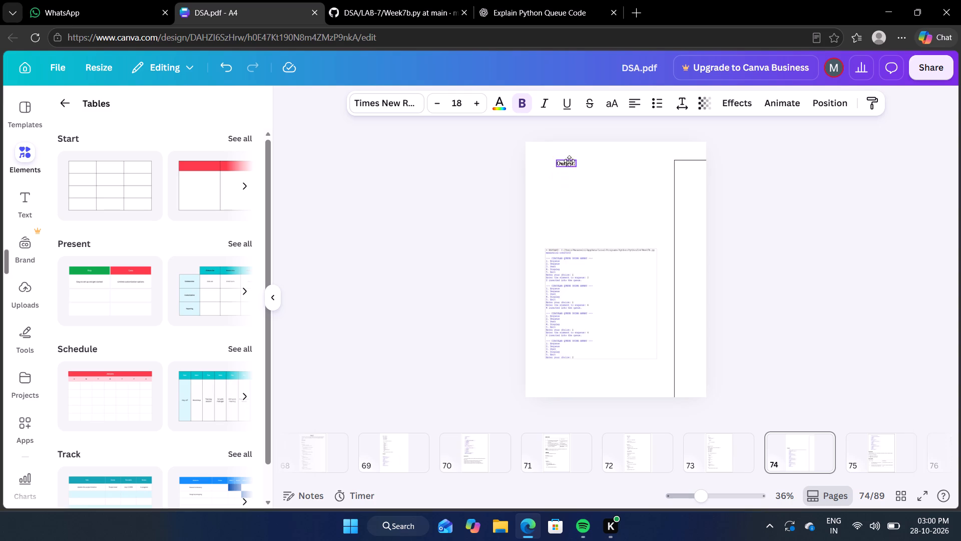
left_click_drag(569, 161, 557, 166)
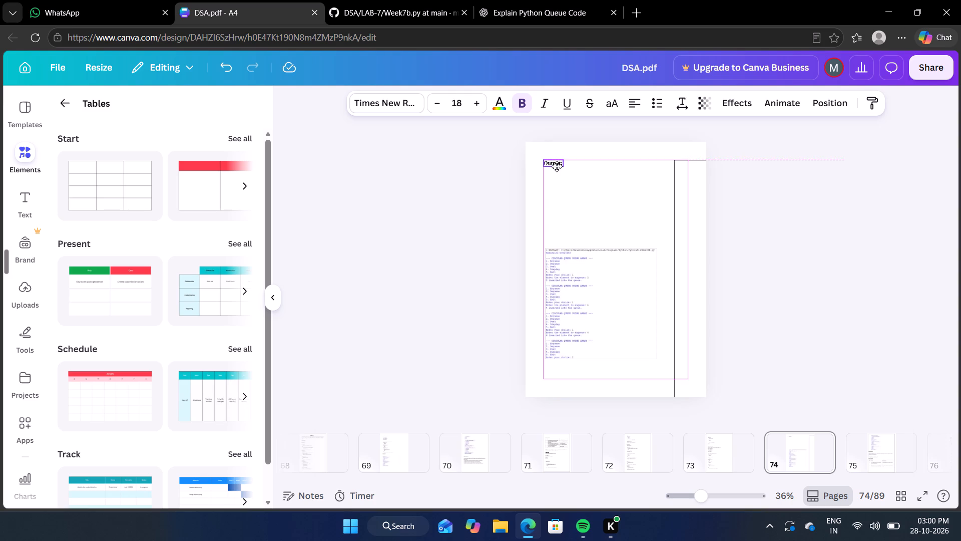
left_click_drag(557, 166, 557, 167)
left_click_drag(592, 297, 591, 235)
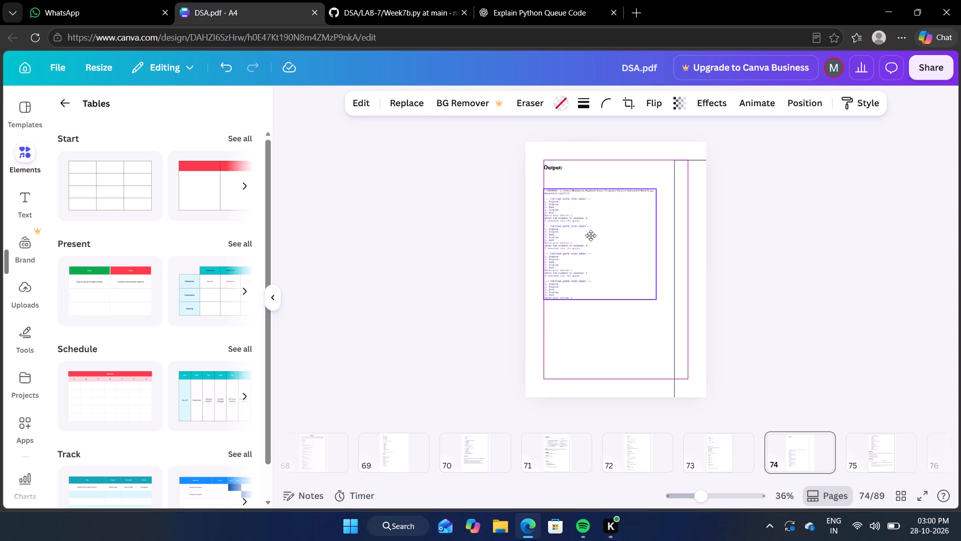
left_click_drag(591, 235, 591, 226)
left_click(776, 310)
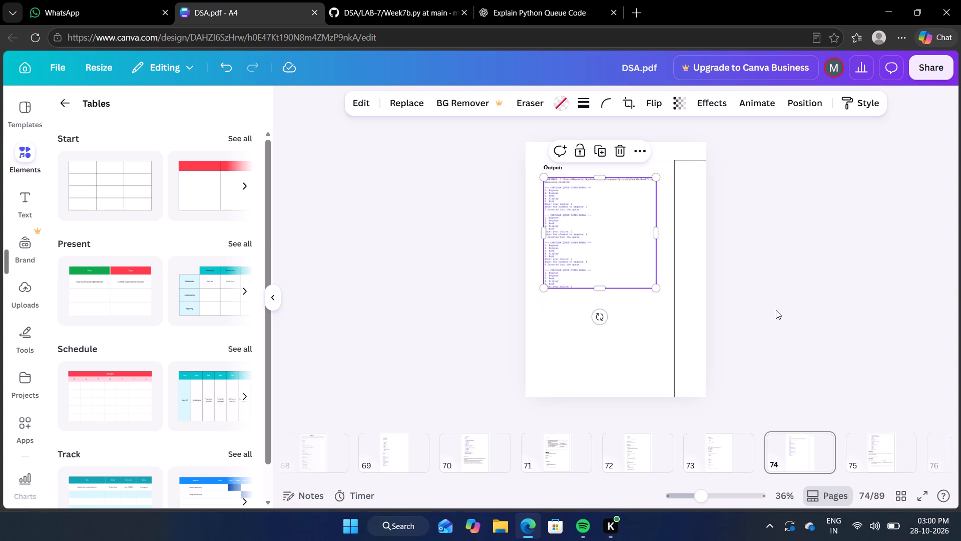
Move the remaining circular queue output image from page 75 to page 74, below the first output image.
left_click(878, 461)
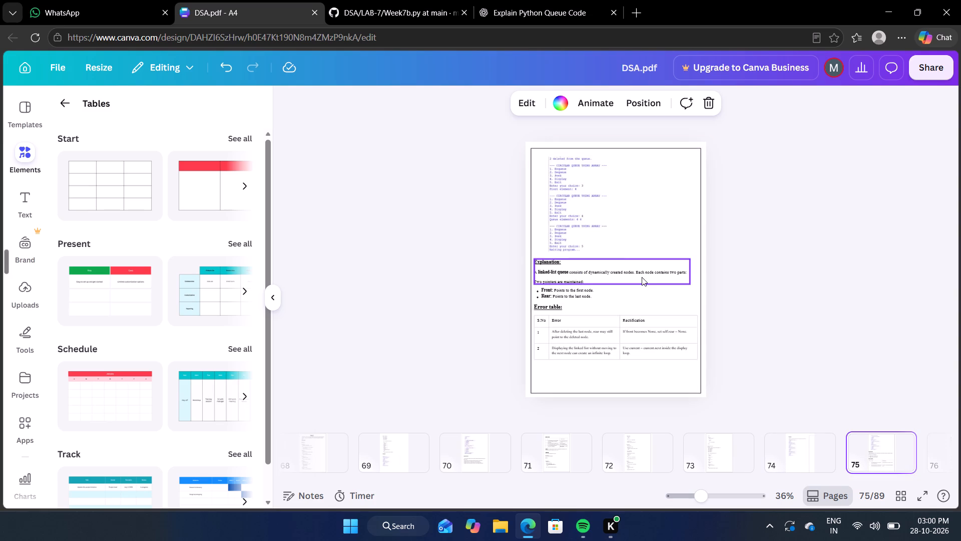
left_click_drag(590, 218, 810, 457)
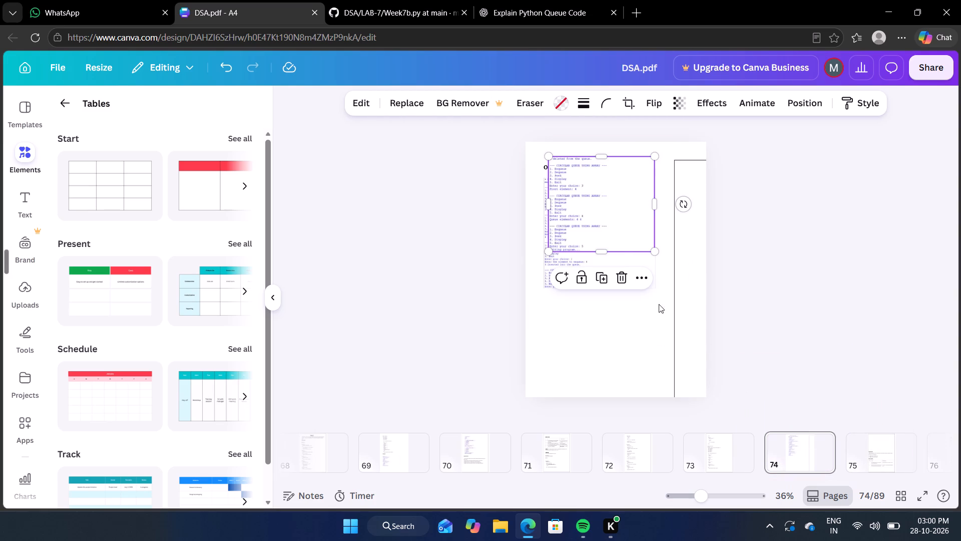
left_click_drag(608, 215, 601, 353)
Shift the Output heading and both output images upward on page 74, placing the second image directly beneath the first.
left_click_drag(569, 242, 569, 237)
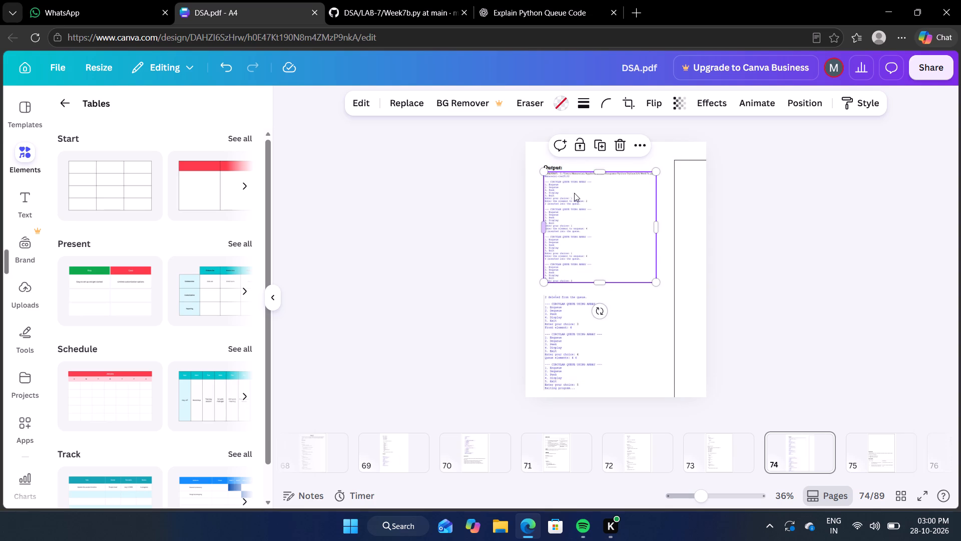
left_click(576, 196)
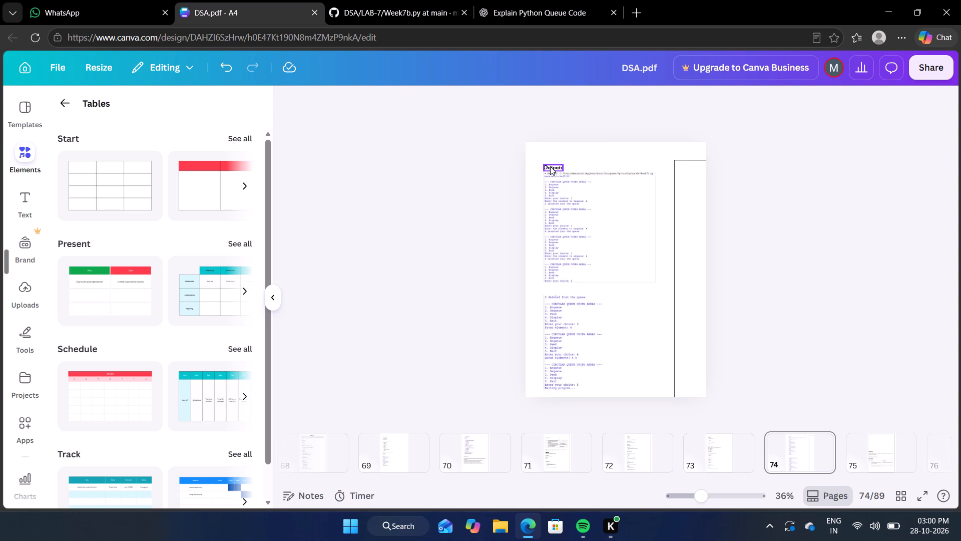
left_click_drag(550, 166, 552, 162)
left_click(470, 241)
left_click_drag(599, 329, 600, 322)
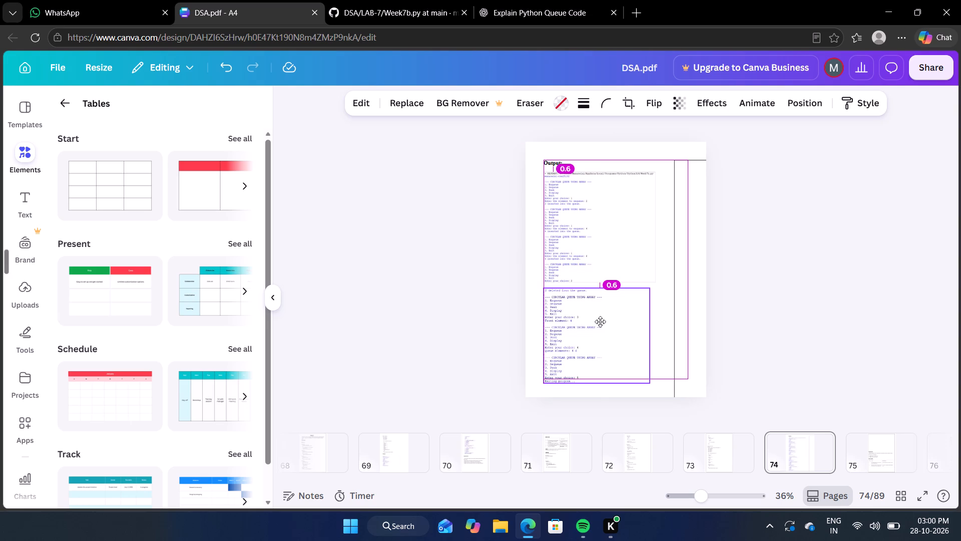
left_click_drag(600, 322, 599, 319)
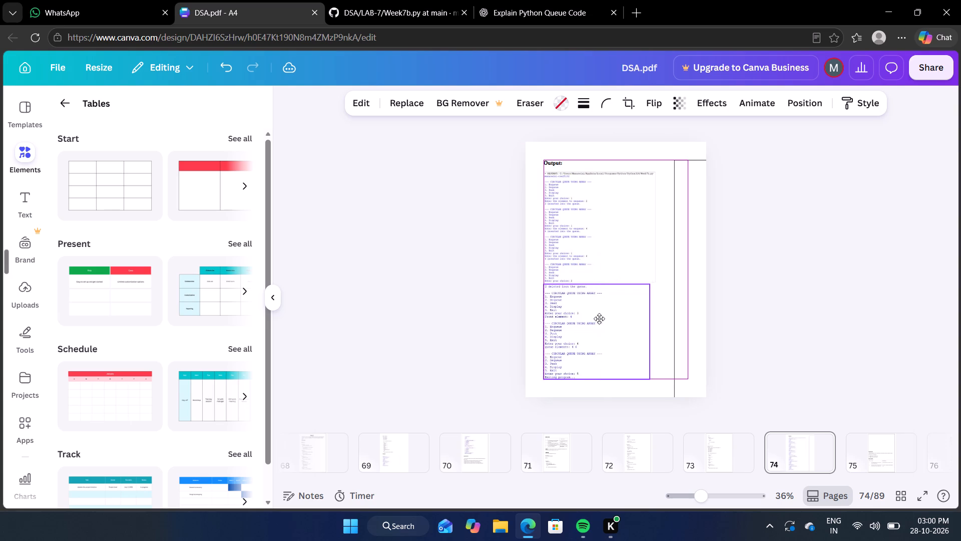
left_click_drag(599, 319, 599, 320)
left_click(749, 354)
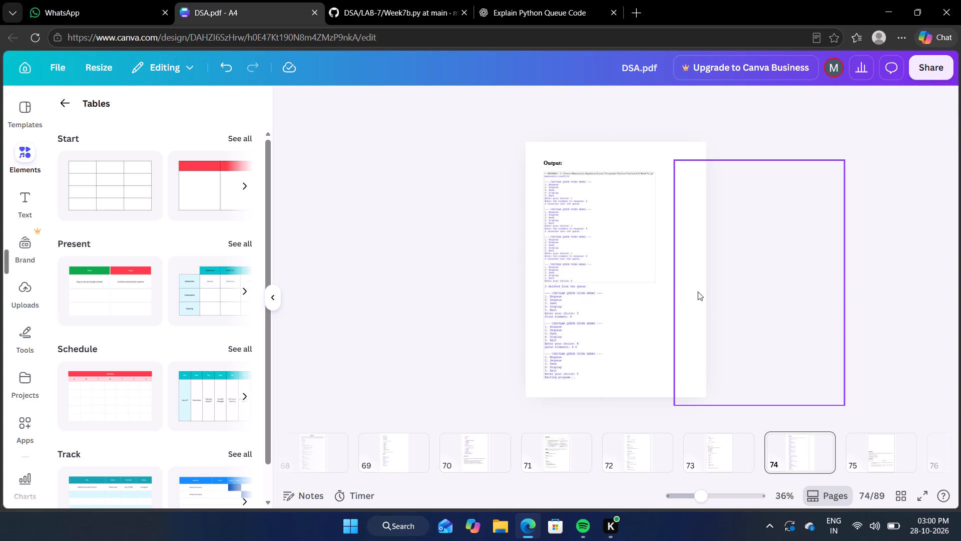
Move the page border back around the output content on page 74.
left_click_drag(695, 286, 559, 278)
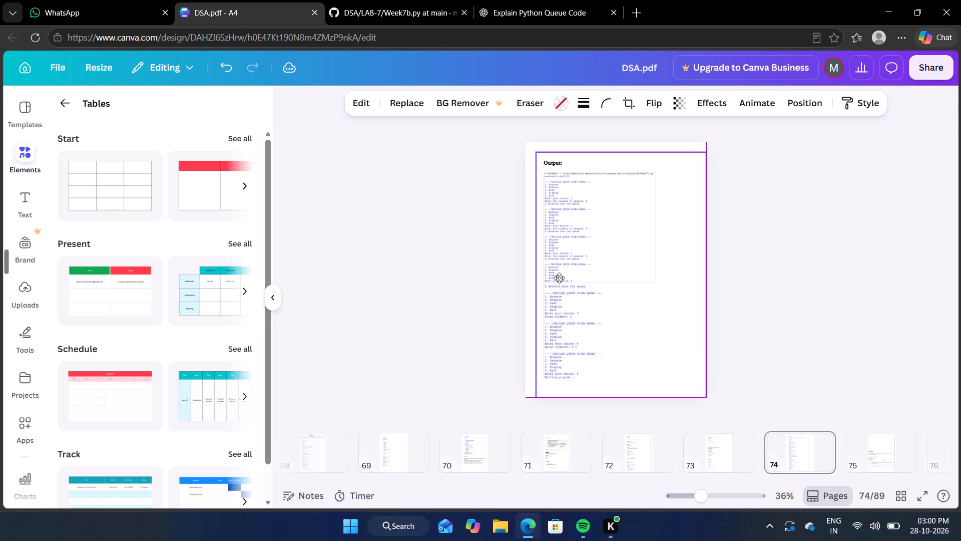
left_click_drag(559, 278, 554, 275)
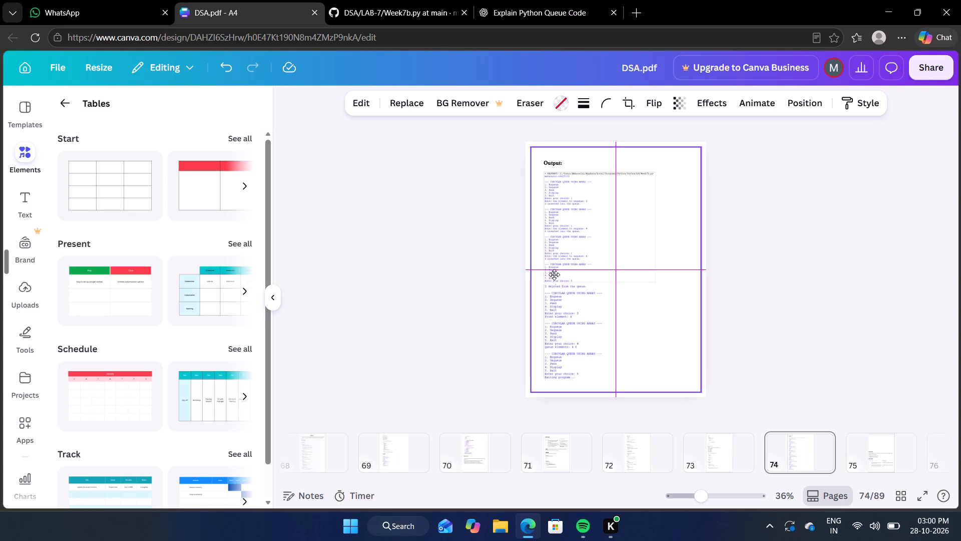
left_click_drag(554, 275, 555, 275)
left_click(783, 336)
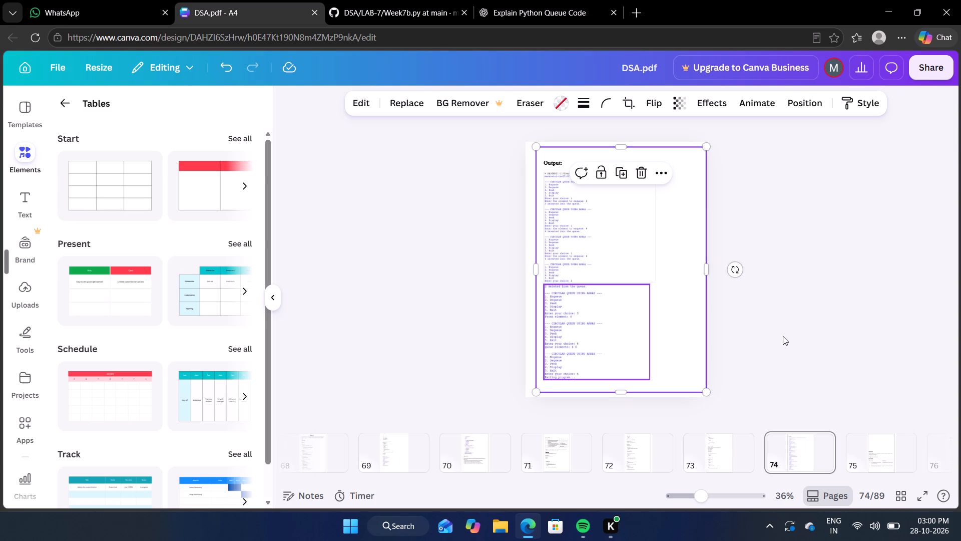
Delete the frame holding the old border, underlines, bullets and table lines on page 75.
left_click(882, 450)
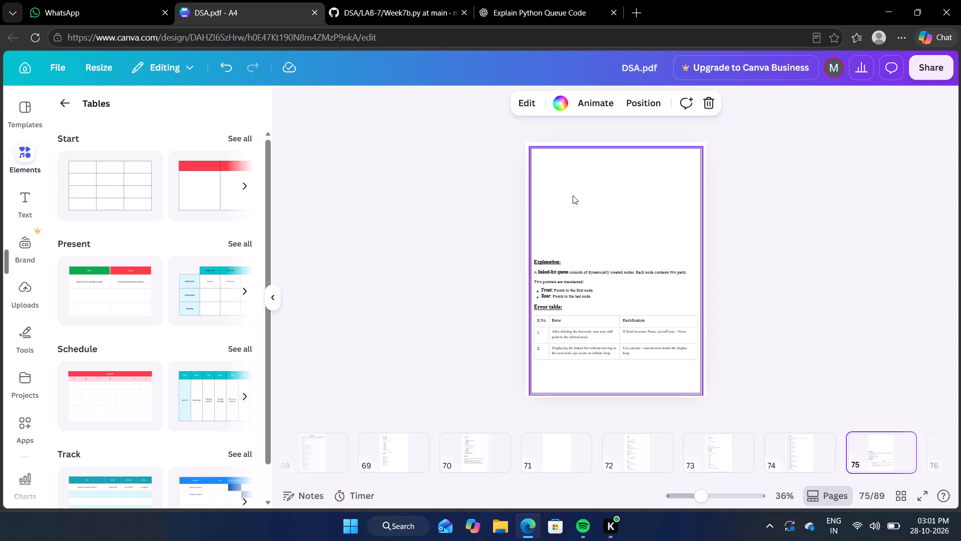
left_click_drag(603, 228, 696, 226)
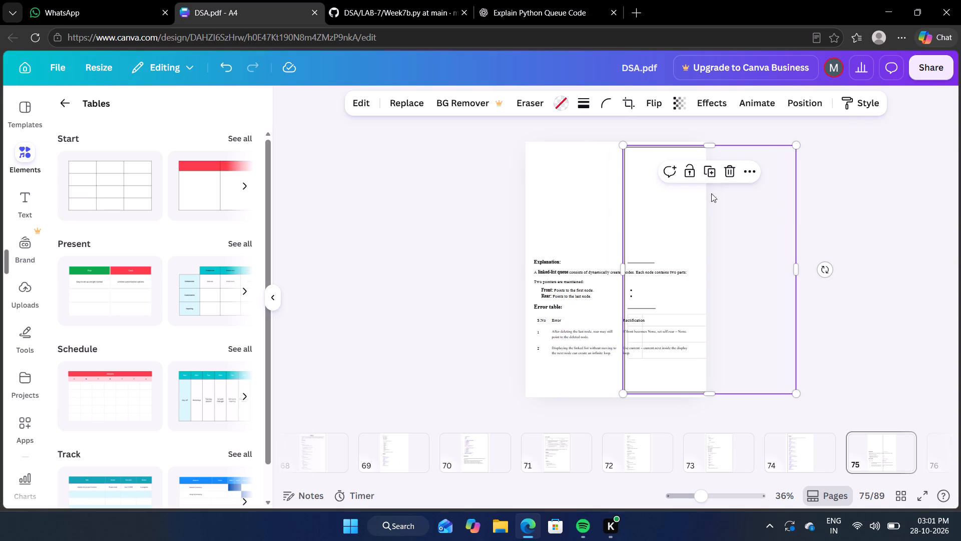
left_click(730, 169)
left_click(738, 229)
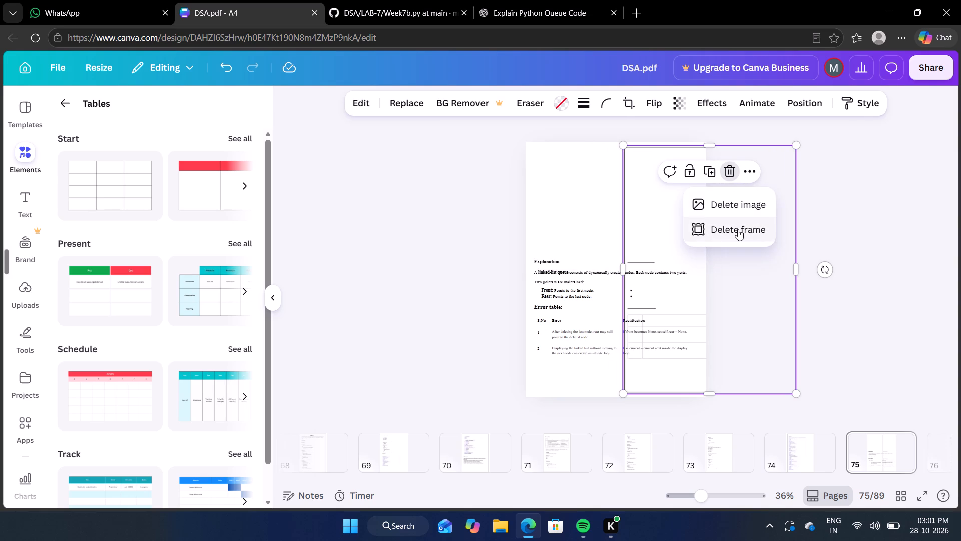
Shift the border on page 74 slightly left to centre it on the page.
left_click(797, 449)
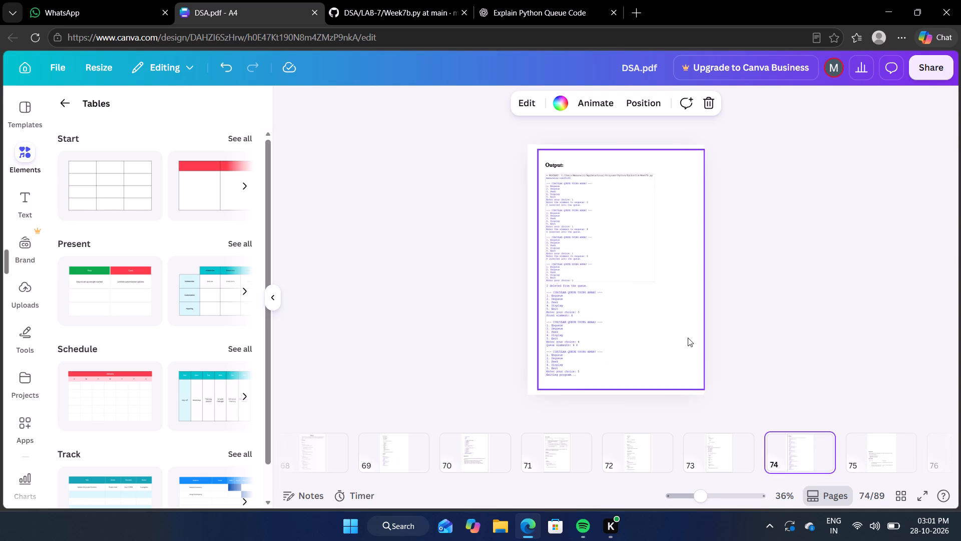
left_click(670, 310)
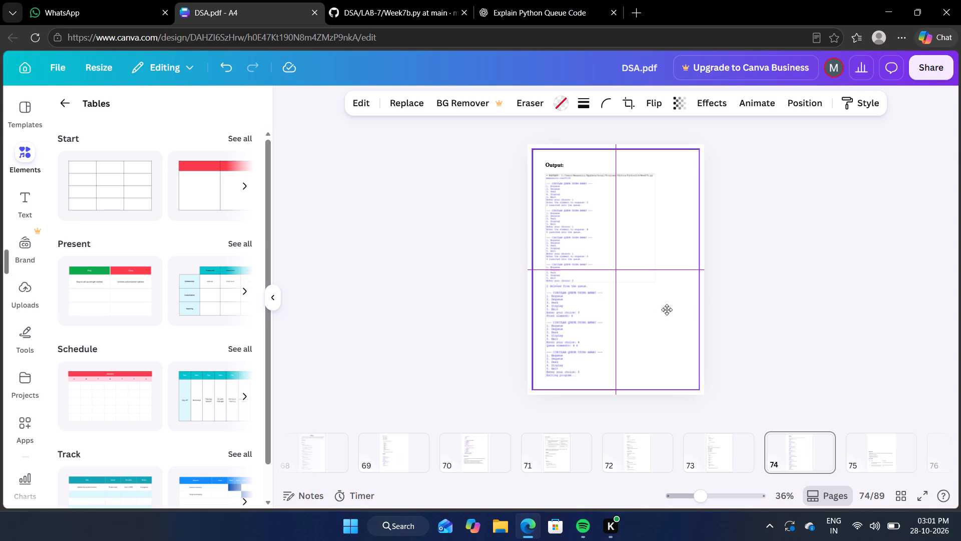
left_click(815, 324)
Move the Explanation heading and its text blocks to the top of page 75 and narrow them to fit the right margin.
left_click(876, 447)
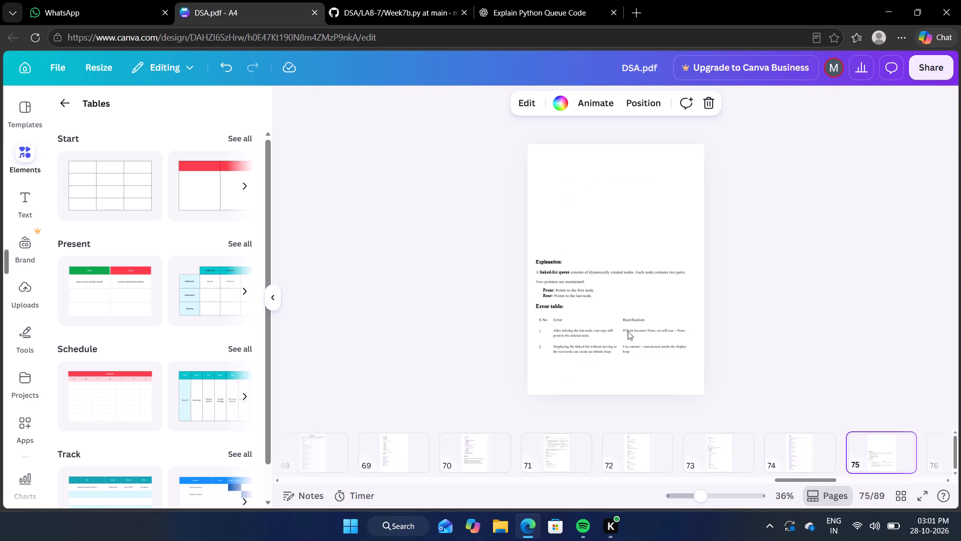
left_click_drag(540, 244, 571, 278)
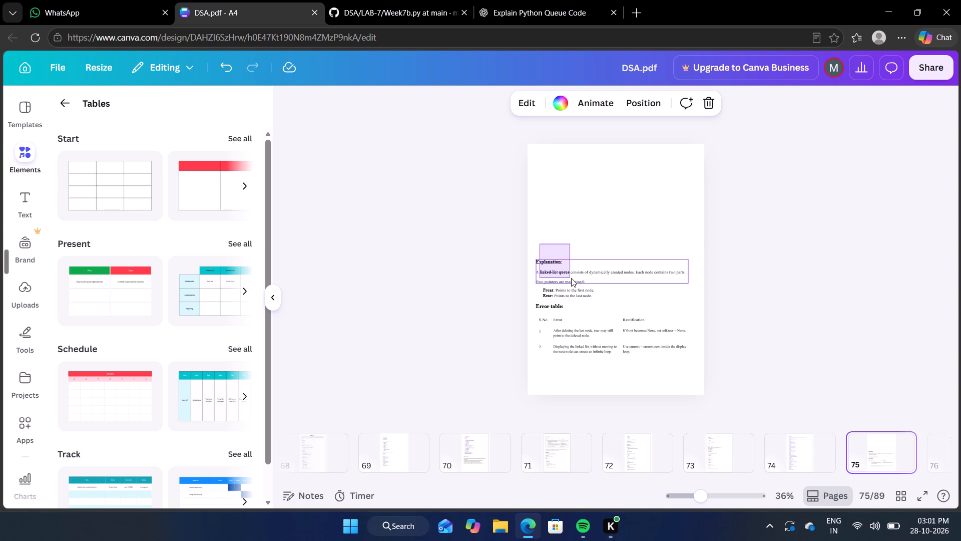
left_click_drag(571, 278, 603, 302)
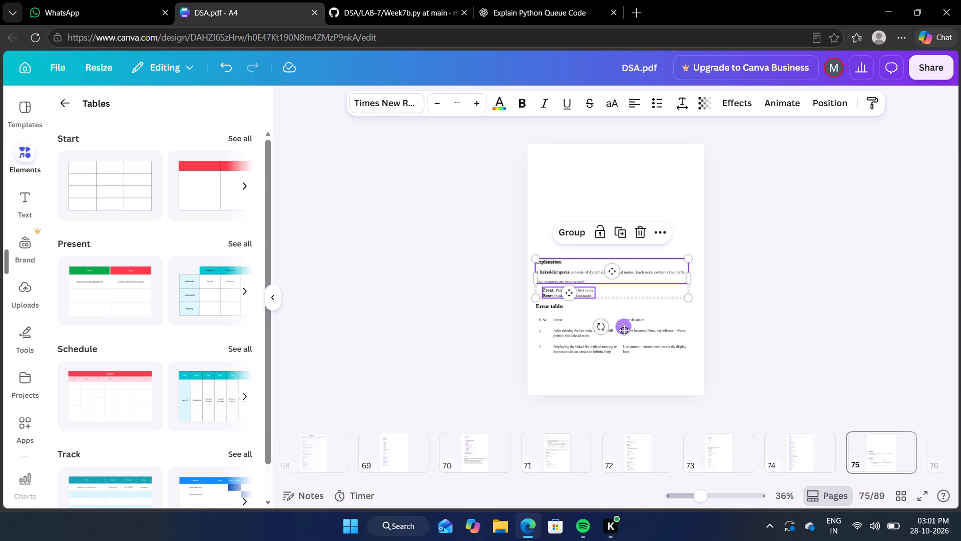
left_click_drag(624, 330, 633, 237)
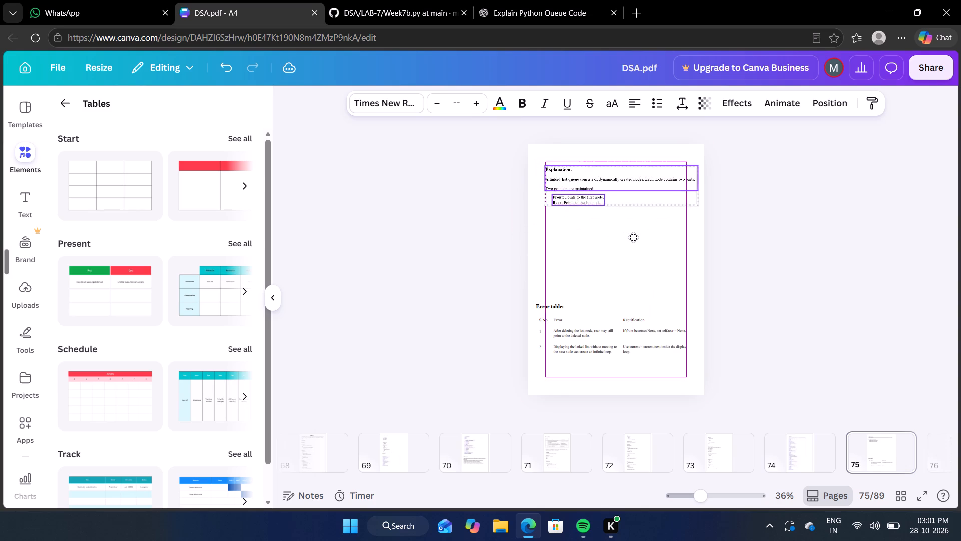
left_click_drag(633, 237, 633, 236)
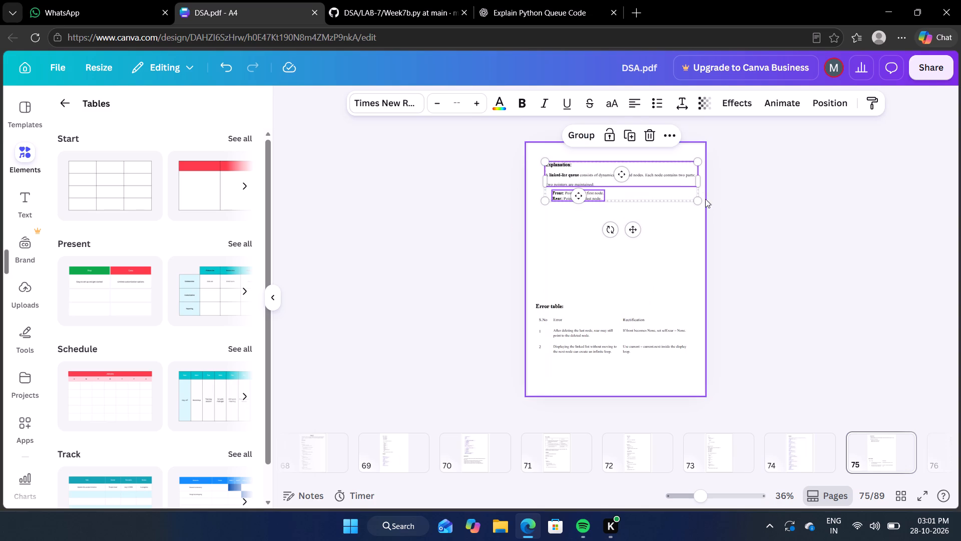
left_click_drag(699, 179, 689, 178)
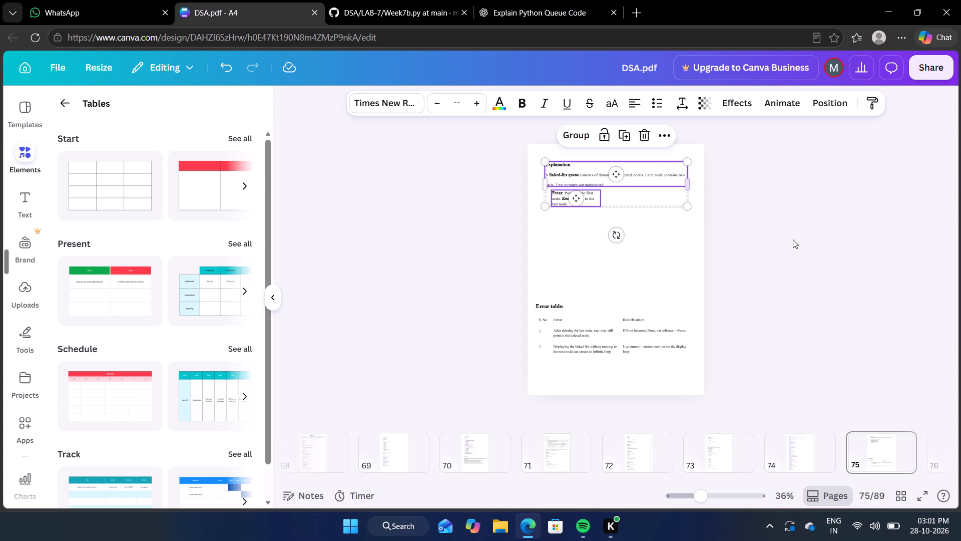
left_click(793, 239)
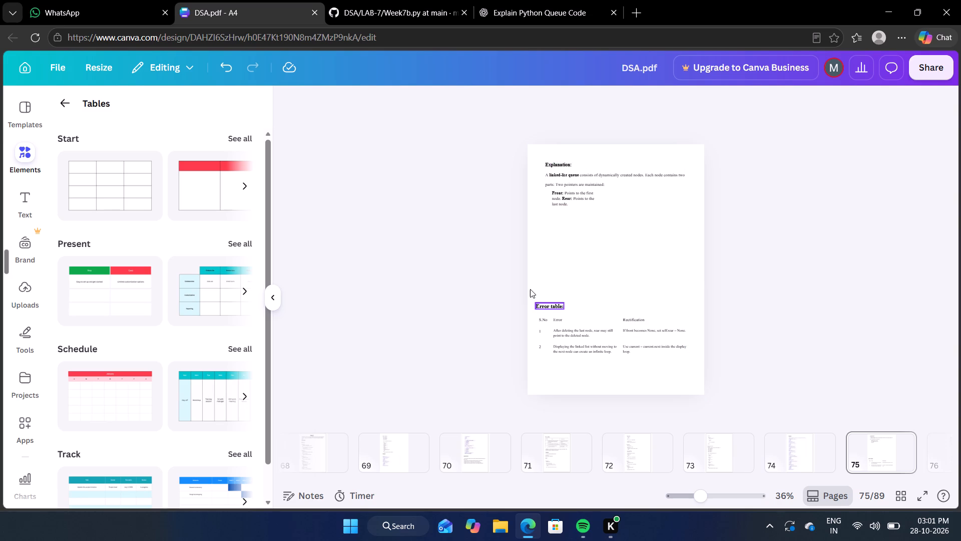
Move the Error table heading and all its text entries up to directly beneath the explanation on page 75.
left_click_drag(530, 289, 673, 368)
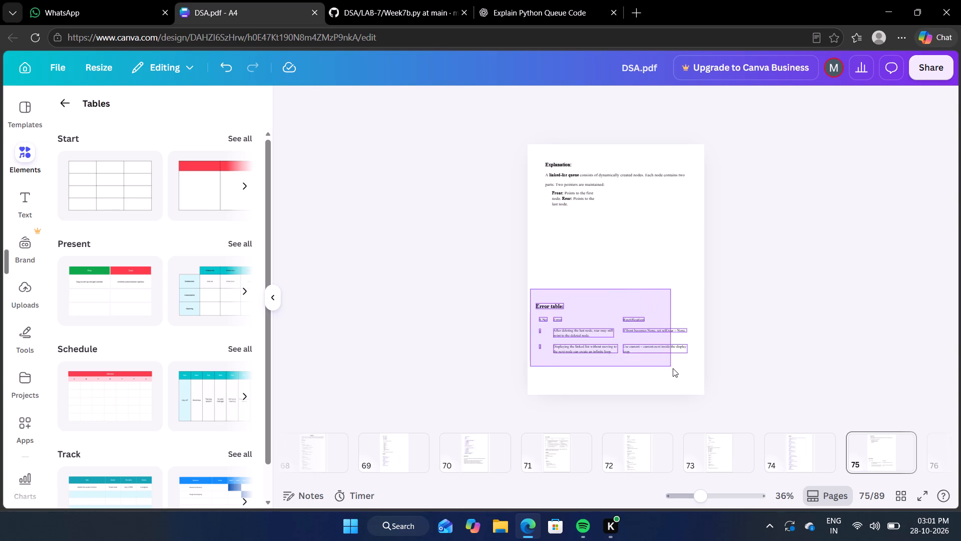
left_click_drag(673, 368, 708, 376)
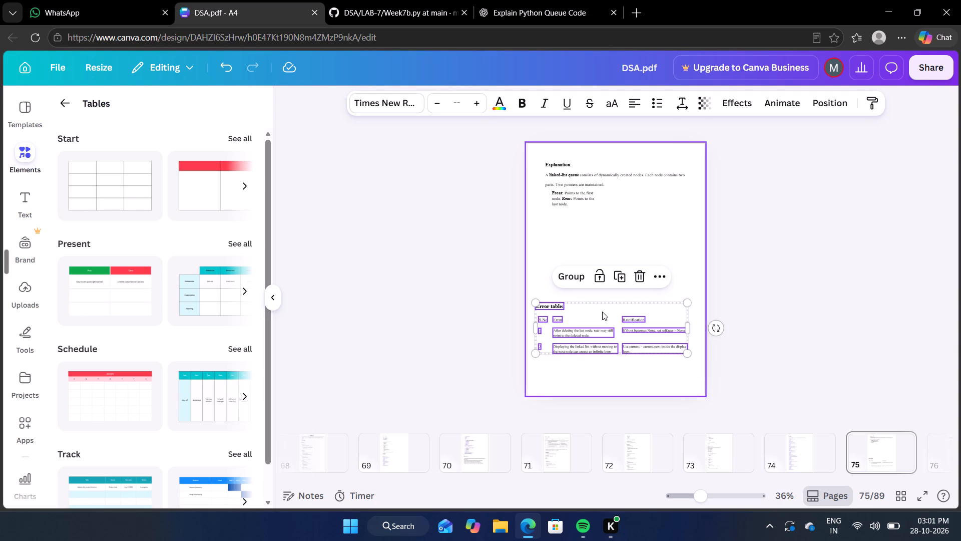
left_click_drag(602, 311, 610, 221)
left_click(738, 288)
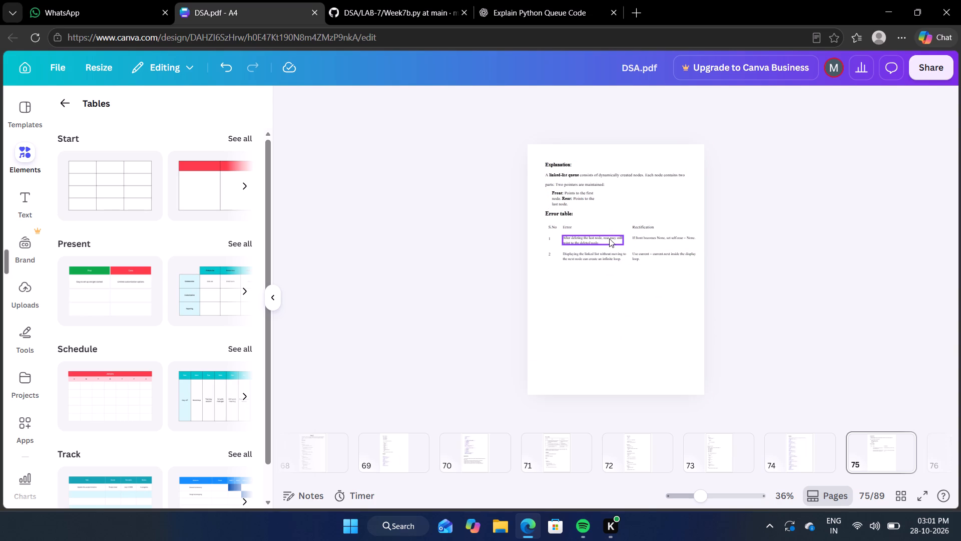
Break the lines of the two Error entries, after "rear" in row 1 and after "without" in row 2.
scroll(616, 297, "down", 1)
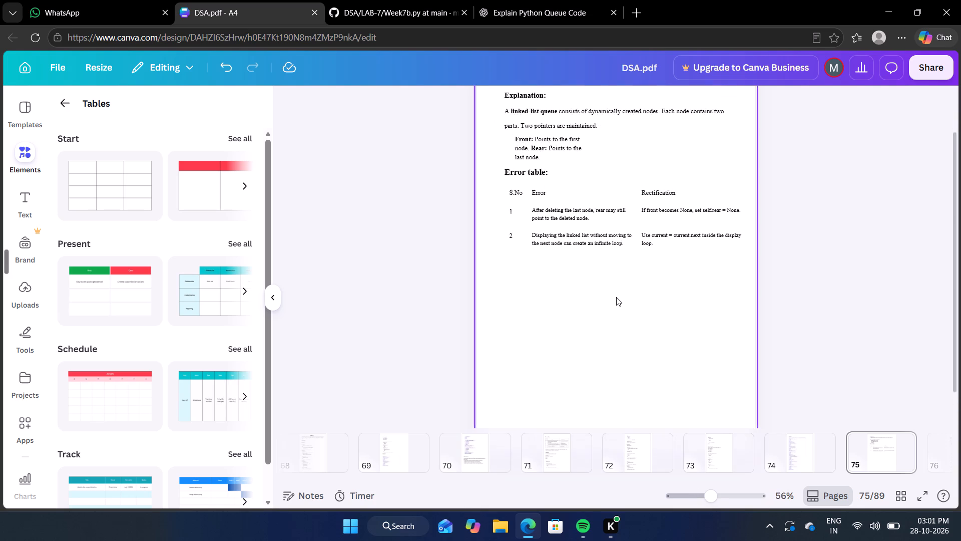
left_click(604, 198)
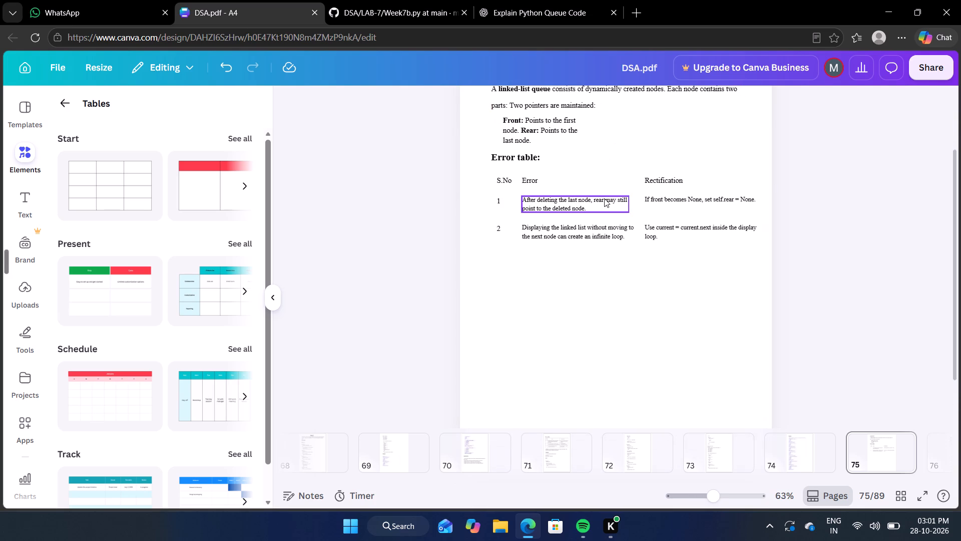
left_click(604, 200)
left_click(604, 200)
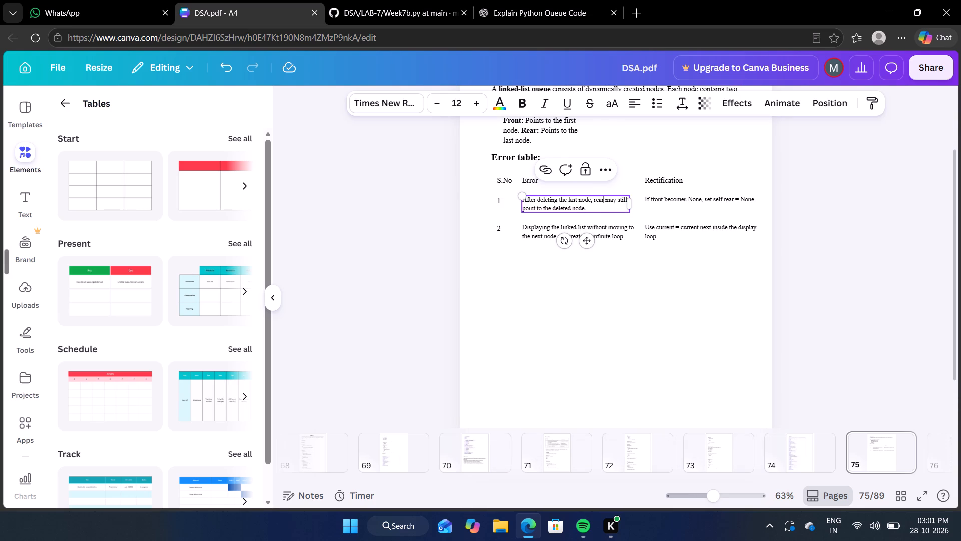
key("Return")
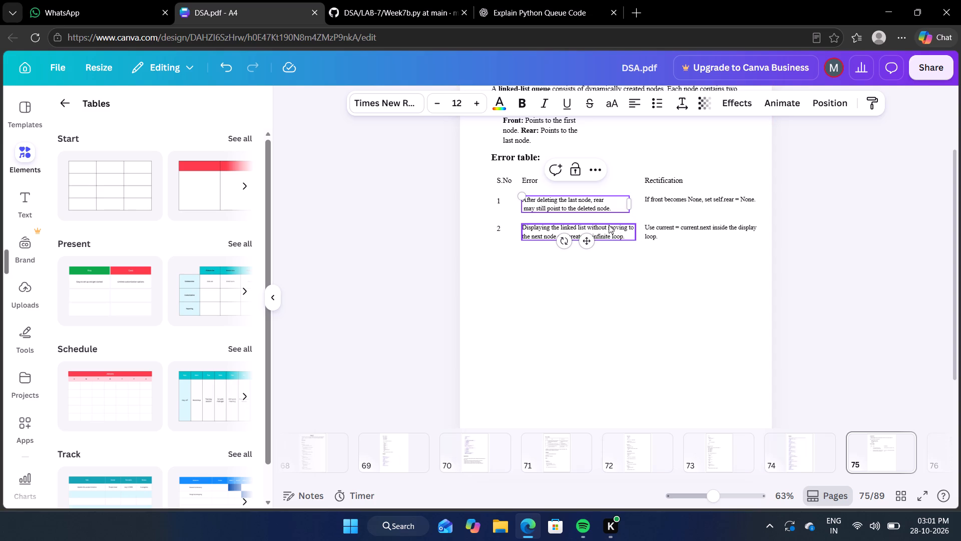
left_click(606, 228)
left_click(609, 225)
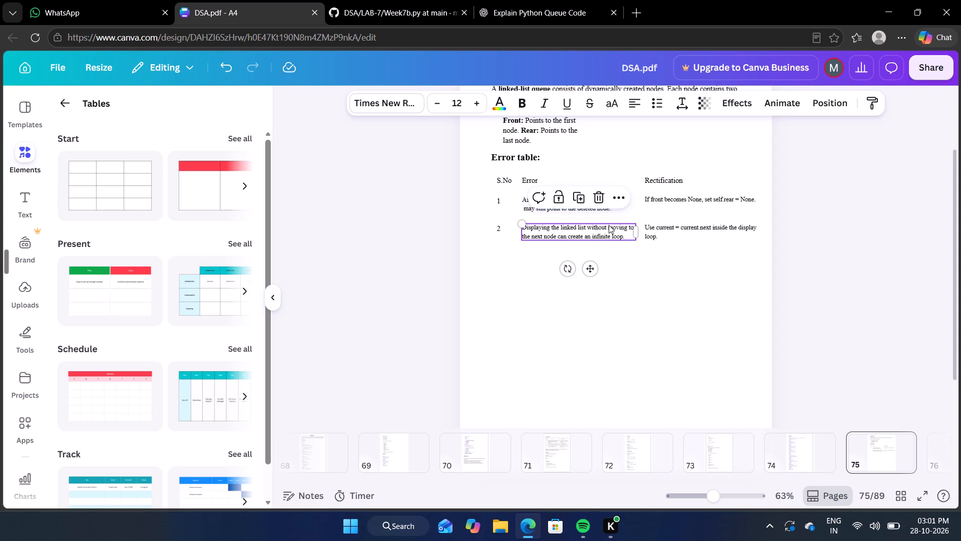
double_click(609, 225)
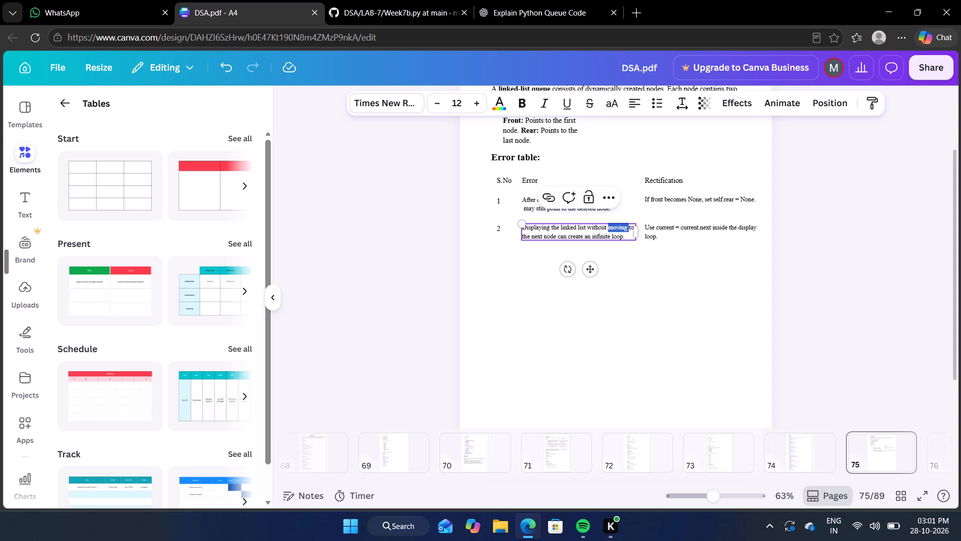
left_click(607, 227)
left_click(607, 227)
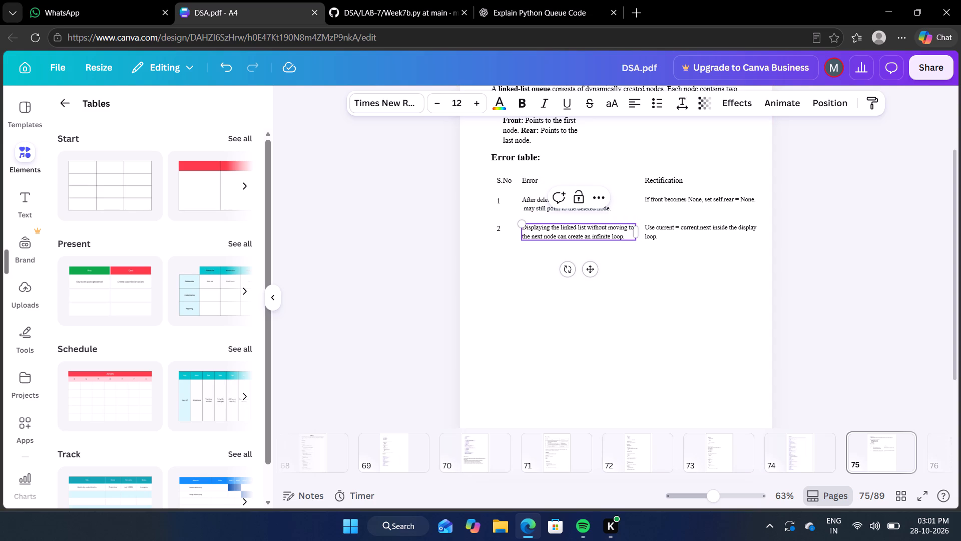
left_click(608, 228)
key("Return")
left_click(621, 312)
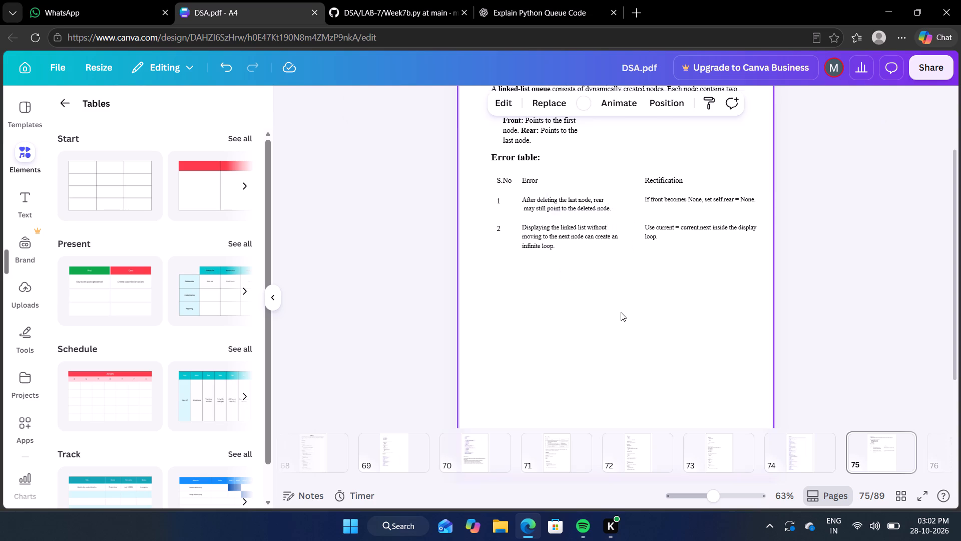
Insert a plain three-column, four-row table over the error entries, aligned beneath the Error table heading, and widen it to the right margin.
scroll(661, 325, "up", 2)
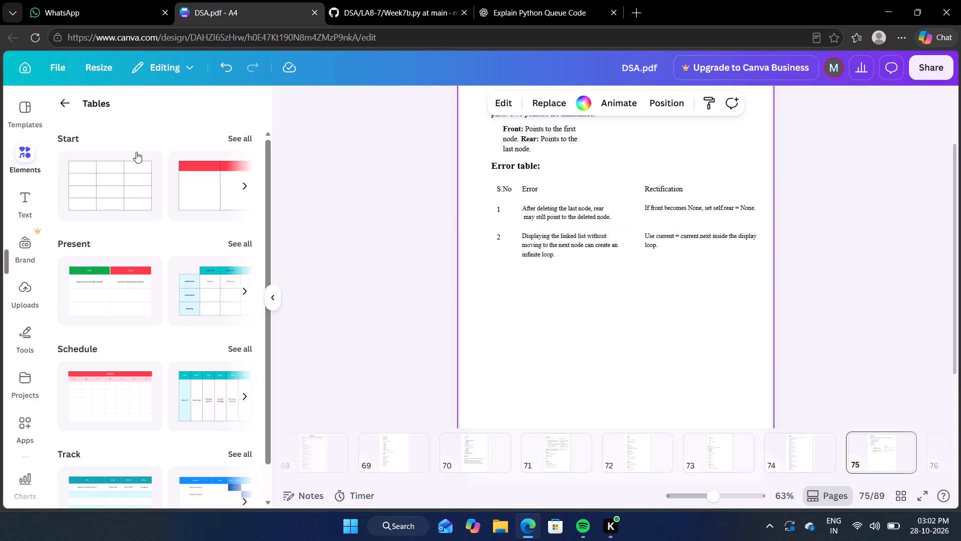
left_click(99, 174)
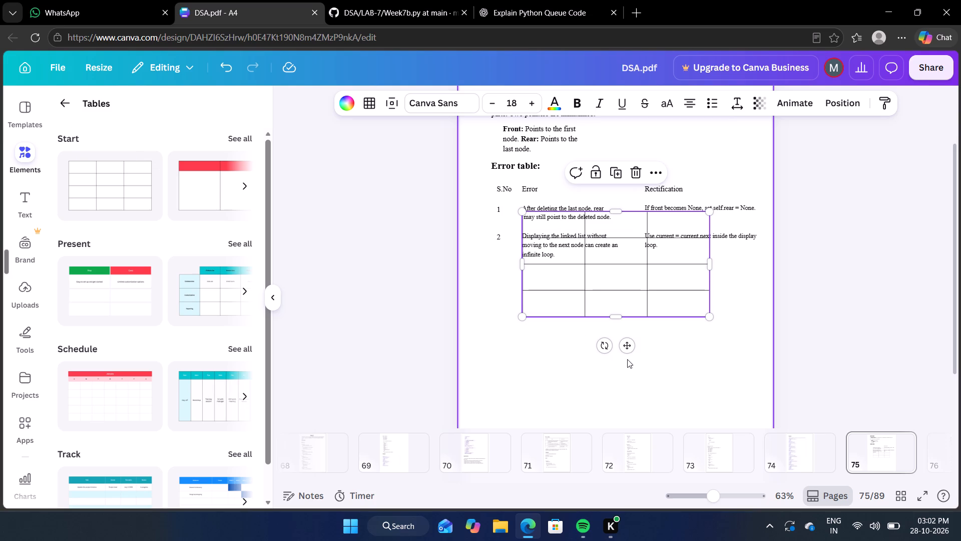
left_click_drag(628, 349, 596, 311)
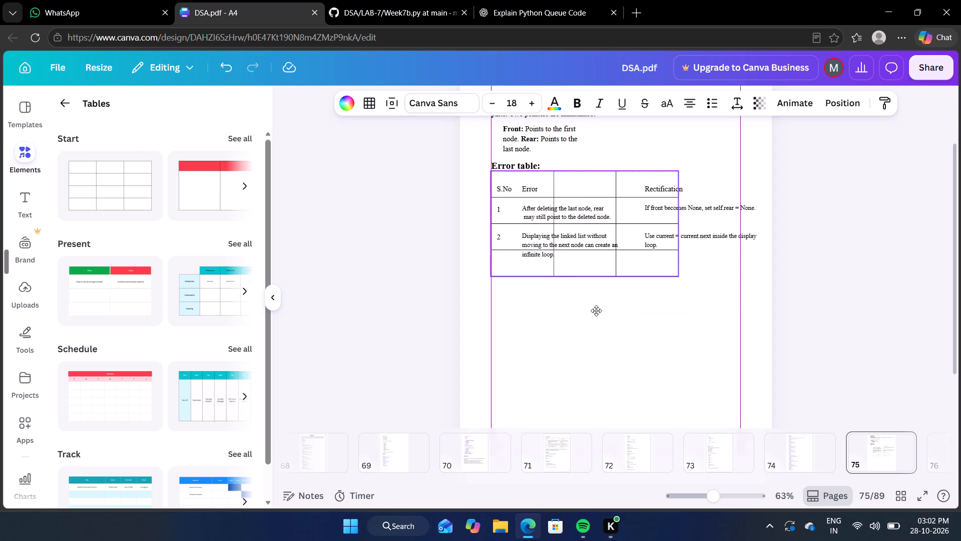
left_click_drag(596, 311, 597, 311)
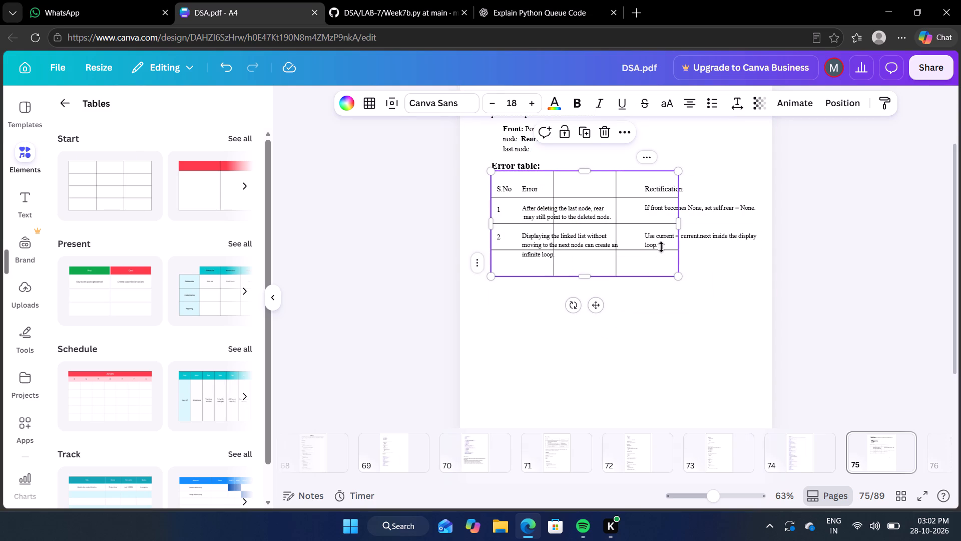
left_click_drag(679, 229, 736, 228)
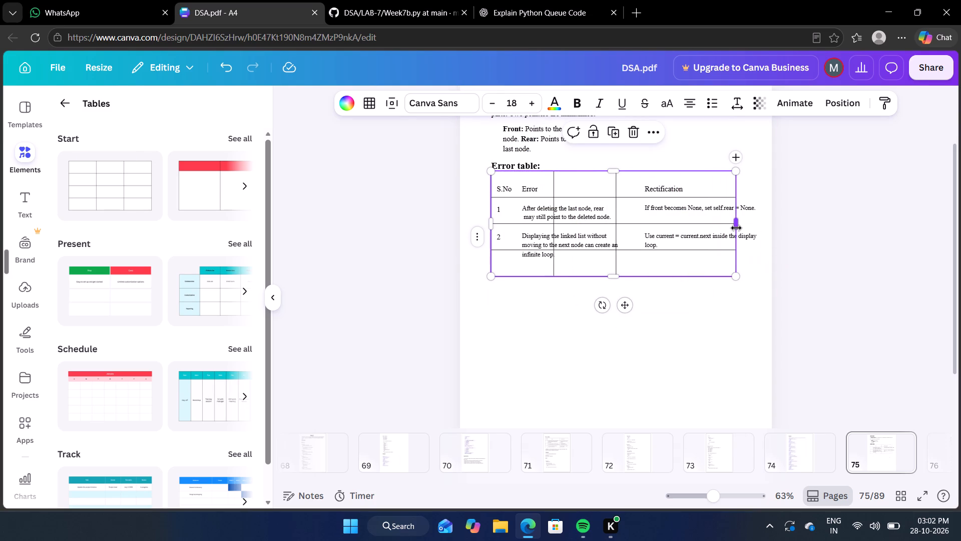
Shift the Rectification texts of rows 1 and 2 left so they fit inside the table's third column.
left_click_drag(748, 232, 728, 230)
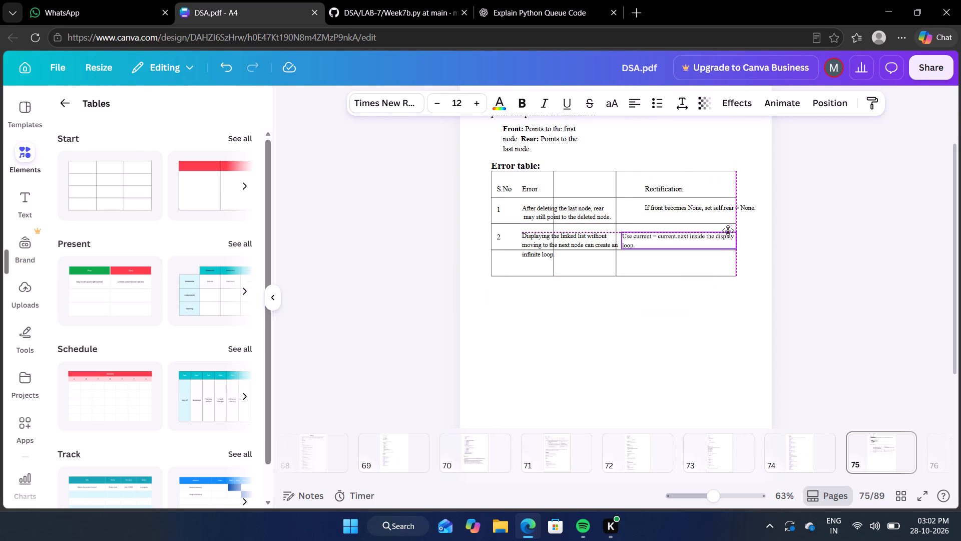
left_click_drag(728, 230, 727, 229)
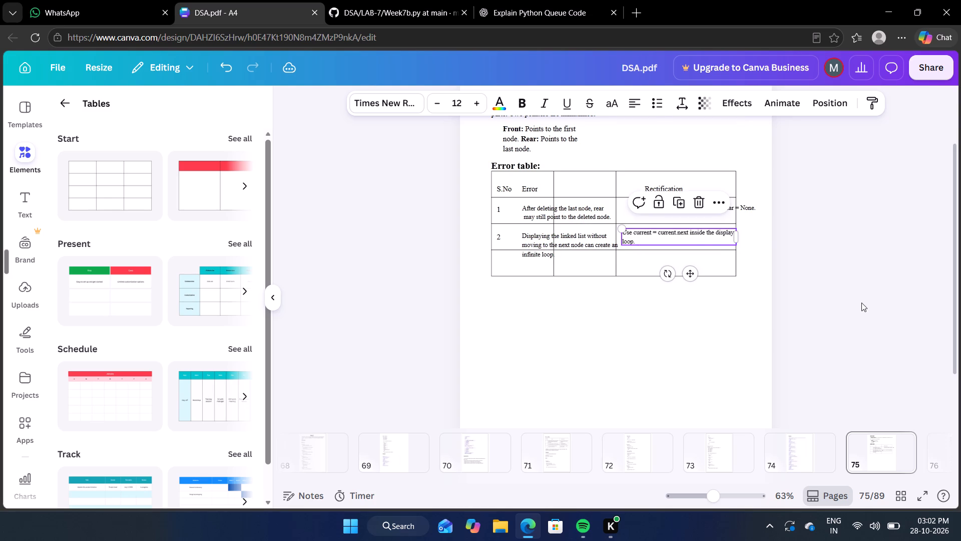
left_click(861, 303)
left_click(716, 210)
left_click_drag(716, 210, 712, 210)
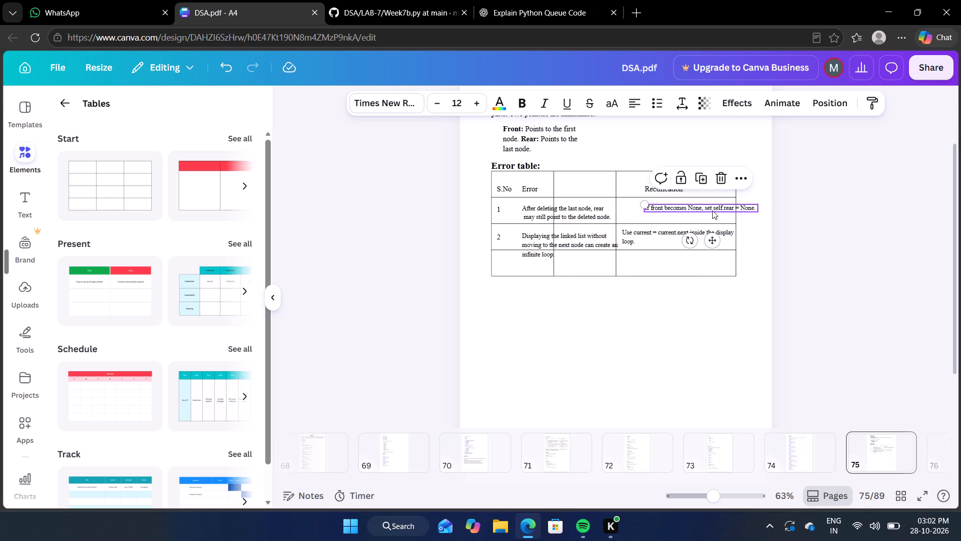
left_click_drag(712, 210, 696, 214)
left_click(828, 235)
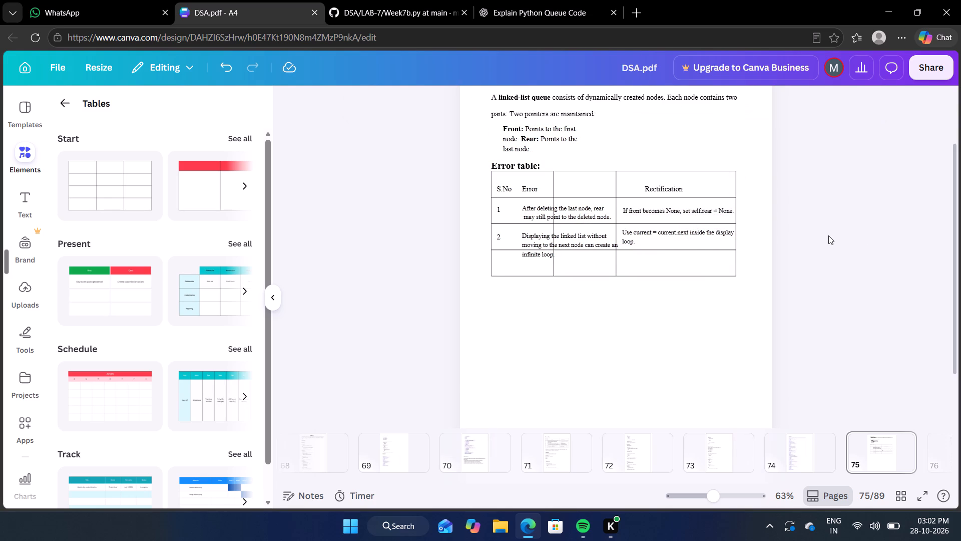
Narrow the table's first column so its divider falls between the S.No and Error entries.
left_click(554, 225)
left_click_drag(552, 225, 513, 222)
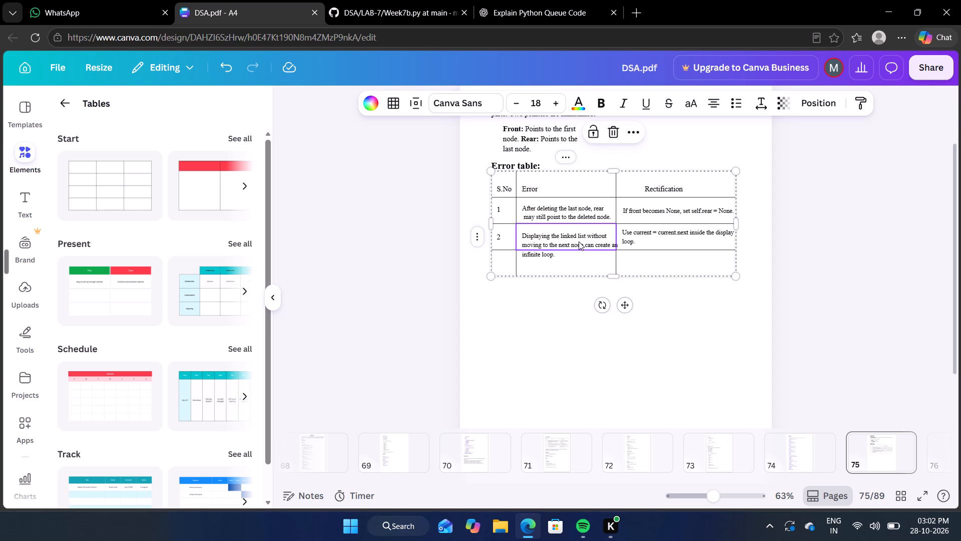
left_click(630, 334)
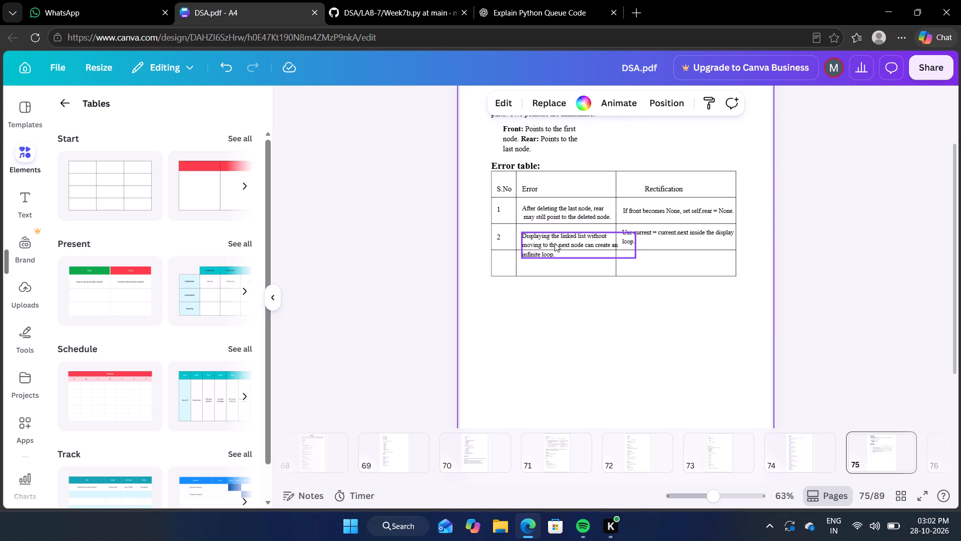
Move the row 2 Error text up and slightly left so it fits inside its table cell.
left_click_drag(555, 243, 550, 236)
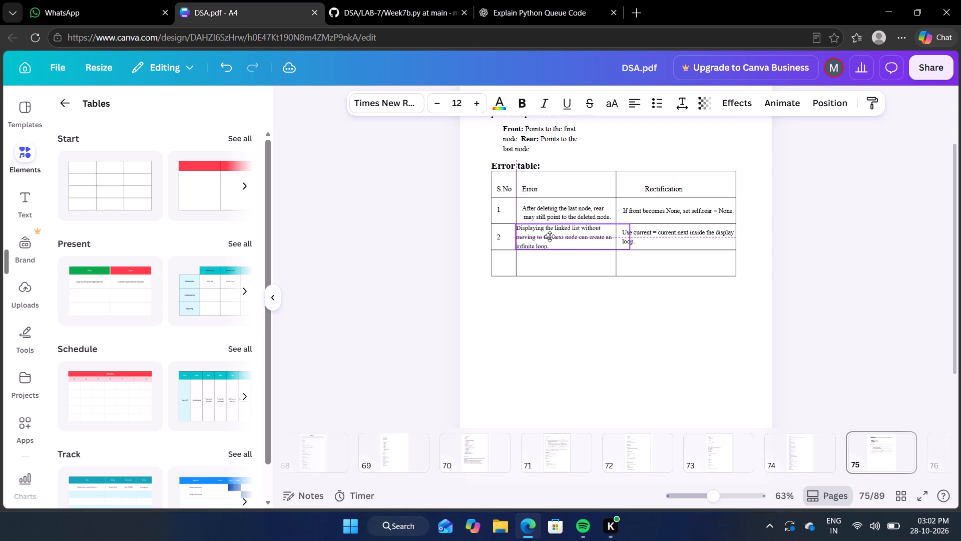
left_click_drag(550, 236, 551, 237)
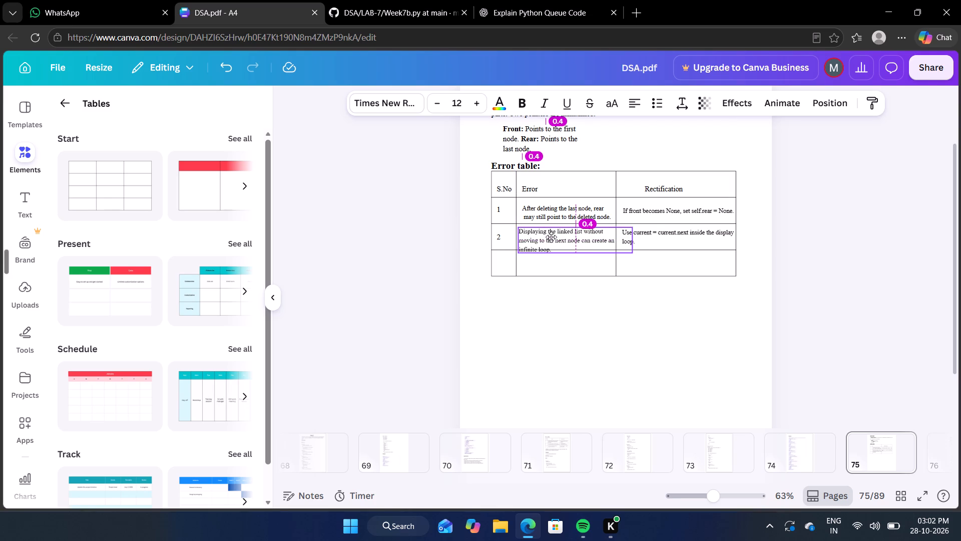
left_click_drag(551, 237, 549, 236)
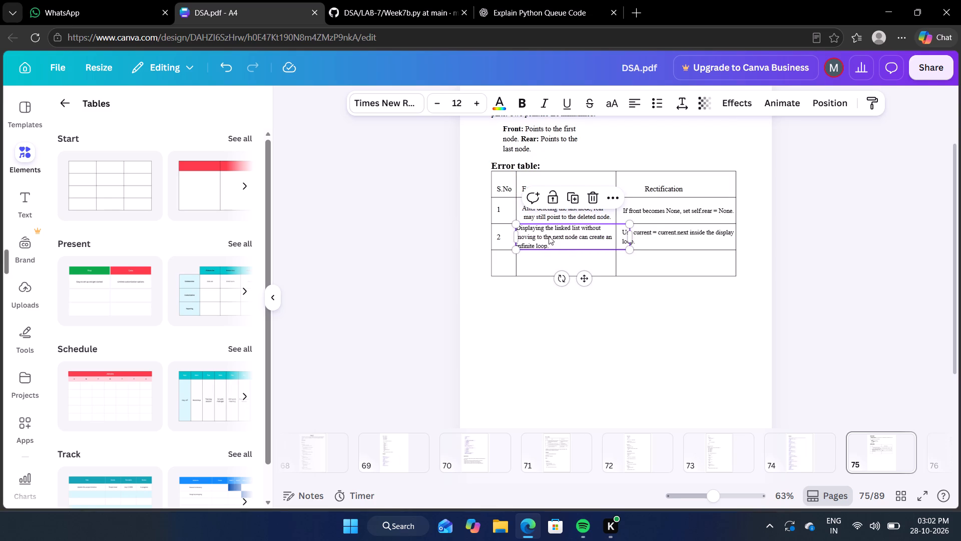
left_click(629, 311)
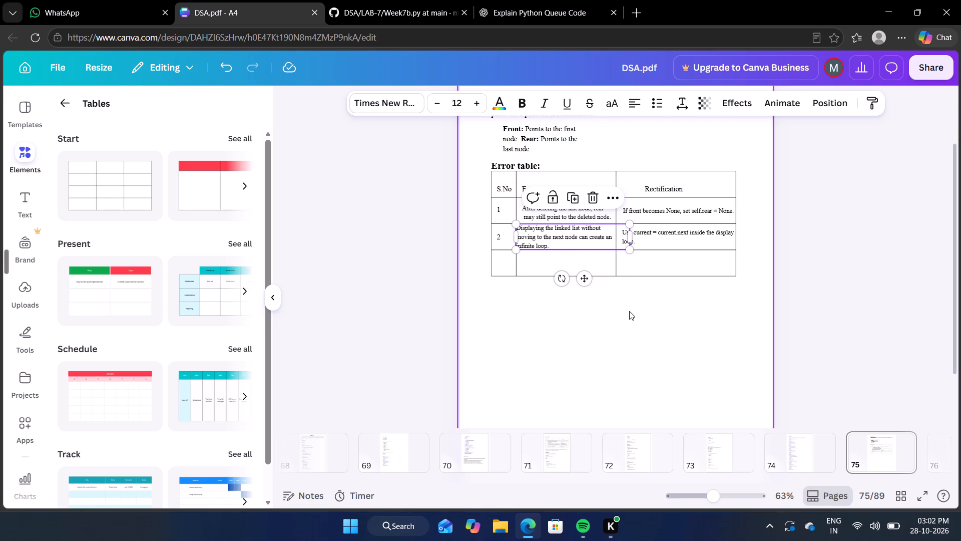
Nudge the row 1 Error text slightly up and left within its table cell.
left_click(658, 239)
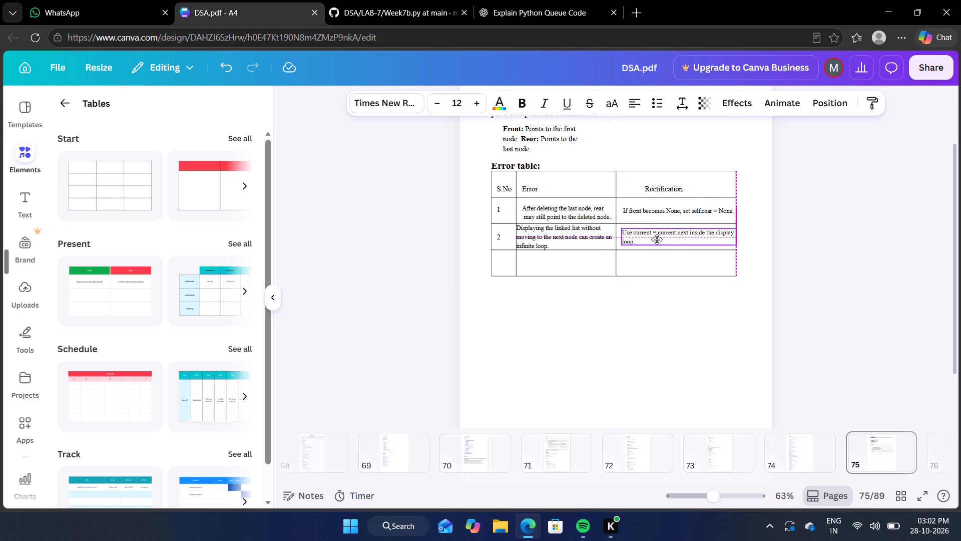
left_click(634, 332)
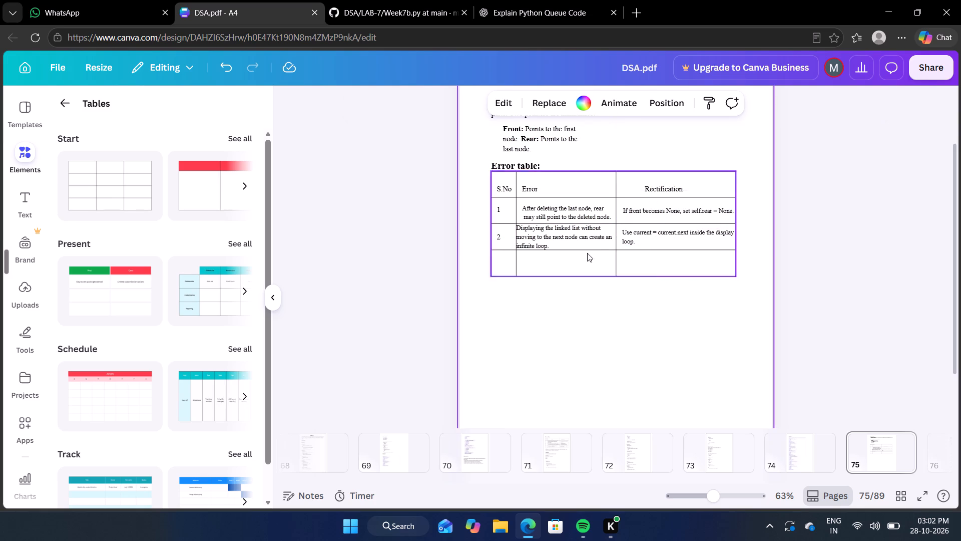
left_click(576, 212)
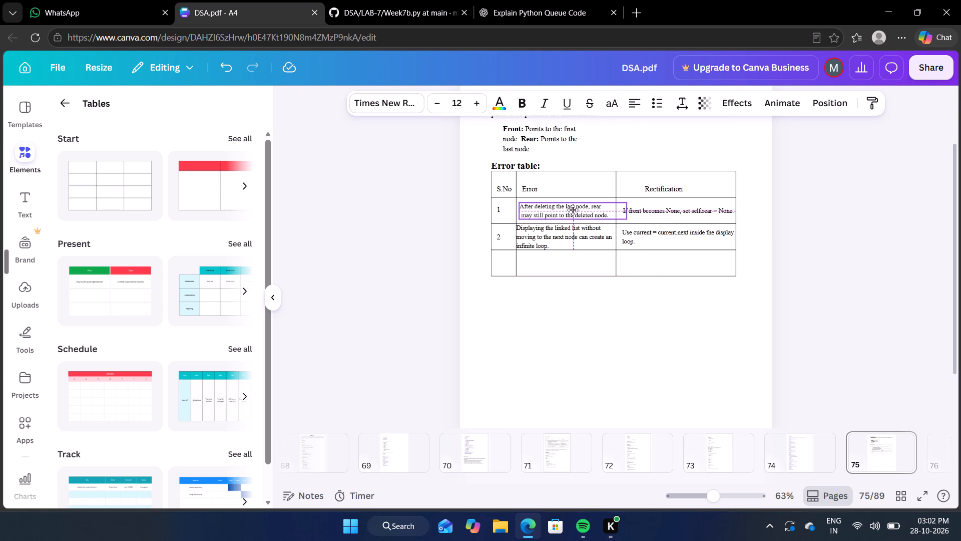
left_click(665, 416)
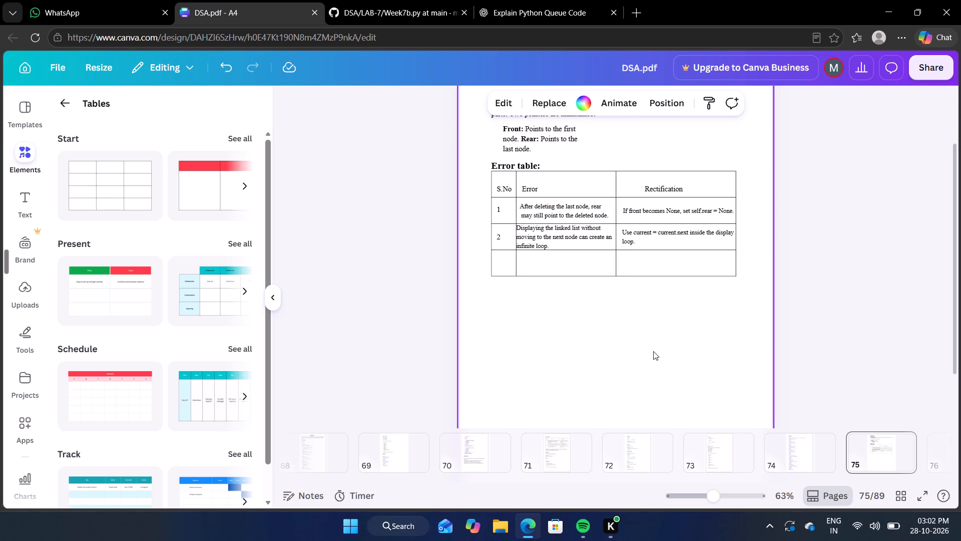
Move the Error column heading right, closer to the middle of its header cell.
left_click_drag(533, 190, 553, 190)
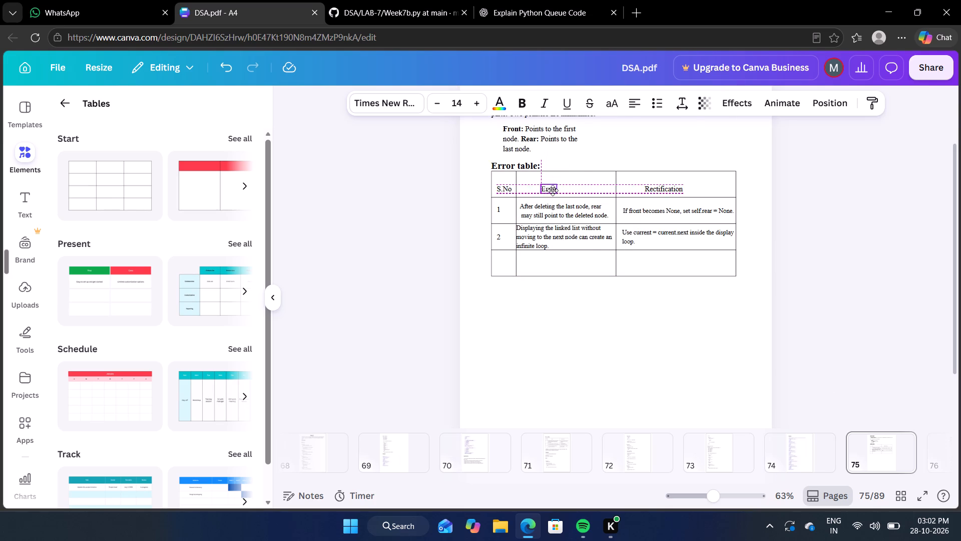
left_click_drag(553, 190, 552, 191)
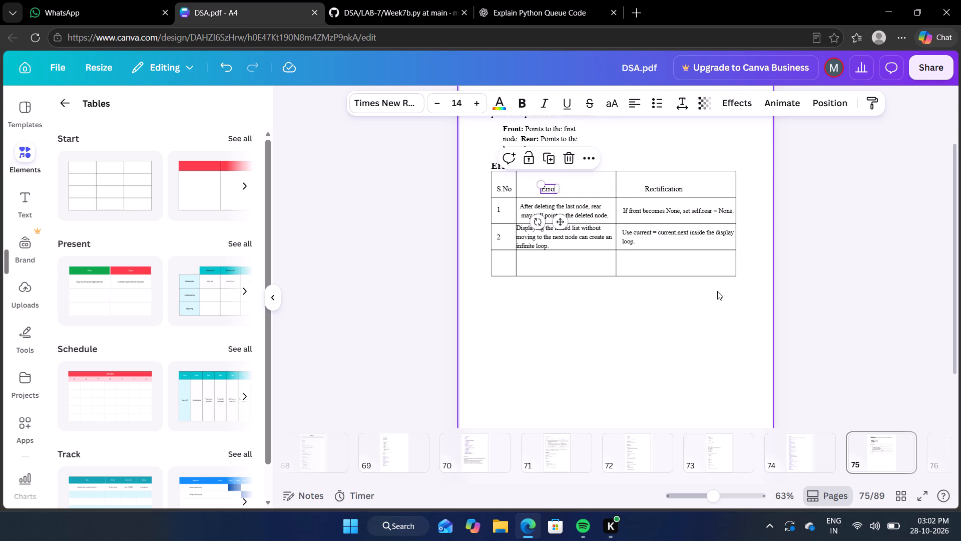
left_click(717, 291)
Delete the empty bottom row of the error table.
left_click(565, 267)
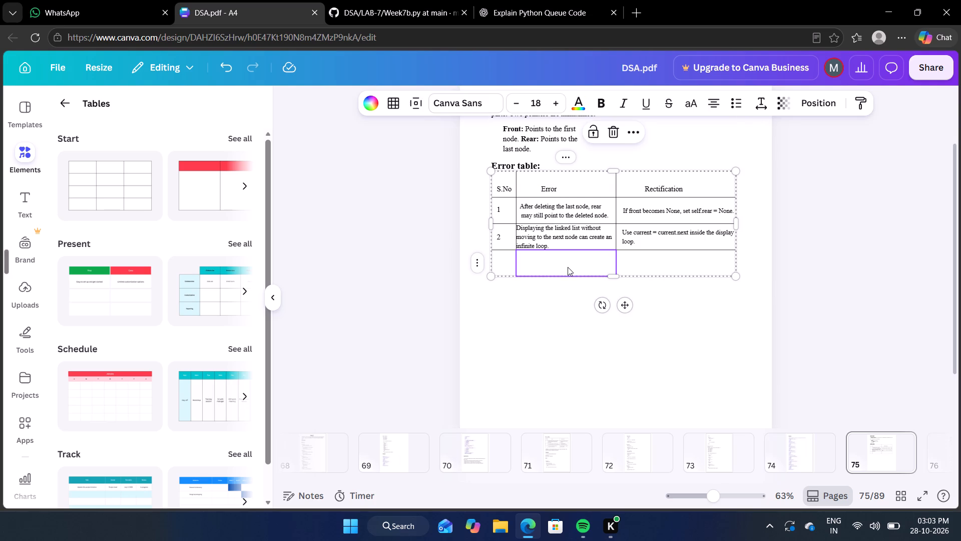
left_click(615, 137)
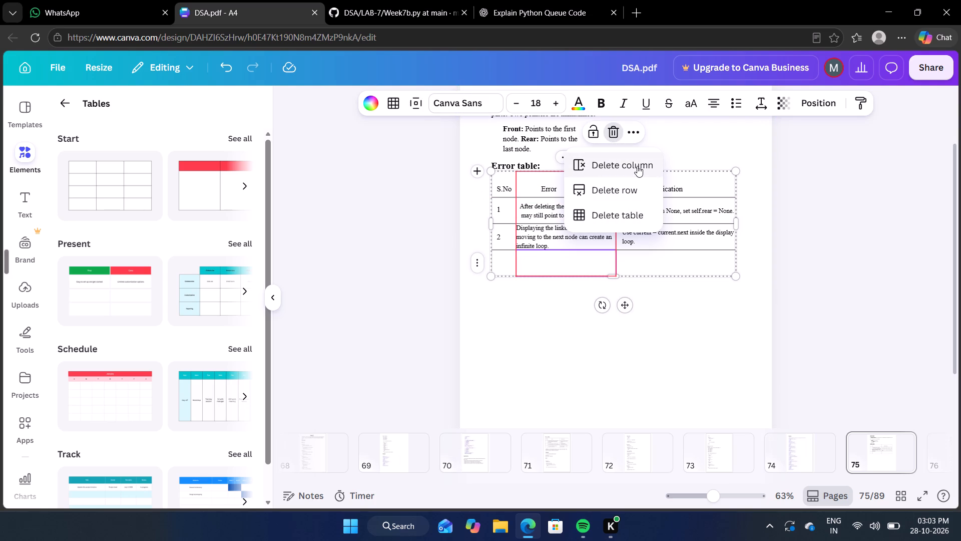
left_click(634, 186)
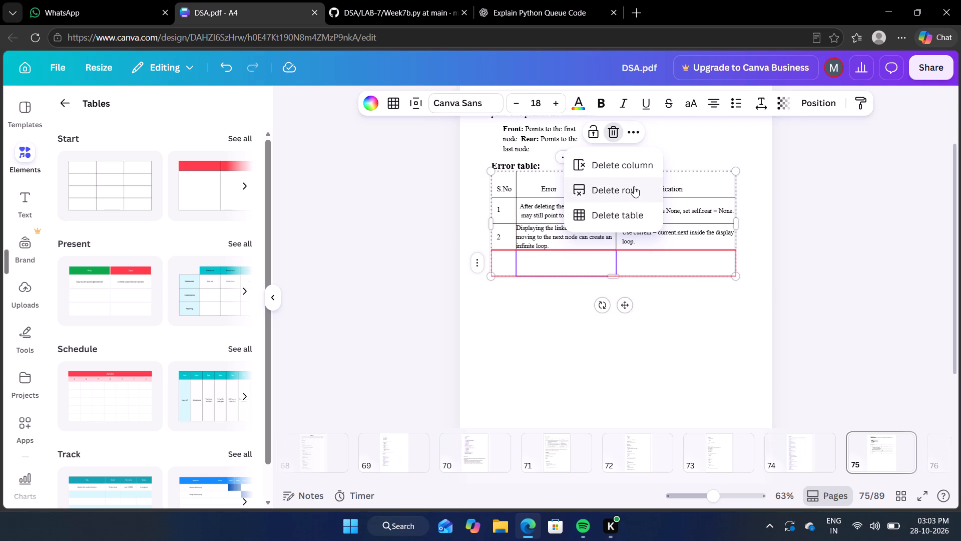
left_click(632, 376)
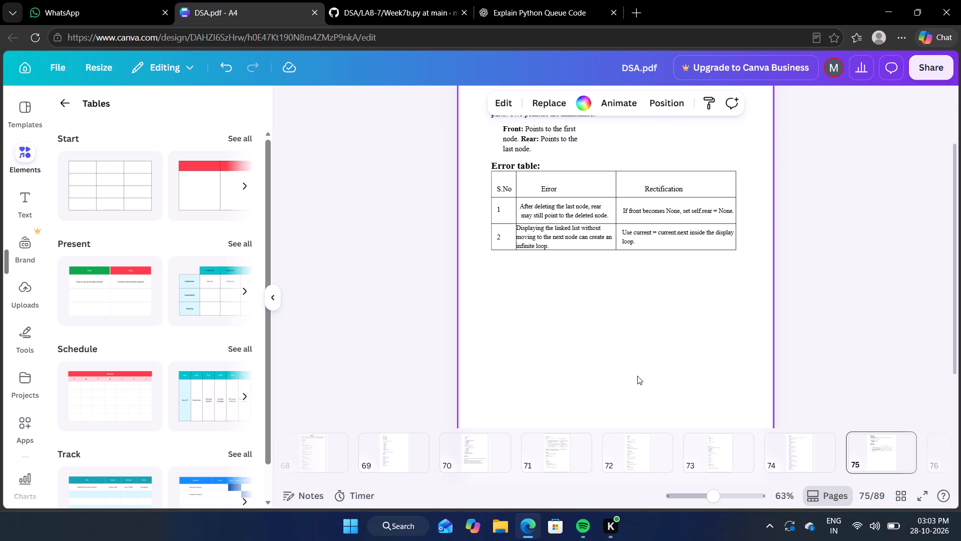
Lower the error table's bottom border slightly to about 5.6 total height, giving the row 2 text more room.
left_click(593, 183)
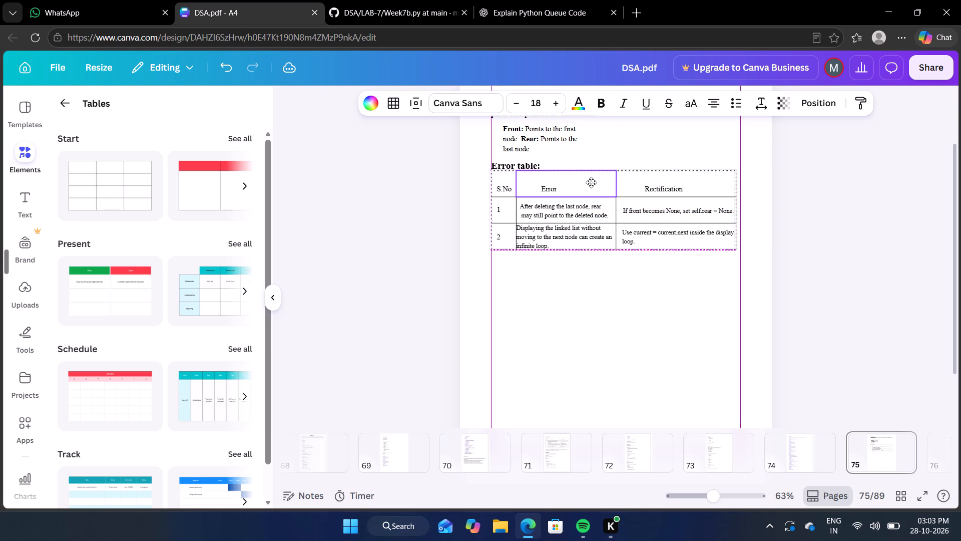
left_click(696, 344)
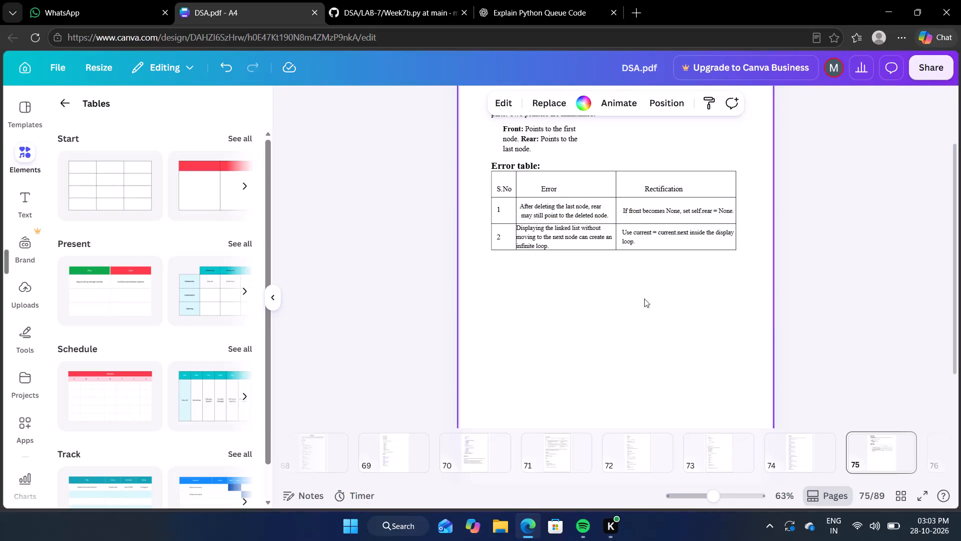
left_click(582, 243)
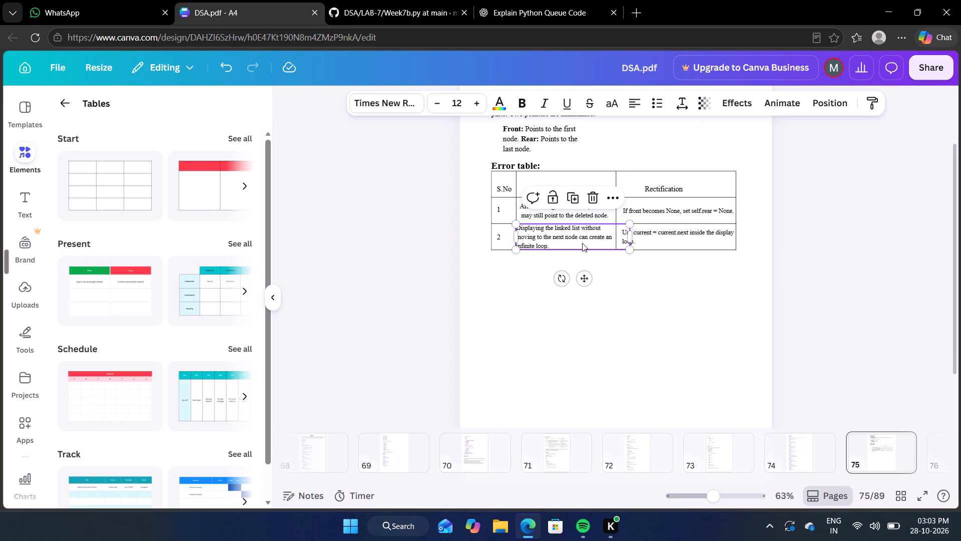
scroll(619, 253, "up", 1)
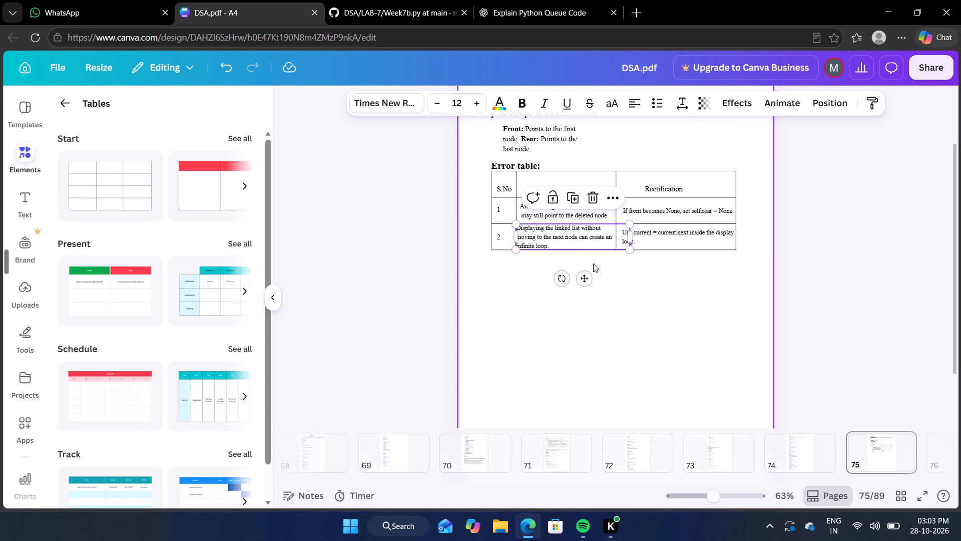
left_click(707, 300)
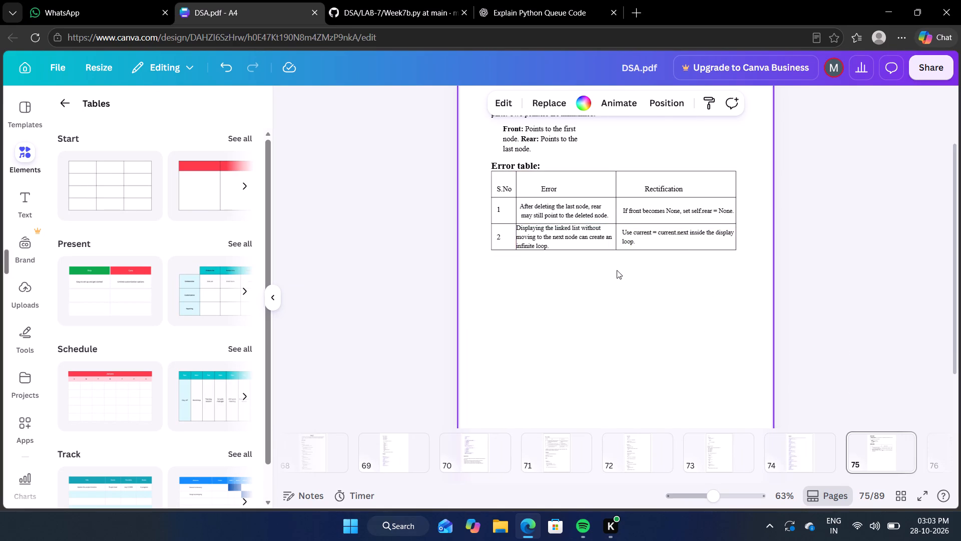
left_click(573, 246)
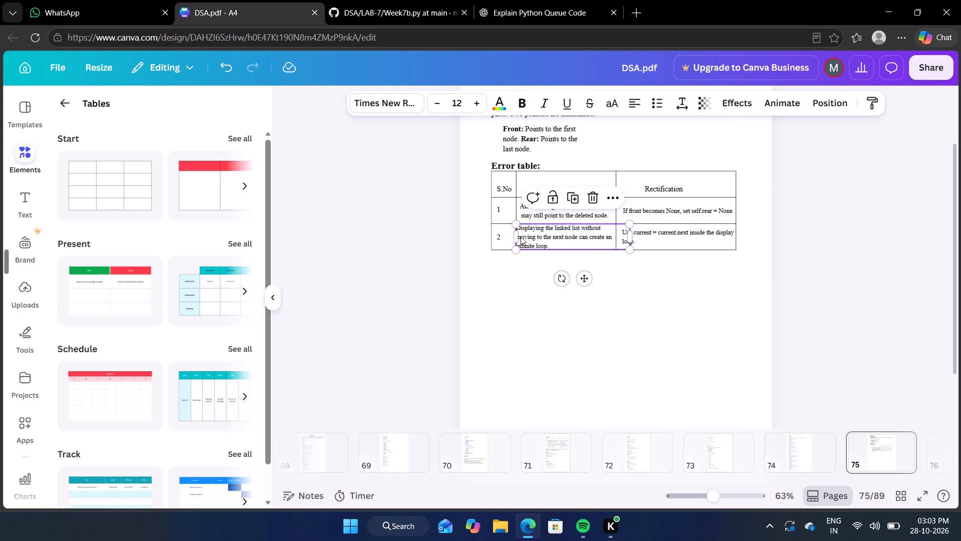
left_click(504, 239)
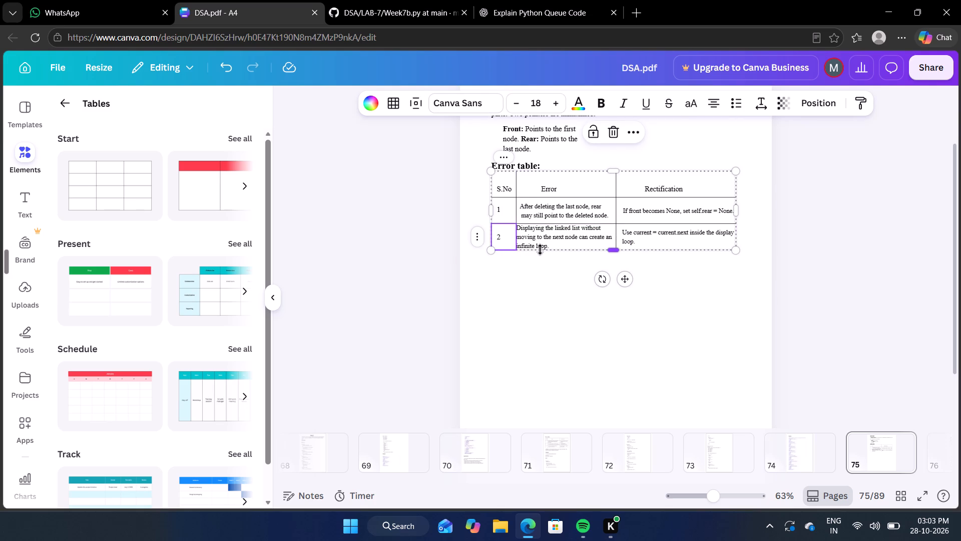
left_click(541, 249)
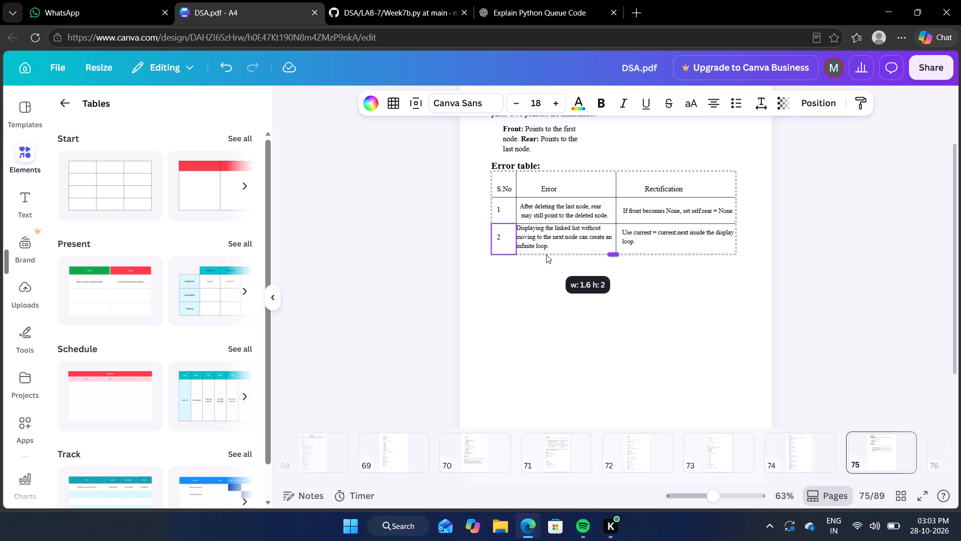
left_click(586, 313)
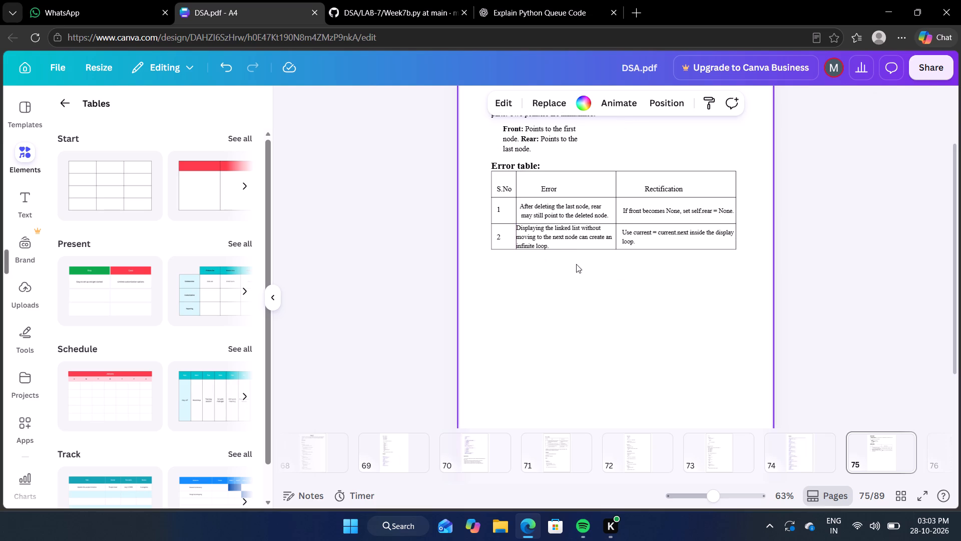
left_click(575, 241)
left_click_drag(506, 261, 508, 242)
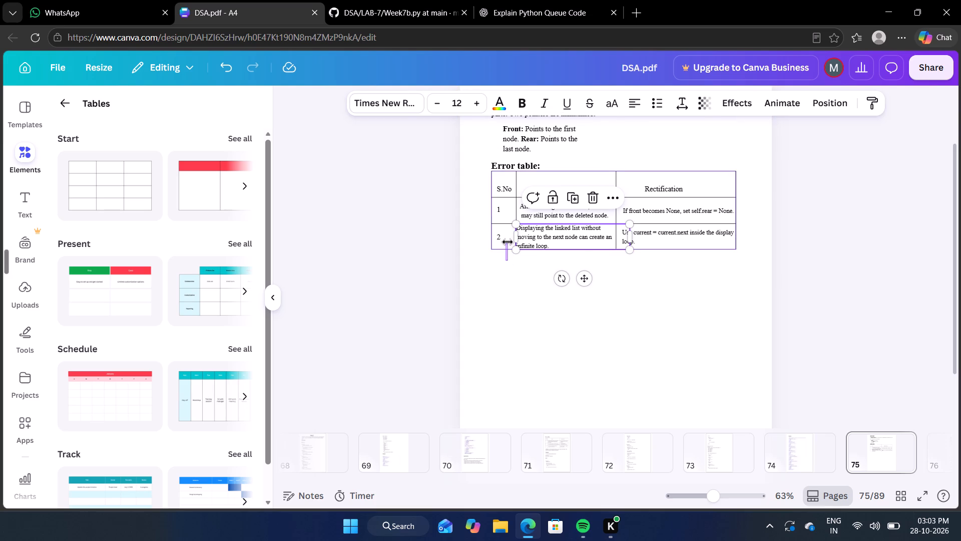
left_click_drag(508, 242, 508, 241)
left_click_drag(510, 250, 510, 256)
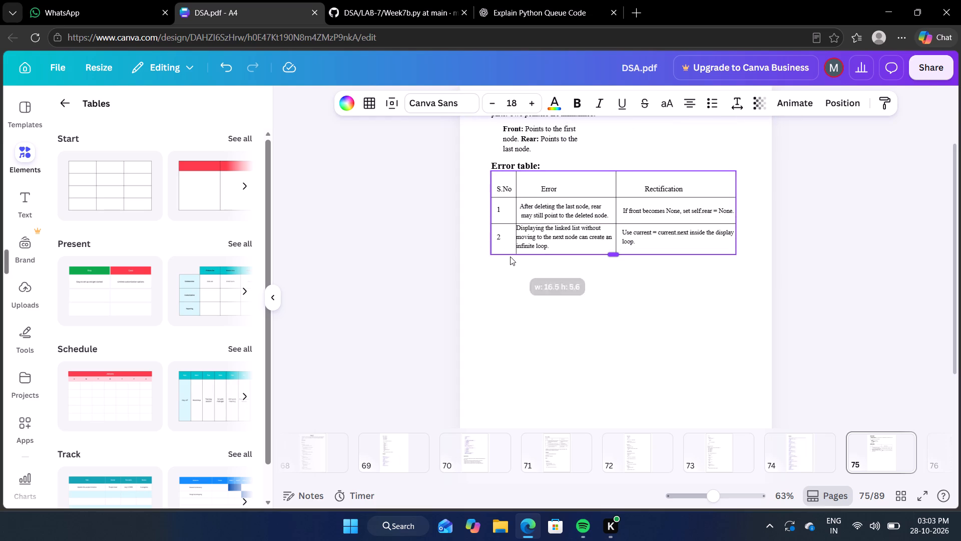
left_click_drag(510, 256, 511, 256)
left_click(574, 300)
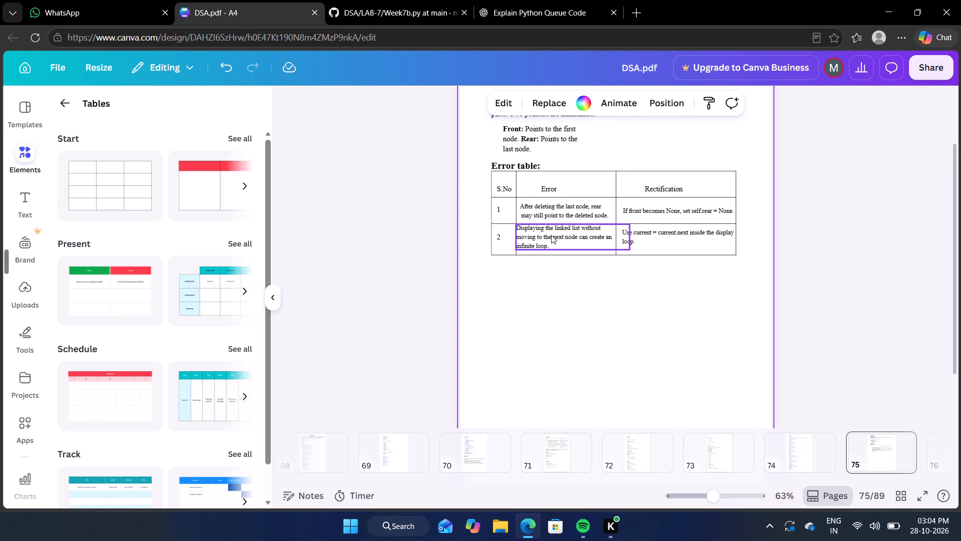
Move the row 2 Error text slightly down and right, aligning its left edge with the row 1 Error text.
left_click(551, 235)
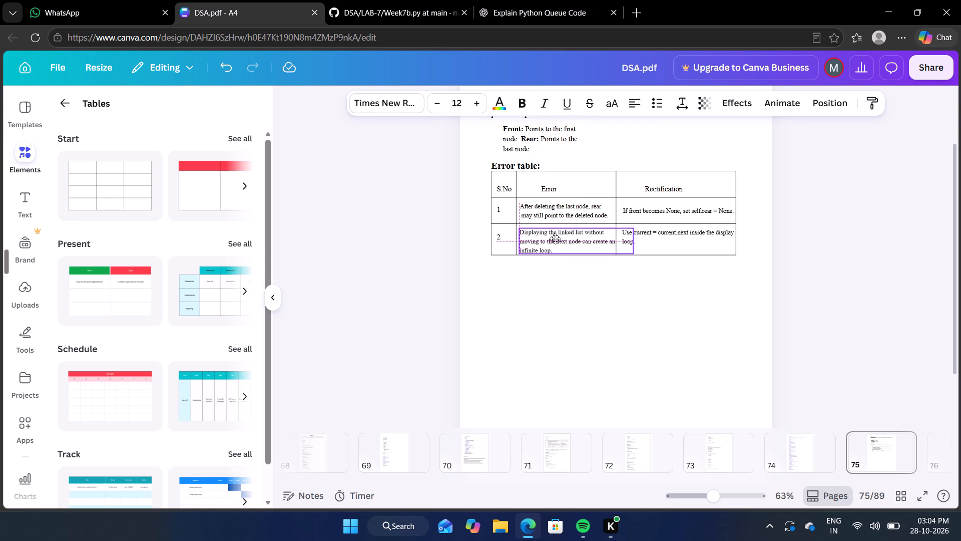
left_click(586, 240)
left_click(708, 367)
Break the row 2 Error text before "an" so its last line reads "an infinite loop." and stays within the column.
scroll(656, 354, "down", 1)
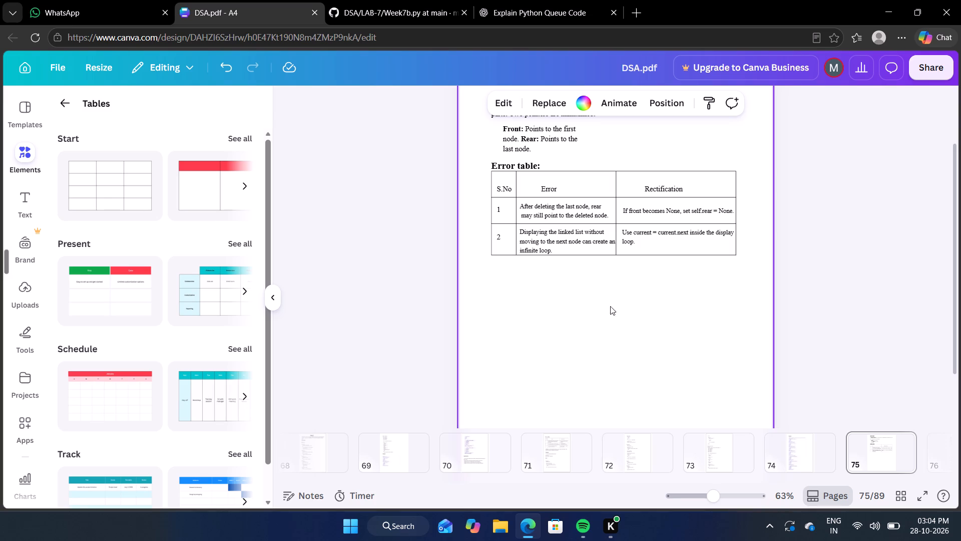
scroll(610, 306, "down", 1)
left_click(609, 240)
left_click(609, 240)
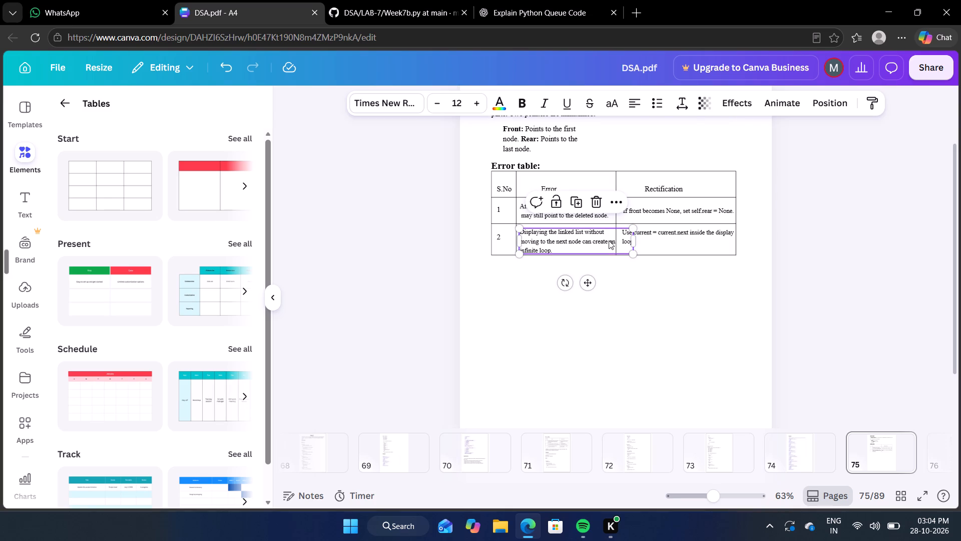
left_click(609, 240)
key("Return")
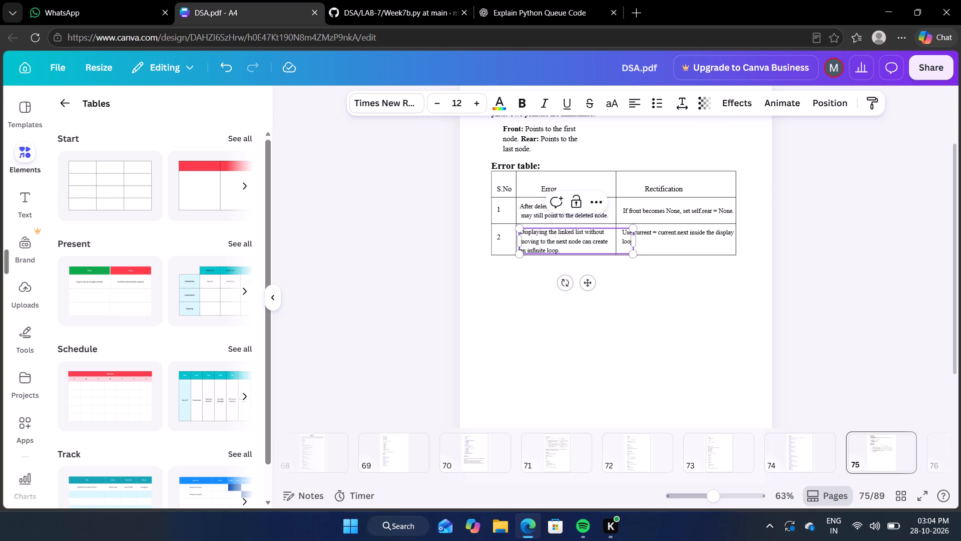
left_click(634, 321)
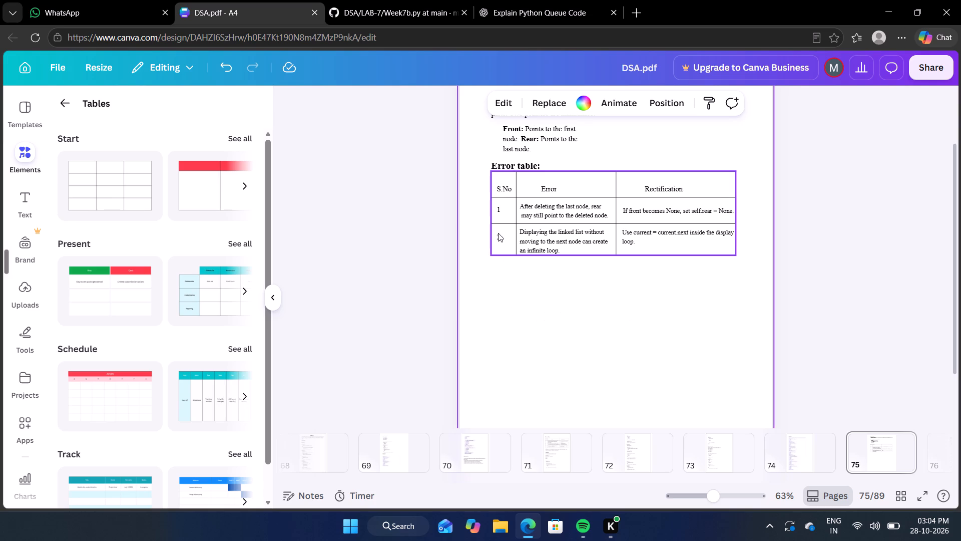
Shift the serial numbers 2 and 1 right to centre them in the S.No column.
left_click_drag(499, 234, 505, 235)
left_click(533, 292)
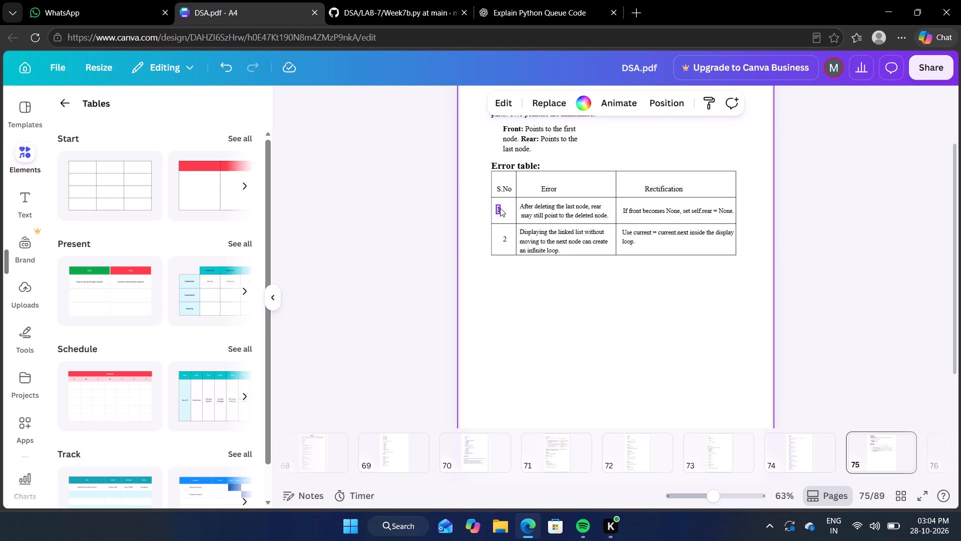
left_click_drag(500, 208, 505, 208)
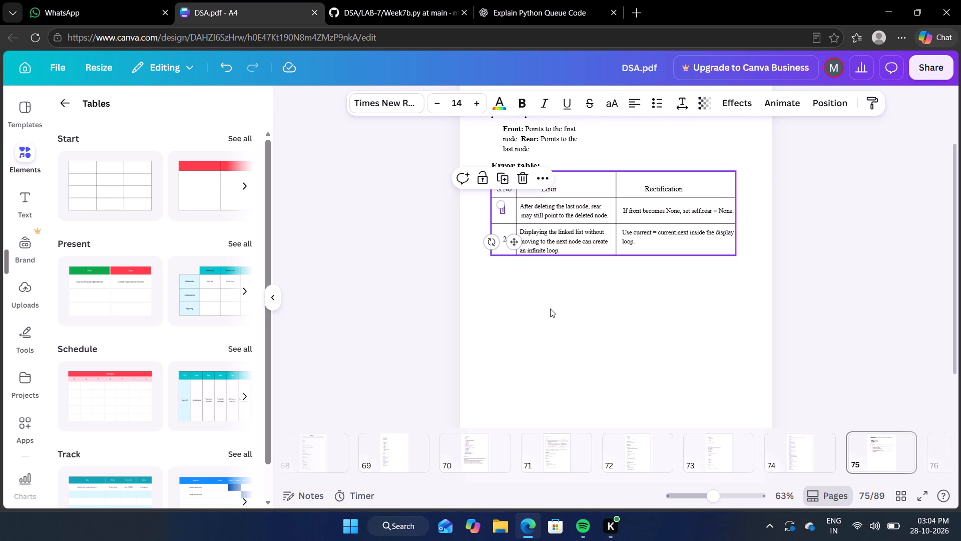
left_click(550, 309)
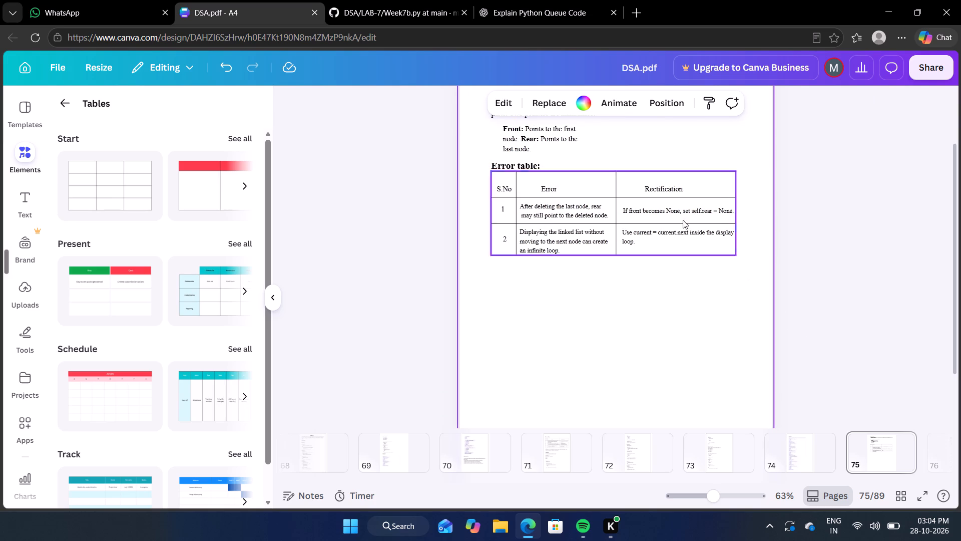
Move page 75's whole error table with all its entries down, leaving a clear gap below the "Error table:" heading.
scroll(691, 357, "down", 3)
scroll(691, 357, "up", 1)
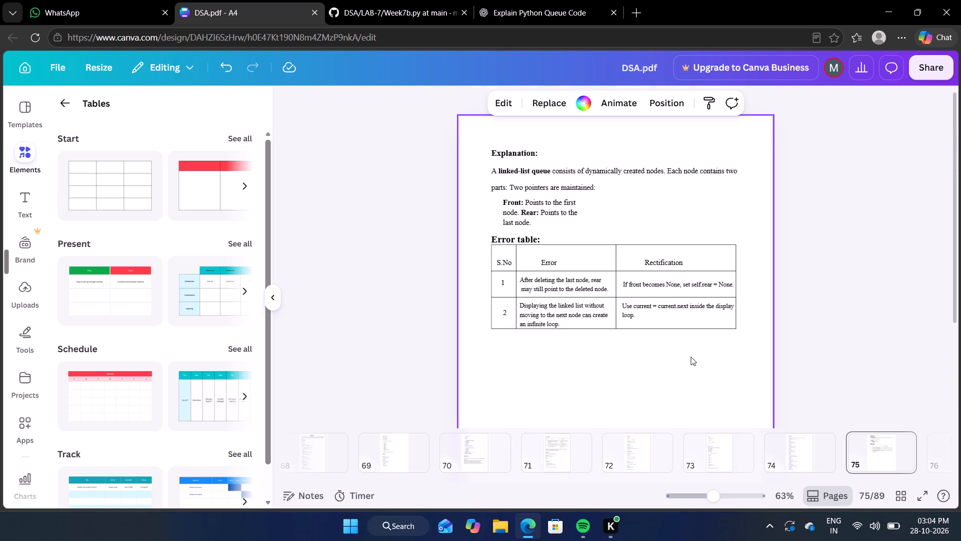
scroll(691, 357, "up", 1)
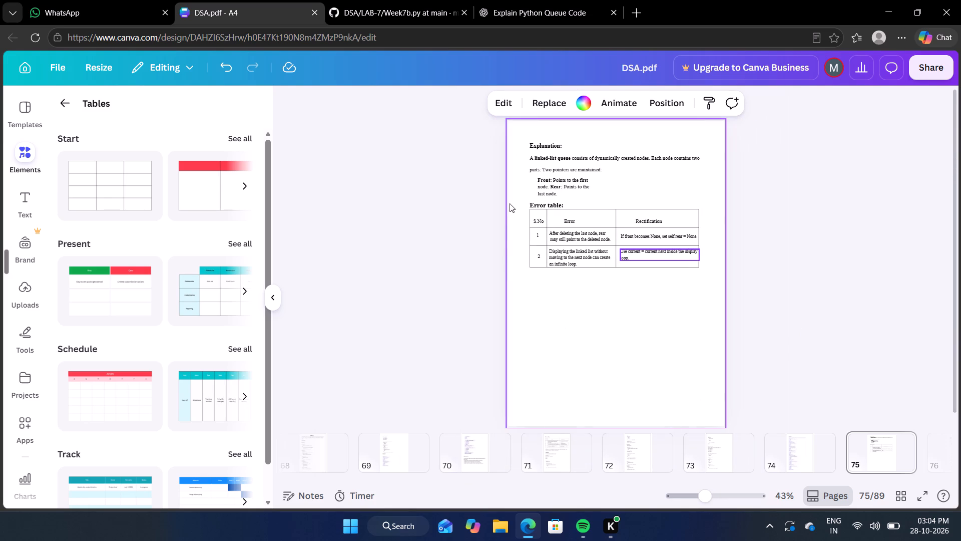
left_click_drag(512, 198, 665, 301)
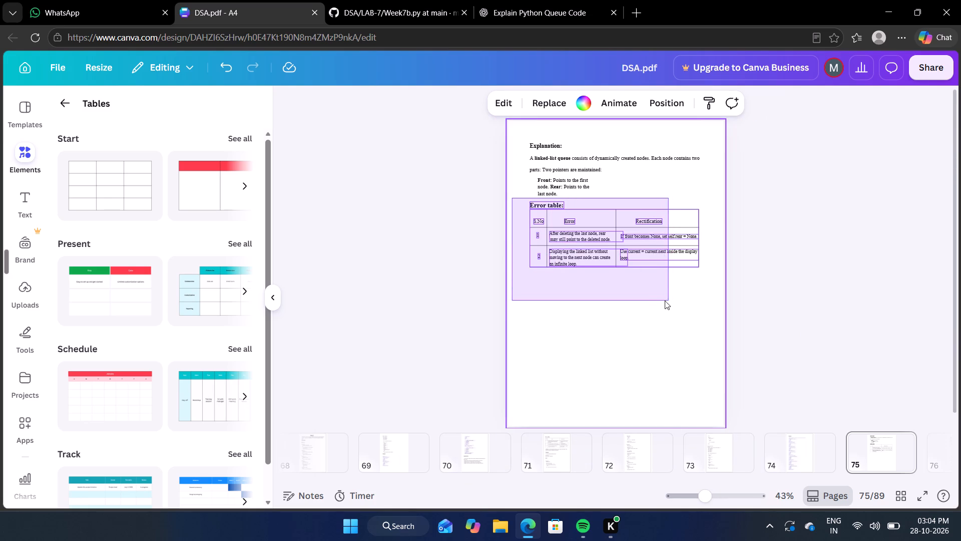
left_click_drag(665, 301, 512, 274)
left_click_drag(524, 213, 666, 278)
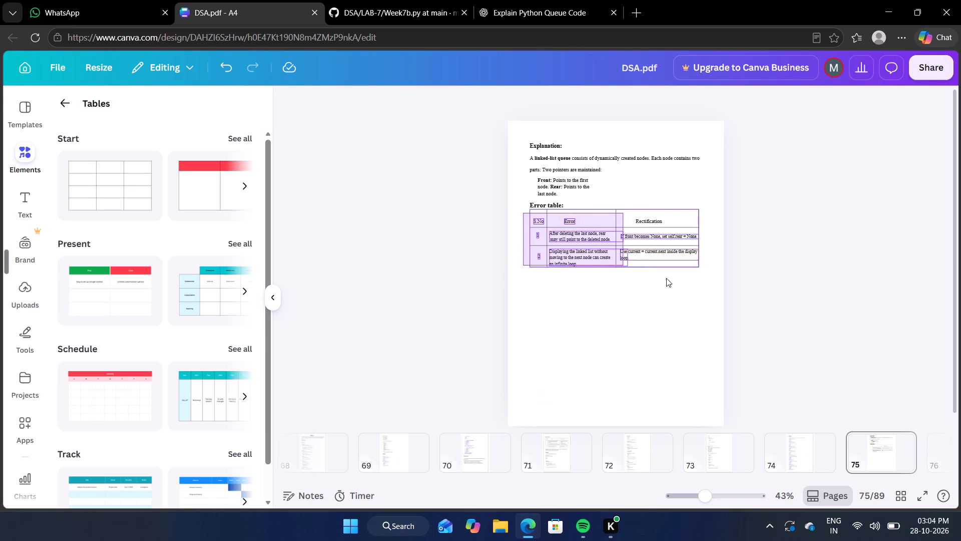
left_click_drag(666, 278, 687, 287)
left_click_drag(604, 214, 604, 229)
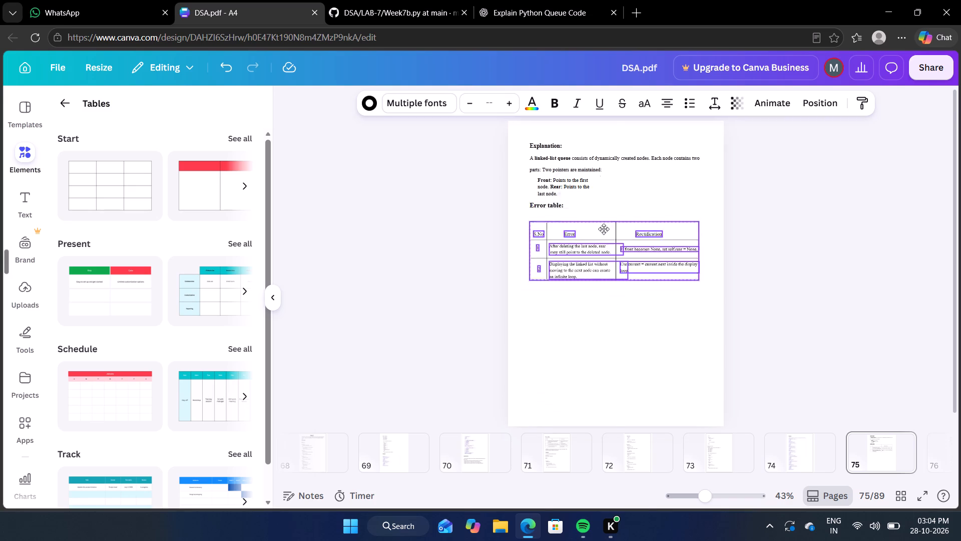
left_click_drag(604, 229, 603, 230)
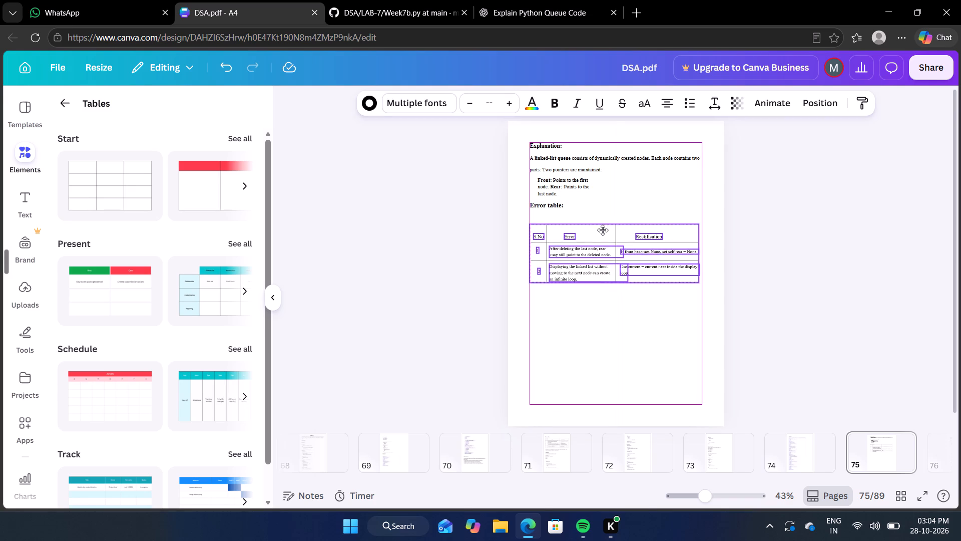
left_click_drag(603, 230, 604, 232)
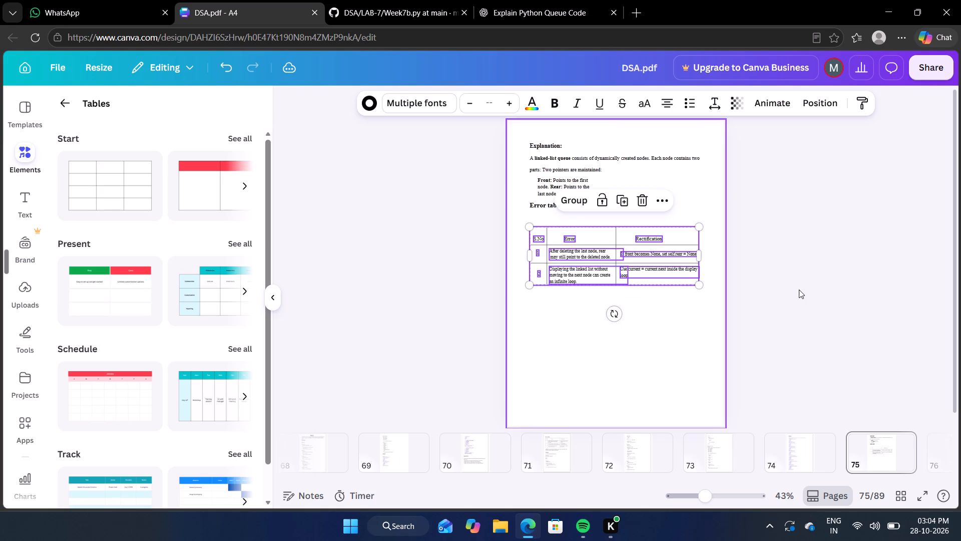
left_click(799, 290)
Move the "Error table:" heading slightly down, keeping its left edge aligned with the table and the Explanation heading.
left_click_drag(552, 201, 556, 209)
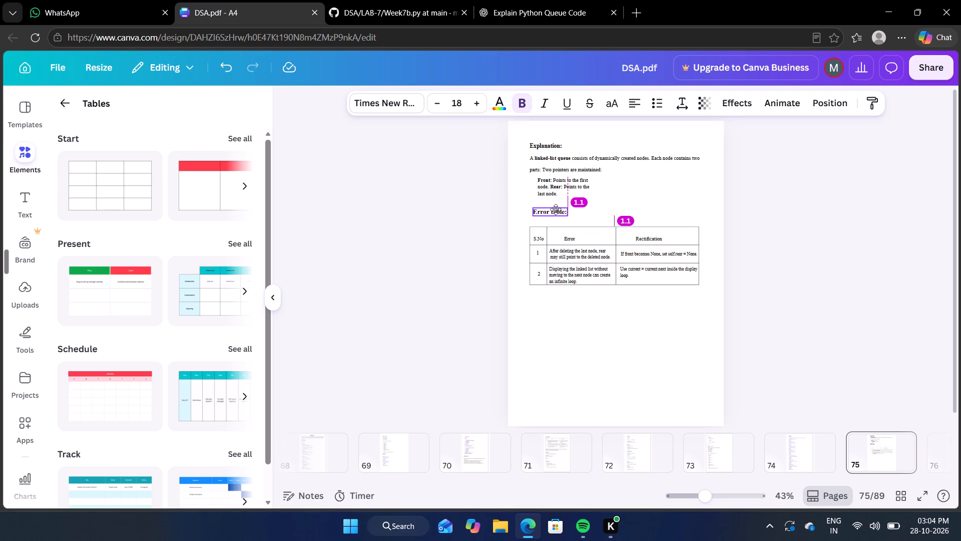
left_click_drag(556, 209, 551, 208)
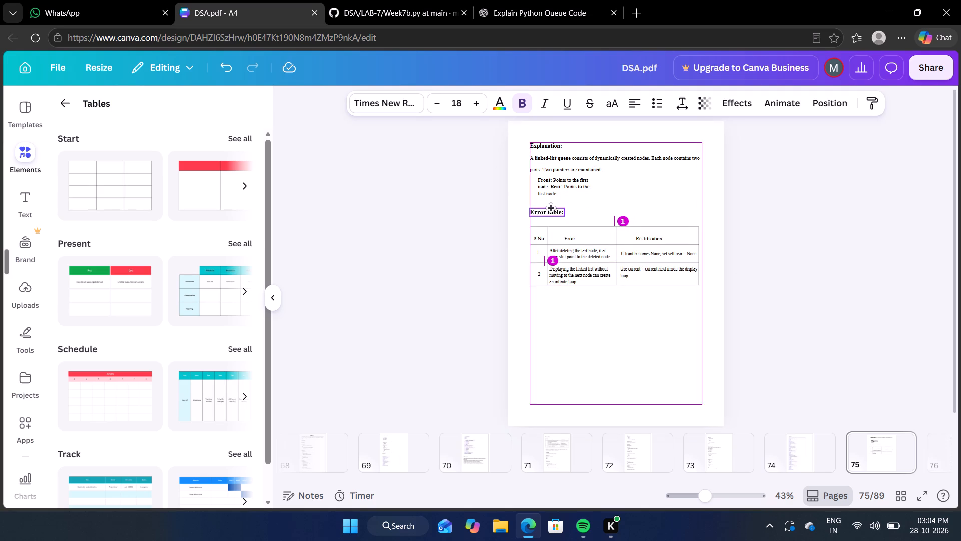
left_click_drag(551, 208, 551, 207)
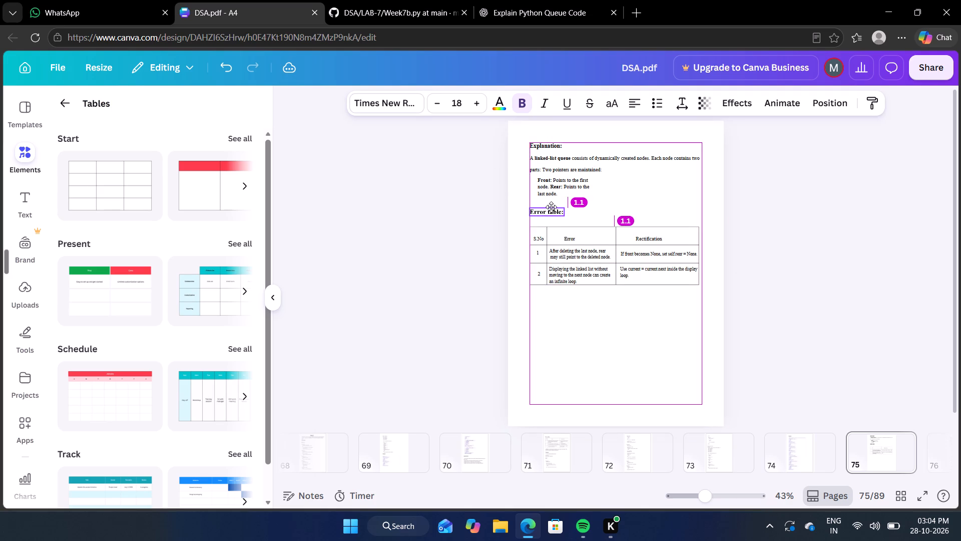
left_click_drag(551, 207, 552, 207)
left_click(881, 350)
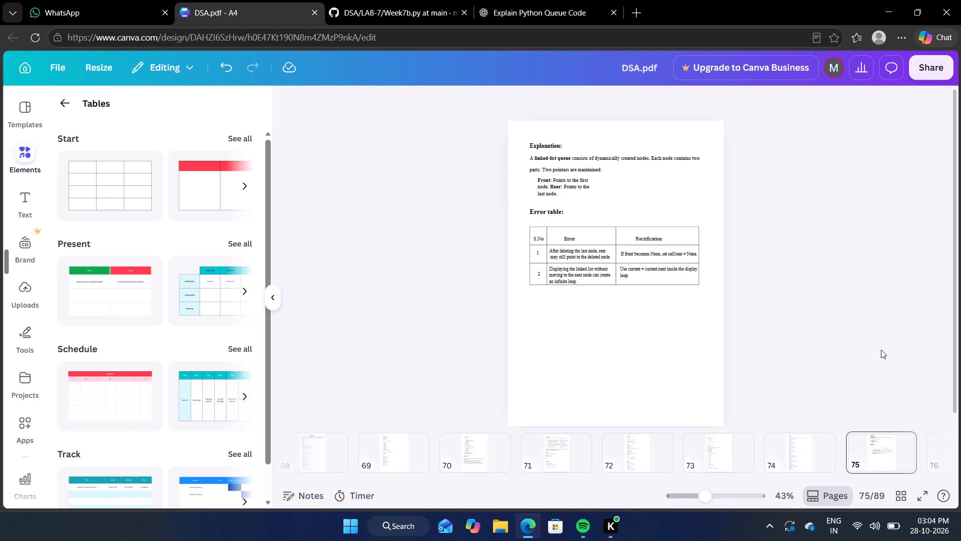
scroll(827, 340, "left", 1)
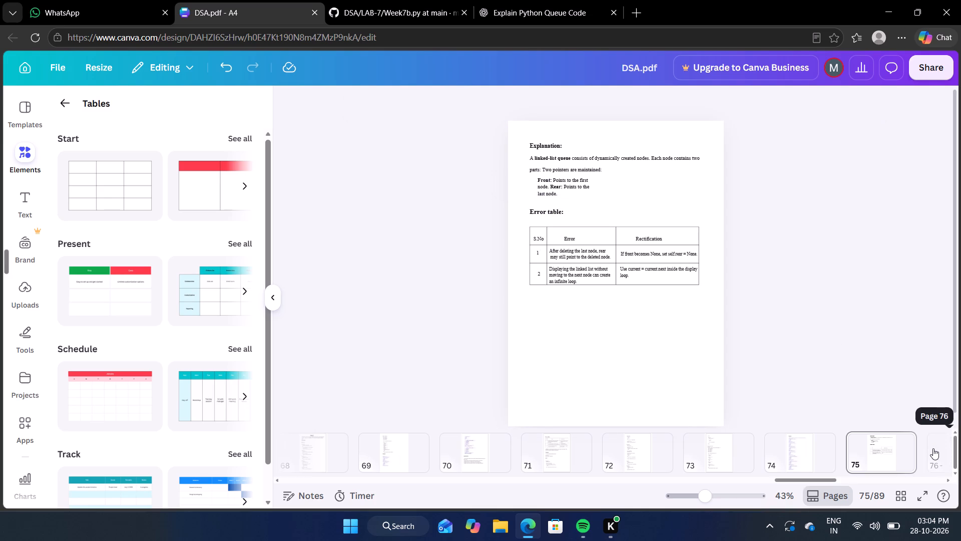
left_click(933, 448)
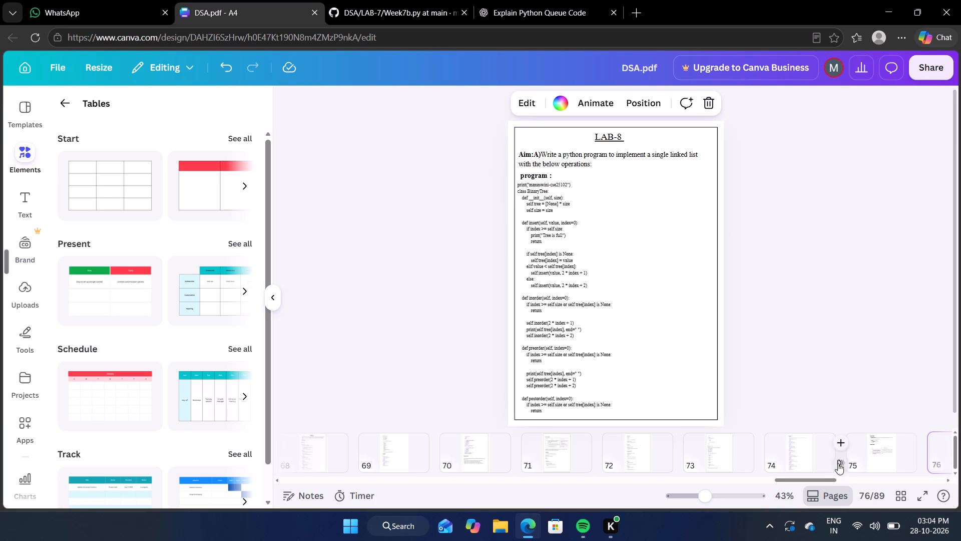
scroll(875, 448, "left", 3)
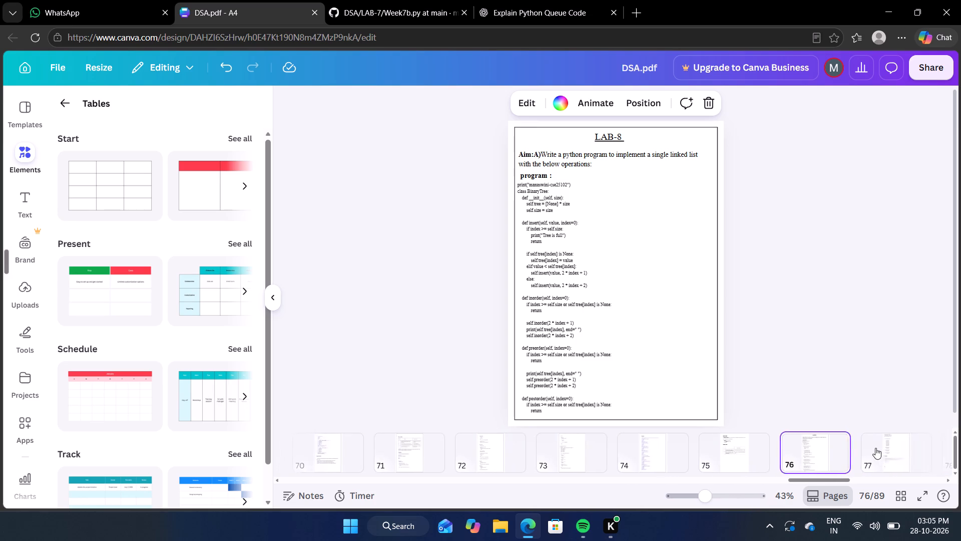
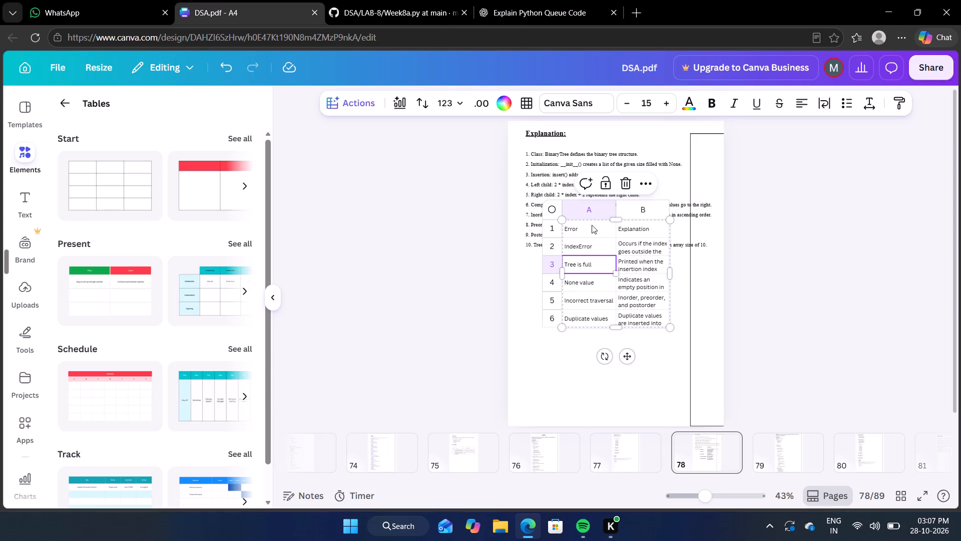
left_click_drag(561, 220, 545, 214)
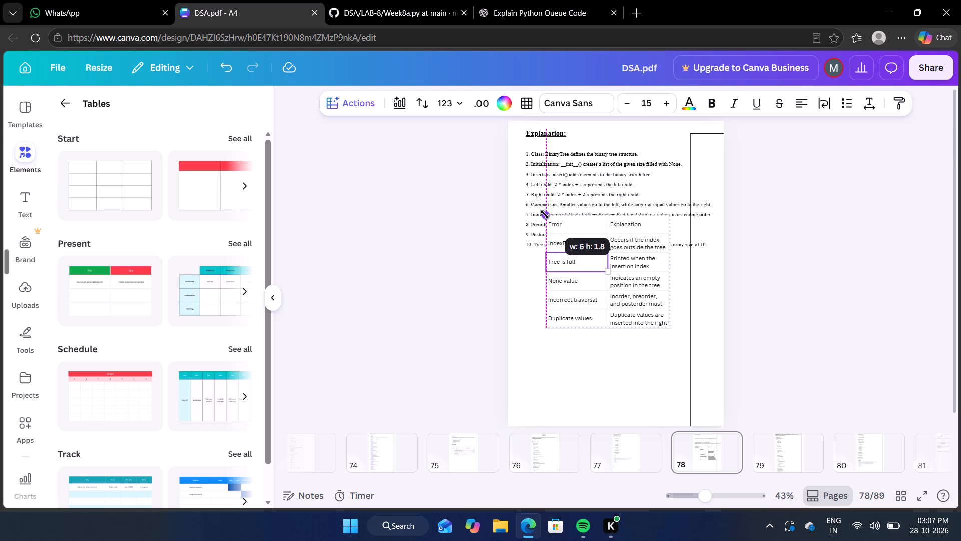
left_click_drag(545, 214, 456, 219)
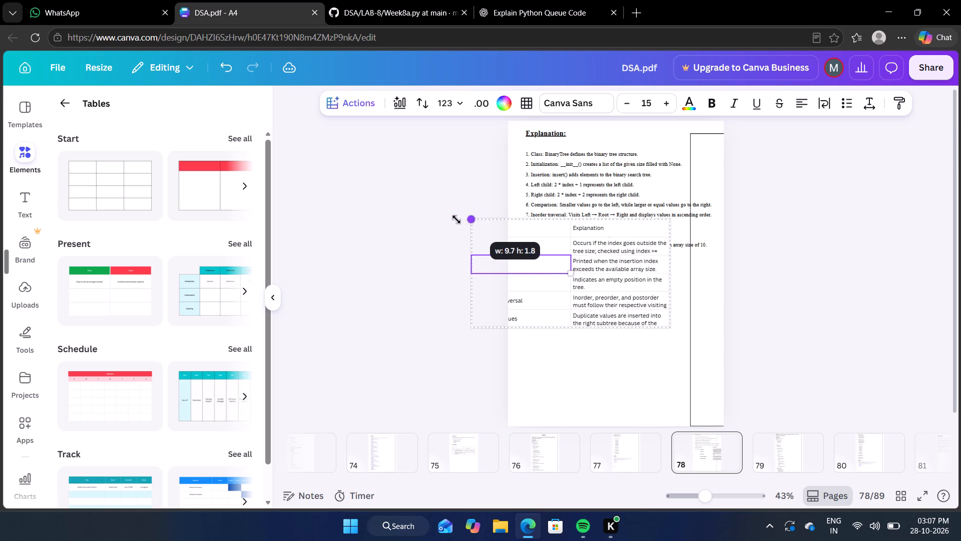
left_click_drag(456, 219, 522, 234)
left_click_drag(671, 285, 693, 285)
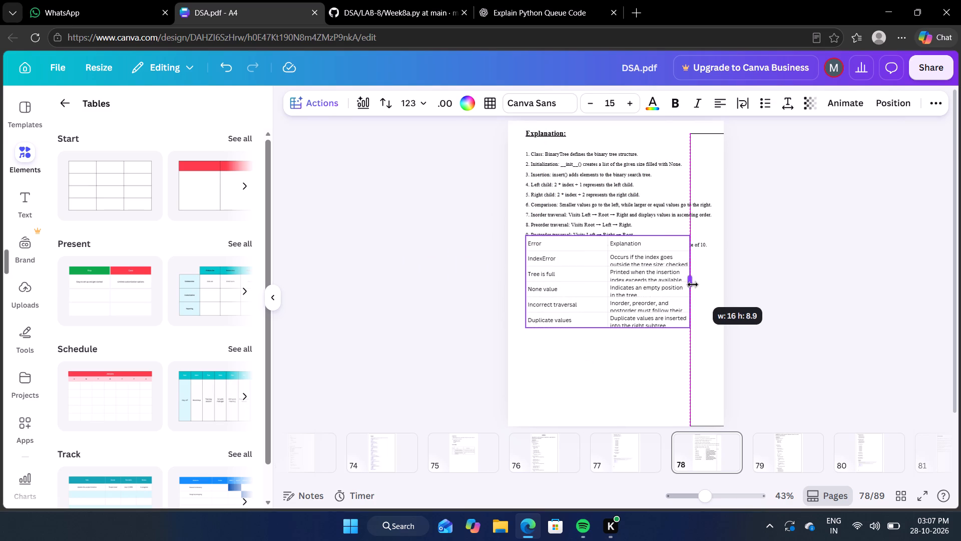
left_click_drag(693, 285, 690, 289)
left_click(608, 400)
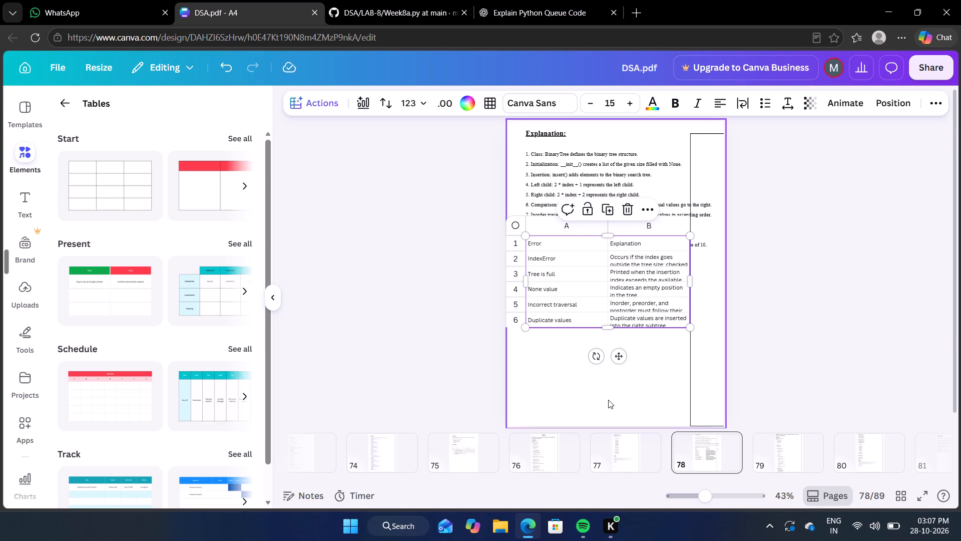
Stretch the table's bottom edge downward to make its rows taller for two lines of explanation text.
left_click_drag(625, 304, 625, 333)
left_click(651, 366)
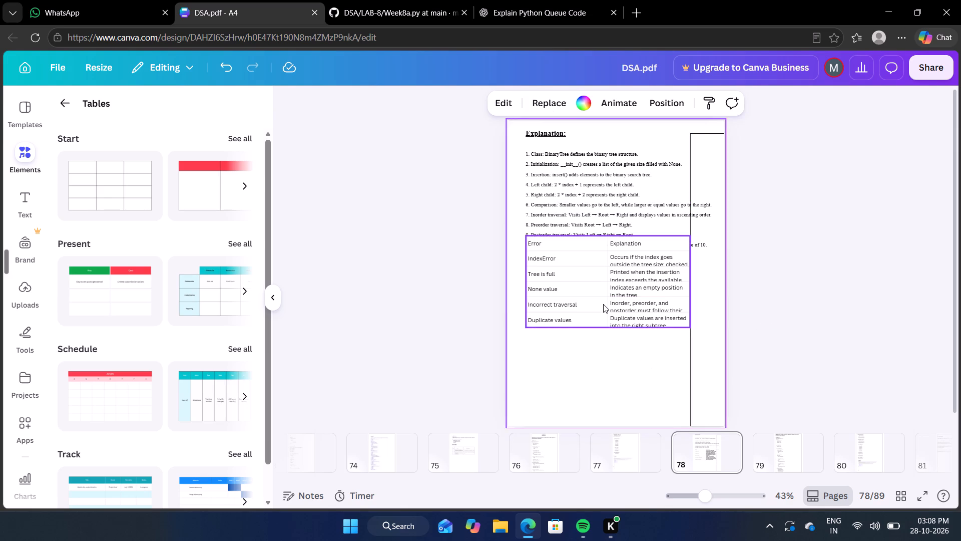
left_click(603, 302)
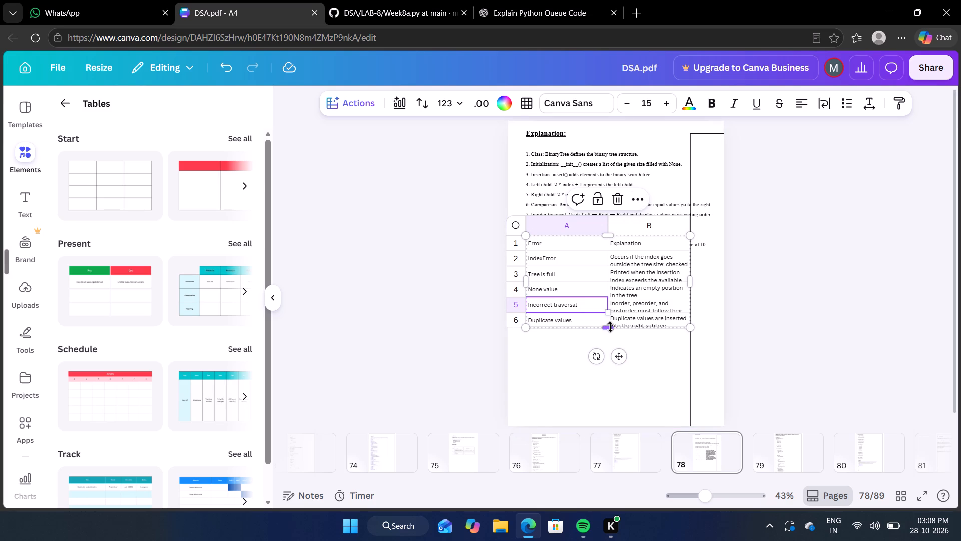
left_click_drag(610, 327, 613, 345)
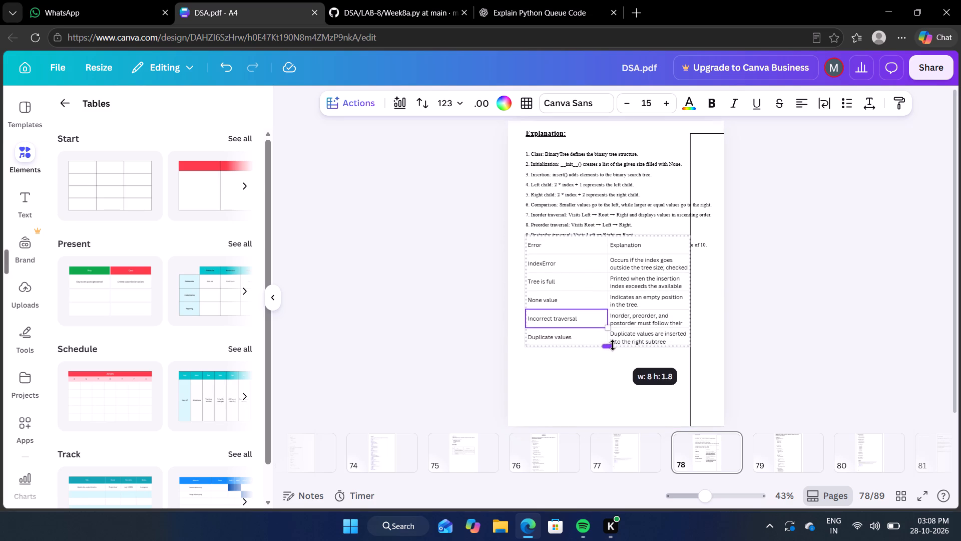
left_click(802, 351)
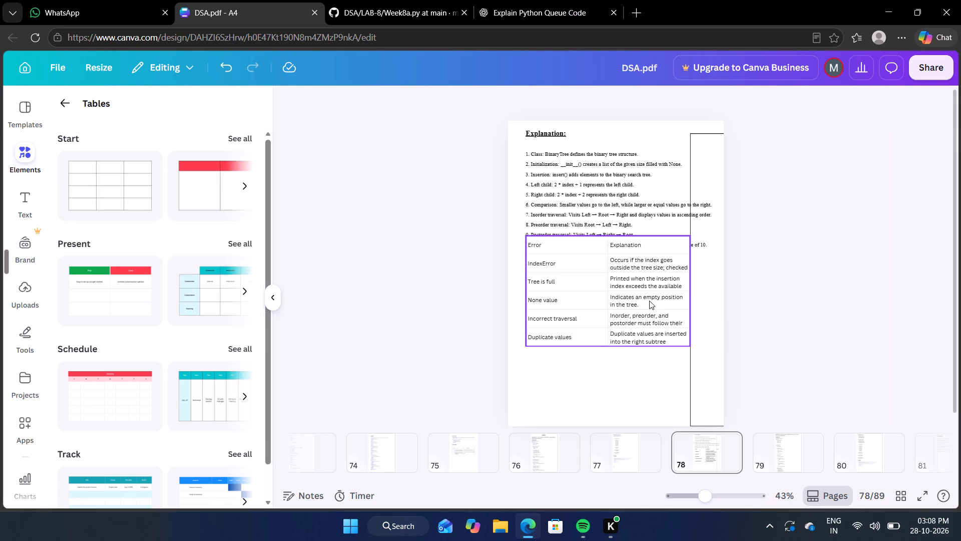
Move the table down below item 10 of the explanation list and slightly to the right.
left_click(649, 301)
left_click_drag(720, 300, 721, 321)
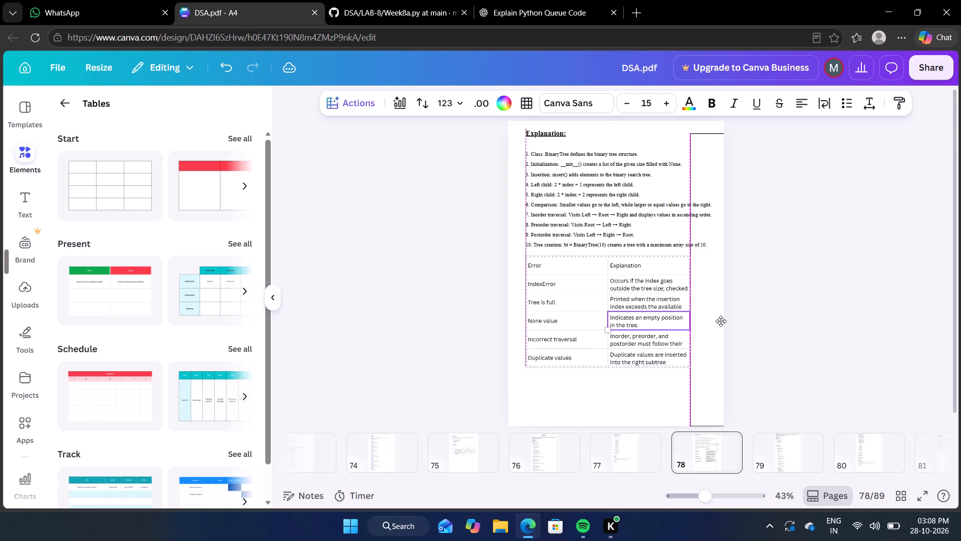
left_click_drag(721, 321, 725, 321)
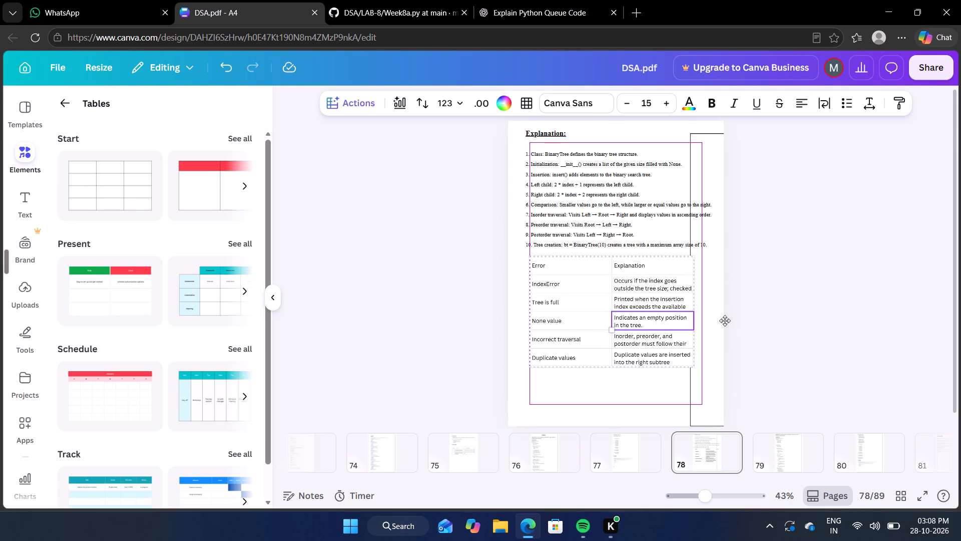
left_click_drag(725, 321, 725, 321)
left_click(777, 353)
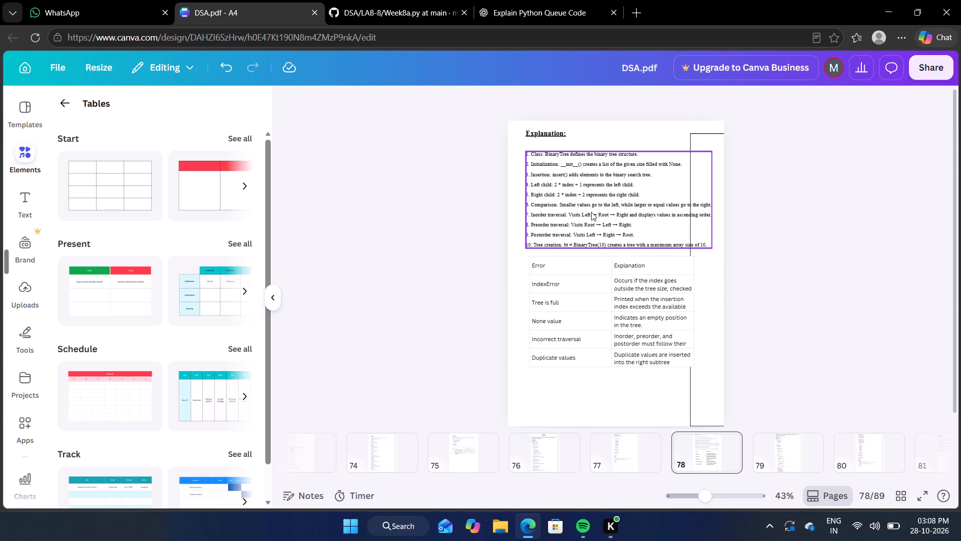
Shift the numbered explanation list and its "Explanation:" heading down and right, aligned with the table's left edge.
left_click_drag(591, 212, 598, 214)
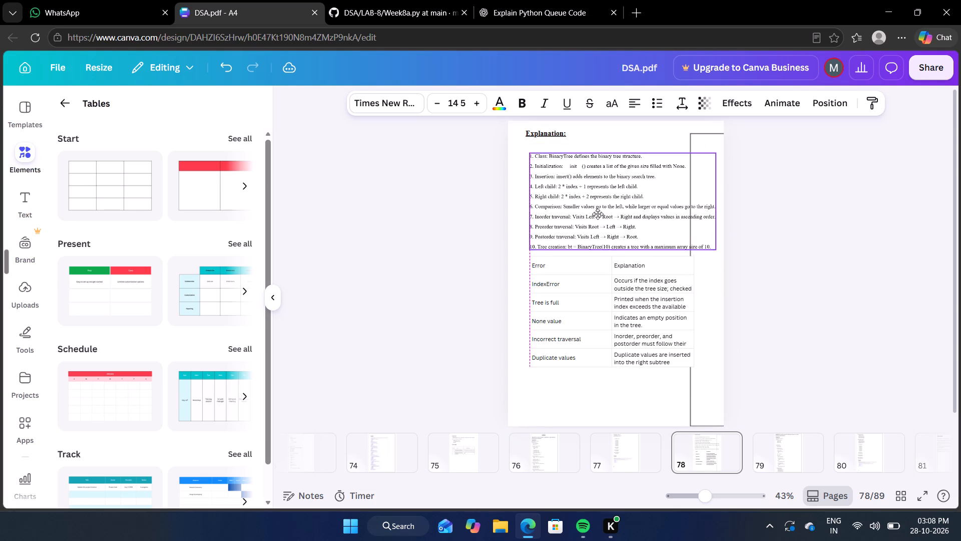
left_click_drag(598, 214, 595, 218)
left_click_drag(544, 132, 549, 150)
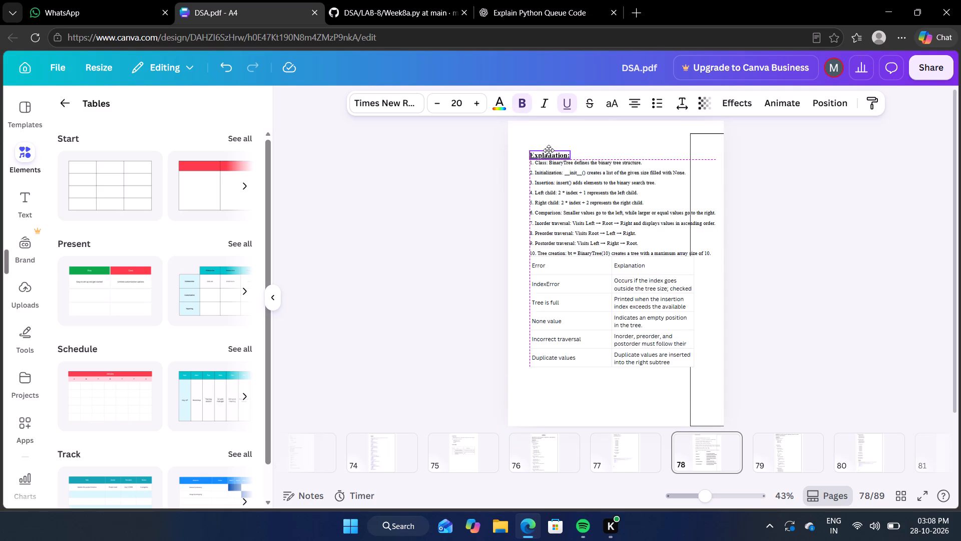
left_click_drag(549, 150, 549, 146)
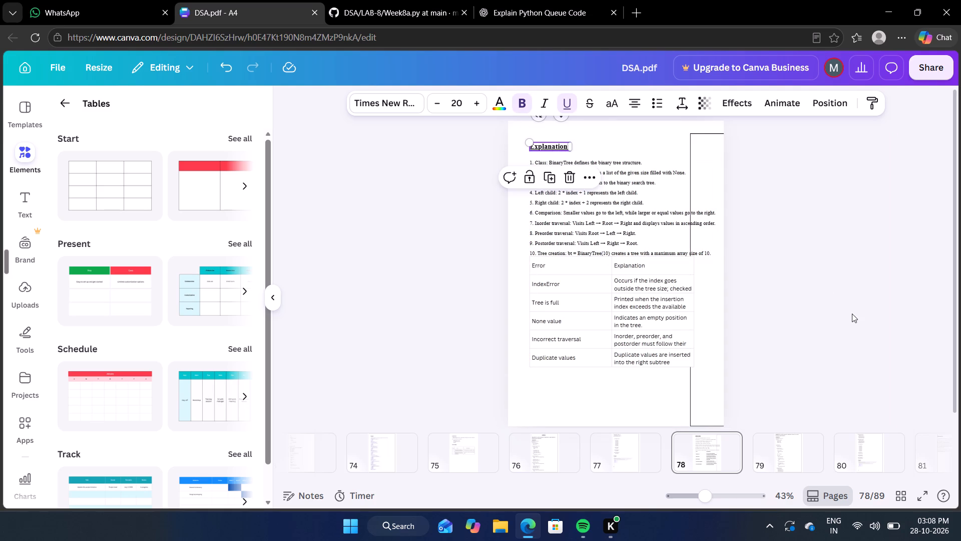
left_click(852, 314)
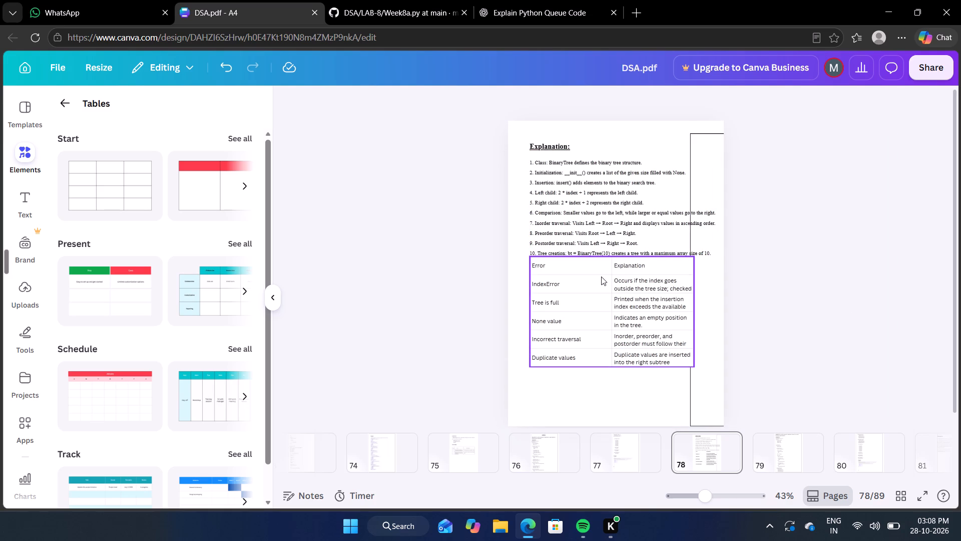
Move the error table lower to leave a gap below the explanation list, keeping their left edges aligned.
left_click(601, 277)
left_click_drag(721, 325, 721, 327)
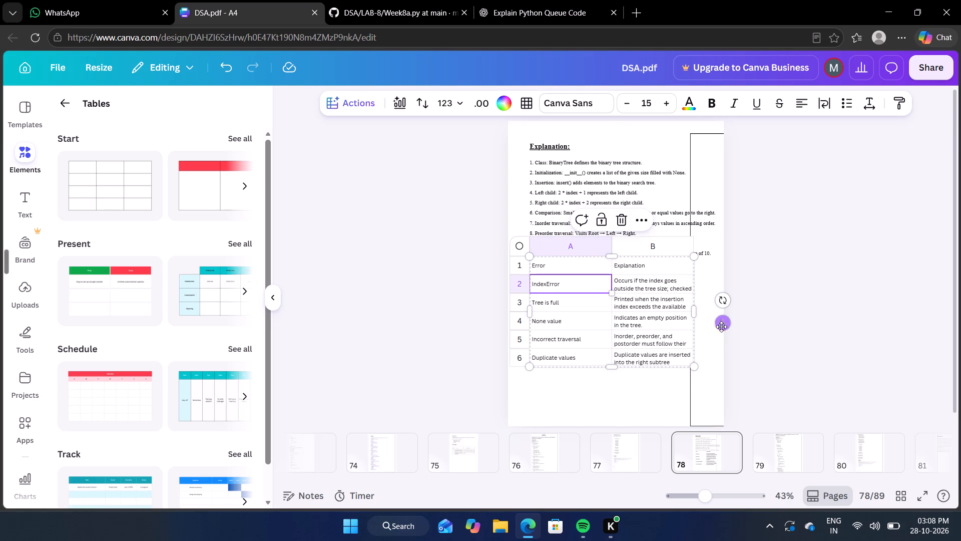
left_click_drag(721, 327, 714, 341)
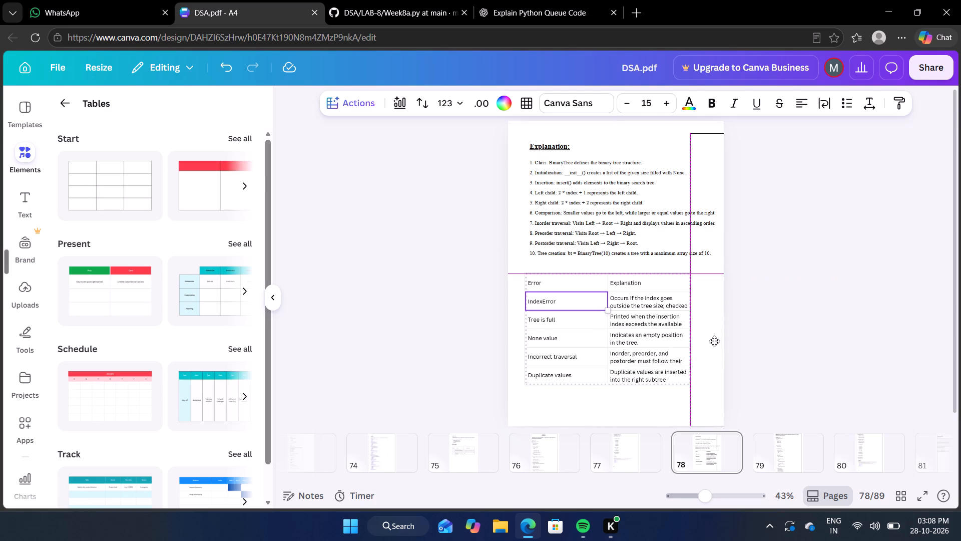
left_click_drag(714, 341, 725, 334)
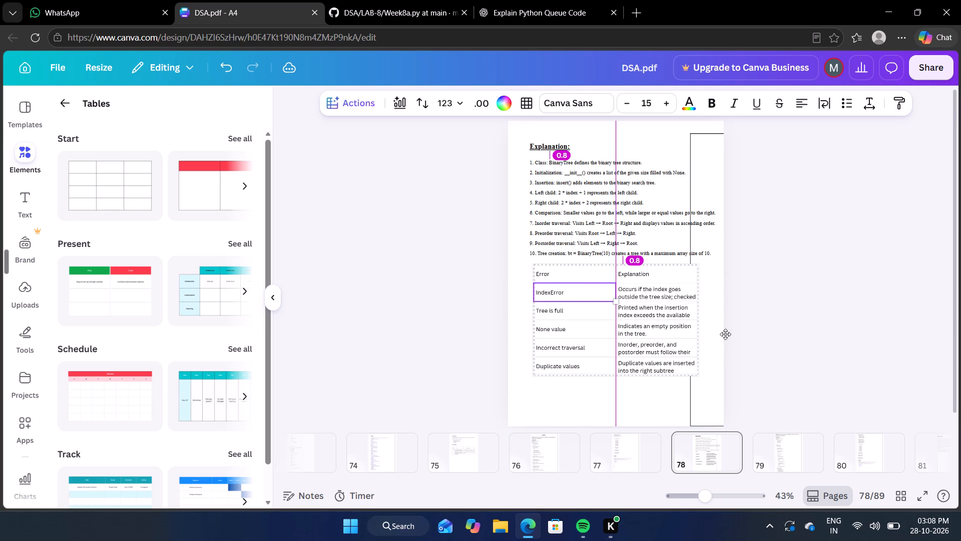
left_click_drag(725, 334, 725, 342)
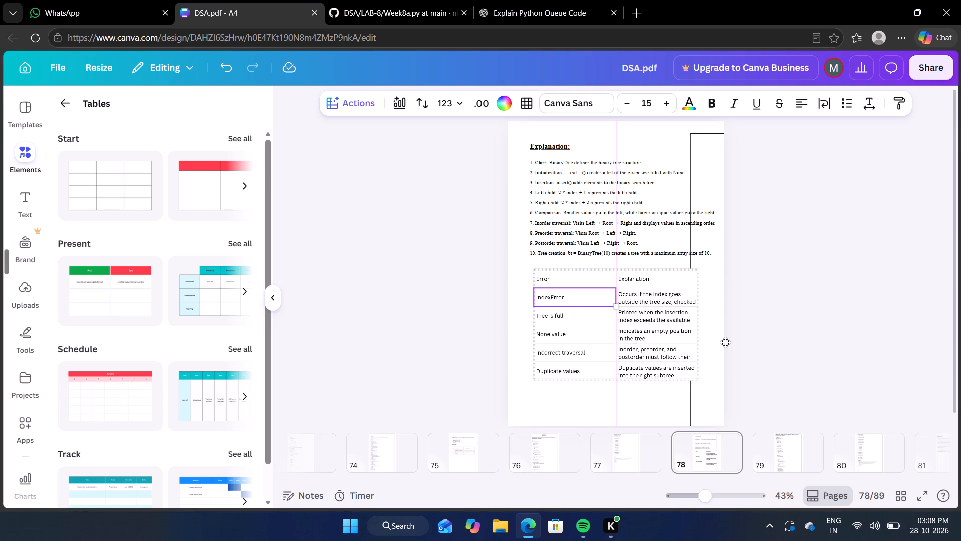
left_click_drag(725, 342, 719, 337)
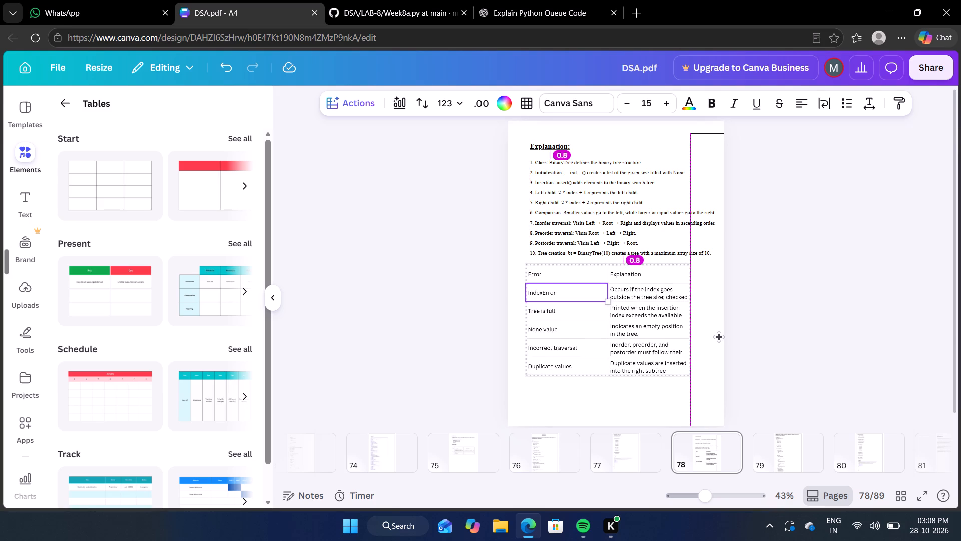
left_click_drag(719, 337, 723, 337)
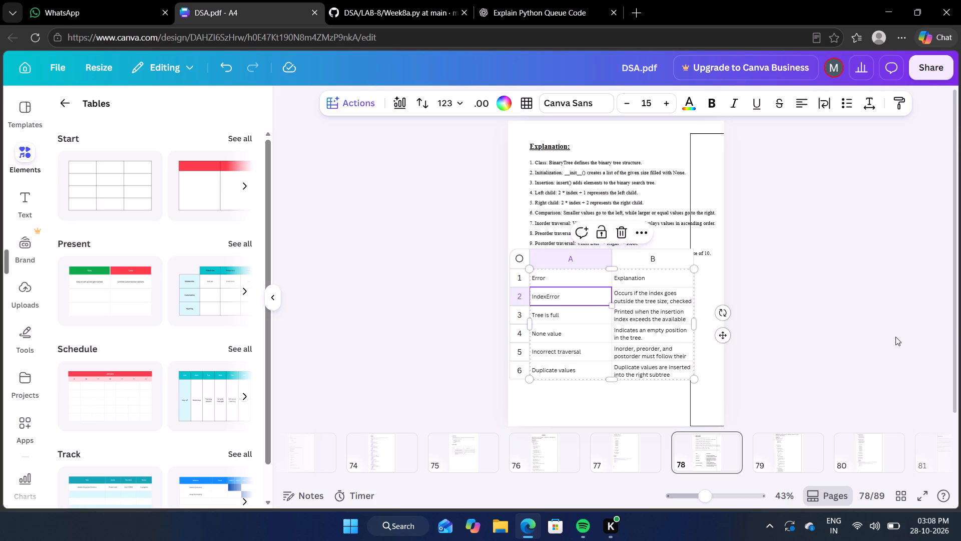
left_click(898, 337)
Move the numbered explanation list down from its heading and narrow its text box to match the table's width.
left_click_drag(646, 229, 644, 236)
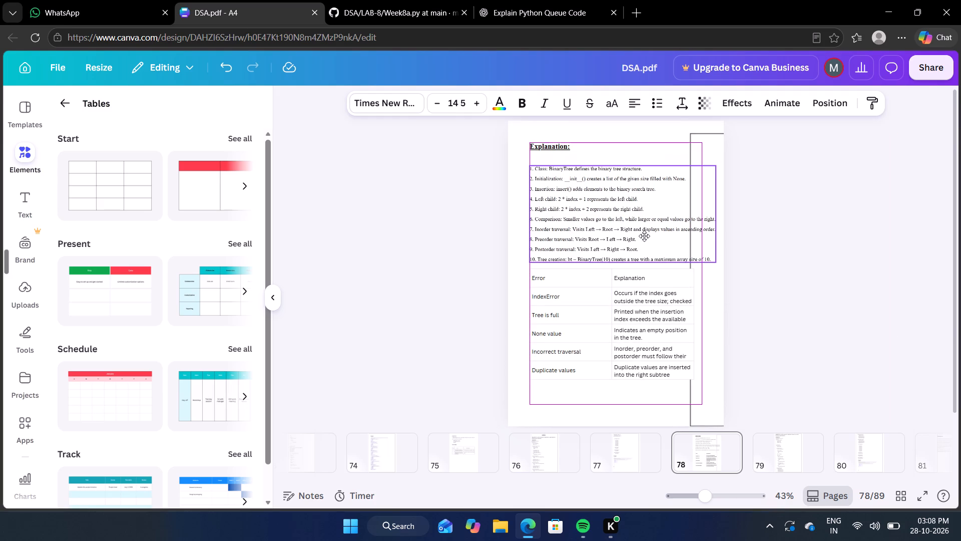
left_click_drag(644, 236, 644, 237)
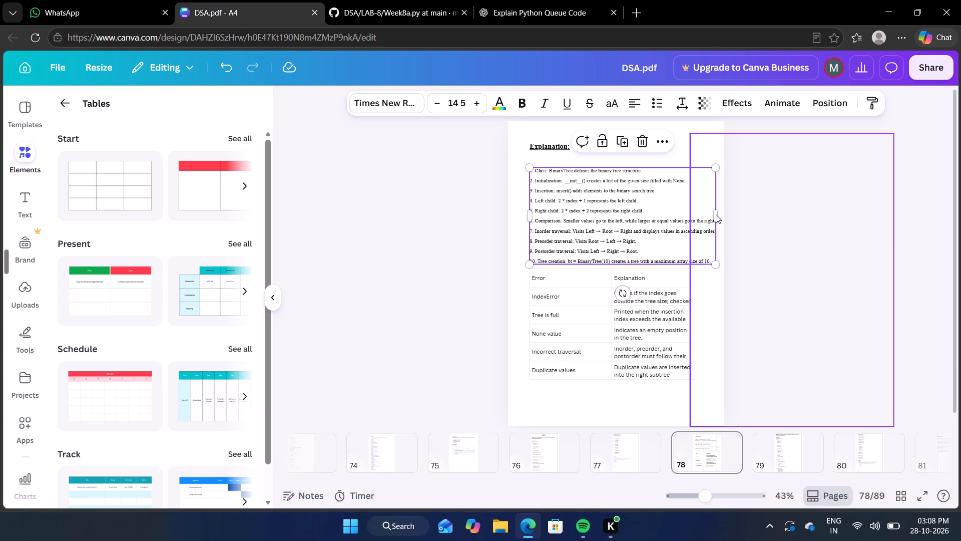
left_click_drag(717, 216, 685, 212)
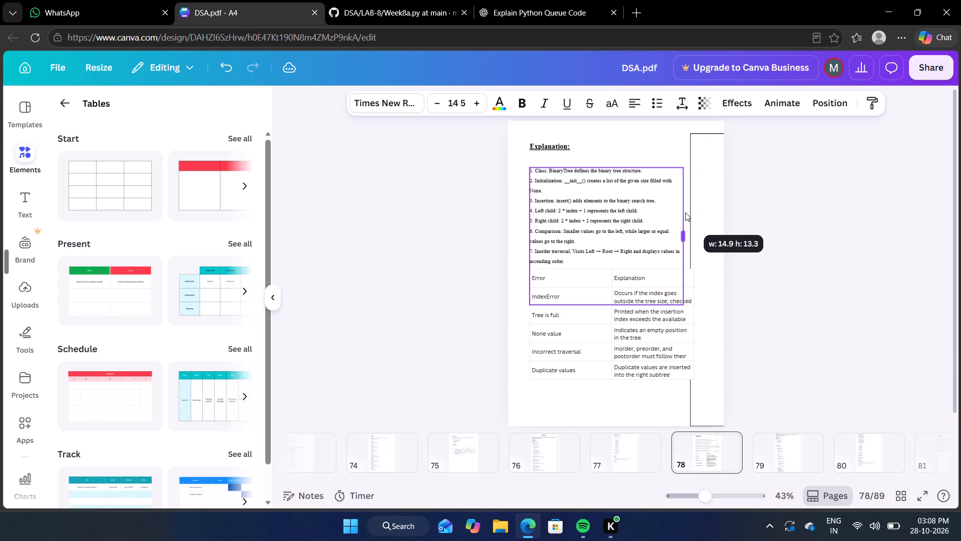
left_click_drag(685, 212, 694, 211)
left_click(800, 342)
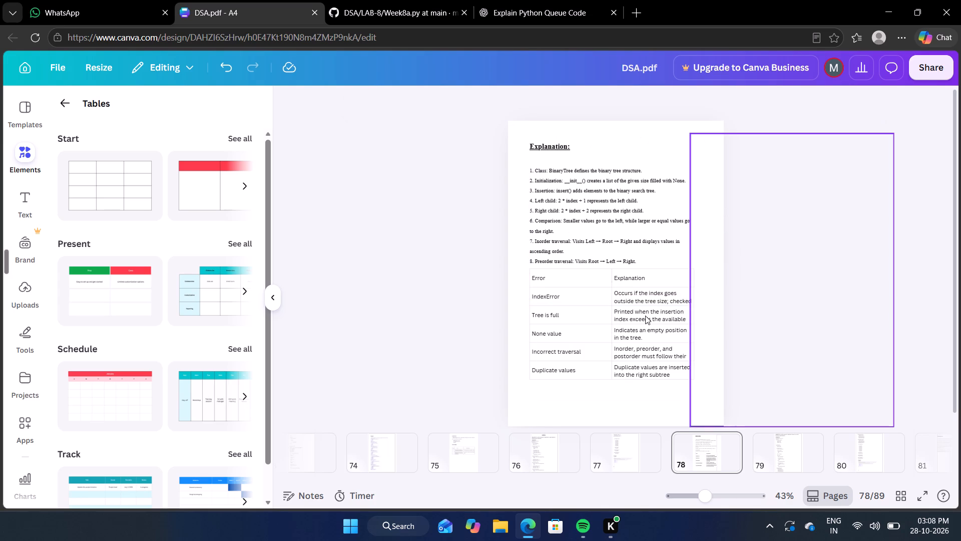
Move the error table down to clear the last line of item 10, keeping it aligned with the list.
left_click_drag(644, 316, 650, 339)
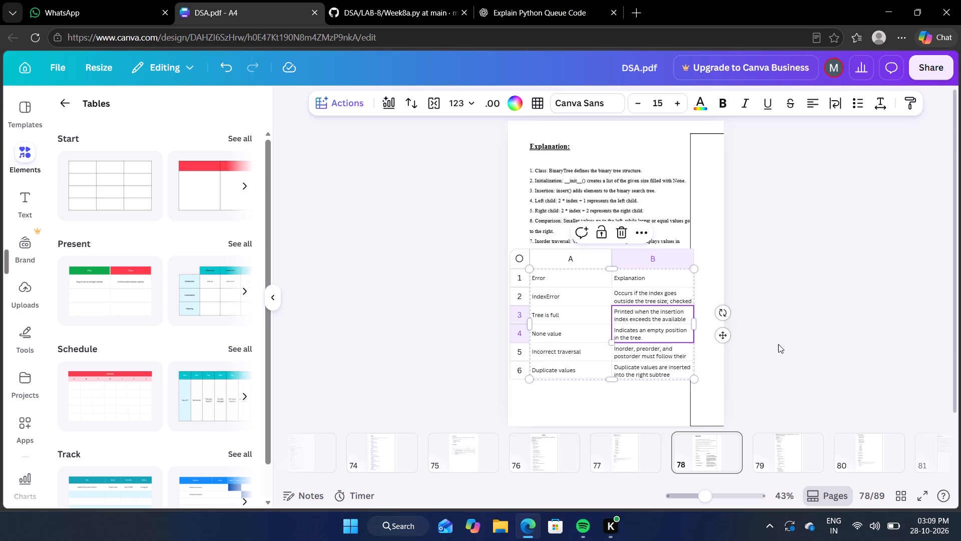
left_click_drag(724, 335, 724, 353)
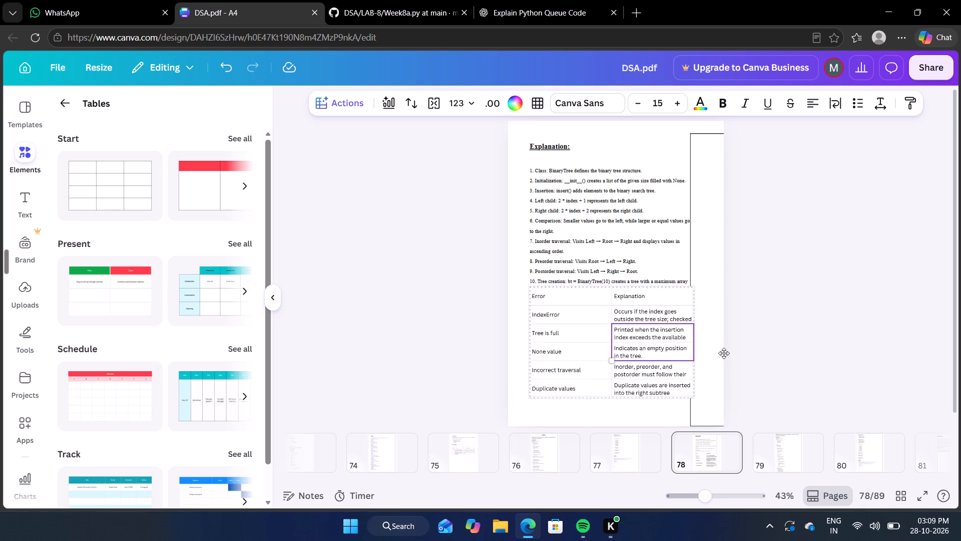
left_click_drag(724, 353, 722, 368)
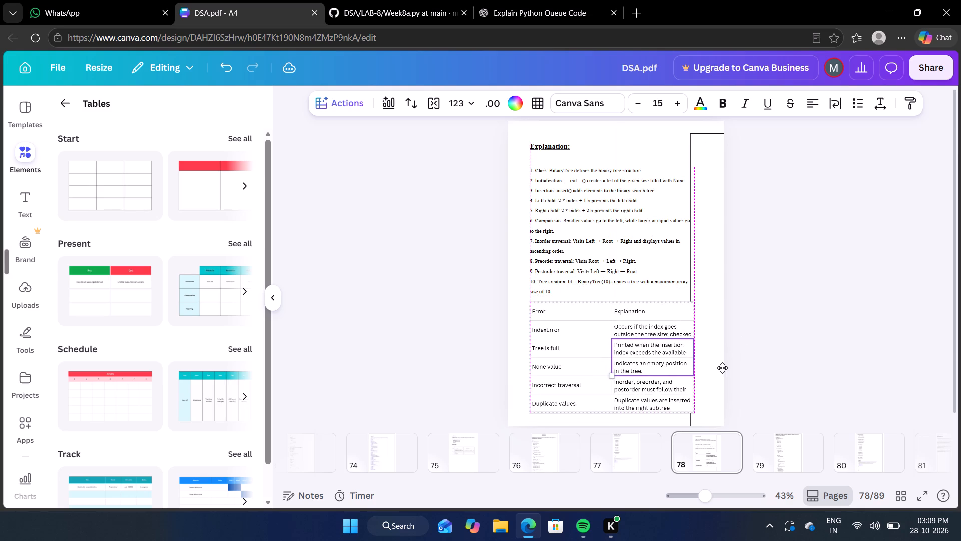
left_click_drag(722, 368, 722, 368)
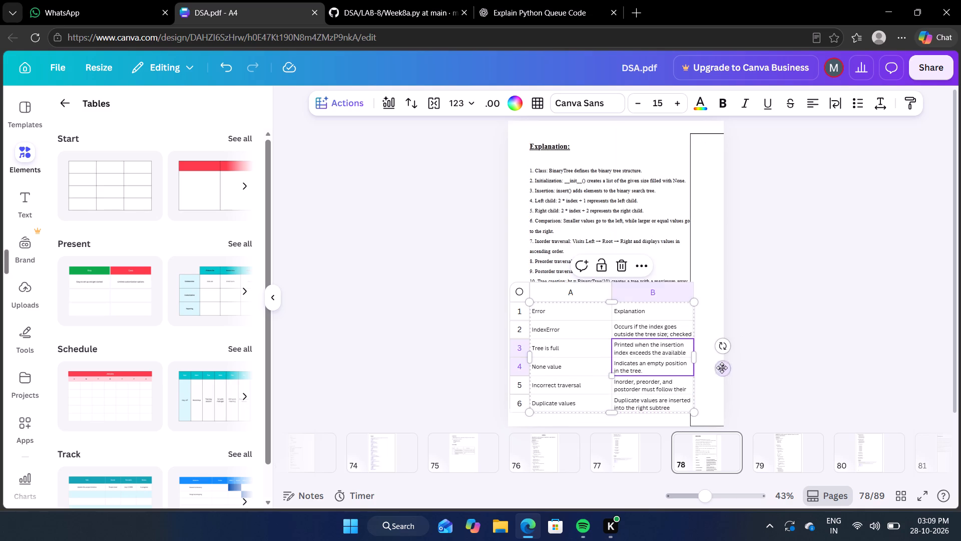
left_click(814, 357)
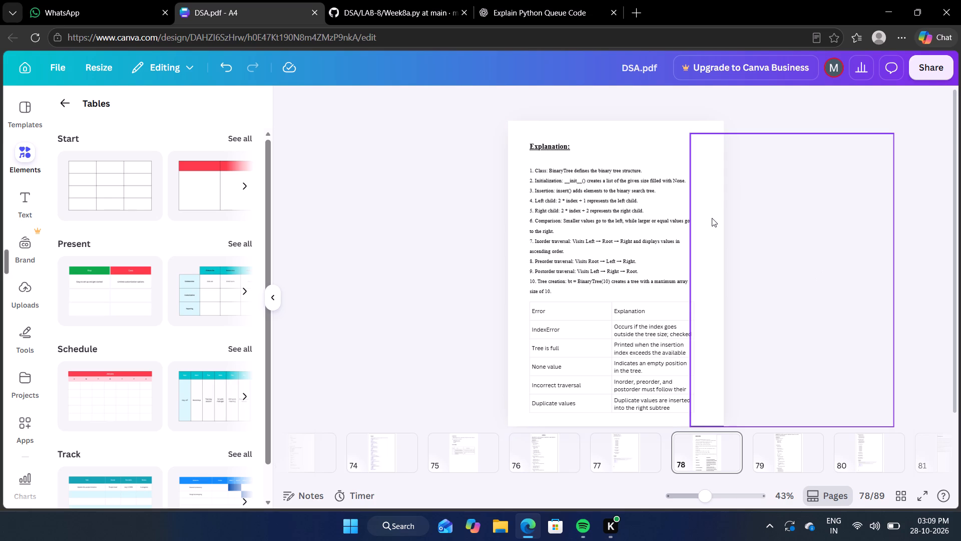
Move the rectangular page border back onto page 78, centred around the explanation and table.
left_click_drag(712, 218, 539, 221)
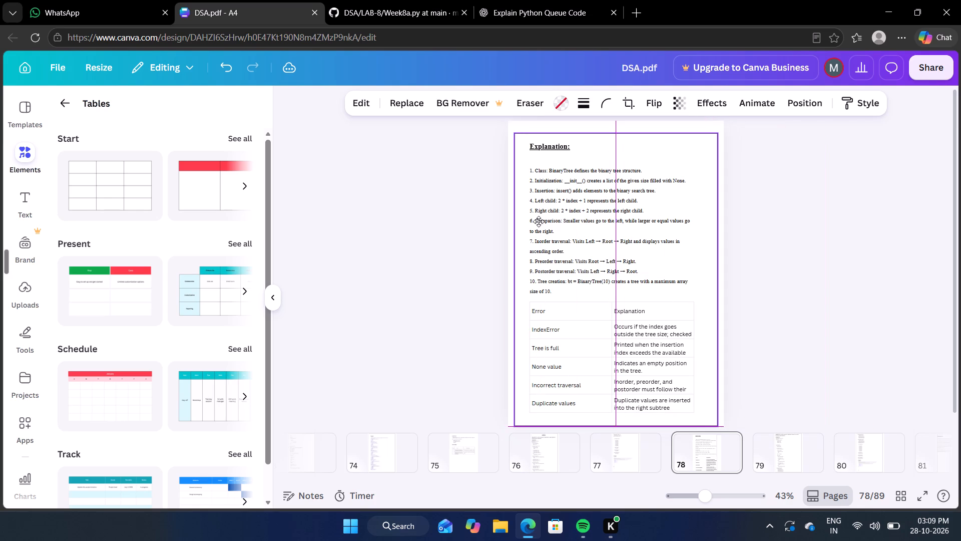
left_click_drag(539, 221, 539, 213)
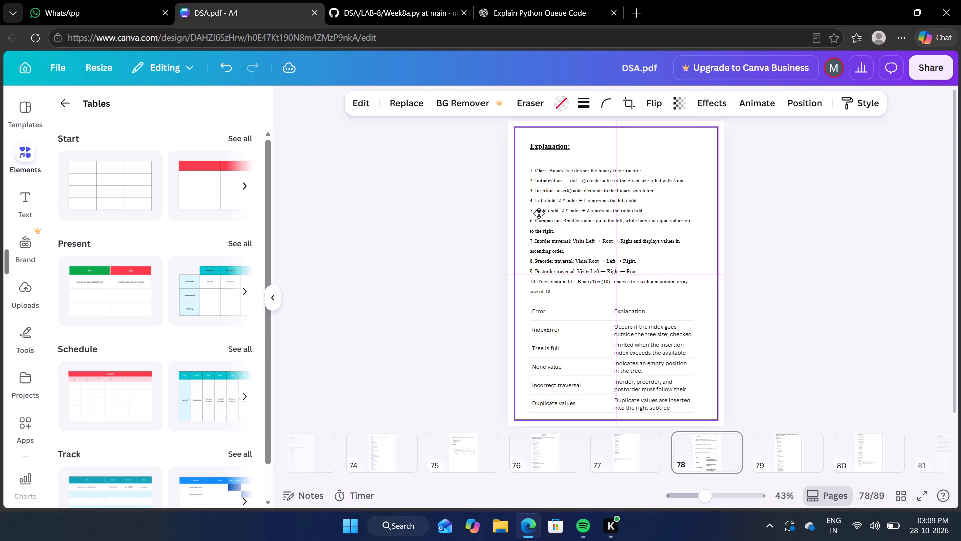
left_click_drag(539, 213, 539, 214)
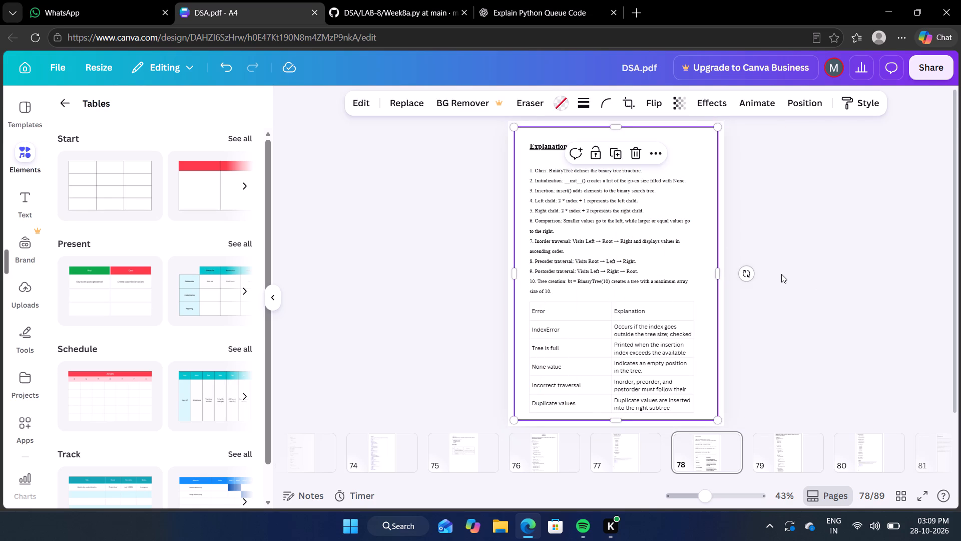
left_click(781, 274)
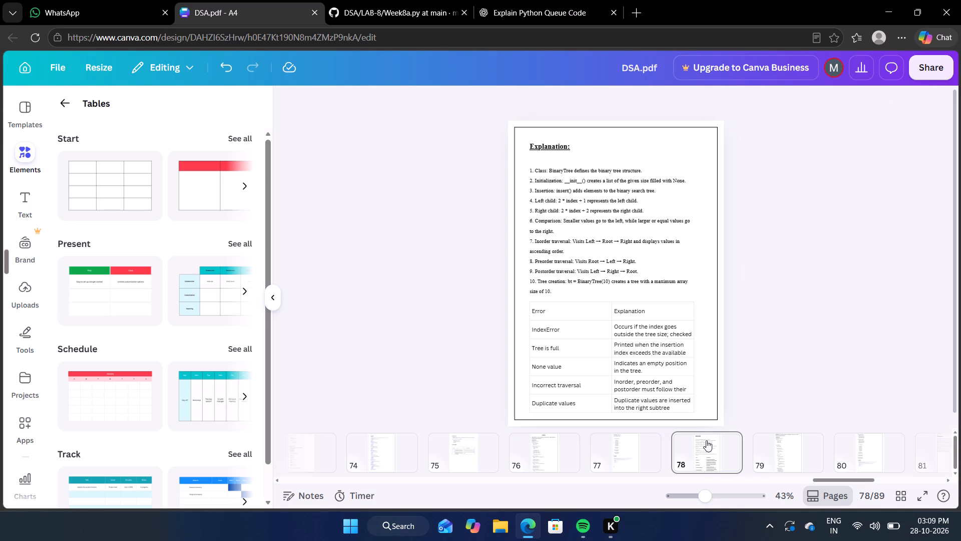
Look through pages 77 to 81 and stop at page 81, the explanation page of the linked-list binary tree program.
left_click(627, 447)
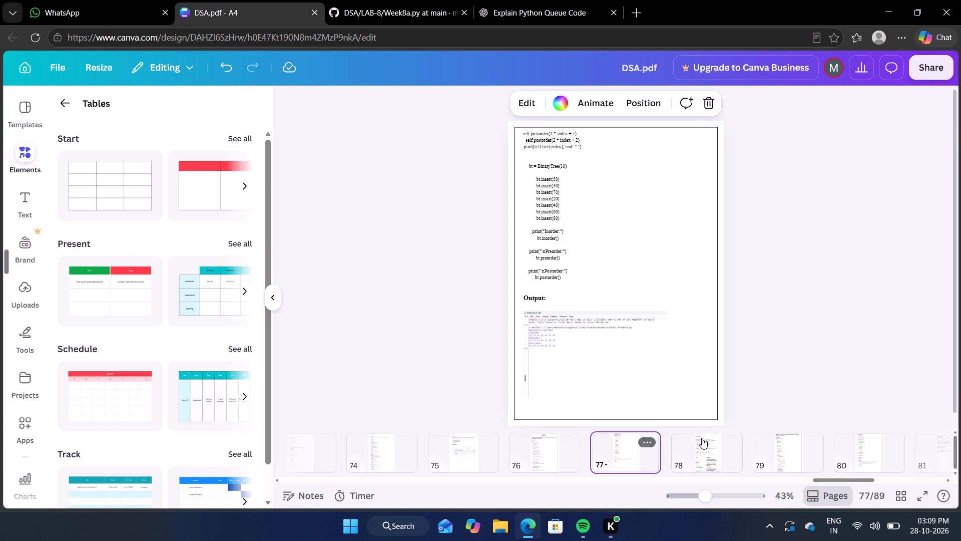
left_click(713, 453)
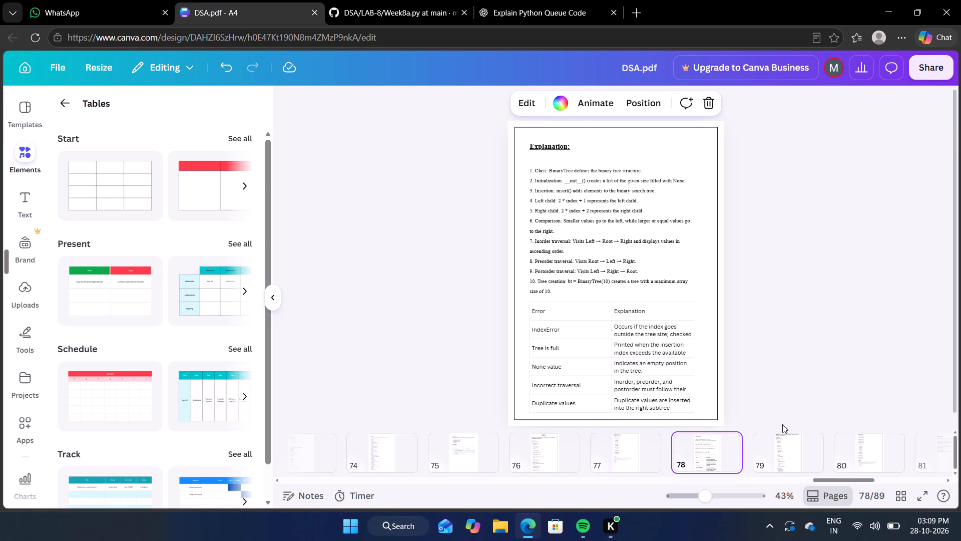
left_click(783, 441)
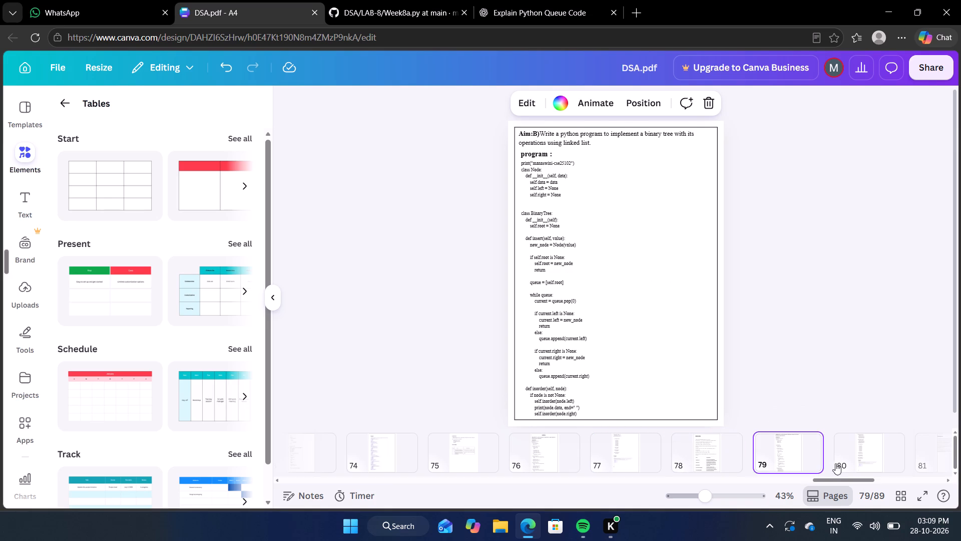
left_click(857, 448)
scroll(857, 448, "left", 1)
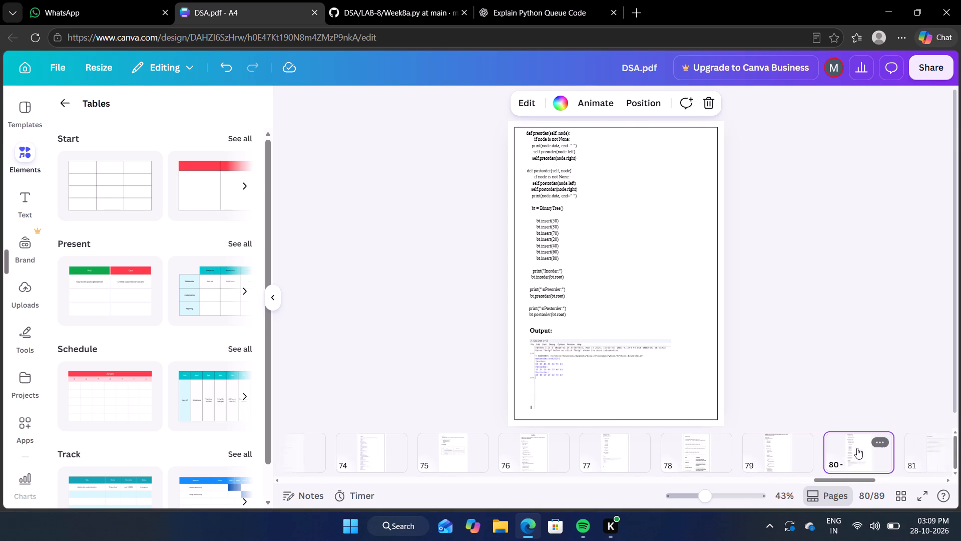
scroll(857, 448, "left", 3)
left_click(680, 442)
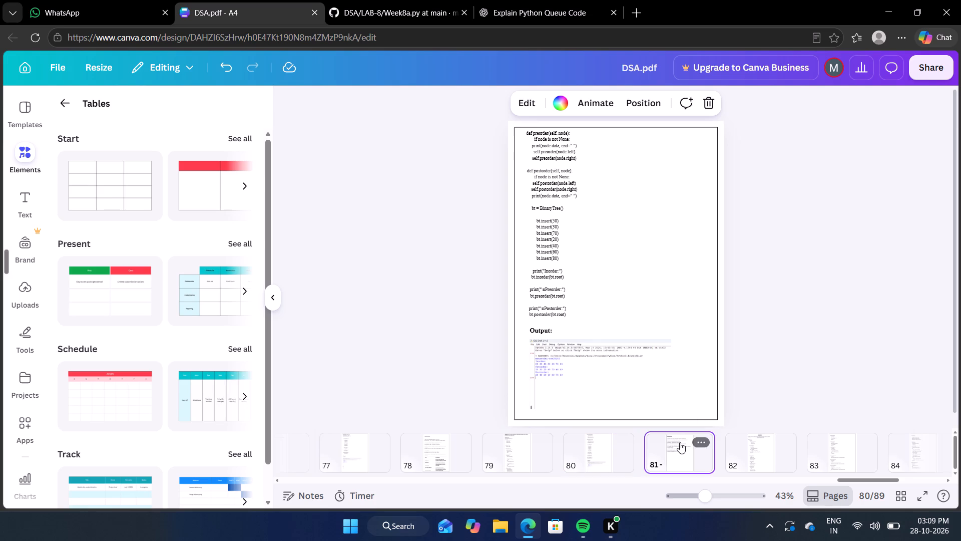
left_click(748, 453)
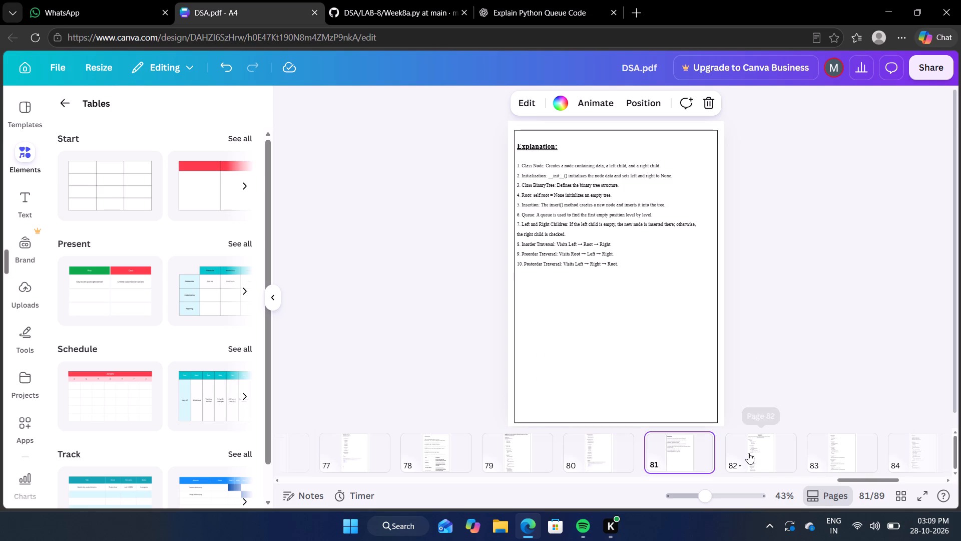
left_click(680, 463)
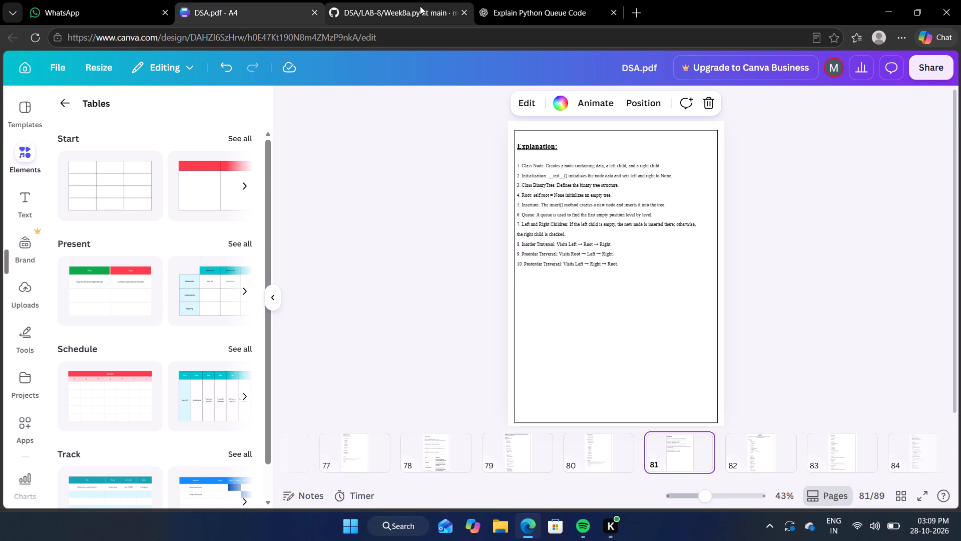
left_click(398, 0)
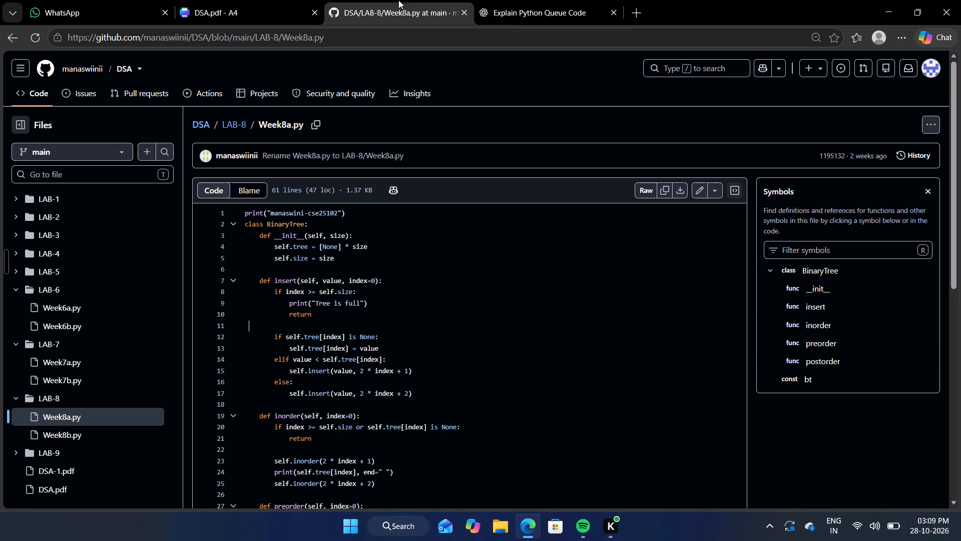
left_click(41, 442)
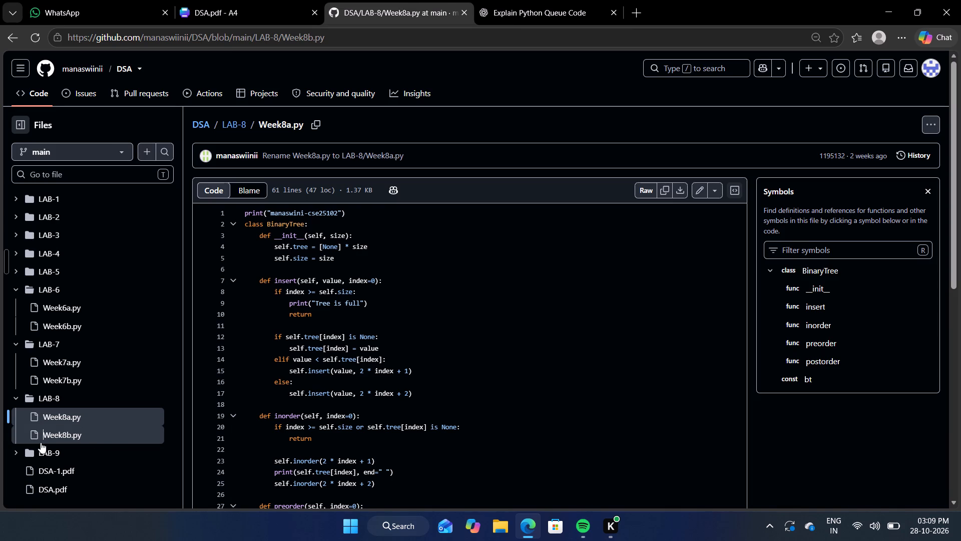
left_click(108, 440)
left_click(363, 449)
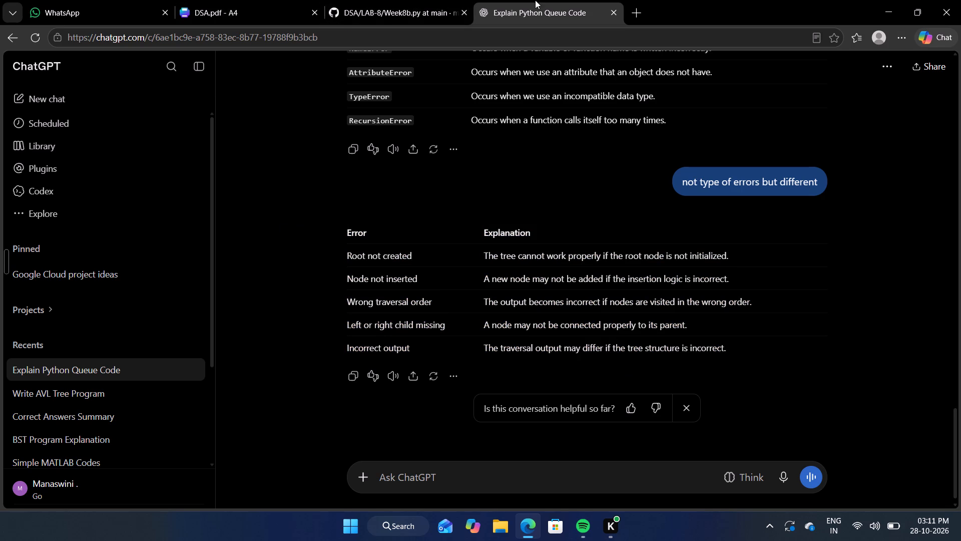
In Canva's DSA.pdf, shift page 81's border frame aside and paste the copied error table below the explanation list.
left_click(271, 2)
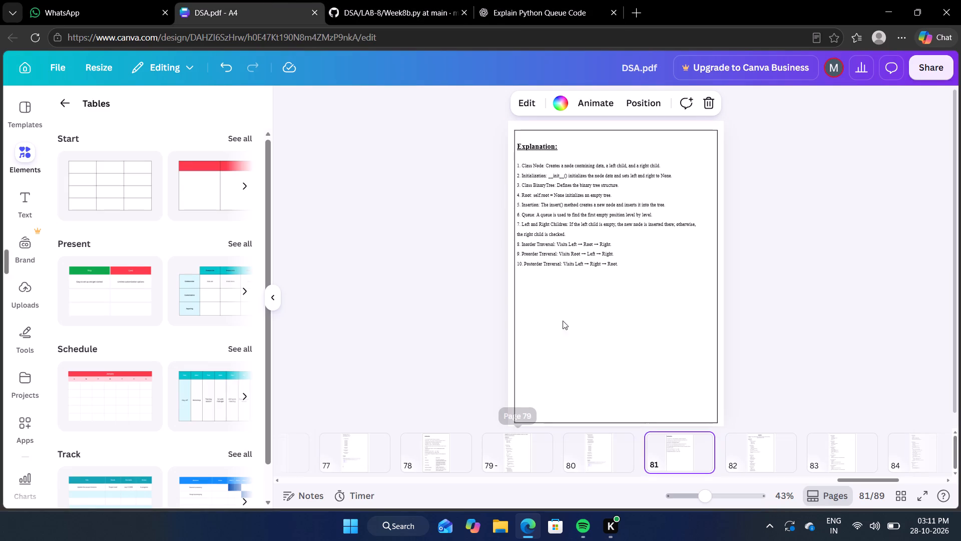
left_click_drag(596, 307, 745, 323)
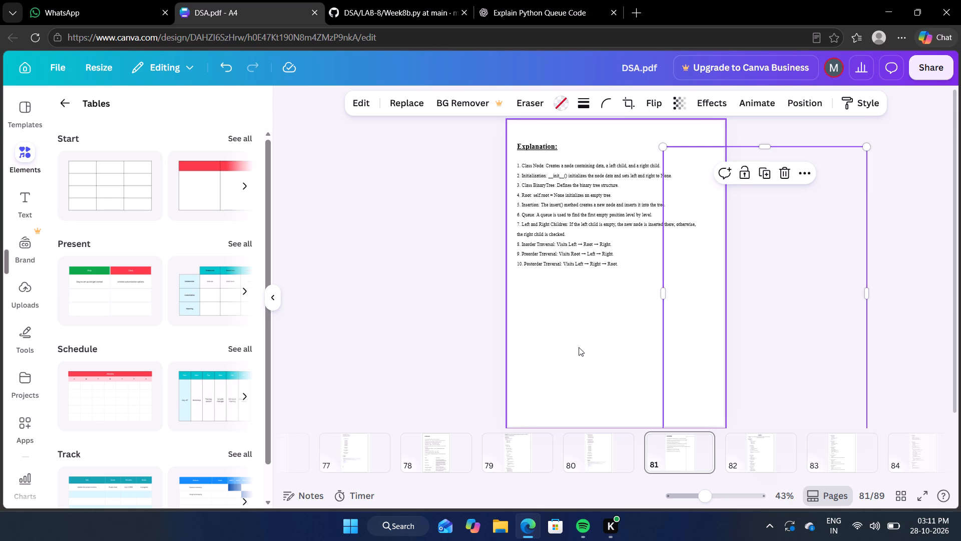
key("ctrl+v")
left_click_drag(673, 275, 715, 278)
left_click_drag(648, 357, 621, 374)
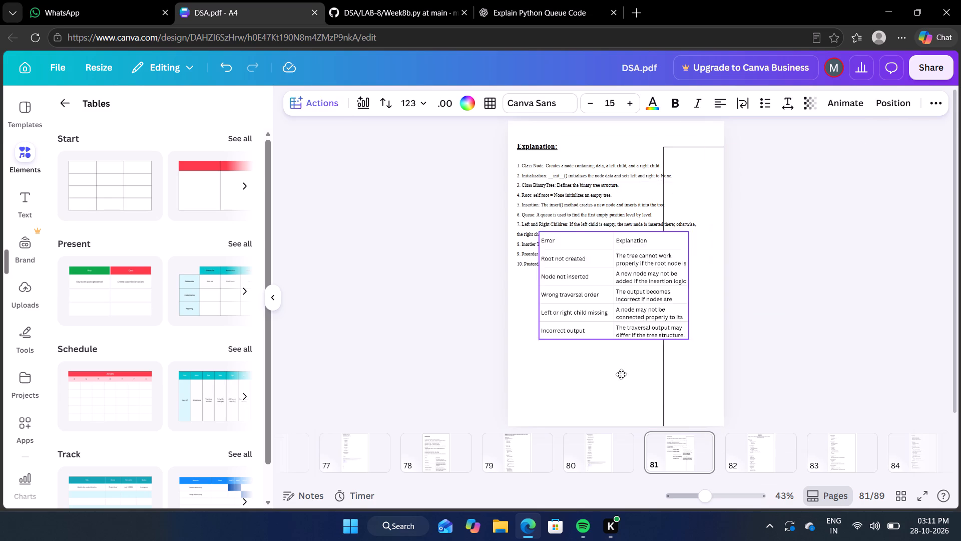
left_click_drag(621, 374, 615, 411)
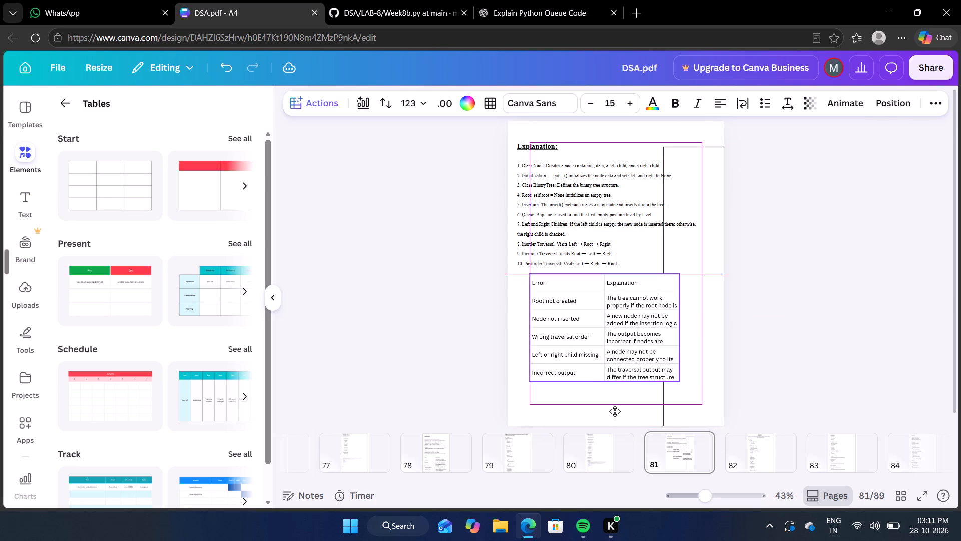
left_click_drag(615, 411, 613, 423)
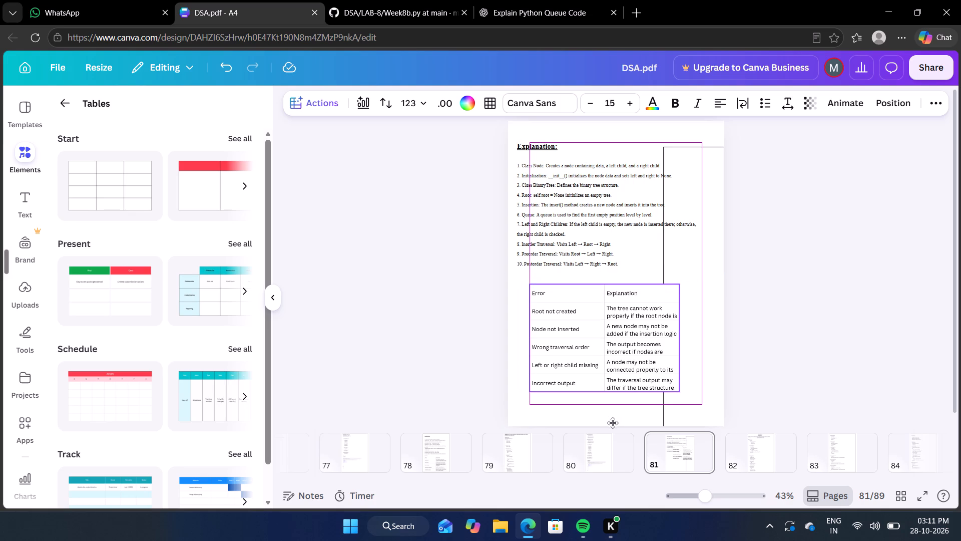
left_click_drag(613, 423, 612, 423)
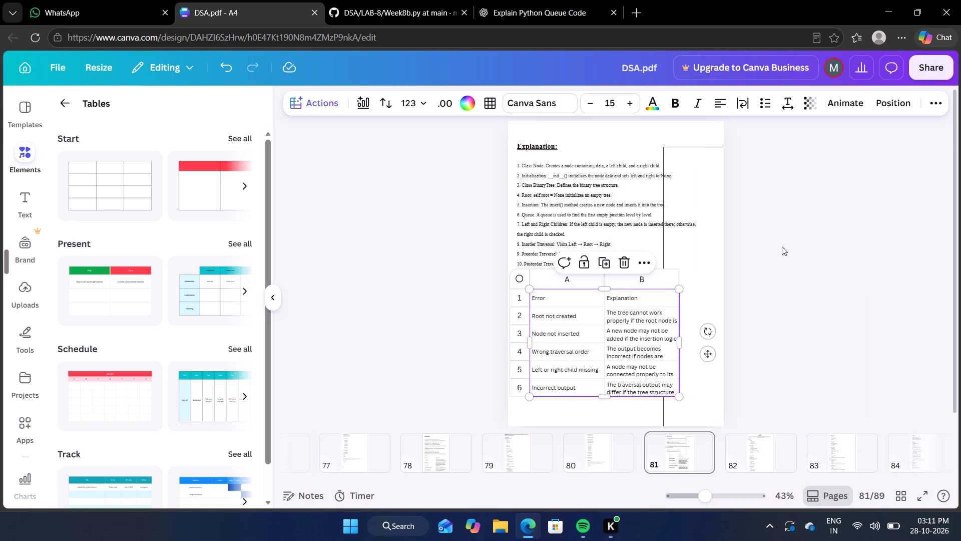
left_click(782, 246)
Align page 81's explanation list and "Explanation:" heading with the error table's left edge, narrowing the list's text box slightly.
left_click_drag(598, 204, 612, 206)
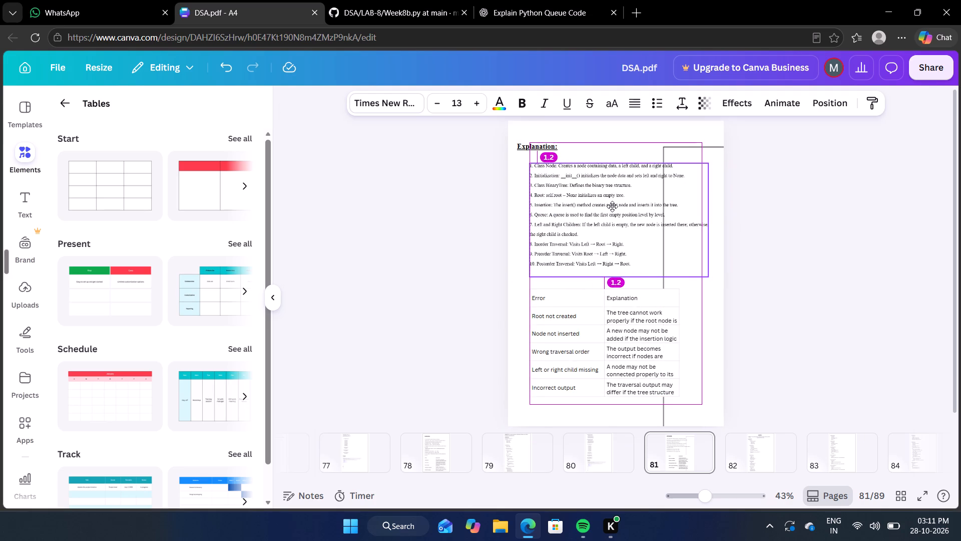
left_click_drag(612, 206, 611, 208)
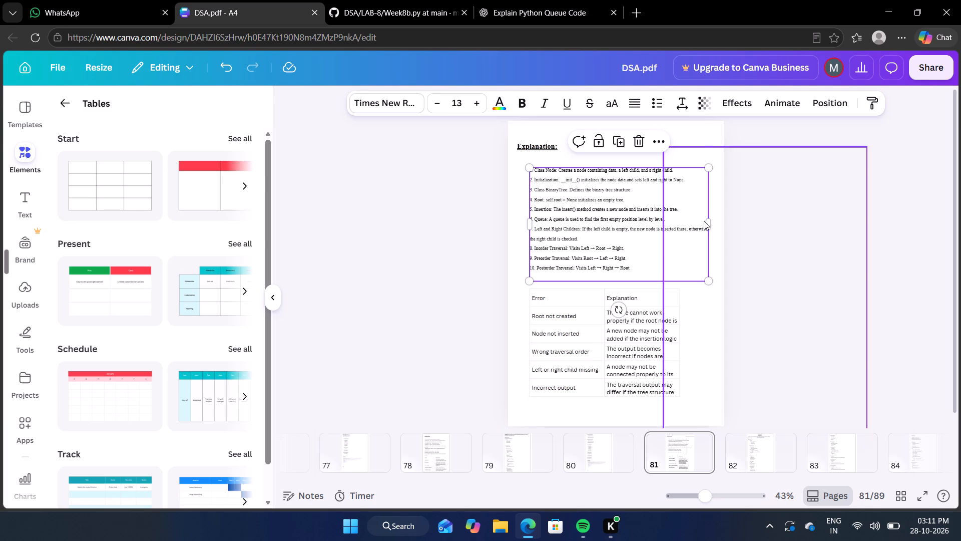
left_click_drag(712, 221, 697, 221)
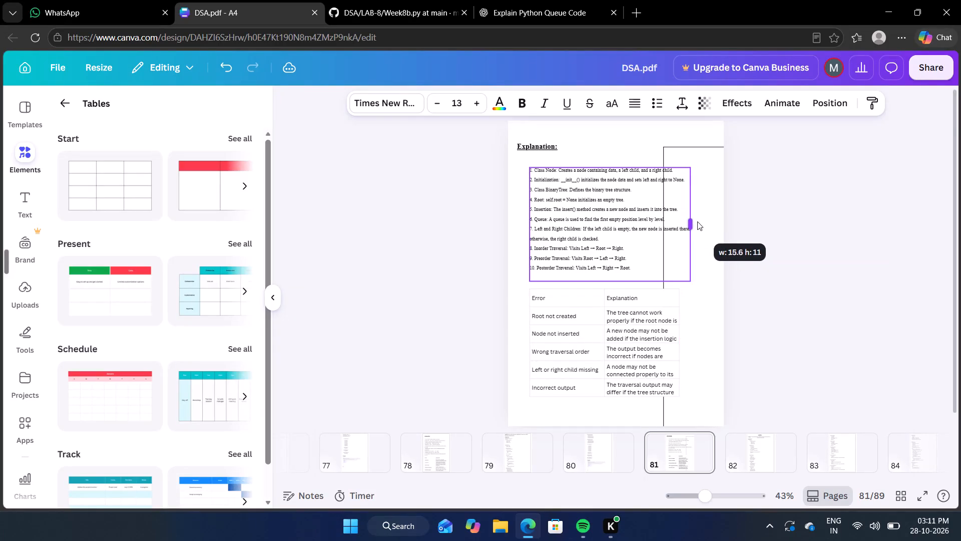
left_click_drag(697, 221, 708, 220)
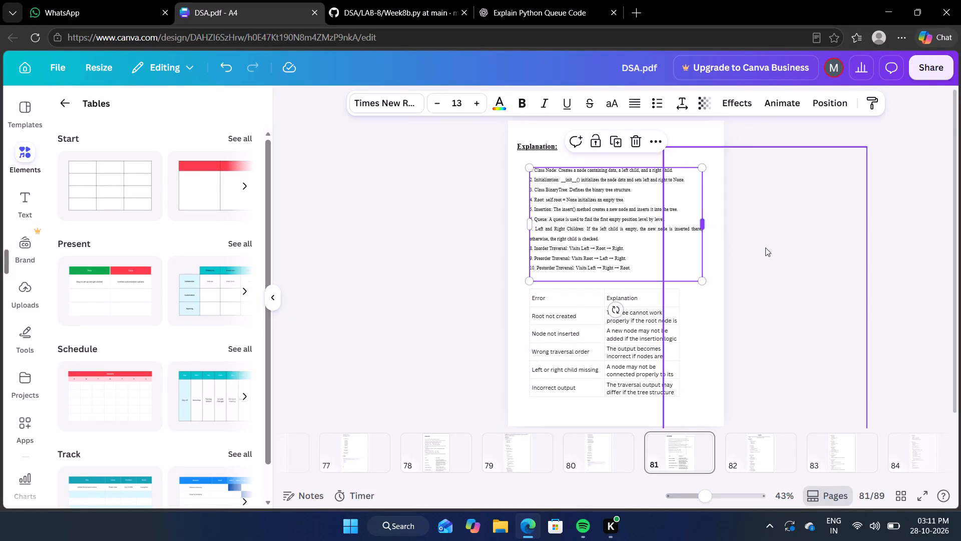
left_click(773, 254)
left_click_drag(539, 142, 552, 150)
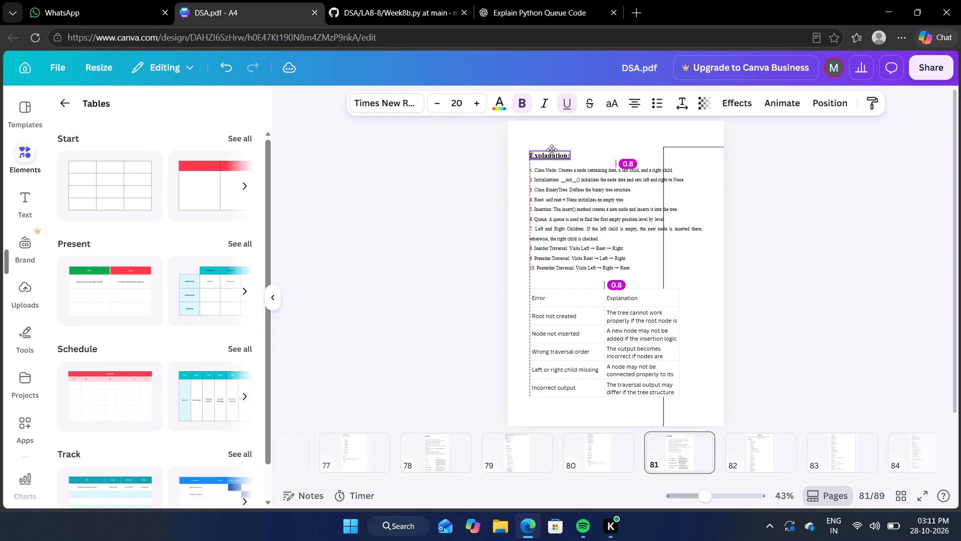
left_click_drag(552, 150, 553, 149)
left_click(780, 243)
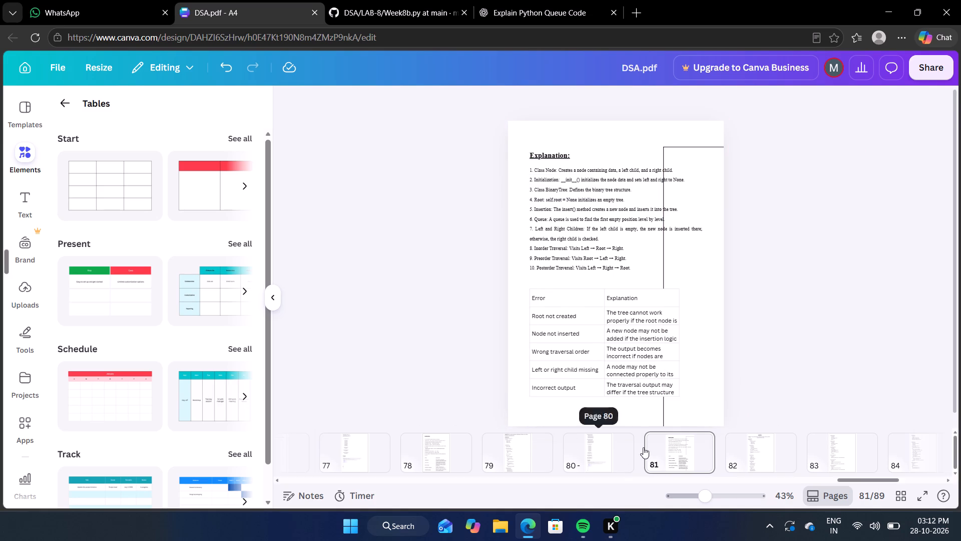
Move page 81's border frame back to the page centre so it surrounds the heading, list and error table.
left_click(830, 377)
left_click_drag(697, 266, 640, 266)
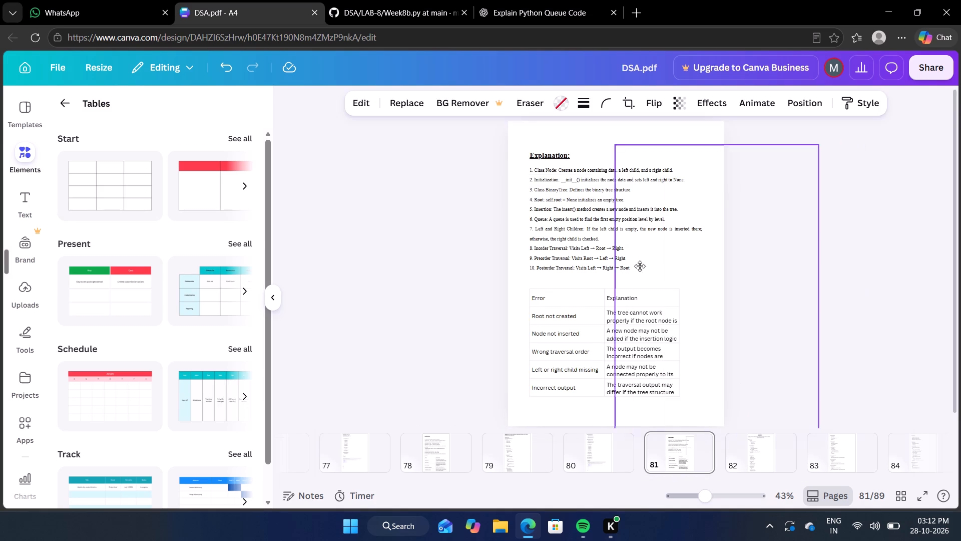
left_click_drag(640, 266, 549, 247)
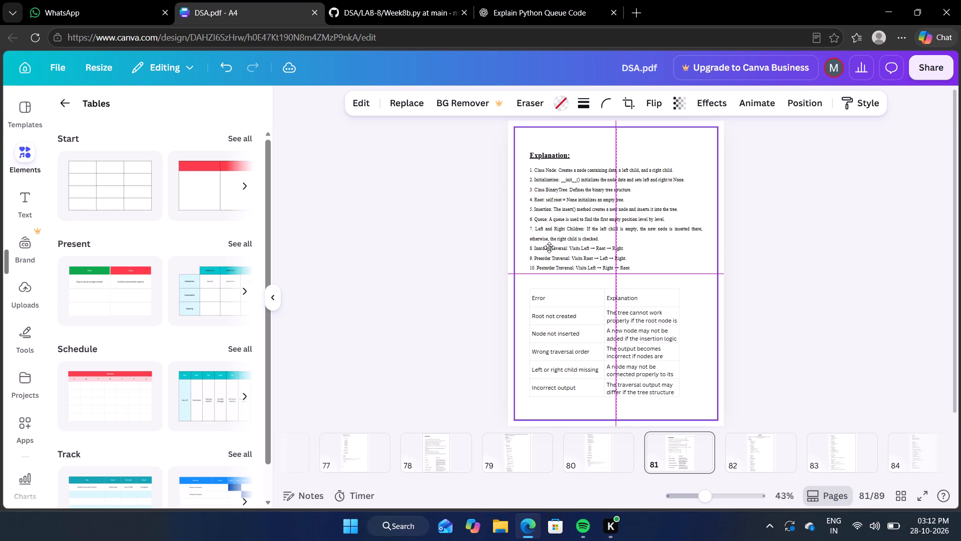
left_click_drag(549, 247, 549, 248)
left_click(799, 330)
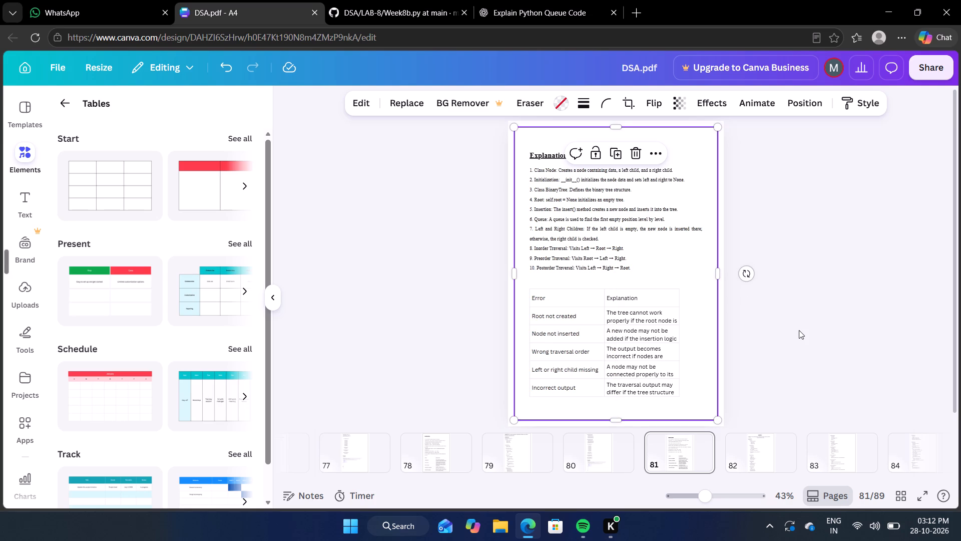
Look through the LAB-9 pages from 82 onward and stop at page 88, the binary search tree explanation page.
left_click(755, 448)
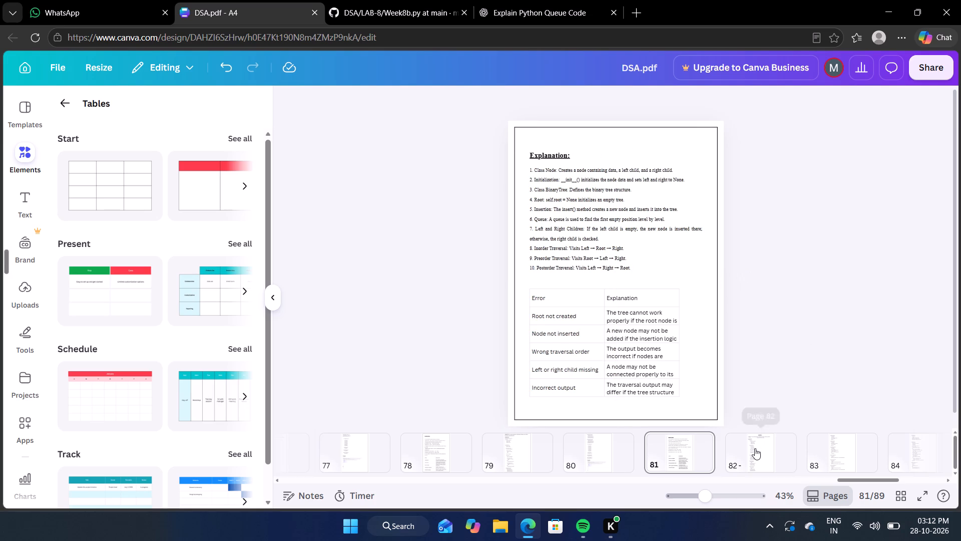
left_click(829, 446)
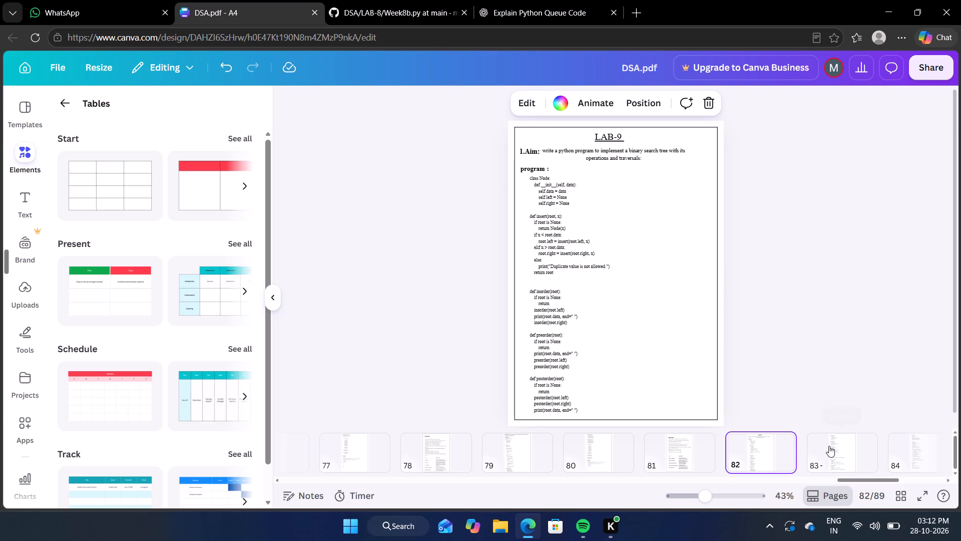
scroll(829, 446, "left", 5)
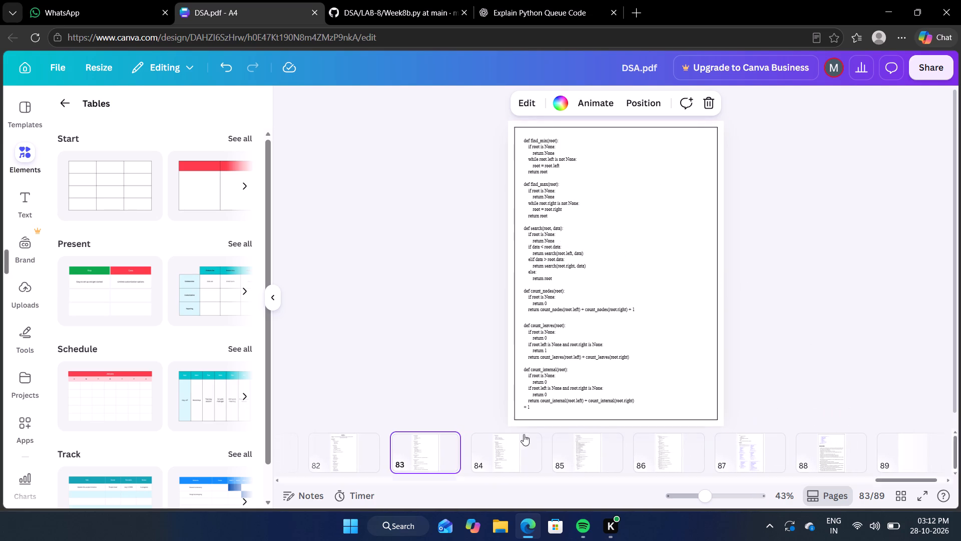
left_click(517, 440)
left_click(585, 444)
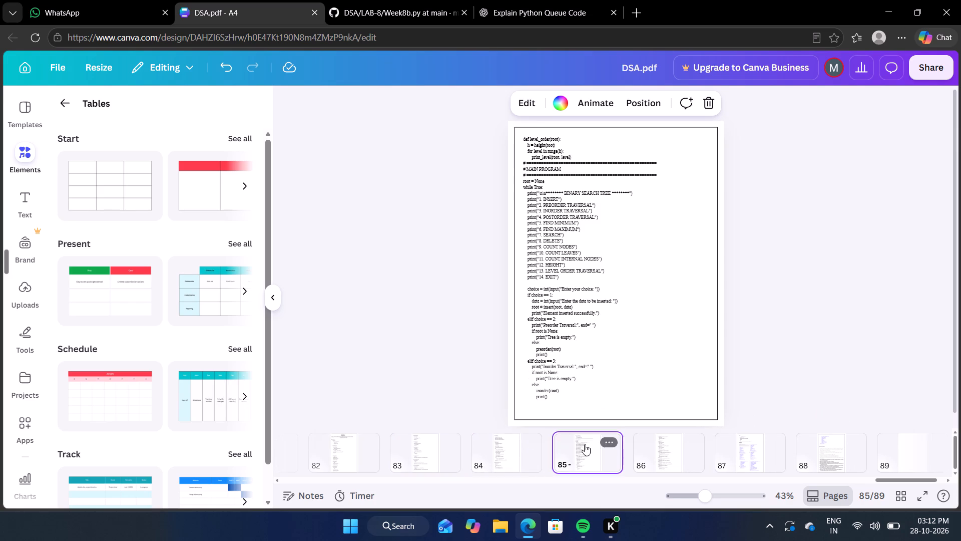
left_click(679, 449)
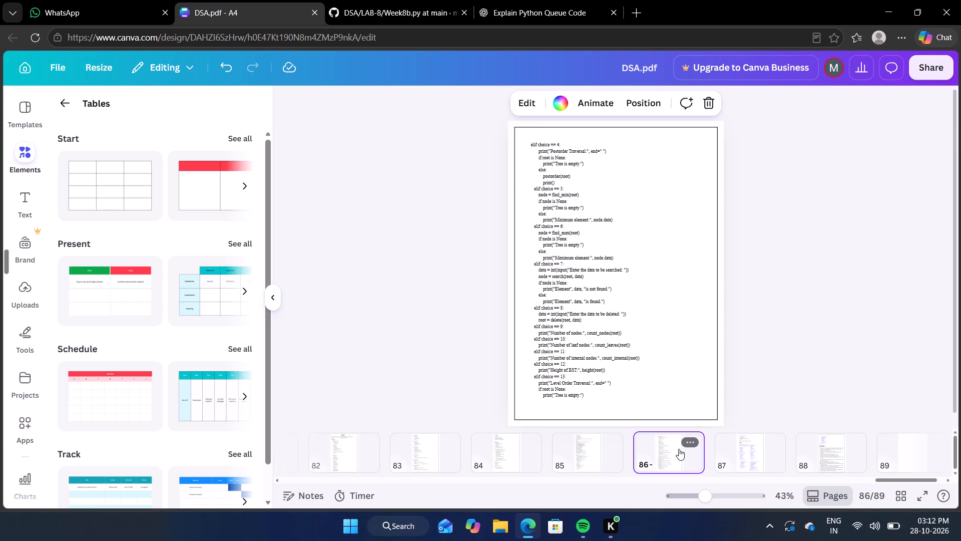
left_click(757, 462)
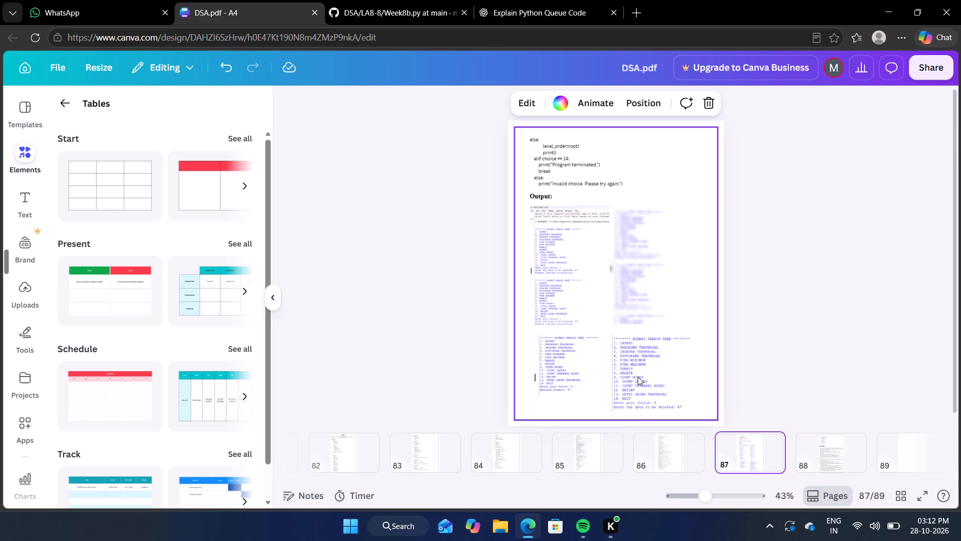
scroll(656, 433, "left", 3)
left_click(754, 449)
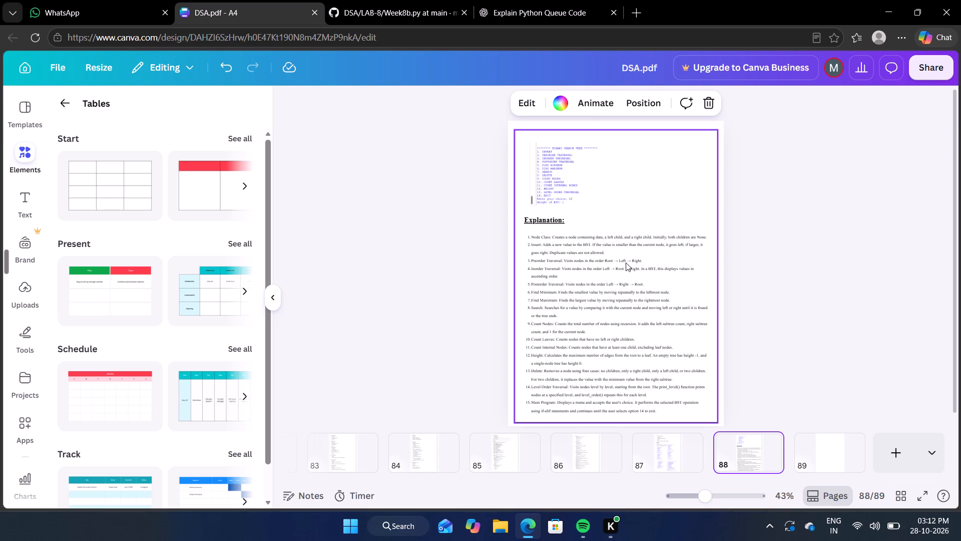
Shift page 88's border frame aside and delete items 8 to 15, Search through Main Program, from the explanation list.
left_click_drag(655, 191, 789, 183)
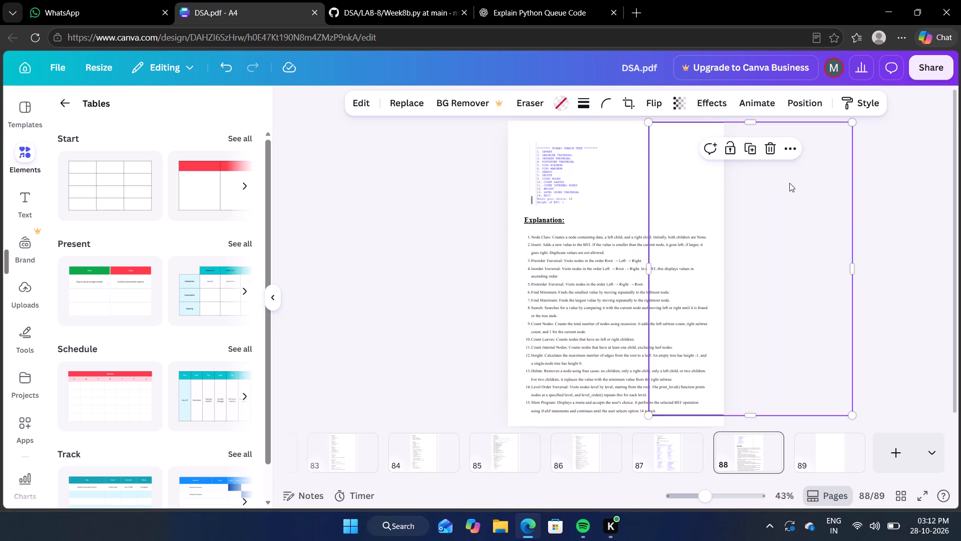
left_click(552, 284)
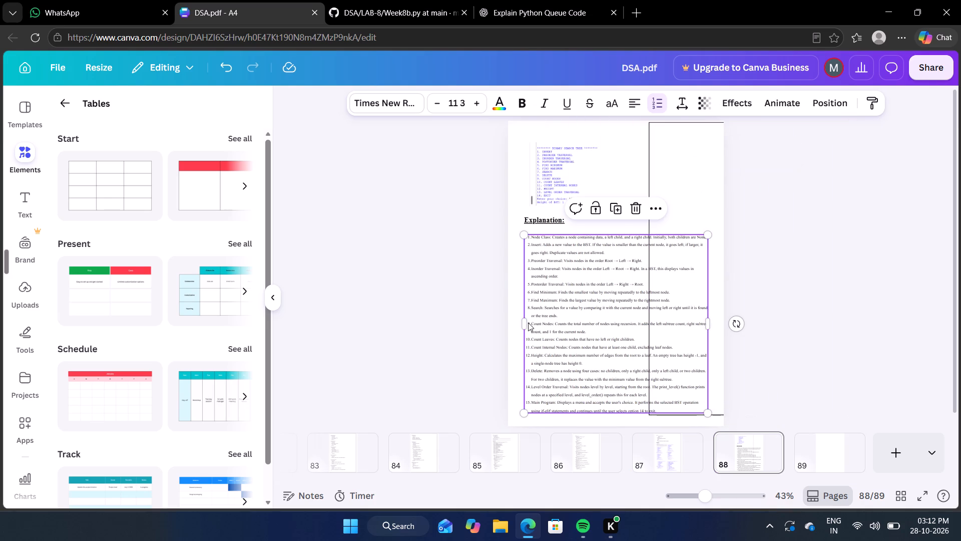
double_click(528, 322)
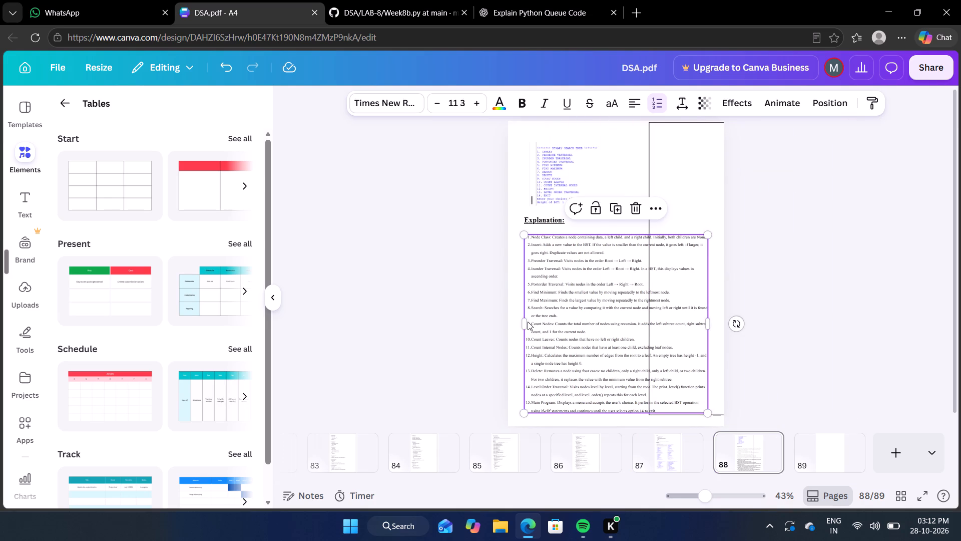
left_click(528, 322)
double_click(530, 322)
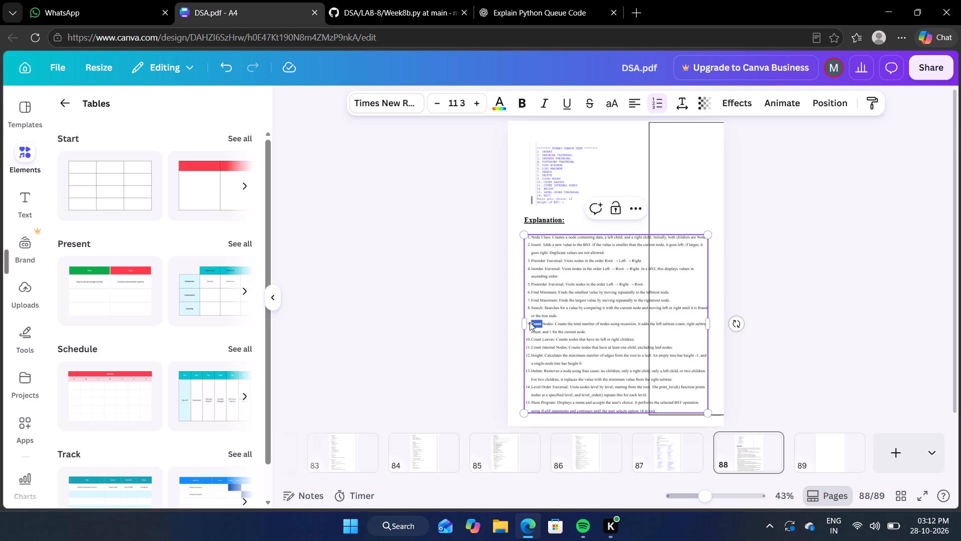
double_click(528, 322)
left_click_drag(528, 322, 549, 413)
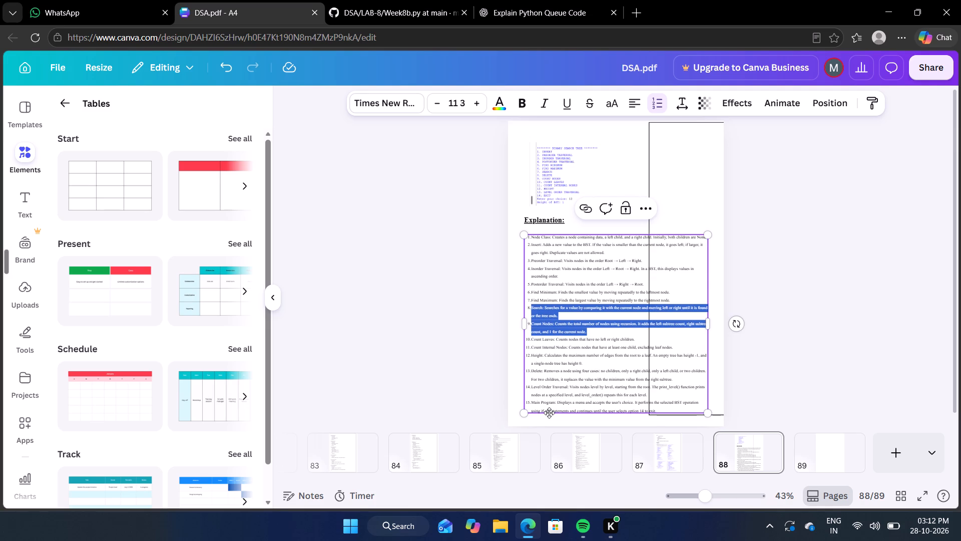
double_click(527, 307)
left_click_drag(527, 307, 545, 411)
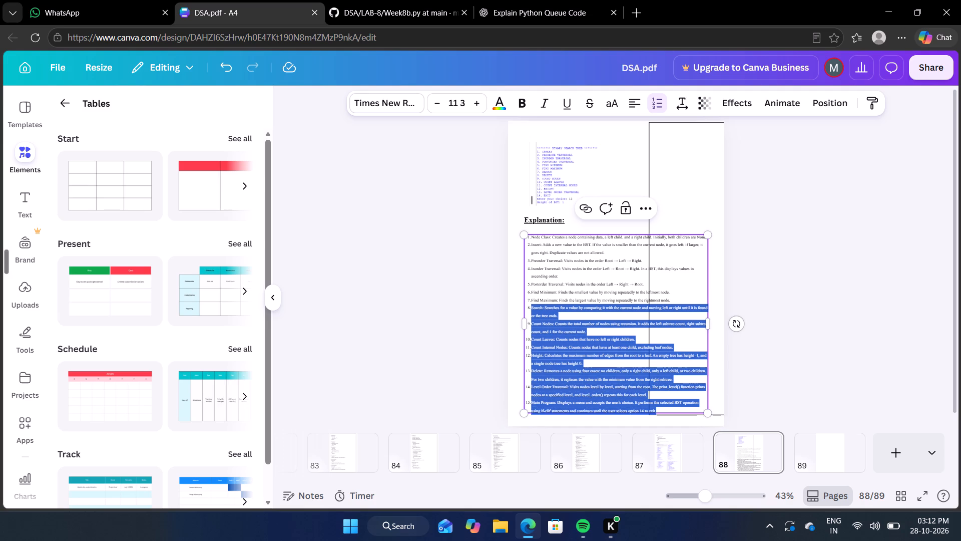
left_click_drag(545, 411, 545, 411)
key("BackSpace")
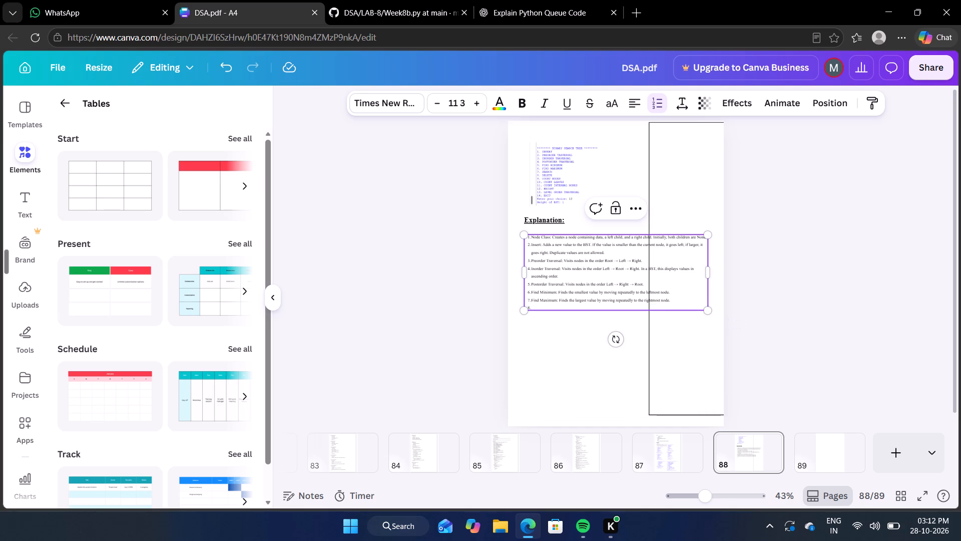
key("BackSpace")
key("BackSpace")
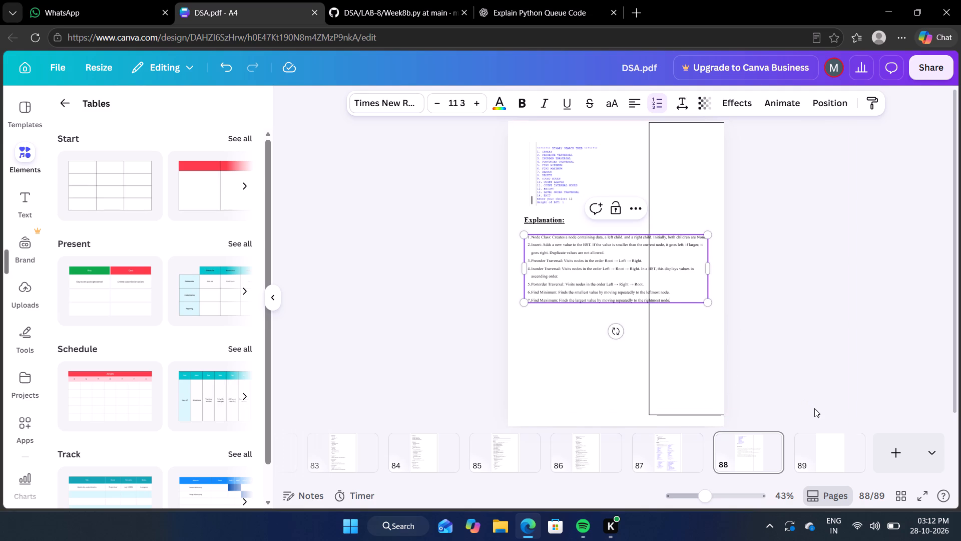
left_click(848, 326)
Nudge page 88's explanation list and "Explanation:" heading up and inward, shift the offset border frame, and slightly narrow the list's text box.
left_click_drag(632, 288, 635, 284)
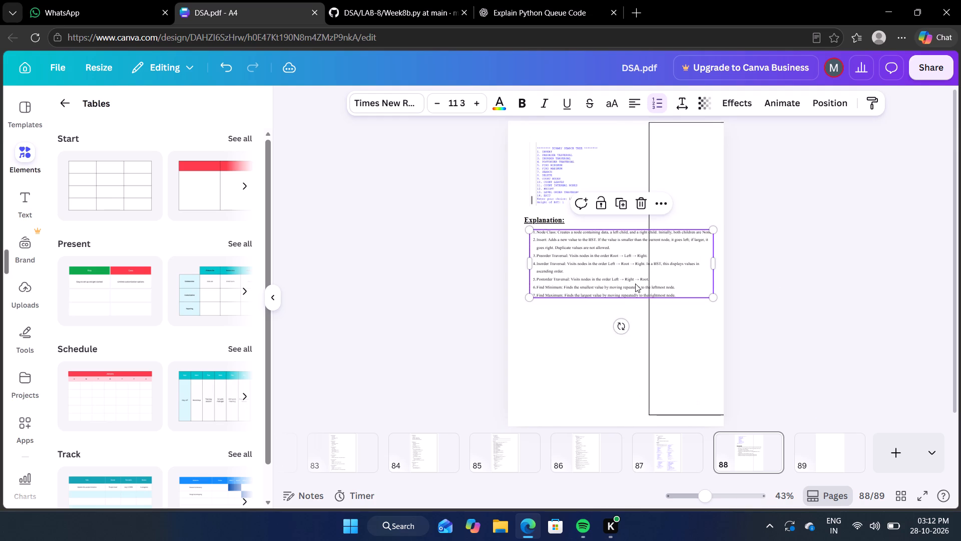
left_click_drag(543, 220, 553, 221)
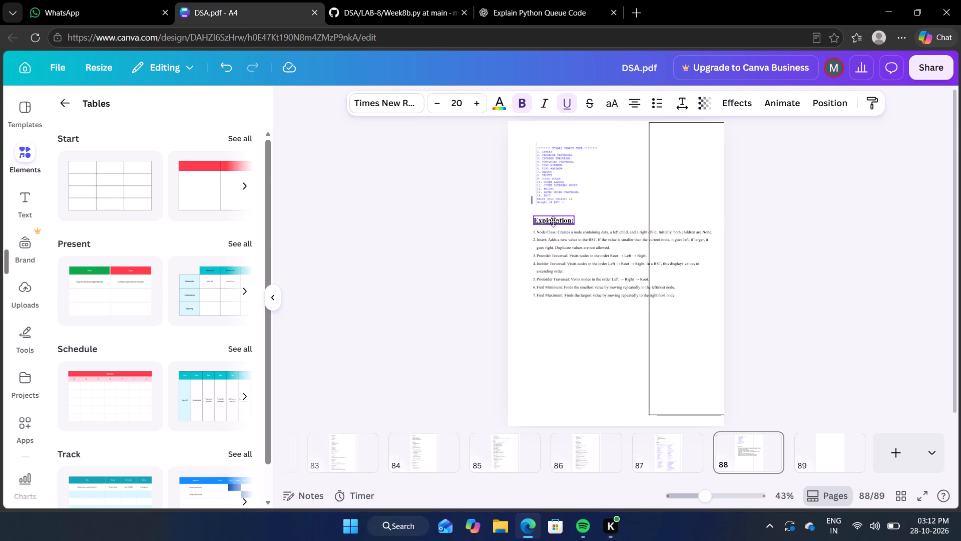
left_click_drag(553, 221, 549, 220)
left_click_drag(692, 236, 647, 248)
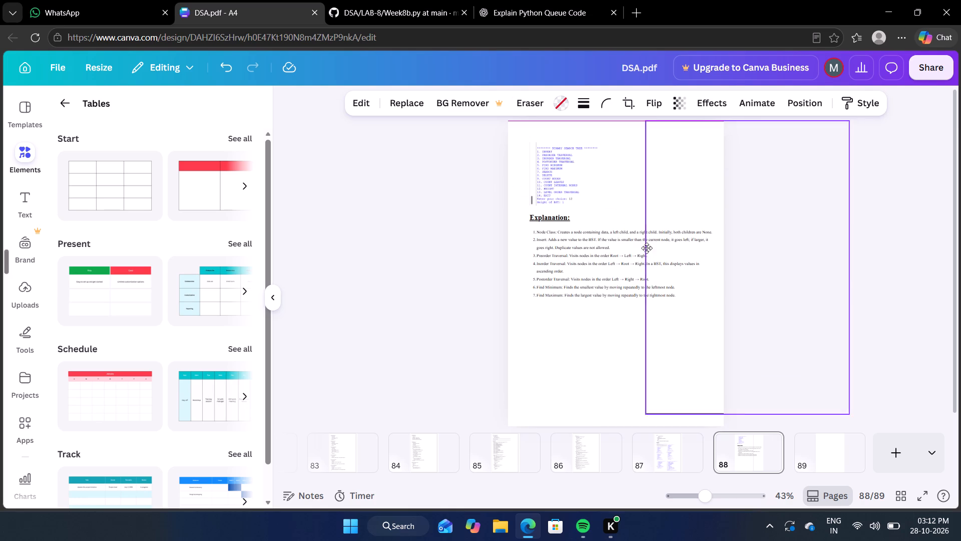
left_click_drag(647, 248, 634, 254)
left_click(560, 266)
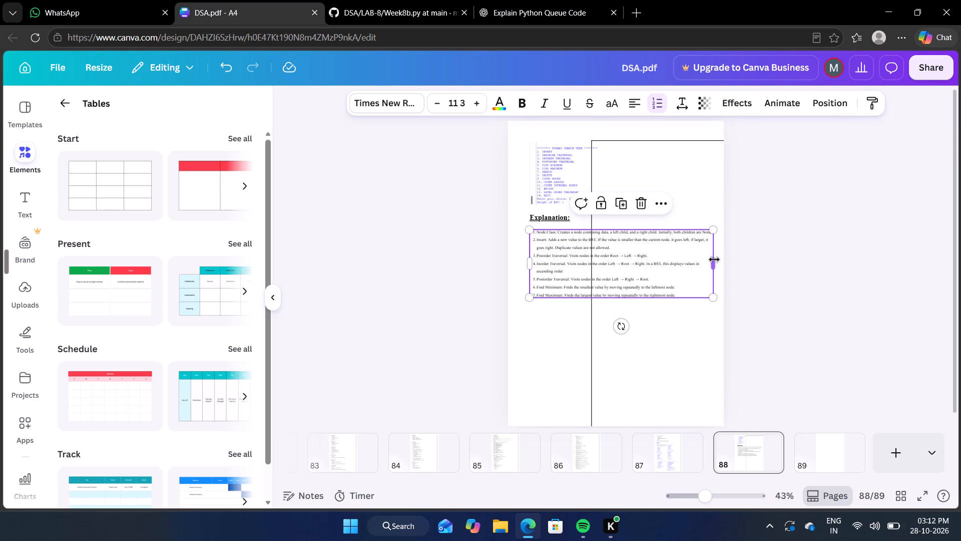
left_click_drag(714, 259, 704, 258)
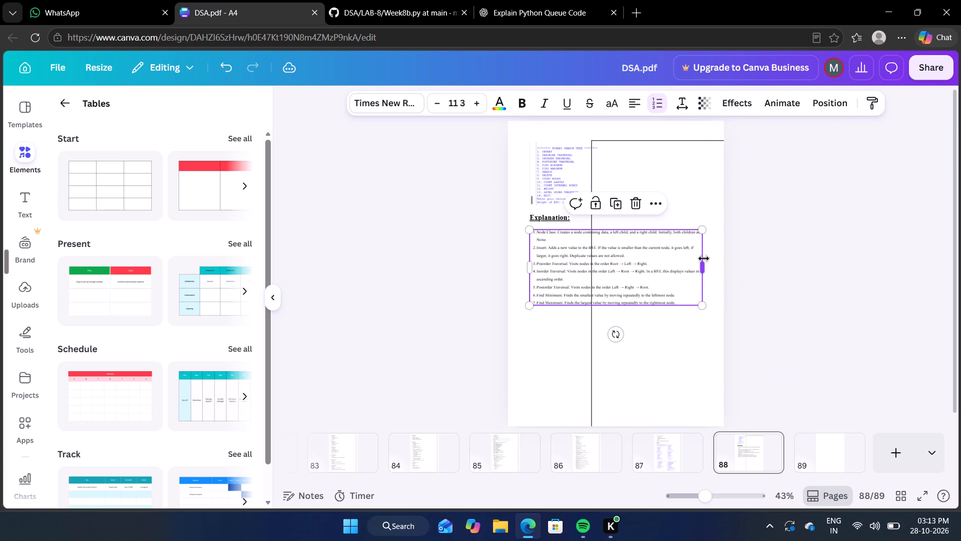
left_click(830, 305)
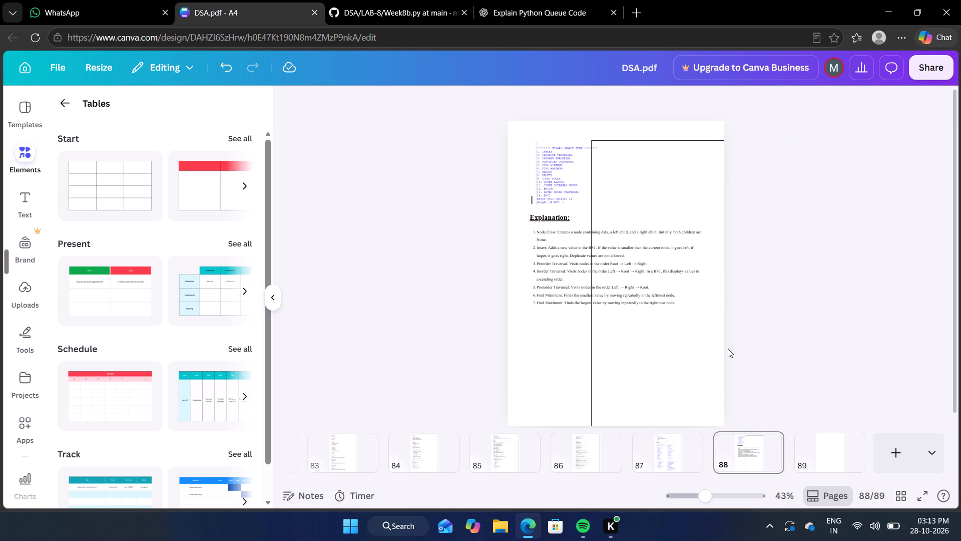
Switch to the GitHub DSA repository, open Week9.py in the LAB-9 folder and copy all its code.
left_click(429, 0)
left_click(52, 455)
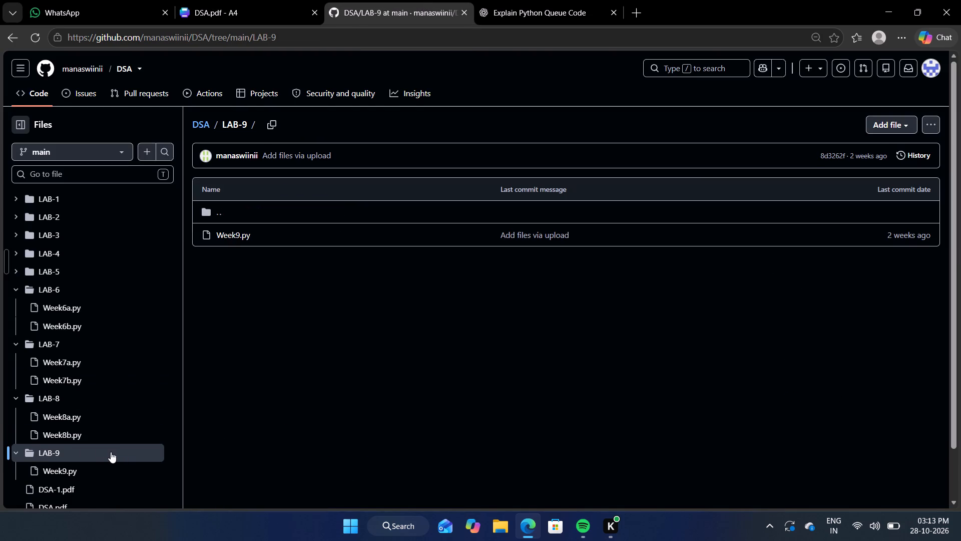
double_click(72, 471)
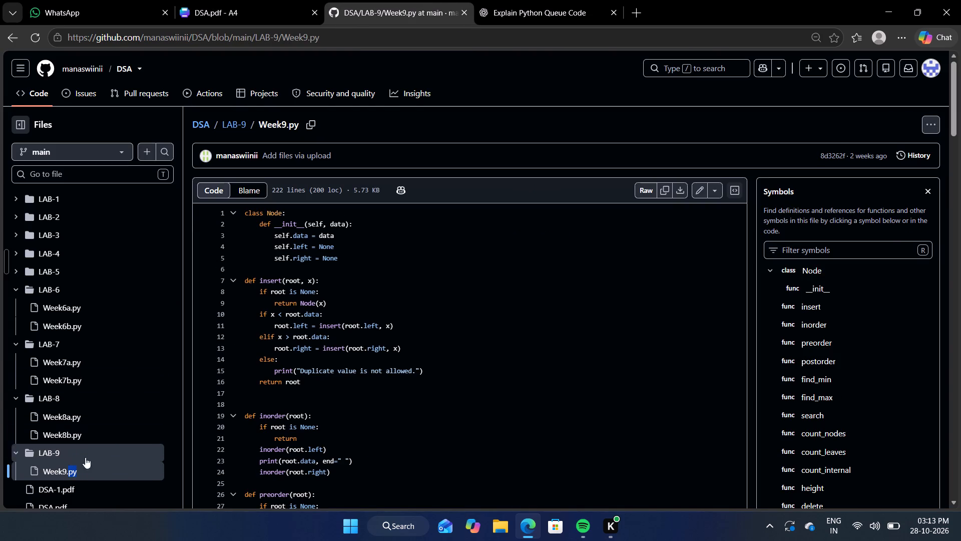
double_click(102, 468)
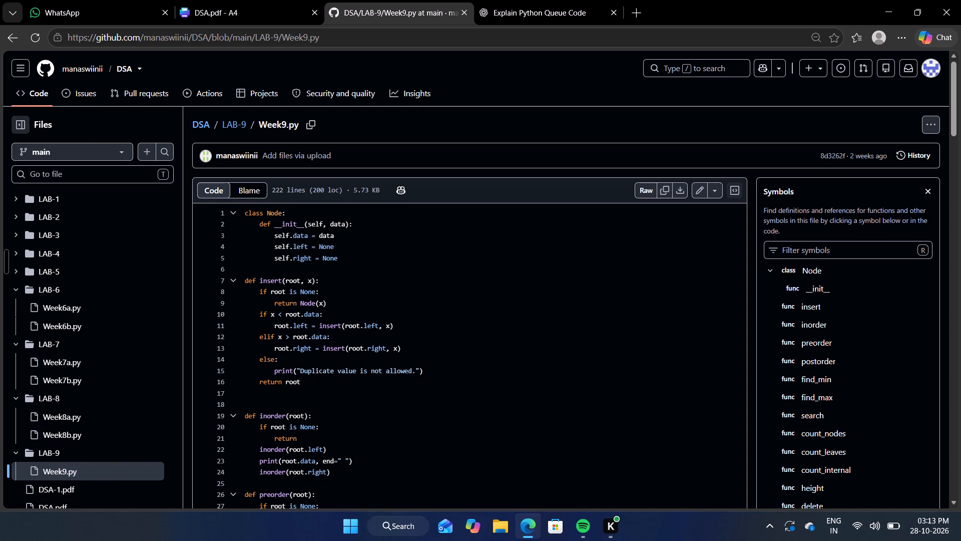
scroll(348, 366, "down", 4)
left_click(386, 311)
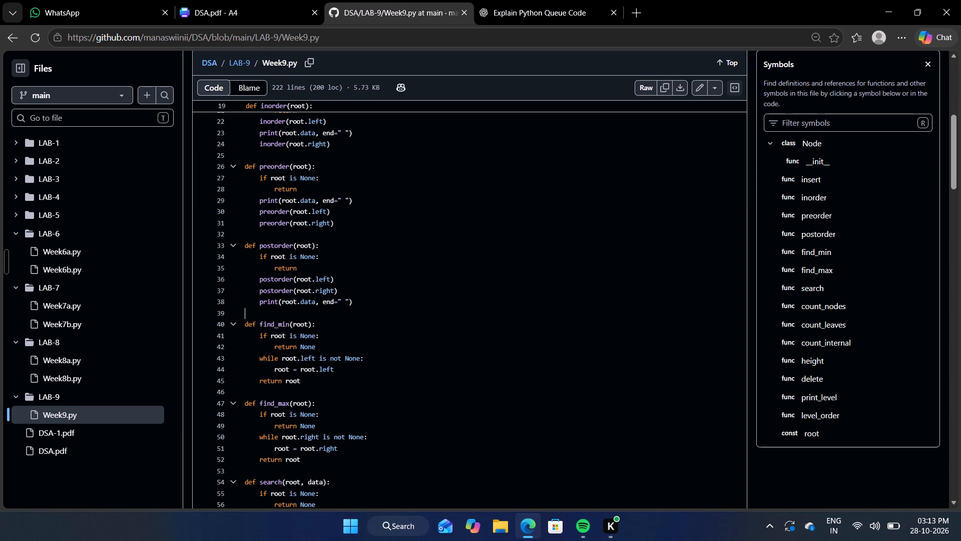
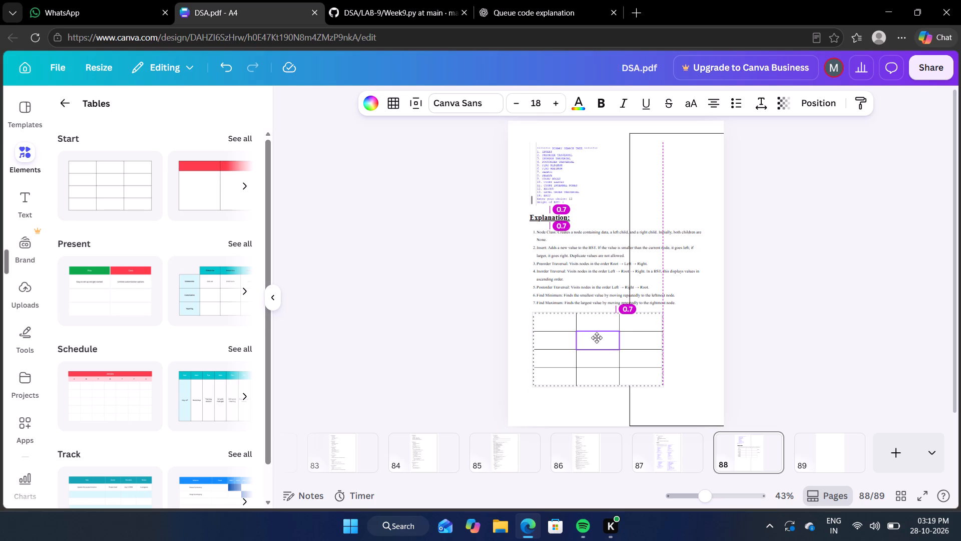
left_click_drag(597, 338, 595, 340)
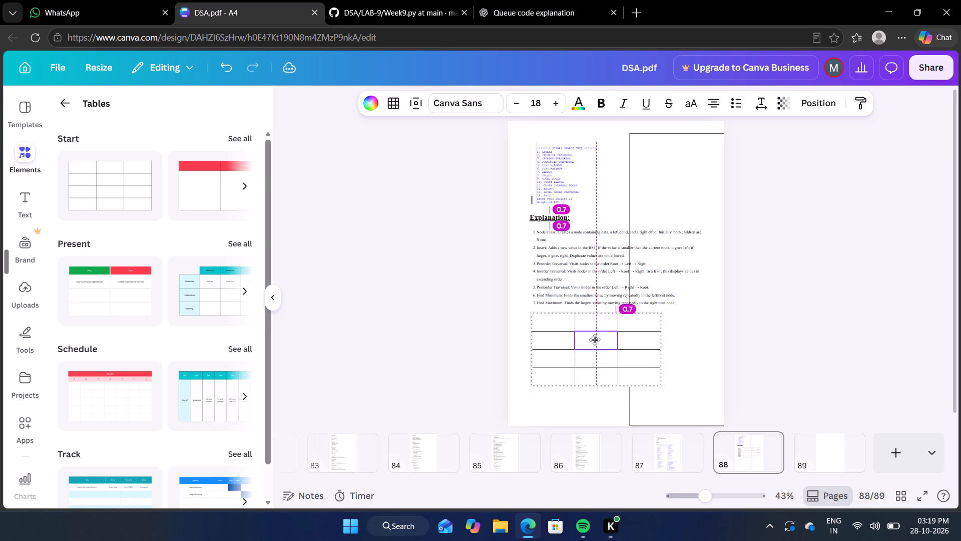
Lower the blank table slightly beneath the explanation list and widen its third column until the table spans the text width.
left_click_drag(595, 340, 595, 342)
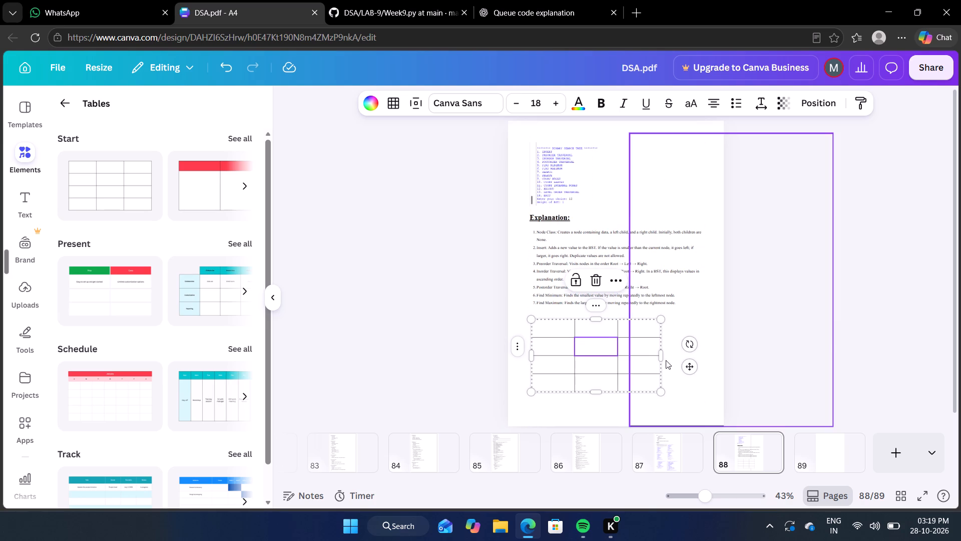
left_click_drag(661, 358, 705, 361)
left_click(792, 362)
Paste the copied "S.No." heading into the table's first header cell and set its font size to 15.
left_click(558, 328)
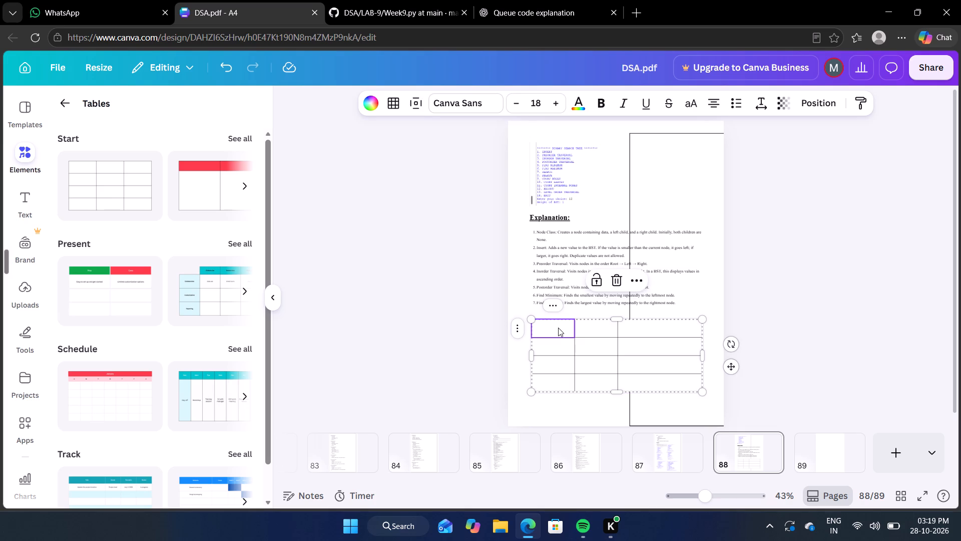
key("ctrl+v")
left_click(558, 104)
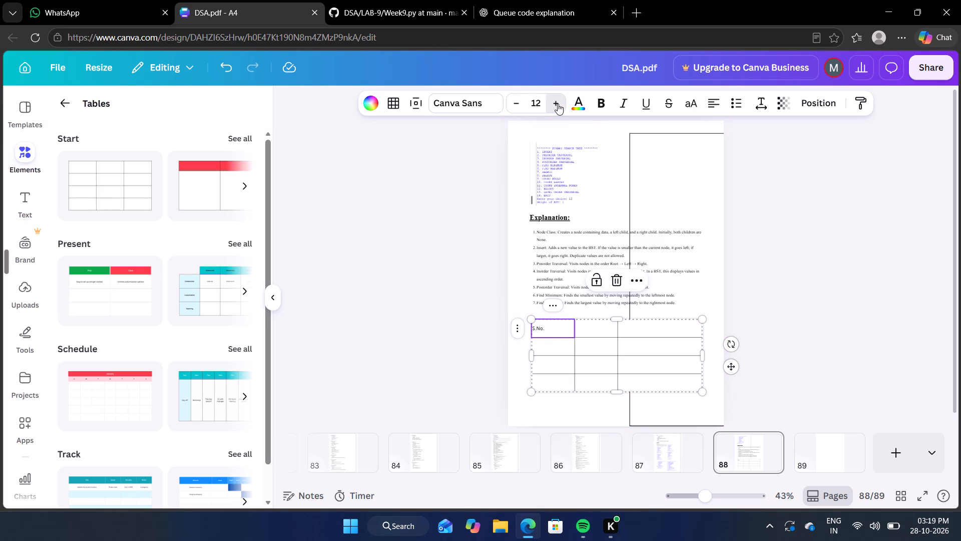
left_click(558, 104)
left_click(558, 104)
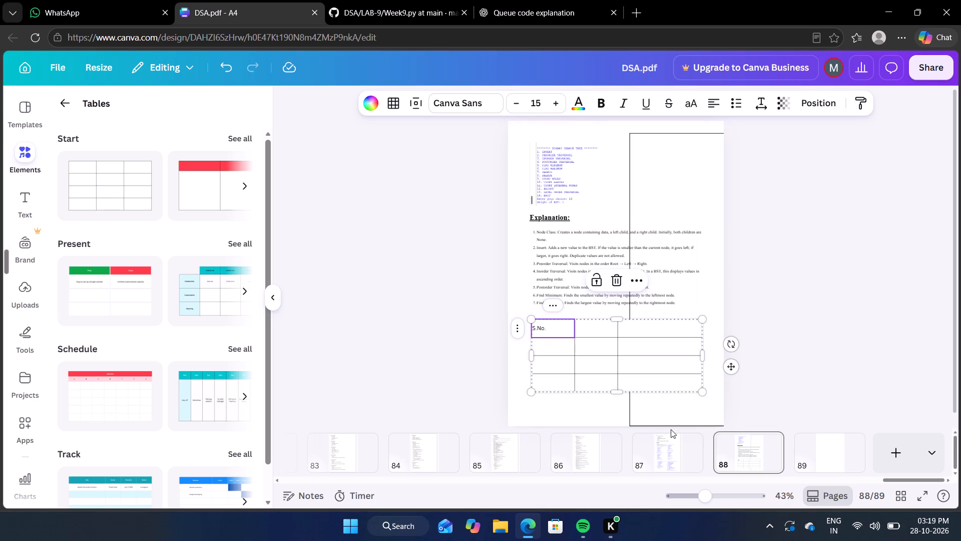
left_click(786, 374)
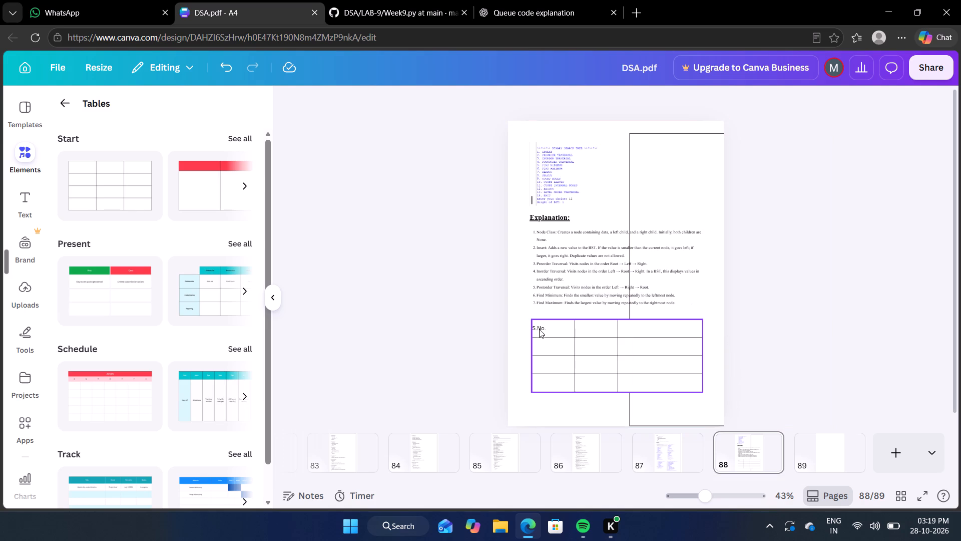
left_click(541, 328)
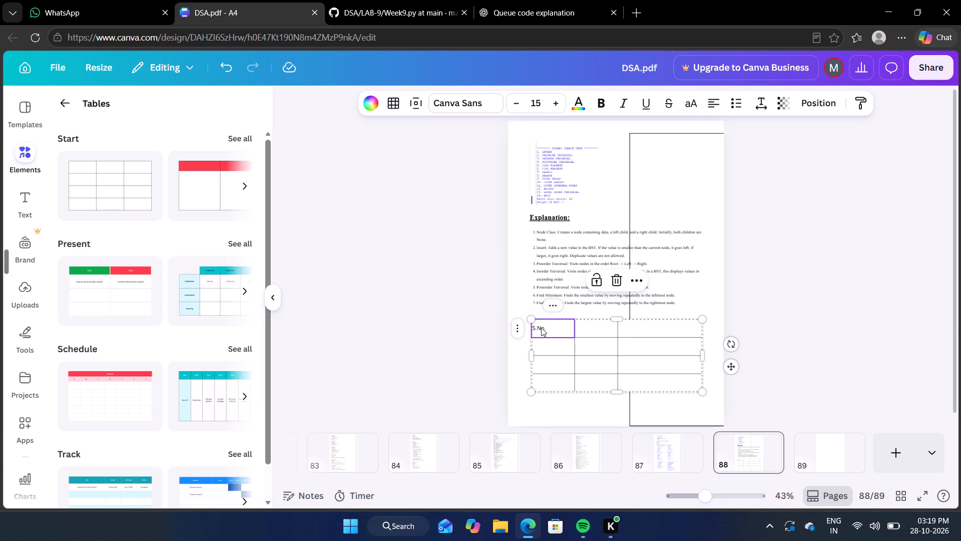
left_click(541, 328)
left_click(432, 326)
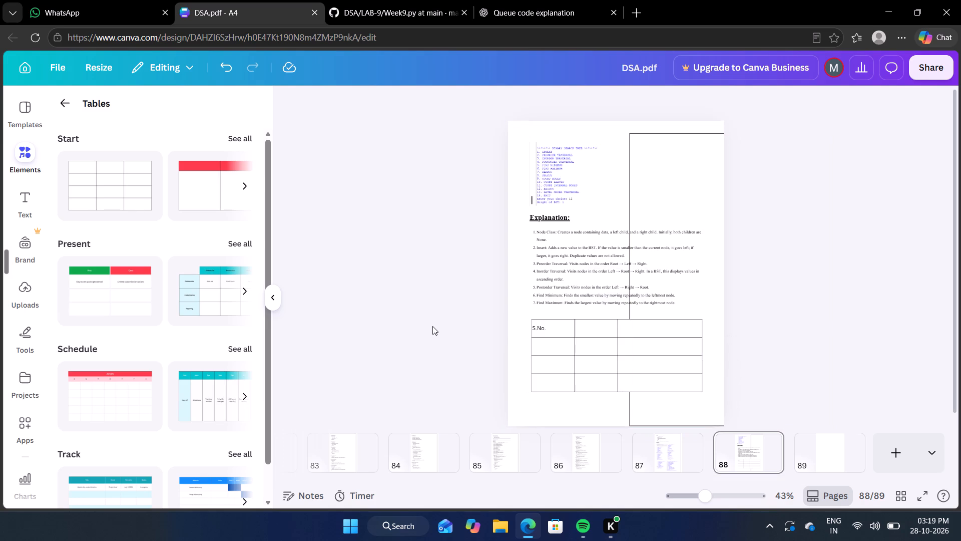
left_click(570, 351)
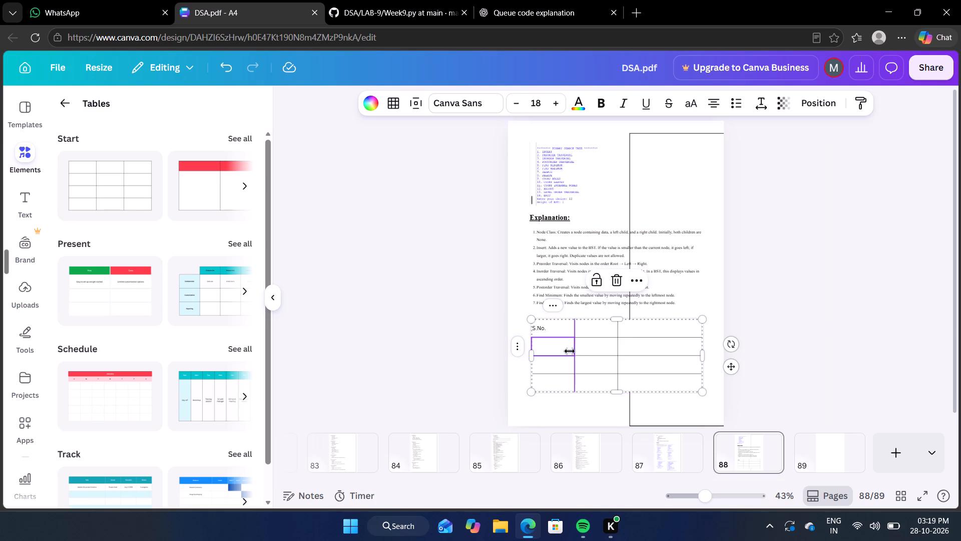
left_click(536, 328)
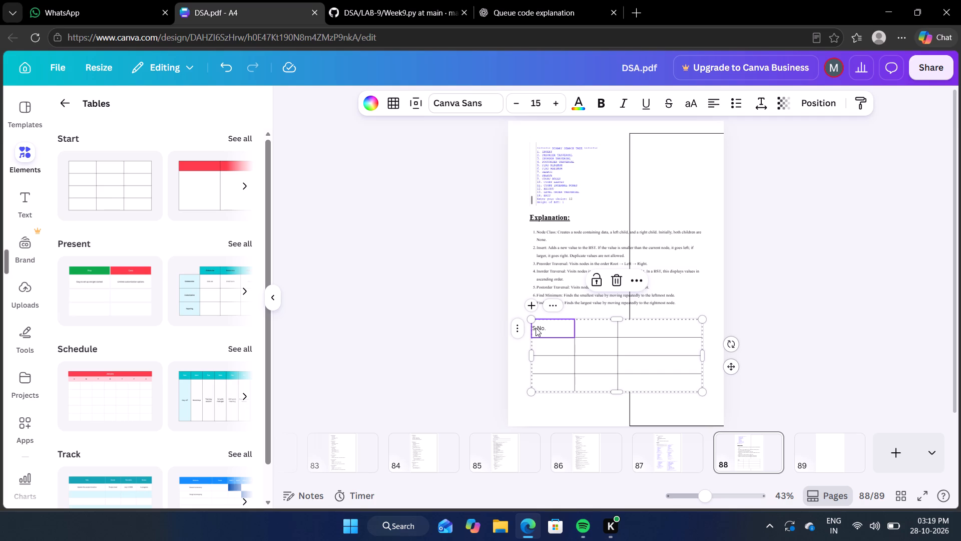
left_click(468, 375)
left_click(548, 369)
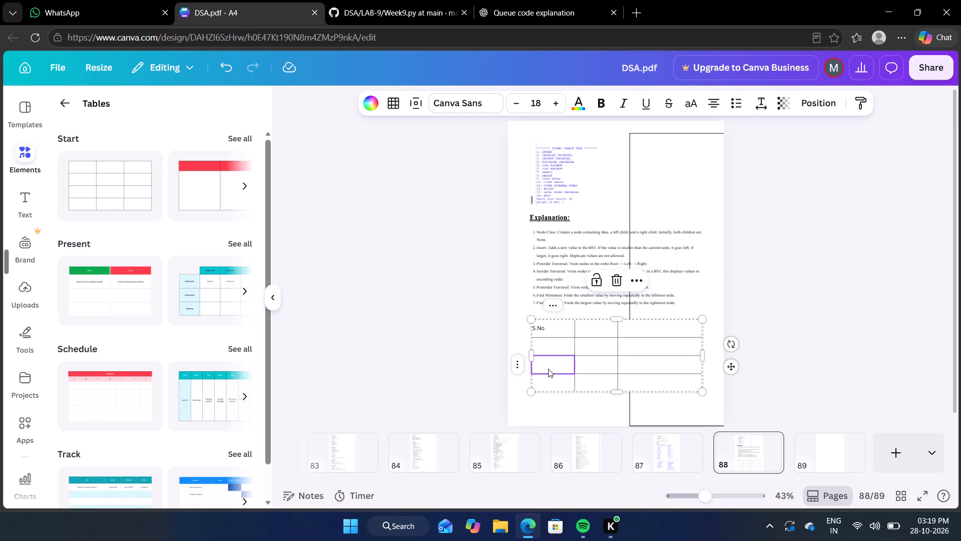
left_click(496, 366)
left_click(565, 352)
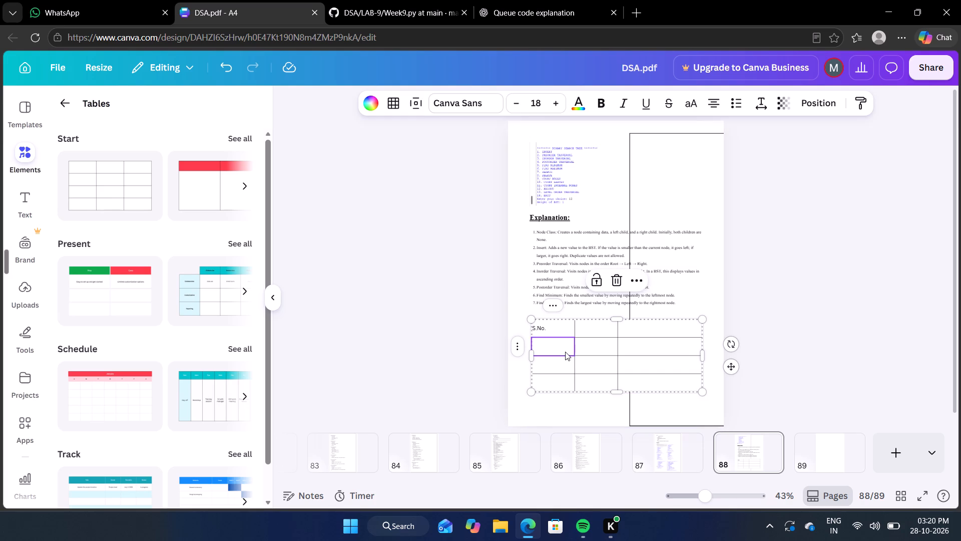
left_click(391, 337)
Delete the entire table containing the "S.No." heading from page 88.
left_click(625, 382)
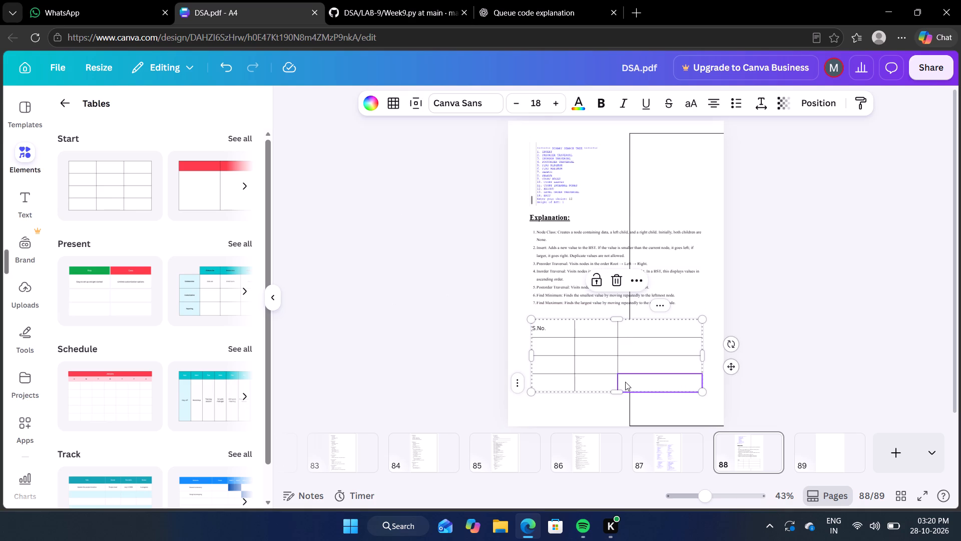
left_click(614, 285)
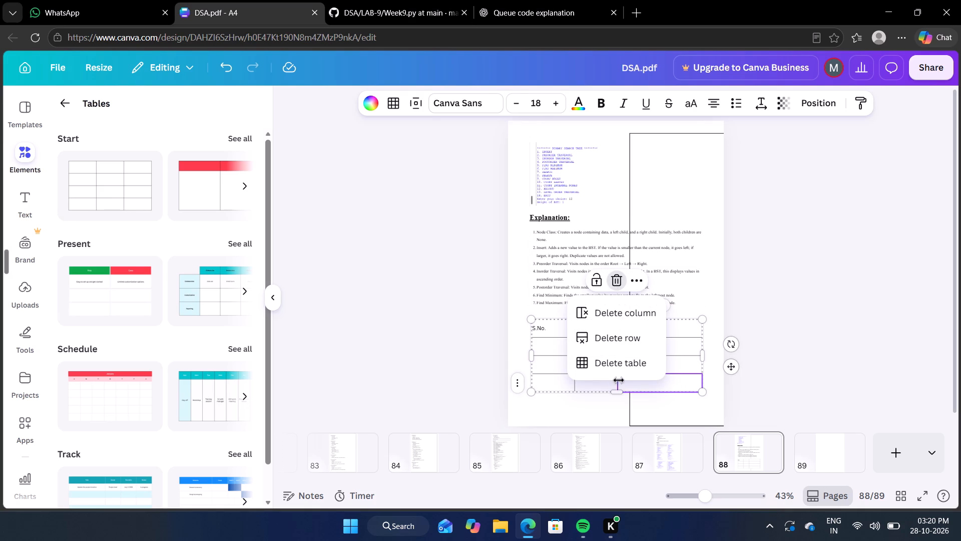
left_click(624, 368)
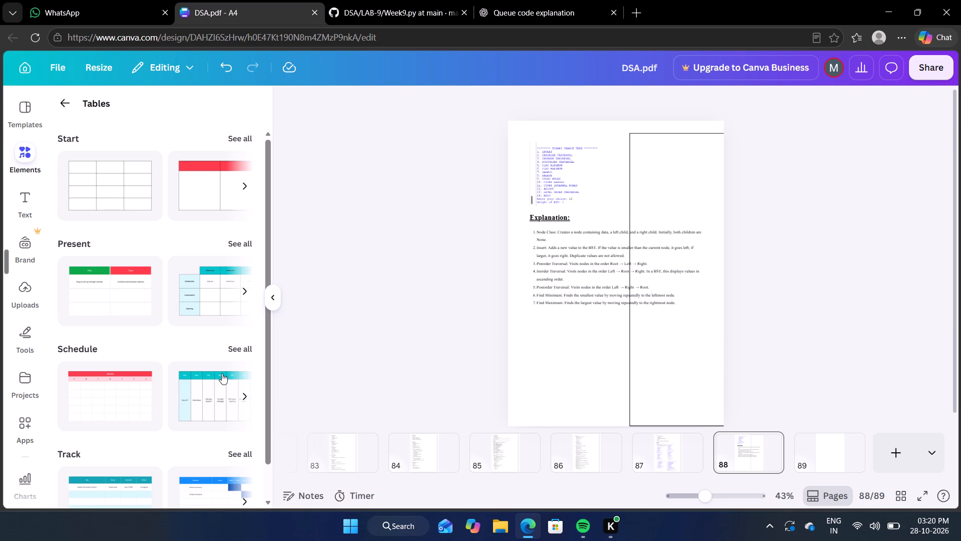
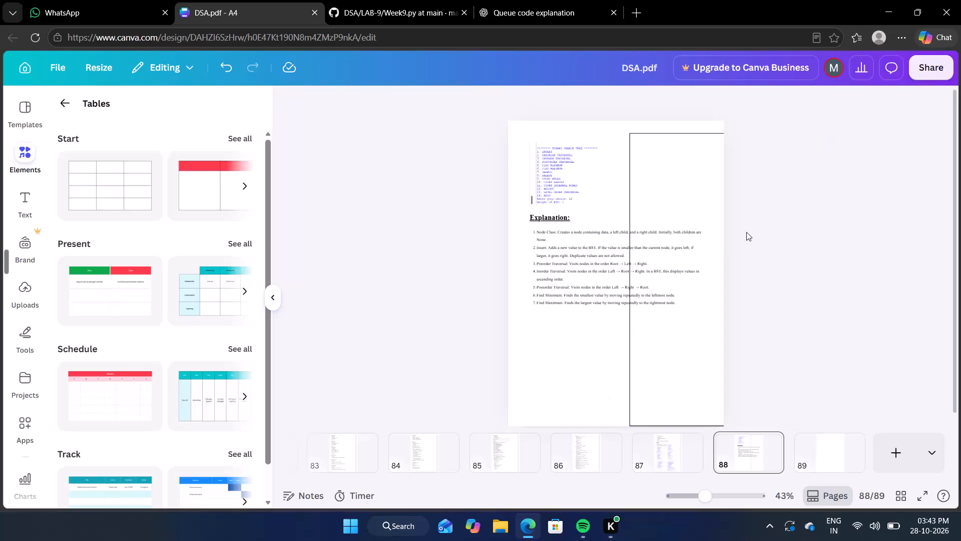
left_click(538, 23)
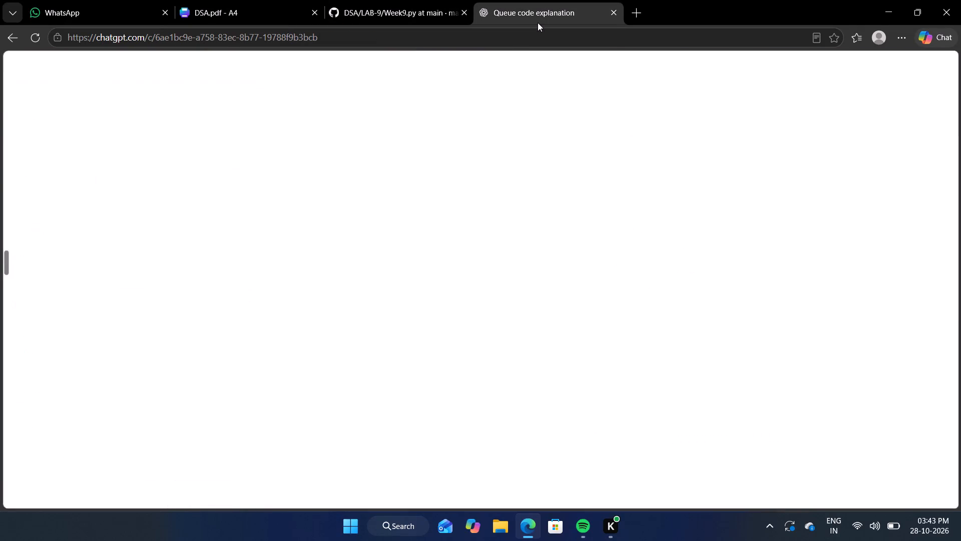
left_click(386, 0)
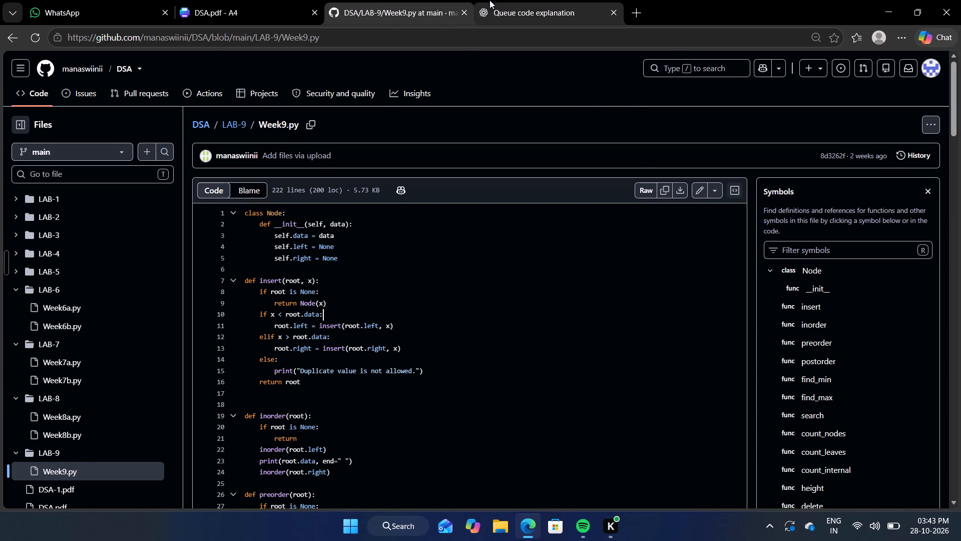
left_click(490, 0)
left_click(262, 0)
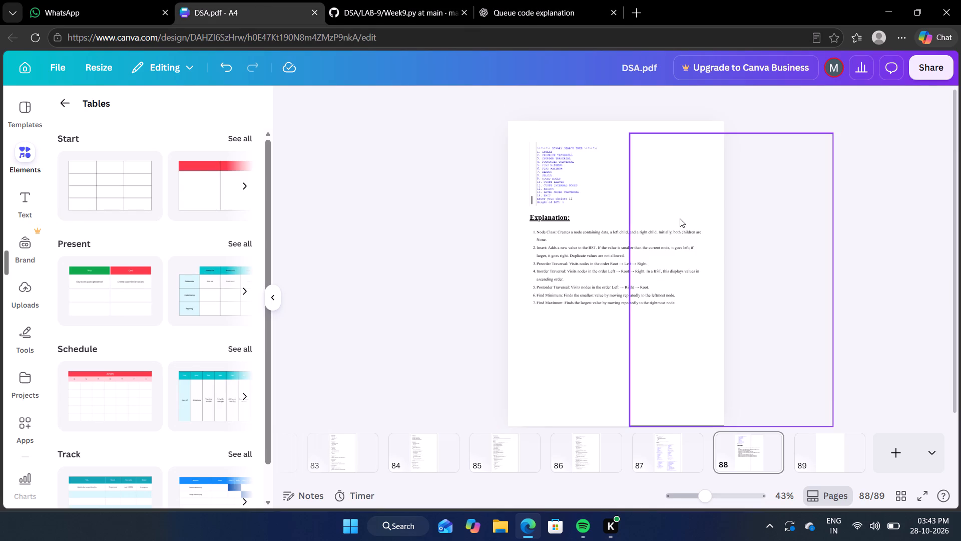
Move the black border frame on page 88 back into place so it is centred around the page content.
left_click_drag(680, 218, 563, 216)
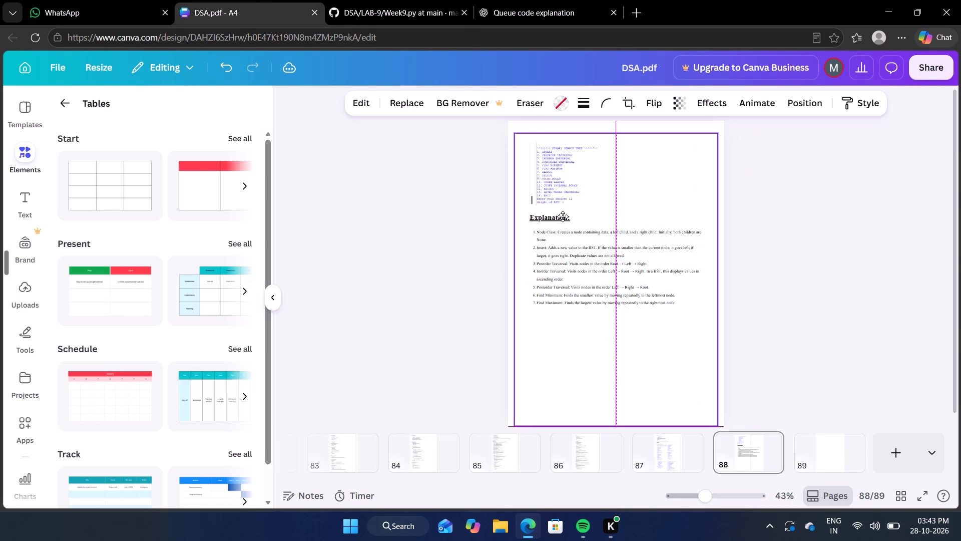
left_click_drag(563, 216, 567, 214)
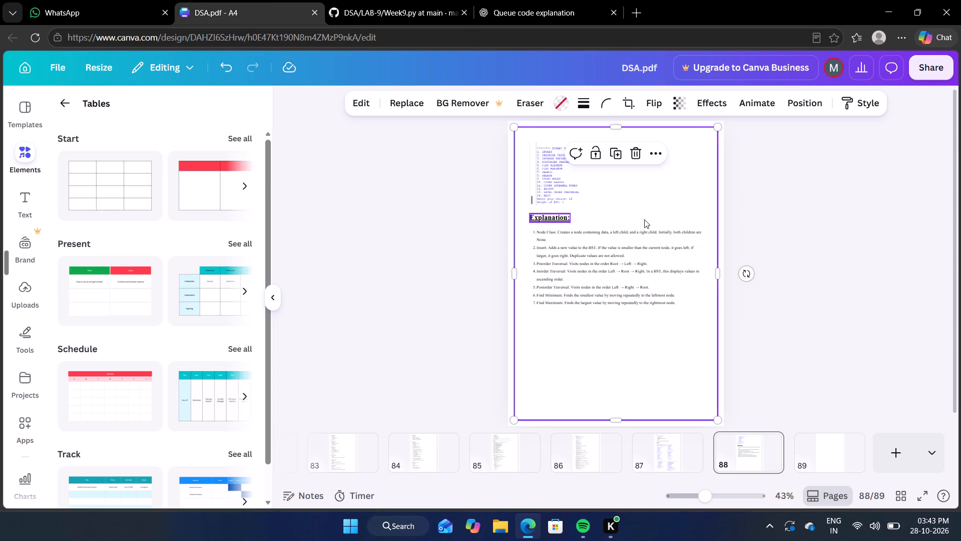
left_click(779, 257)
Look back through the document from page 89 to page 47, examining the layout of the earlier lab pages.
left_click(824, 446)
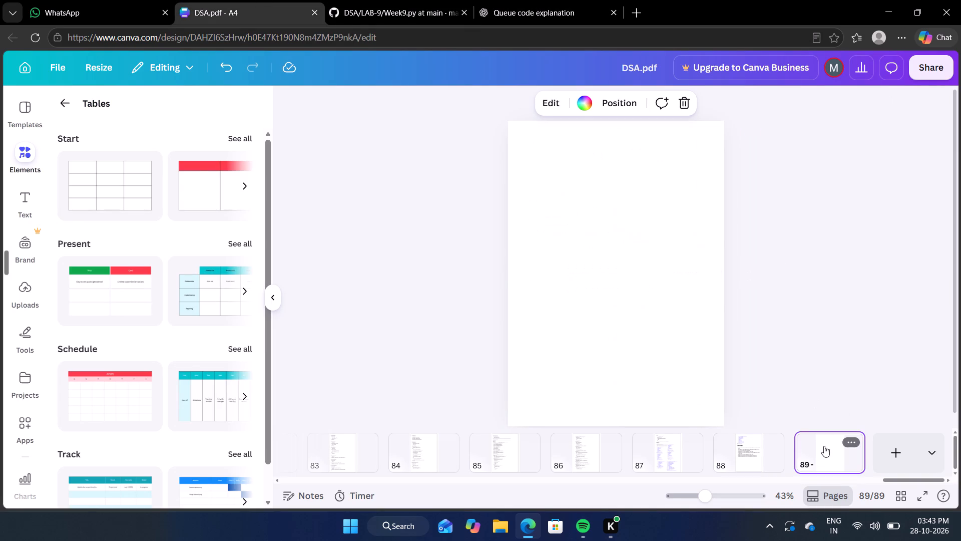
left_click(753, 451)
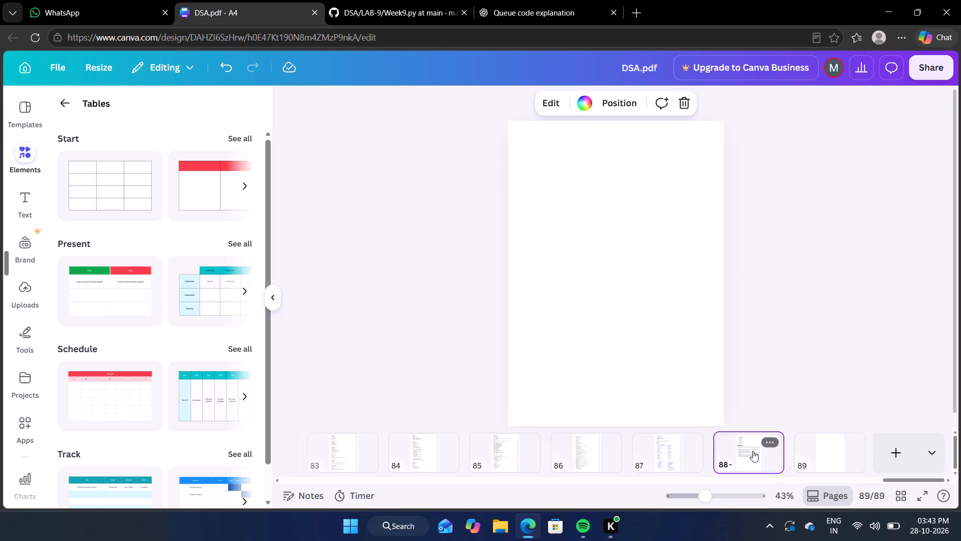
left_click(504, 459)
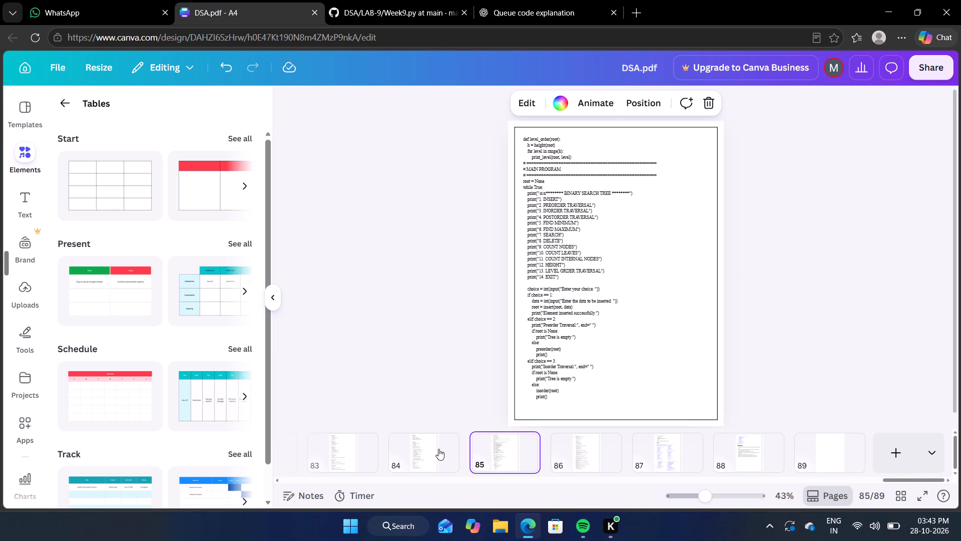
scroll(438, 449, "right", 11)
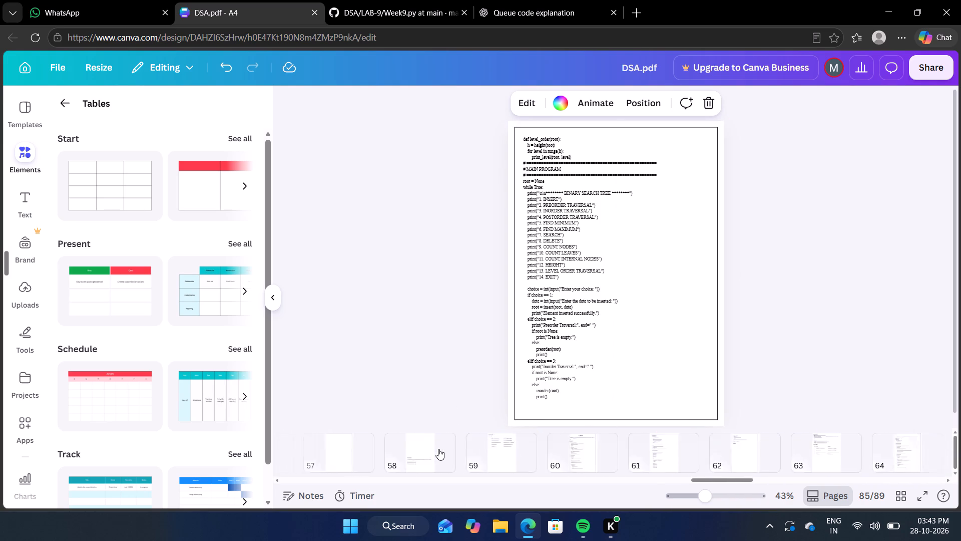
scroll(438, 449, "right", 2)
left_click(430, 459)
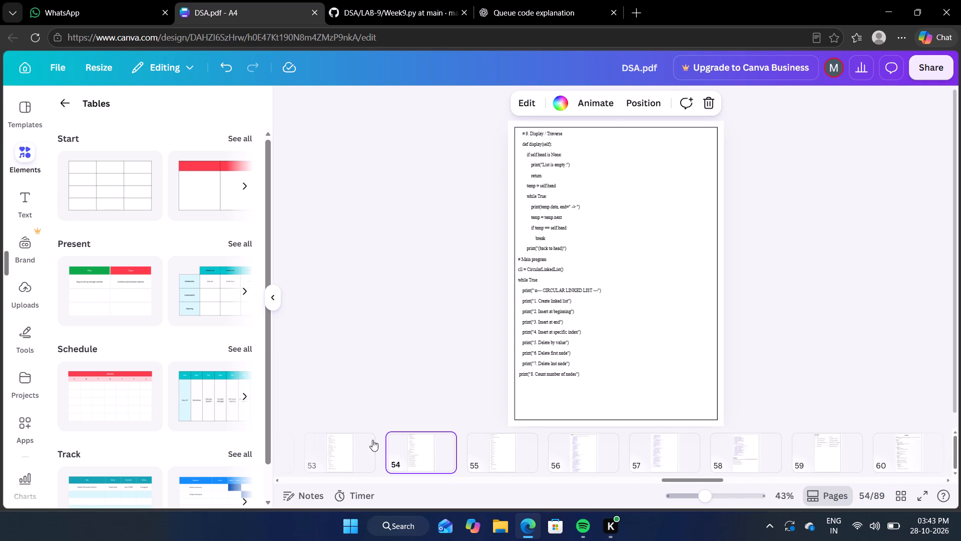
left_click(351, 442)
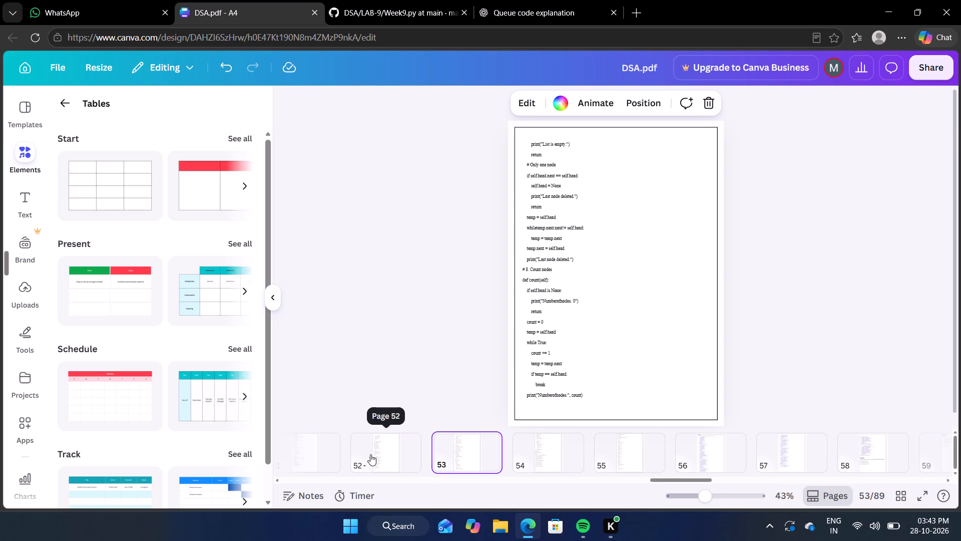
left_click(375, 458)
left_click(321, 453)
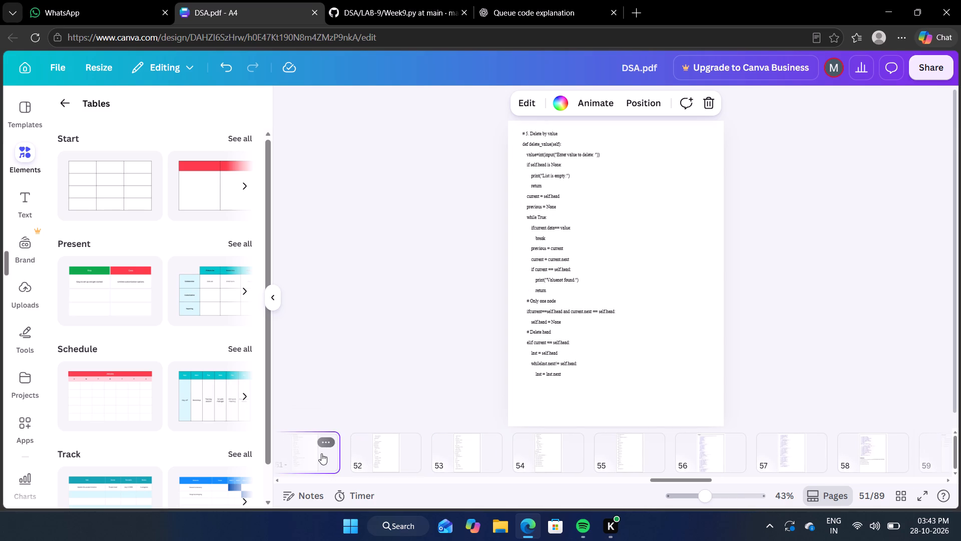
scroll(321, 453, "right", 1)
left_click(419, 442)
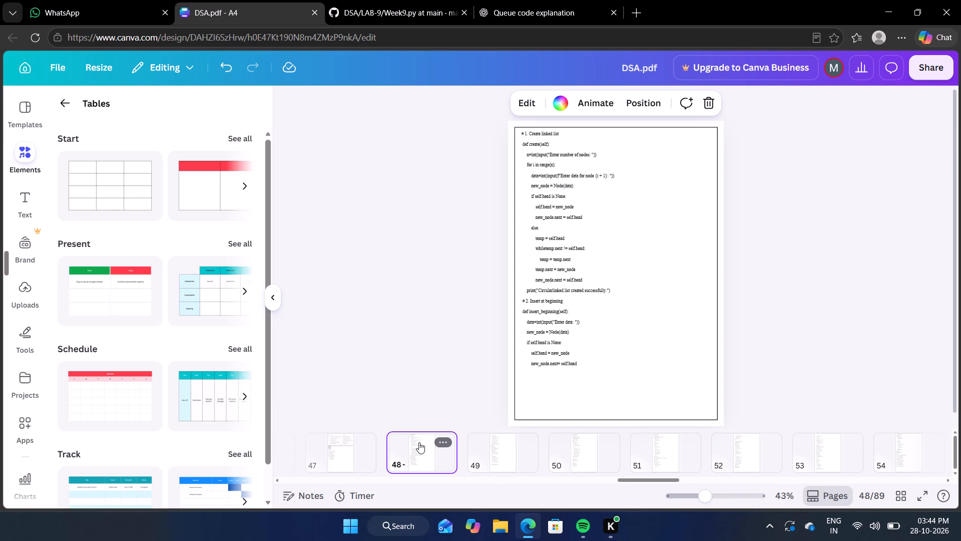
left_click(340, 438)
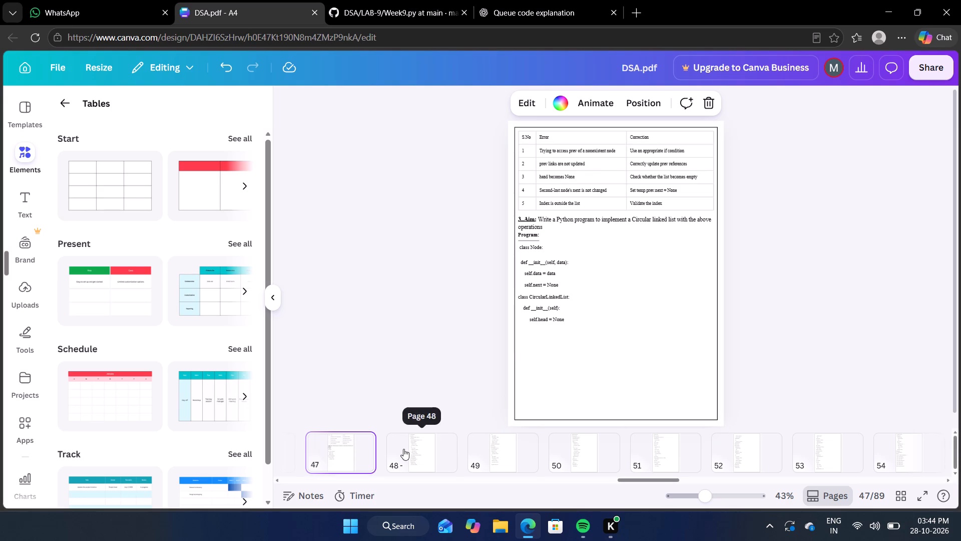
Review the circular linked list pages from 48 to 59, including the program, output, explanation and error table.
left_click(515, 456)
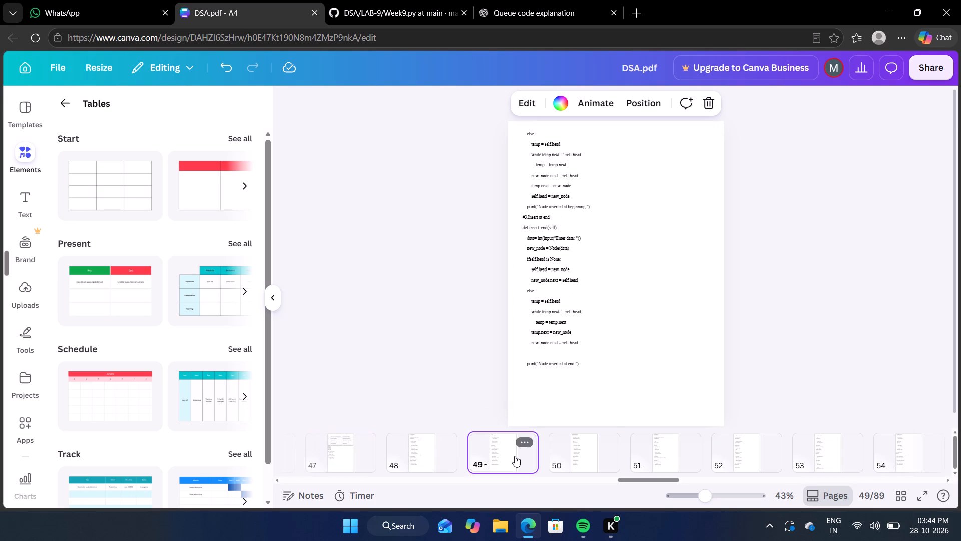
left_click(414, 451)
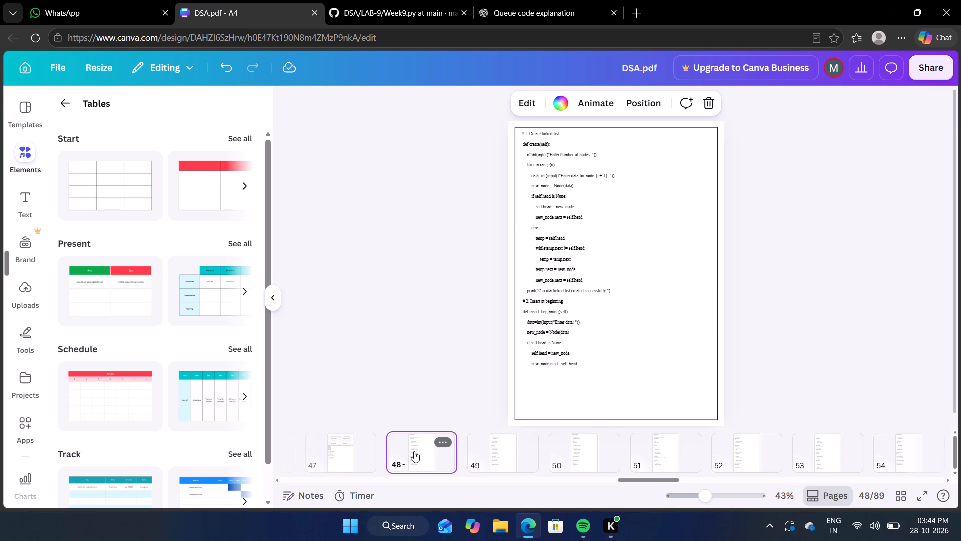
left_click(478, 451)
left_click(577, 444)
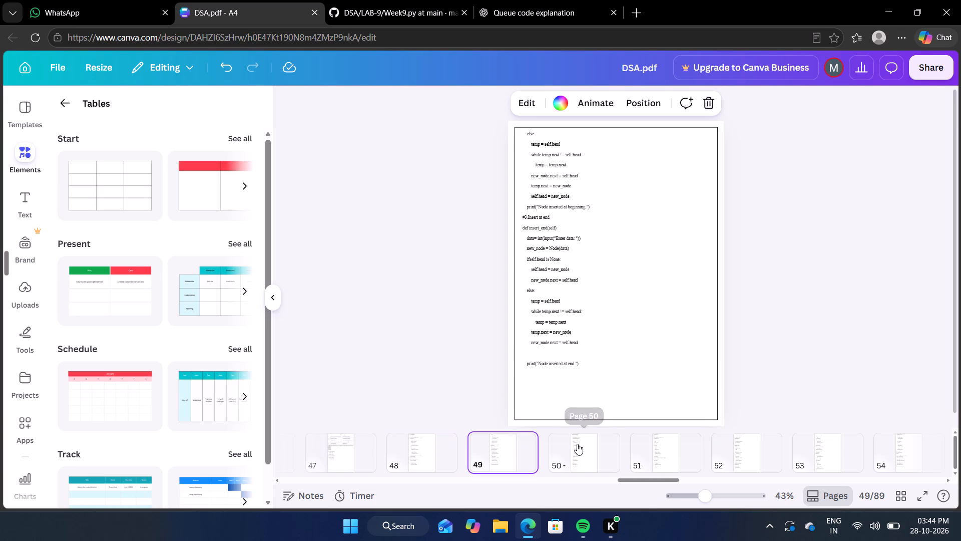
left_click(673, 456)
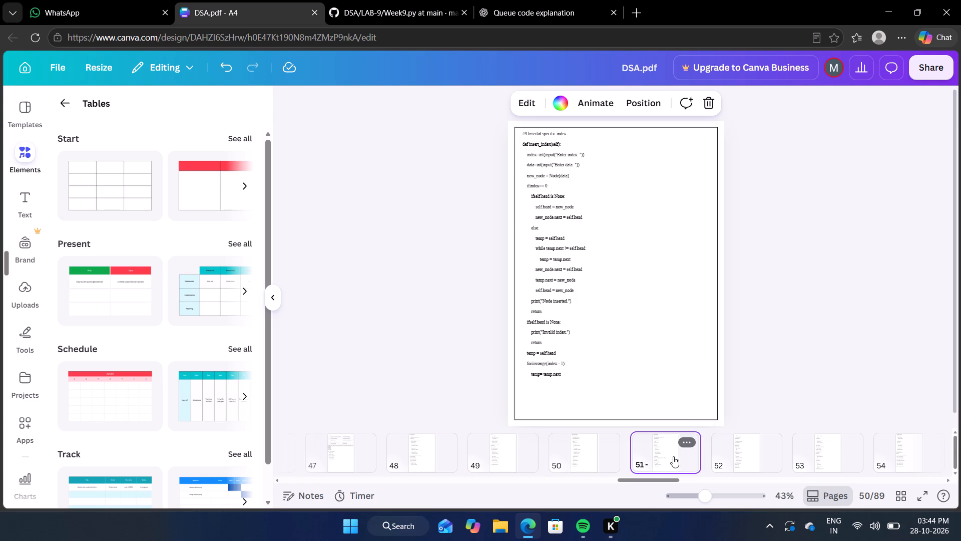
left_click(728, 443)
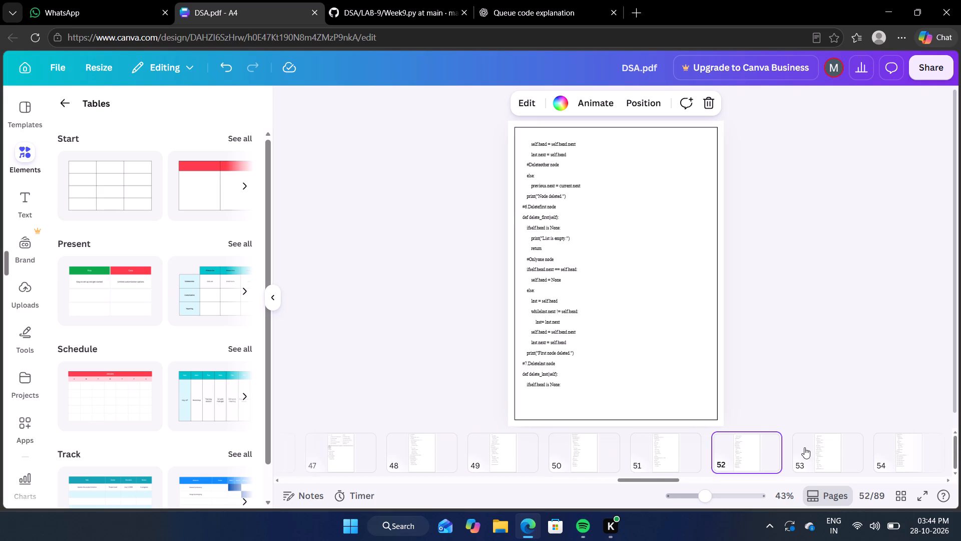
left_click(808, 447)
scroll(835, 454, "left", 3)
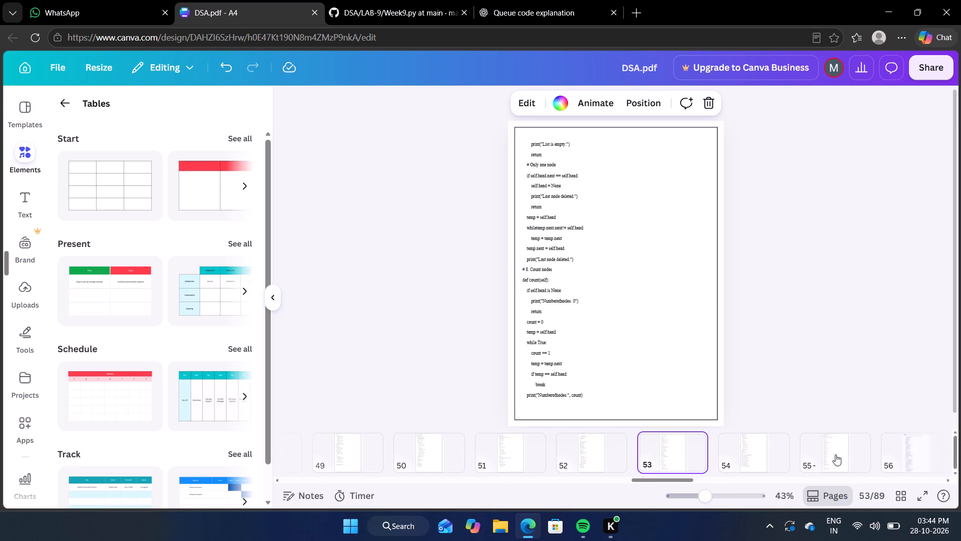
left_click(756, 454)
scroll(756, 454, "left", 3)
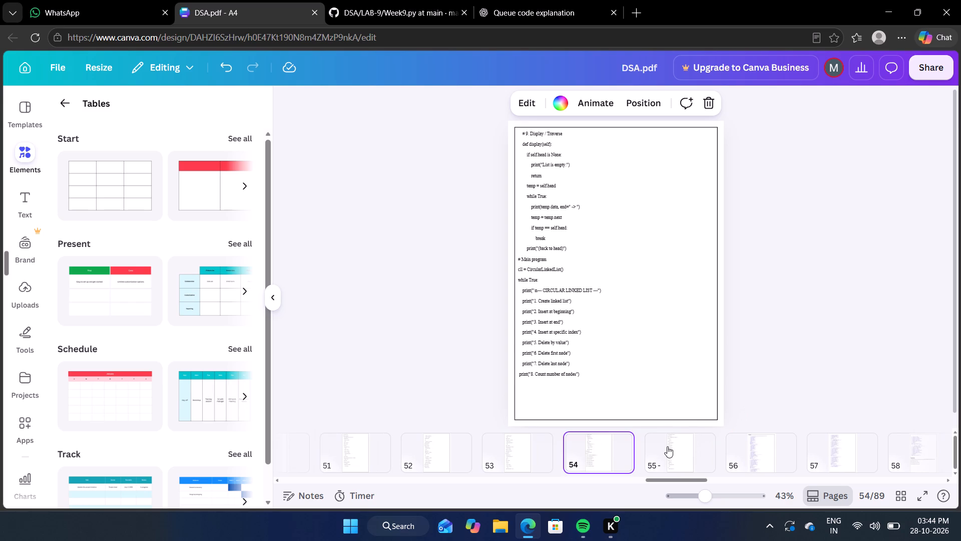
left_click(667, 446)
left_click(751, 446)
scroll(751, 446, "left", 1)
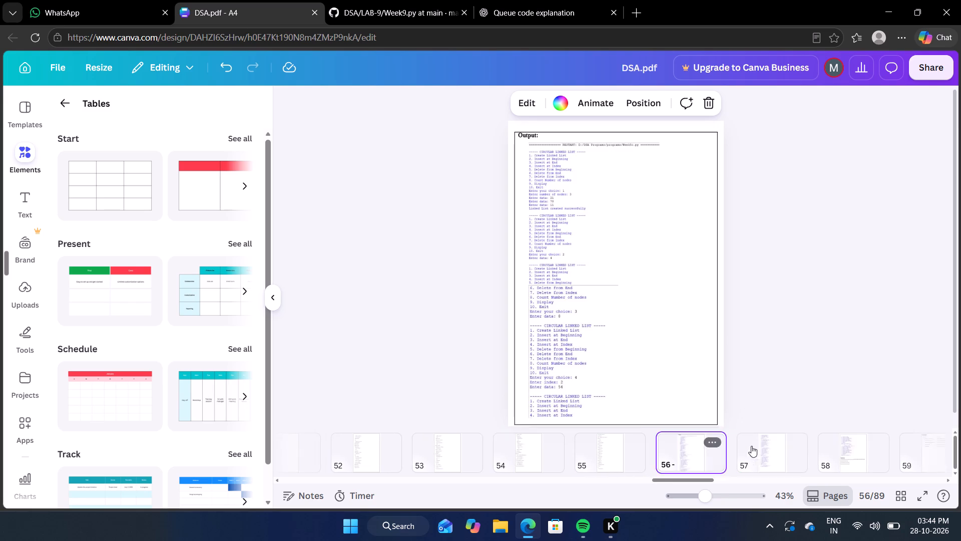
scroll(751, 446, "left", 2)
left_click(701, 441)
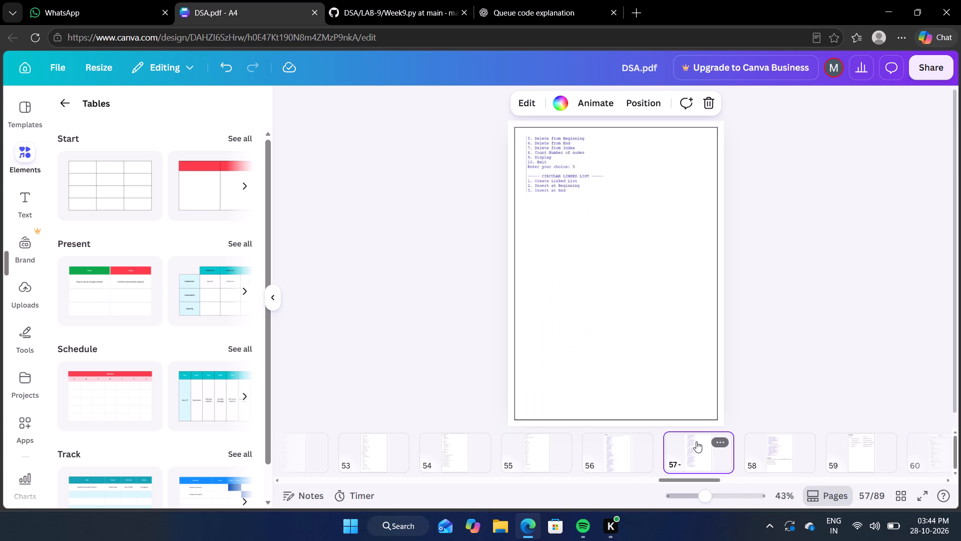
left_click(778, 451)
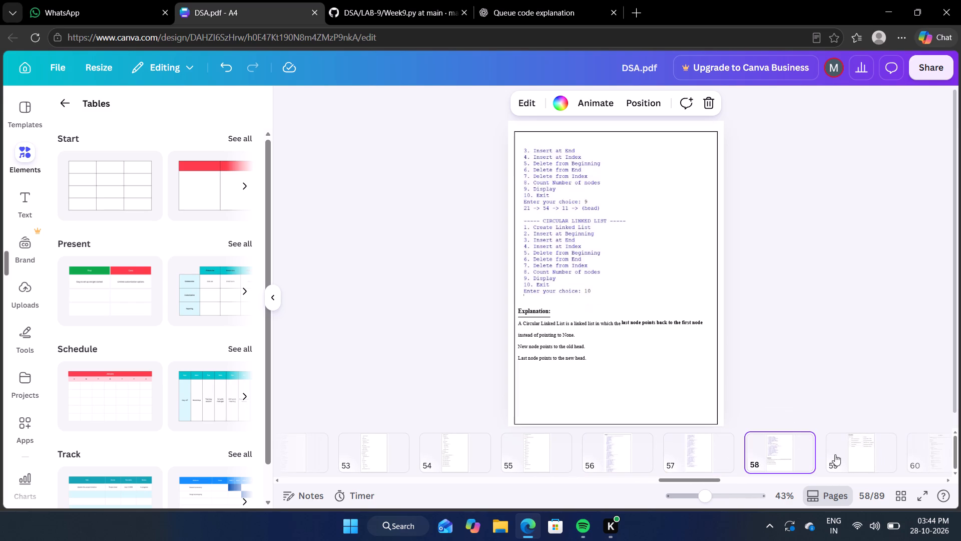
left_click(847, 461)
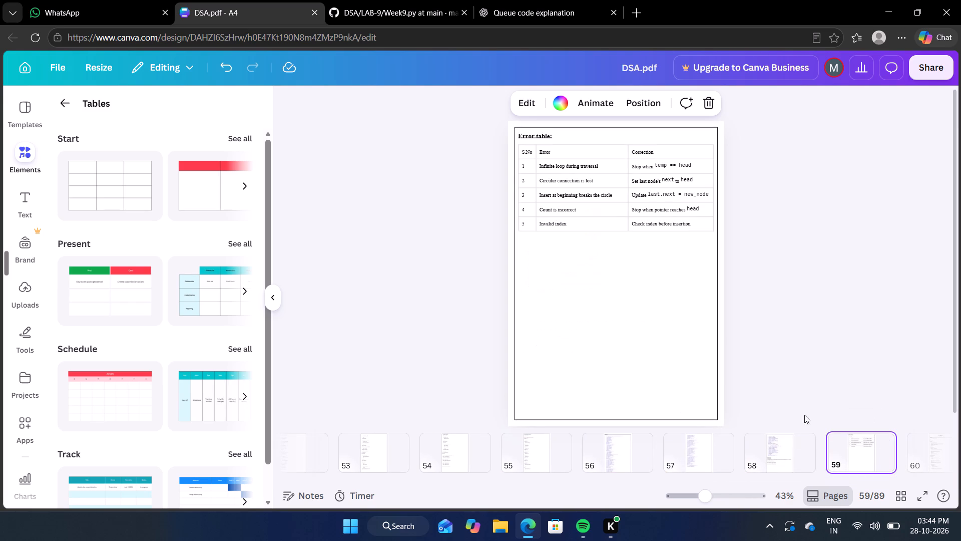
On page 60, move the border frame aside and copy the "LAB-6" heading.
left_click(935, 450)
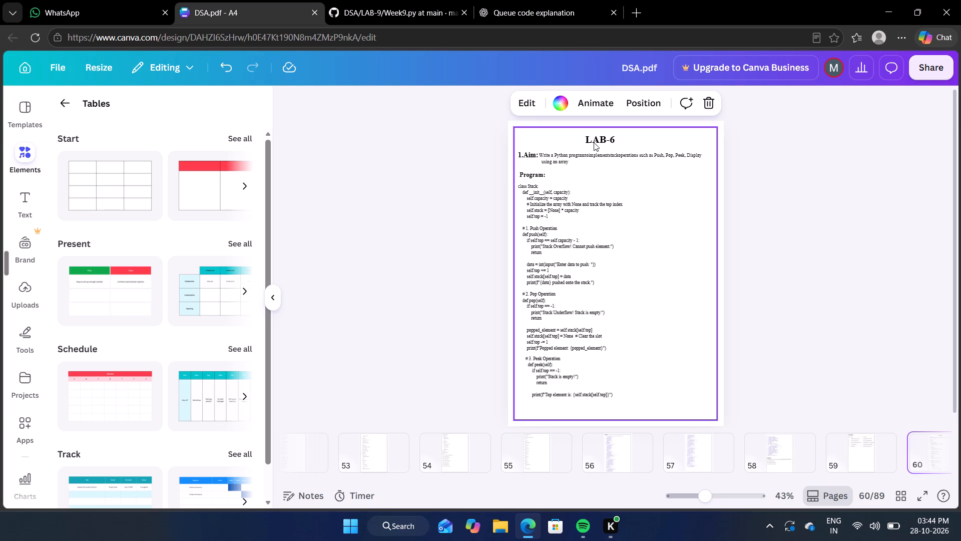
left_click_drag(639, 196, 672, 221)
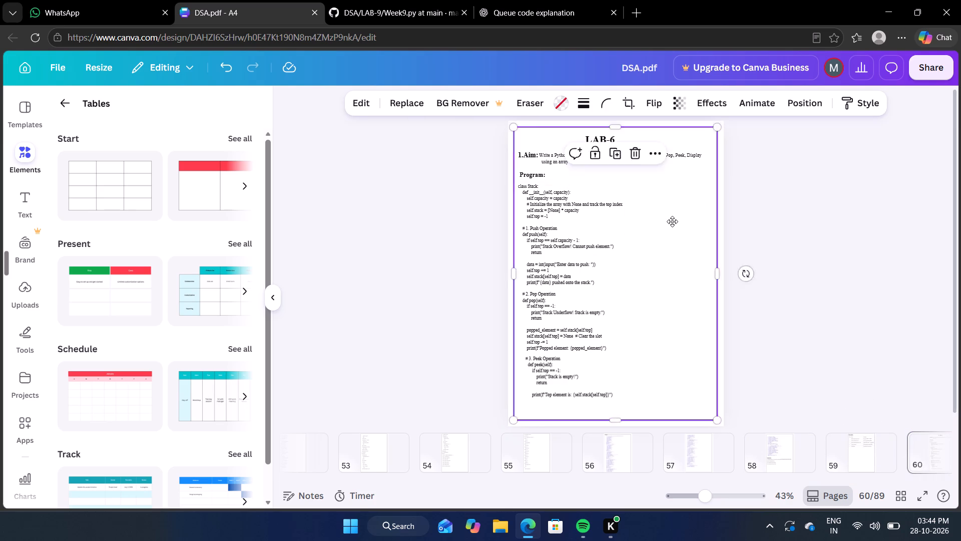
left_click_drag(672, 221, 687, 231)
left_click(596, 137)
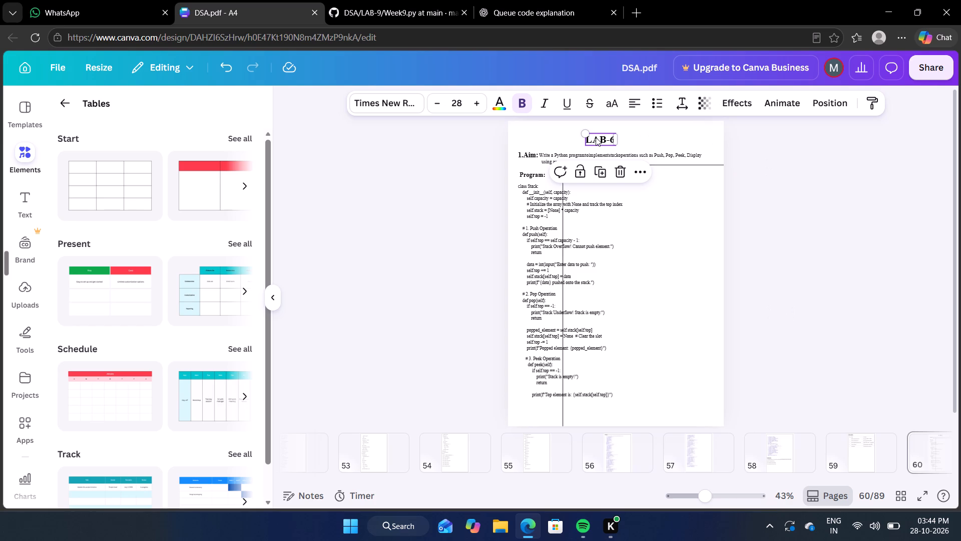
key("ctrl+c")
left_click(805, 182)
Shift the Stack class code block on page 60 slightly right so it lines up with the Peek Operation block.
left_click_drag(614, 213, 600, 195)
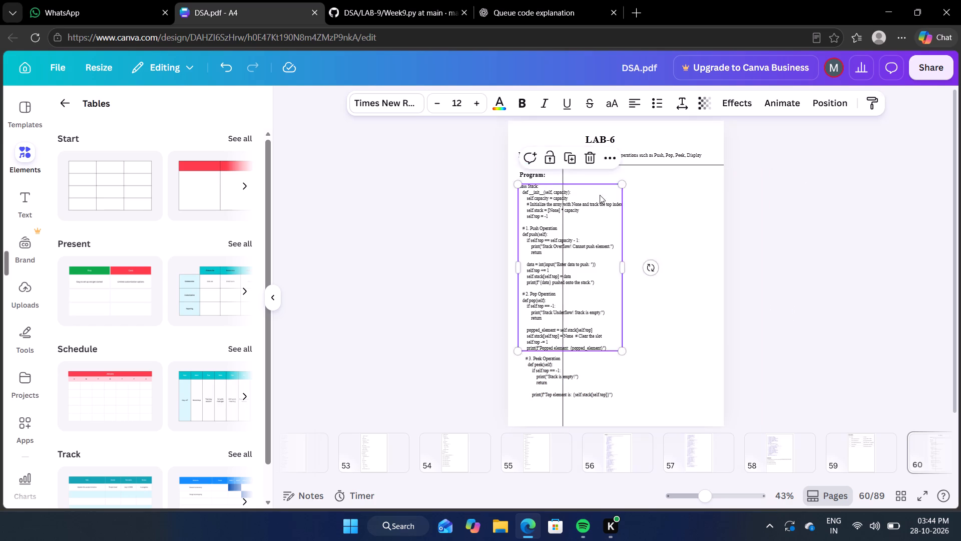
left_click_drag(600, 195, 622, 208)
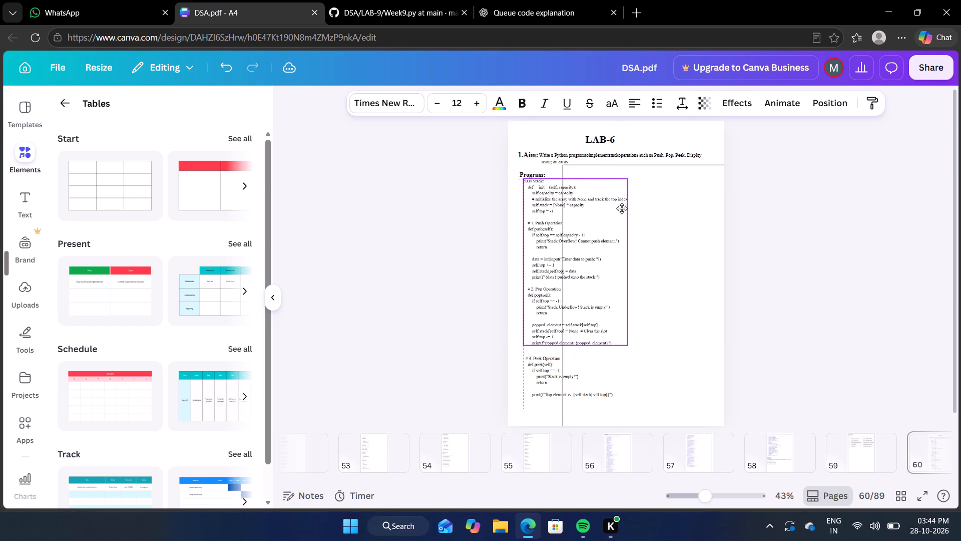
left_click_drag(622, 208, 627, 214)
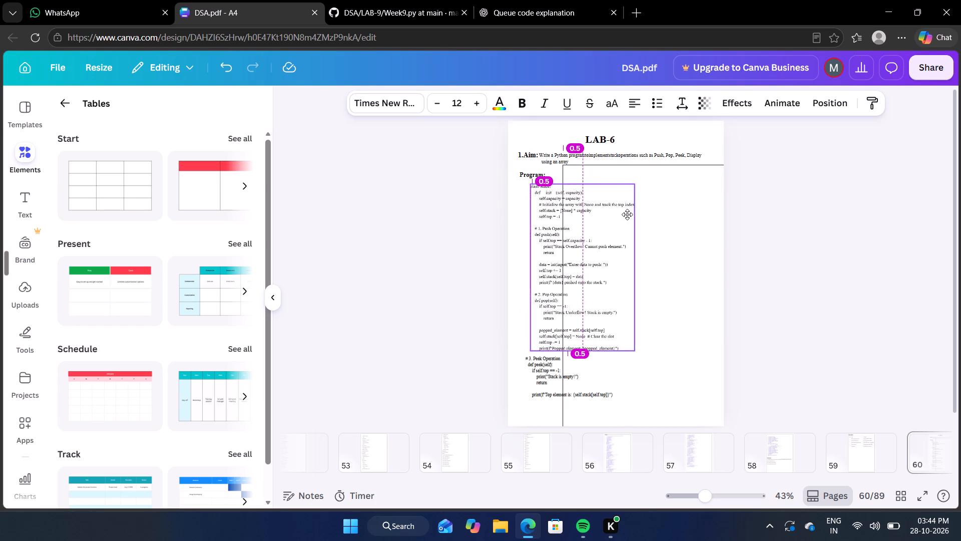
left_click_drag(627, 214, 618, 214)
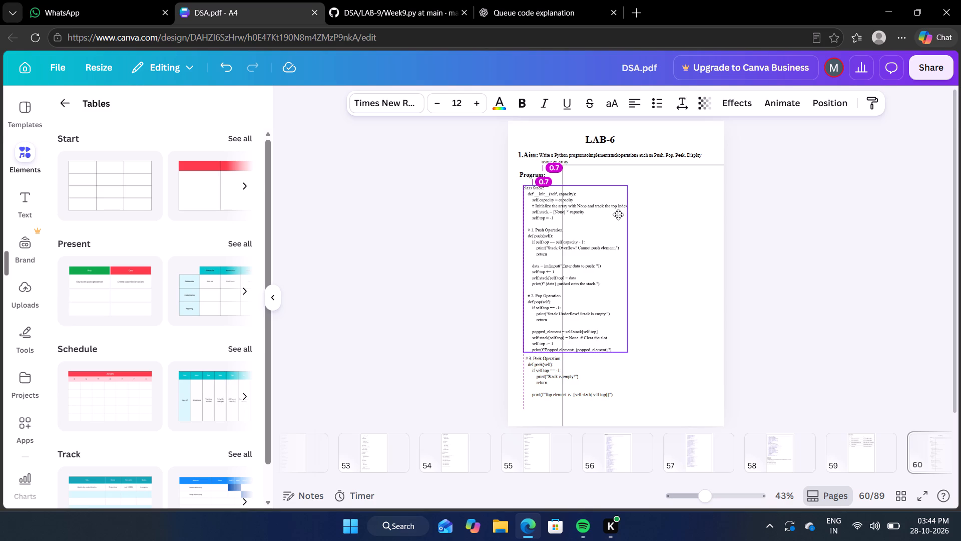
left_click_drag(618, 214, 619, 214)
left_click(916, 256)
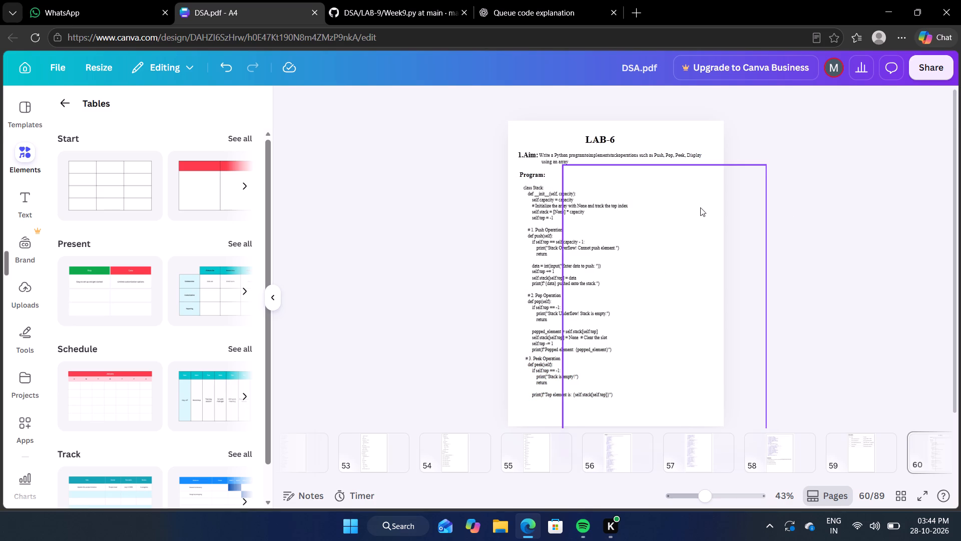
Move the border frame on page 60 back into position around the LAB-6 content.
left_click_drag(698, 207, 649, 172)
left_click(815, 219)
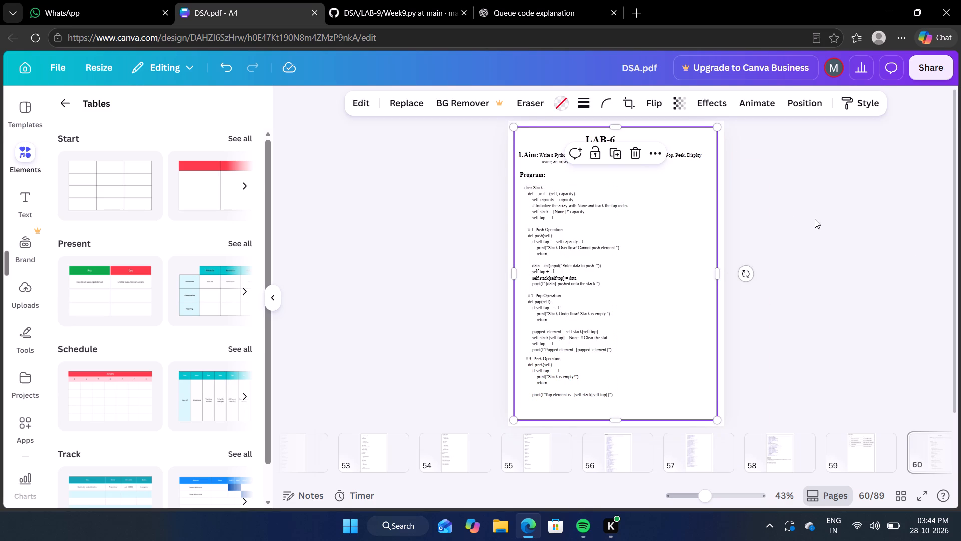
Paste the copied "LAB-6" heading onto the blank last page, page 89.
scroll(837, 452, "left", 10)
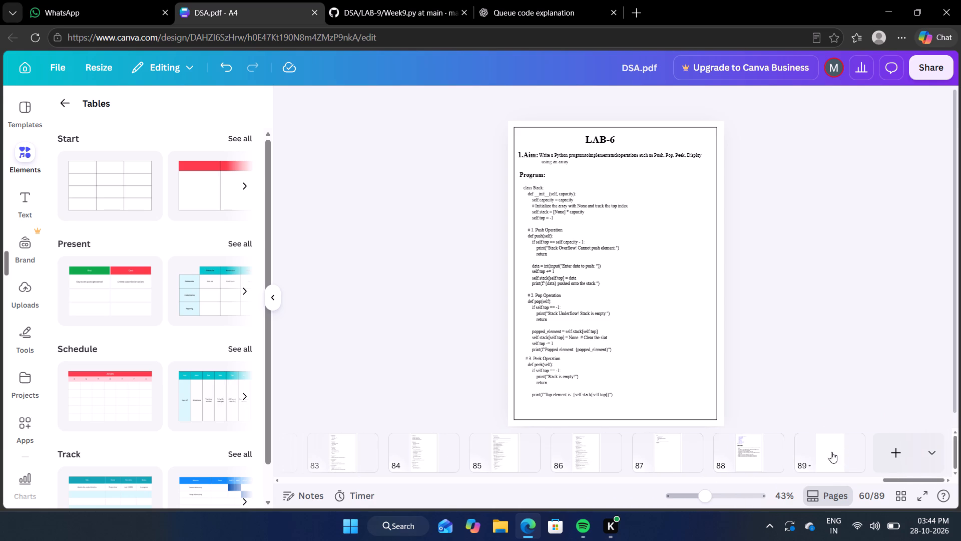
left_click(828, 453)
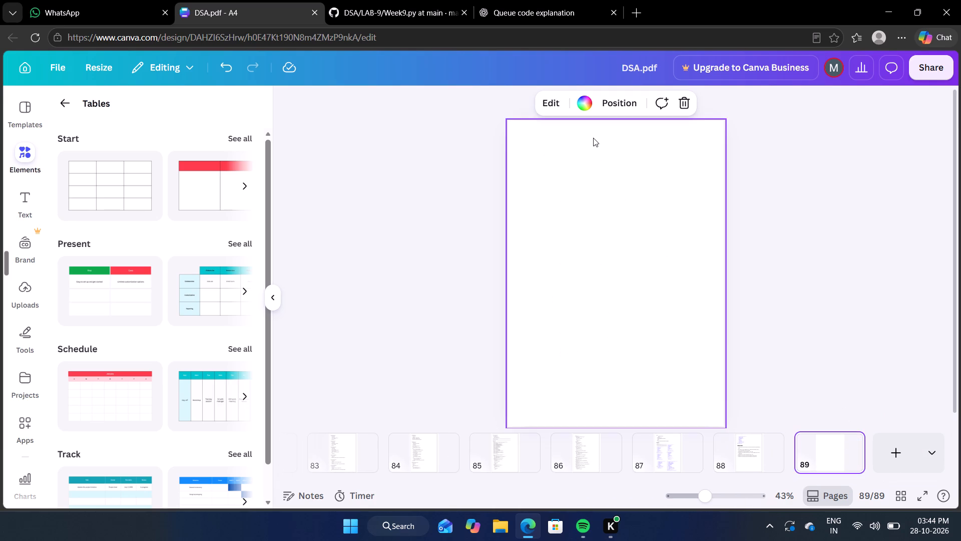
key("ctrl+v")
left_click(715, 204)
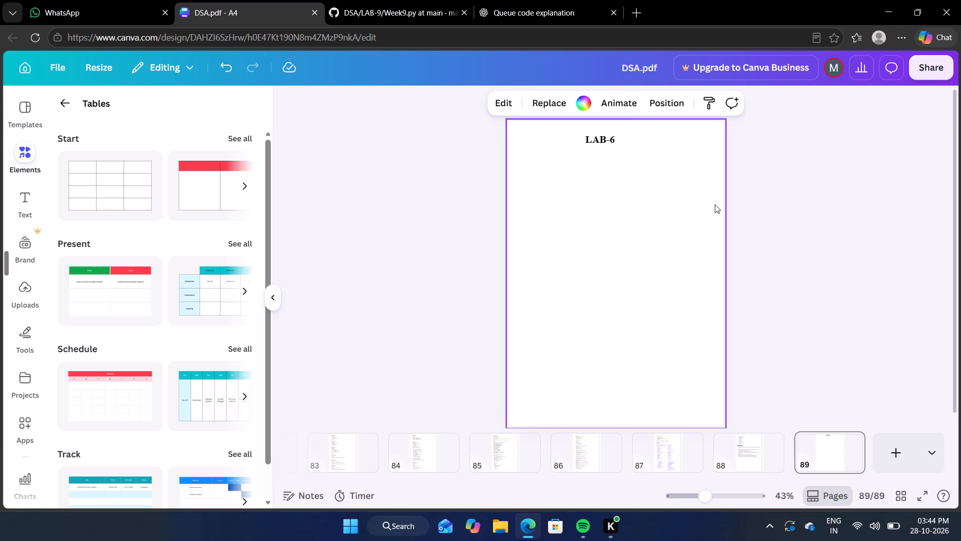
Change the number in the pasted heading on page 89 so it reads "LAB-10".
left_click(614, 139)
left_click(614, 139)
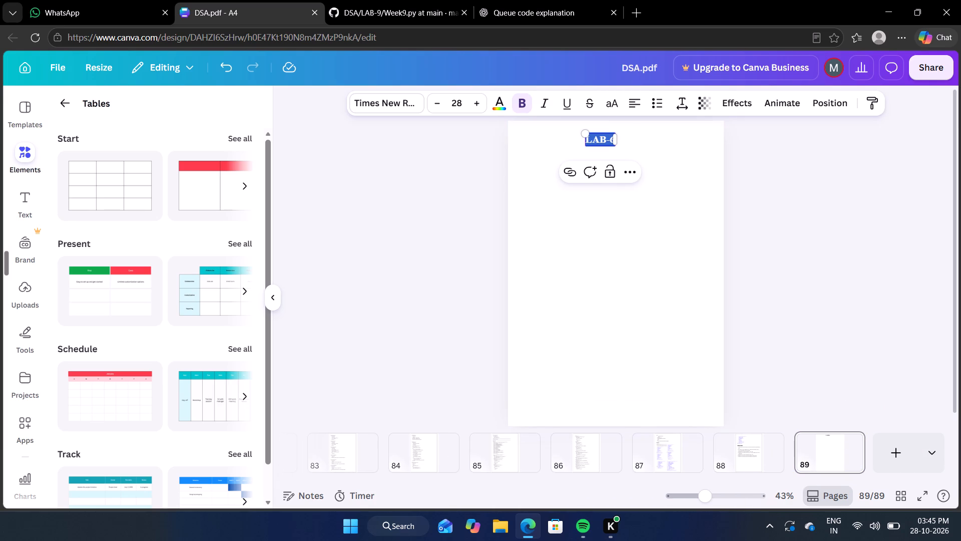
left_click(614, 139)
left_click(614, 139)
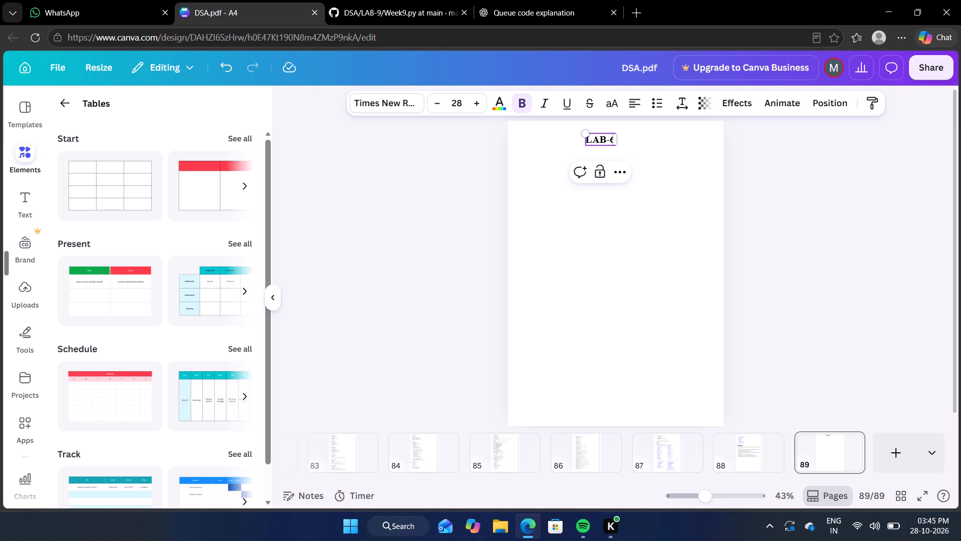
key("BackSpace")
type("10")
left_click(905, 252)
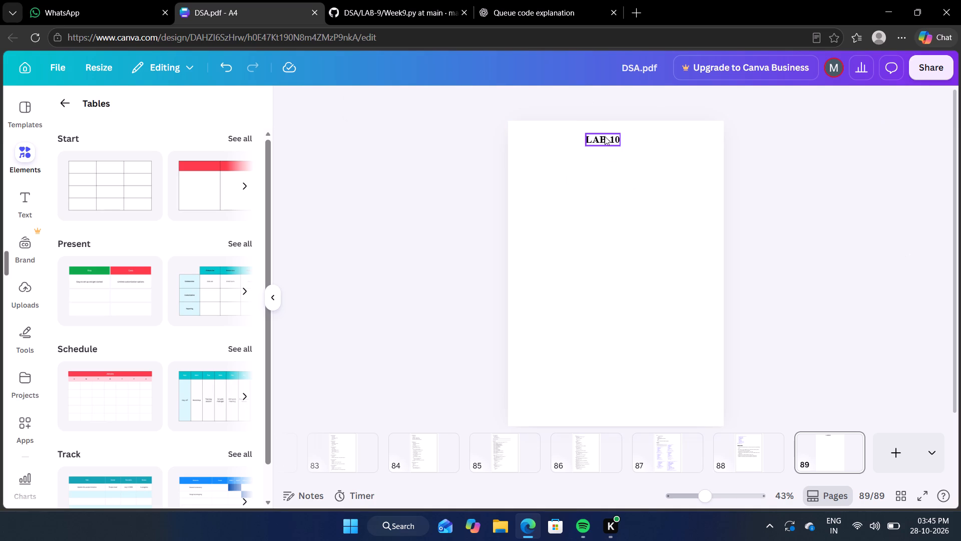
Move the "LAB-10" heading on page 89 slightly down and to the left, keeping it near the page top.
left_click_drag(605, 136, 593, 141)
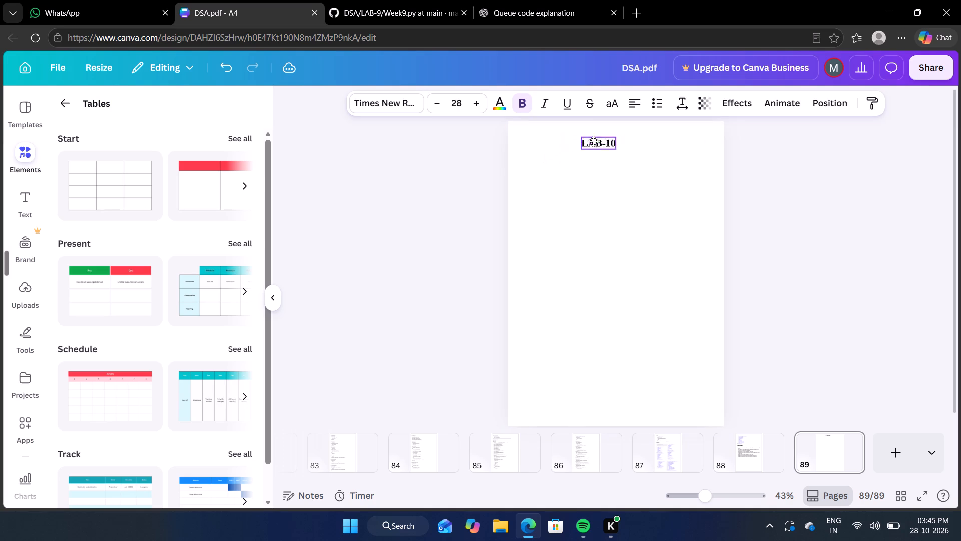
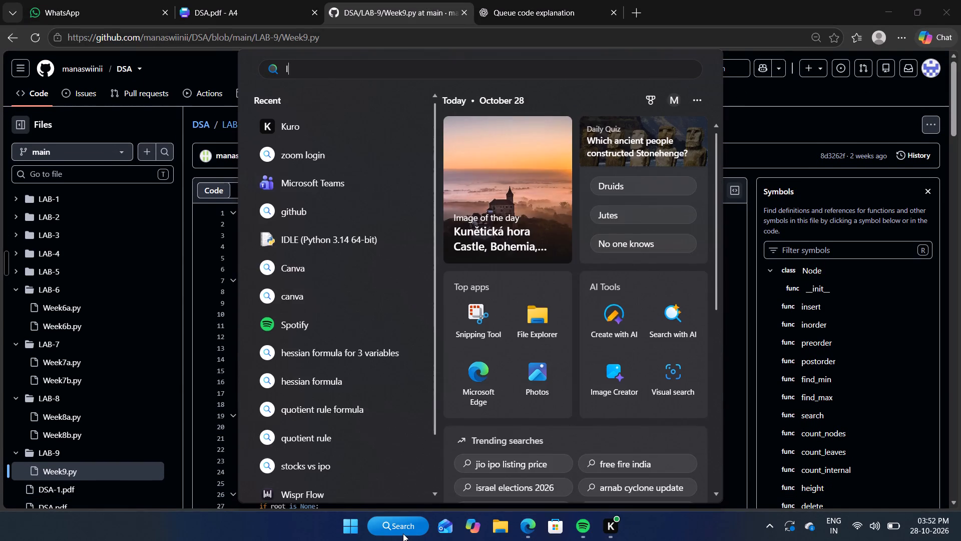
Open IDLE (Python 3.14), create a new empty script file and close the shell window.
type("D")
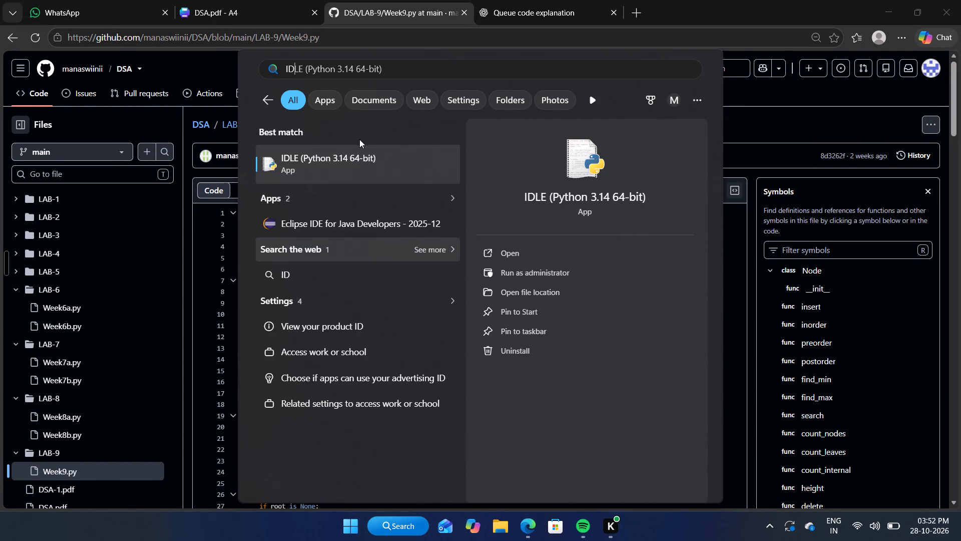
left_click(360, 150)
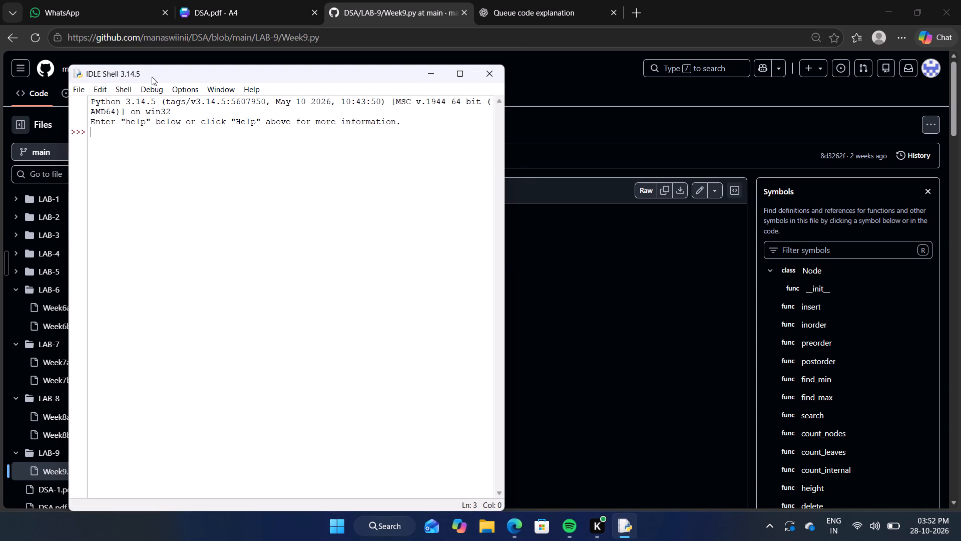
left_click(86, 85)
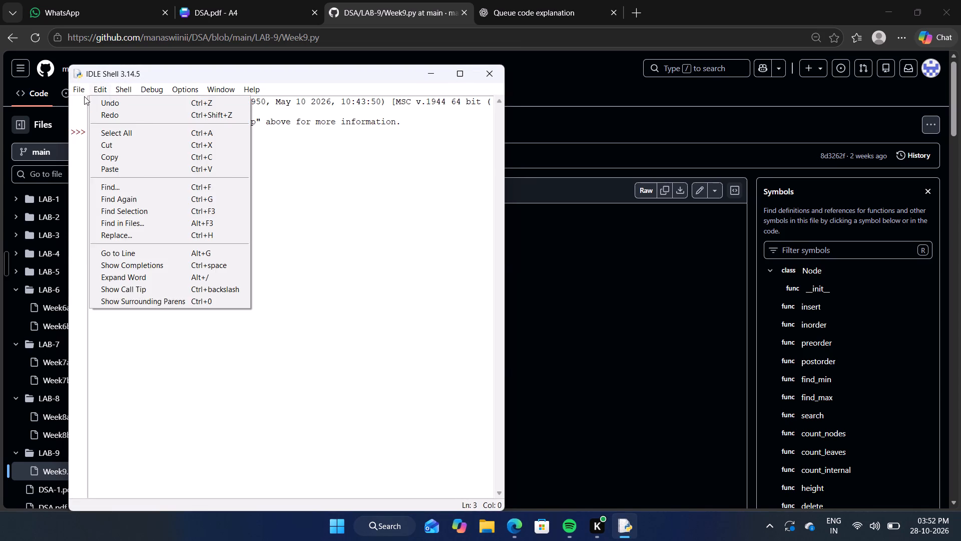
left_click(82, 98)
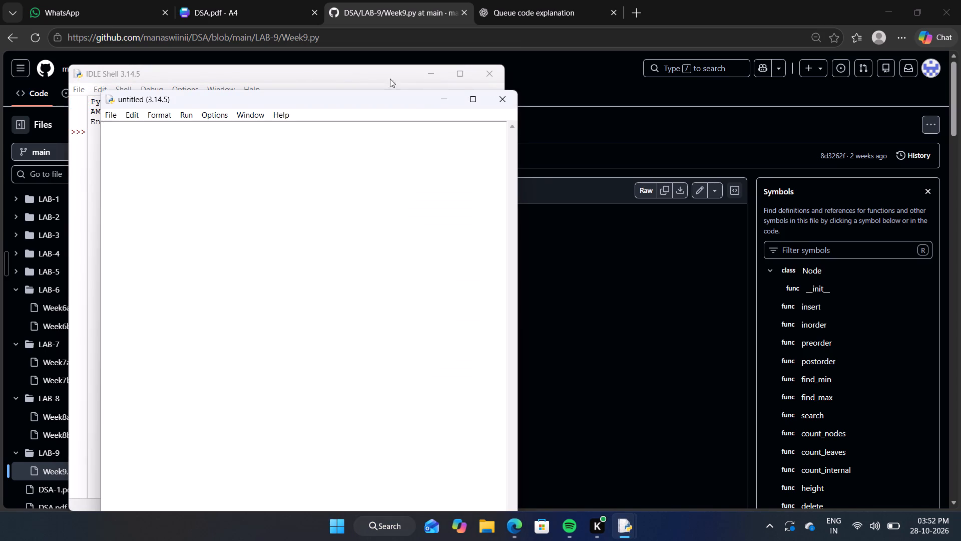
left_click(490, 78)
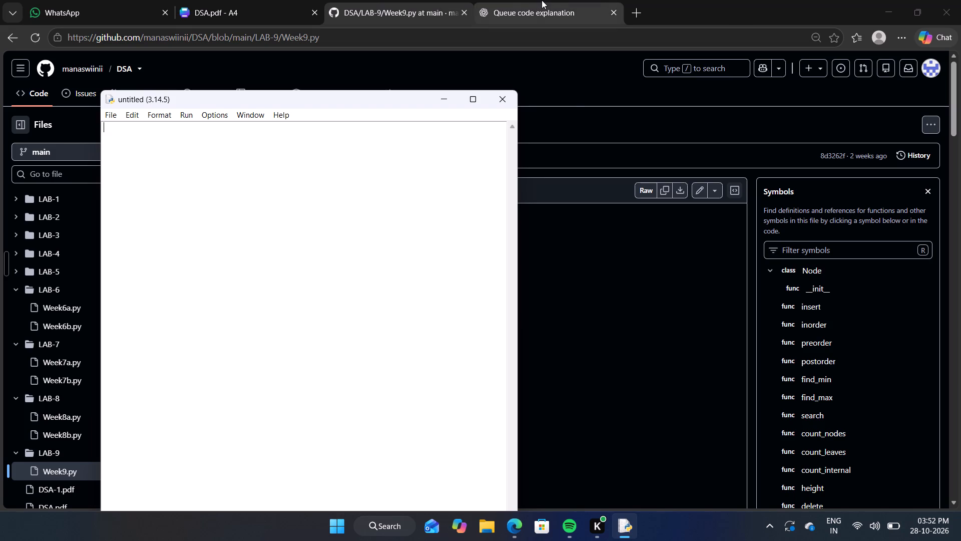
left_click(571, 103)
left_click(694, 68)
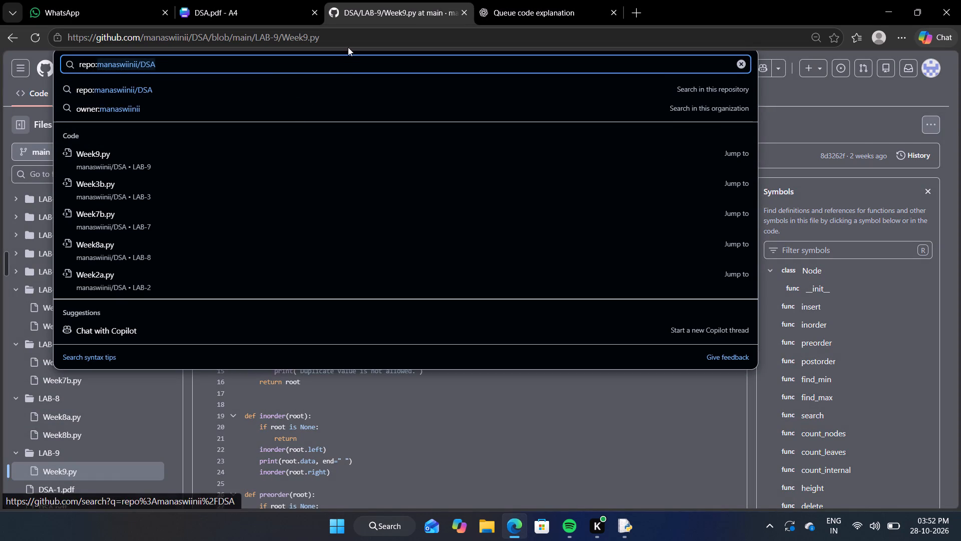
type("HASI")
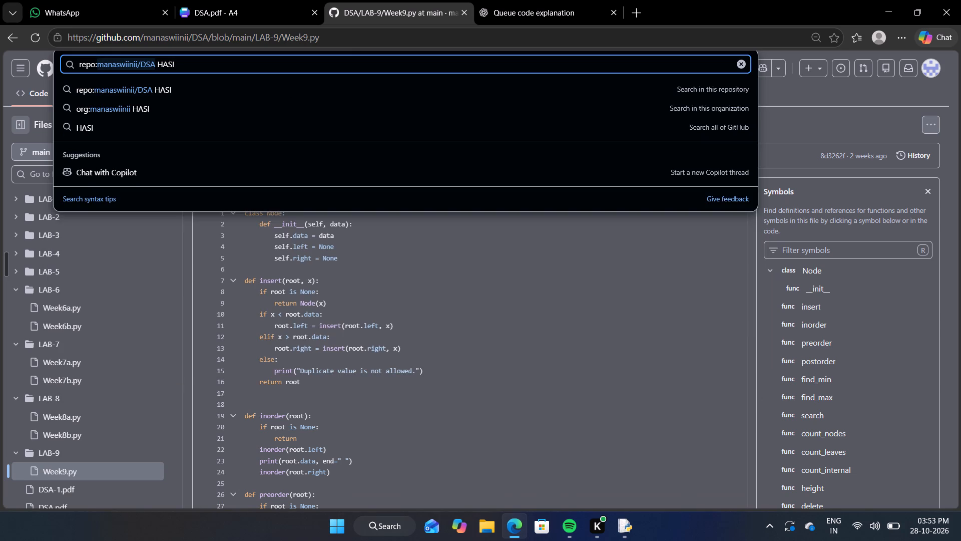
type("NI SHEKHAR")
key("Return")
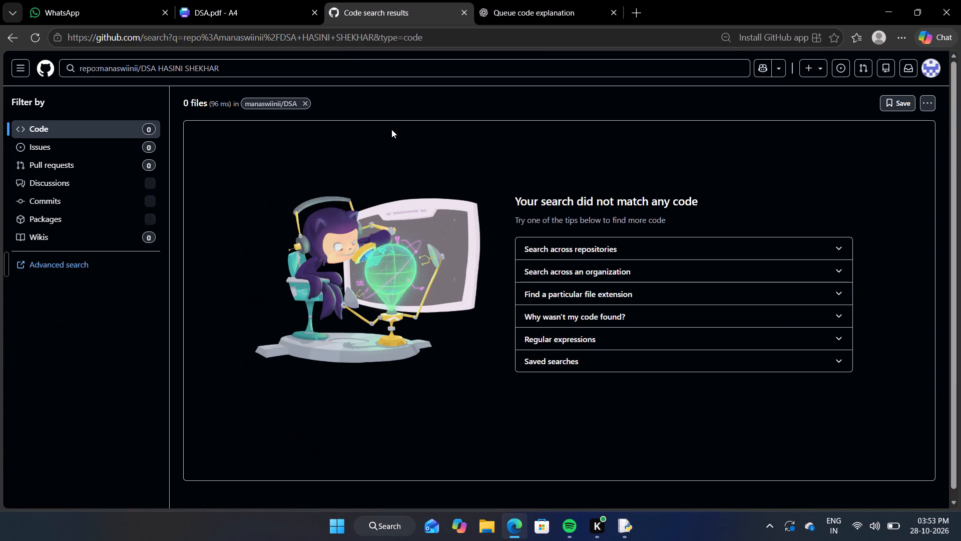
Remove the repository restriction and search all of GitHub for the account owner's name.
left_click(154, 69)
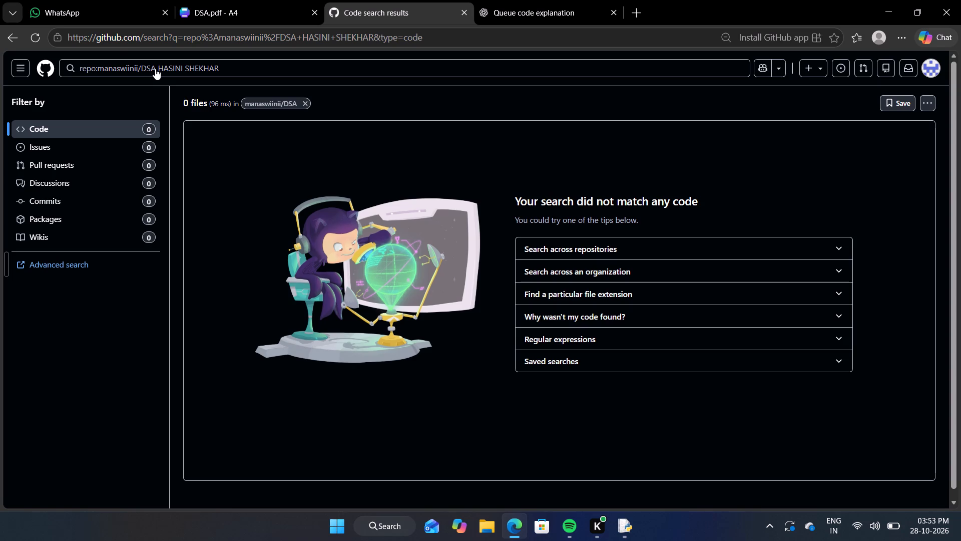
left_click(155, 69)
left_click(155, 69)
left_click_drag(155, 69, 98, 69)
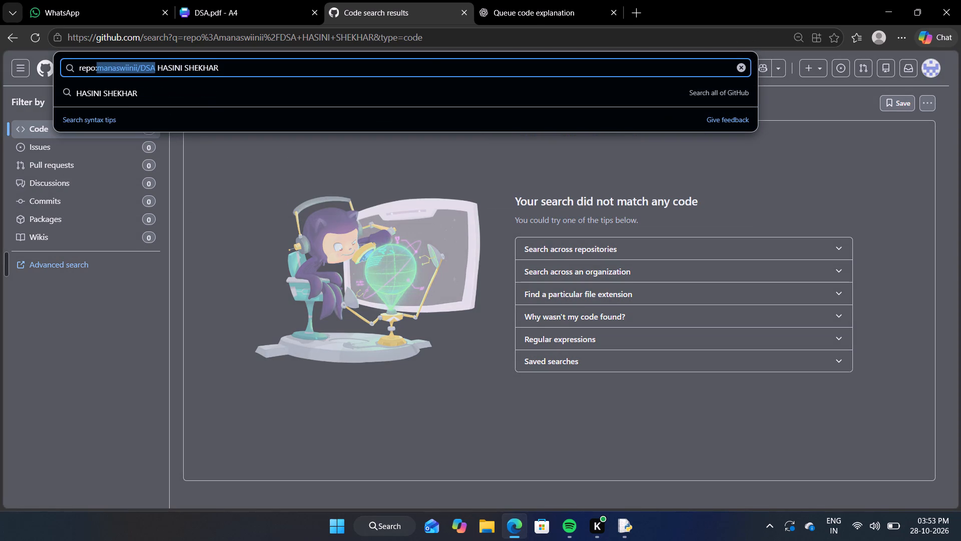
left_click_drag(98, 69, 72, 72)
key("BackSpace")
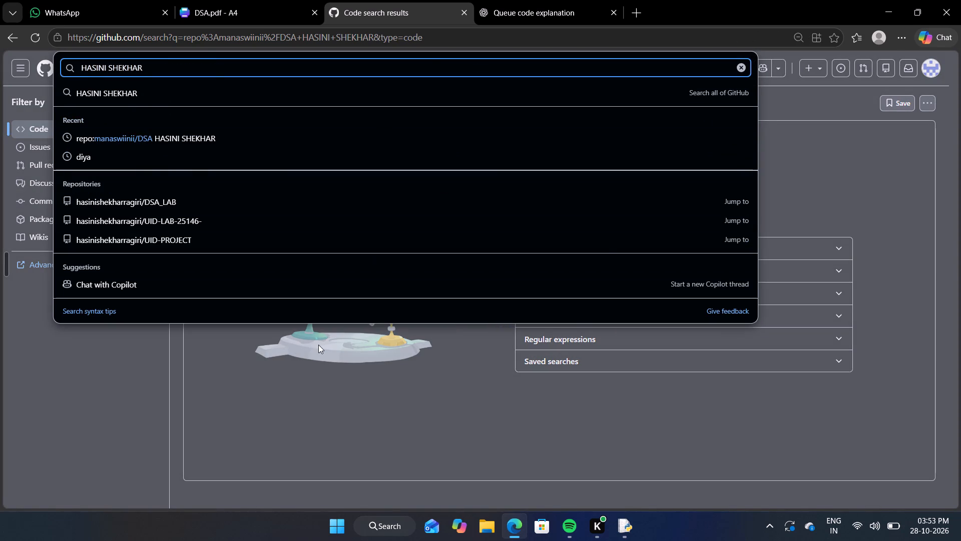
left_click(318, 345)
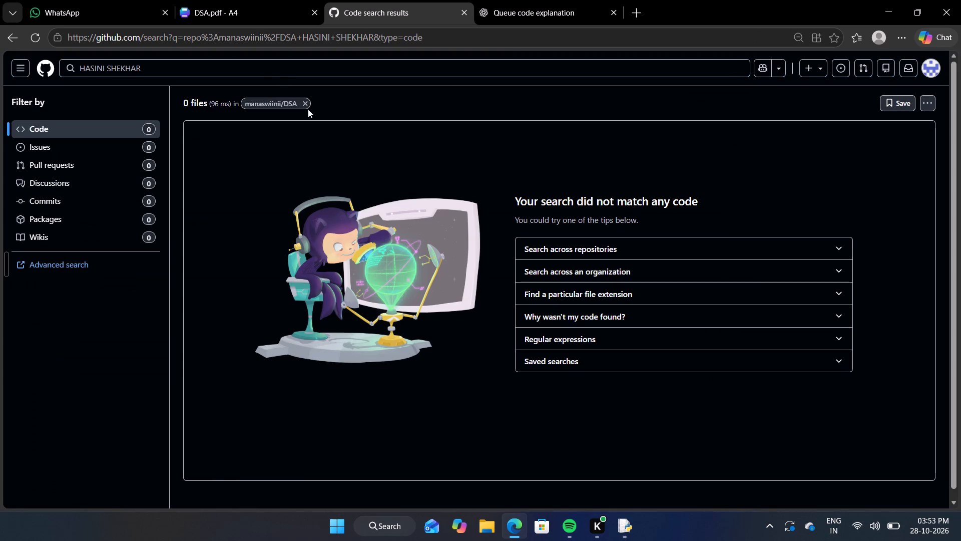
left_click(277, 65)
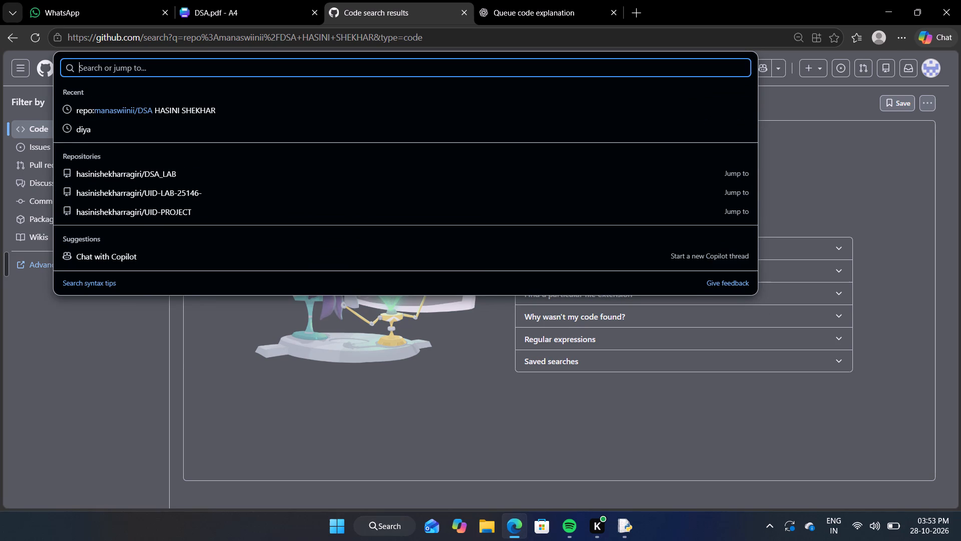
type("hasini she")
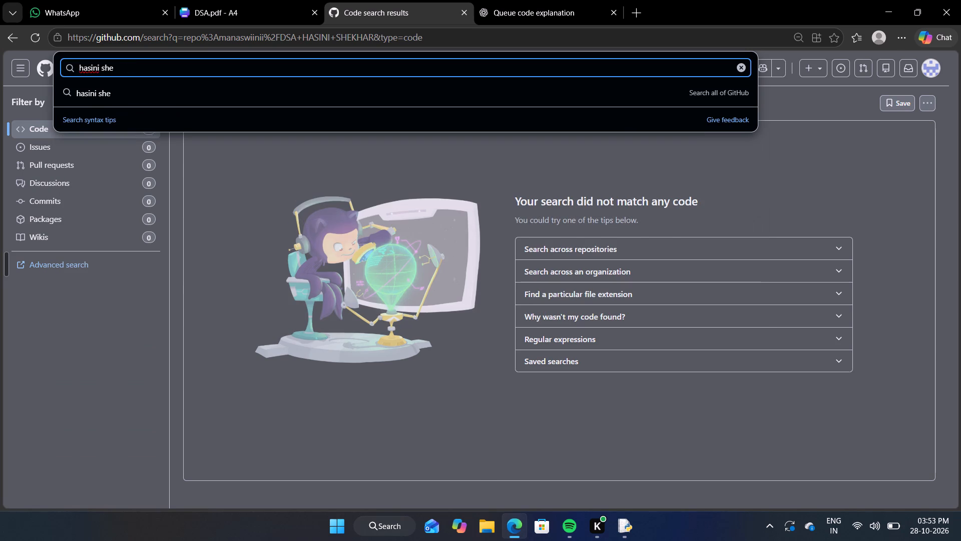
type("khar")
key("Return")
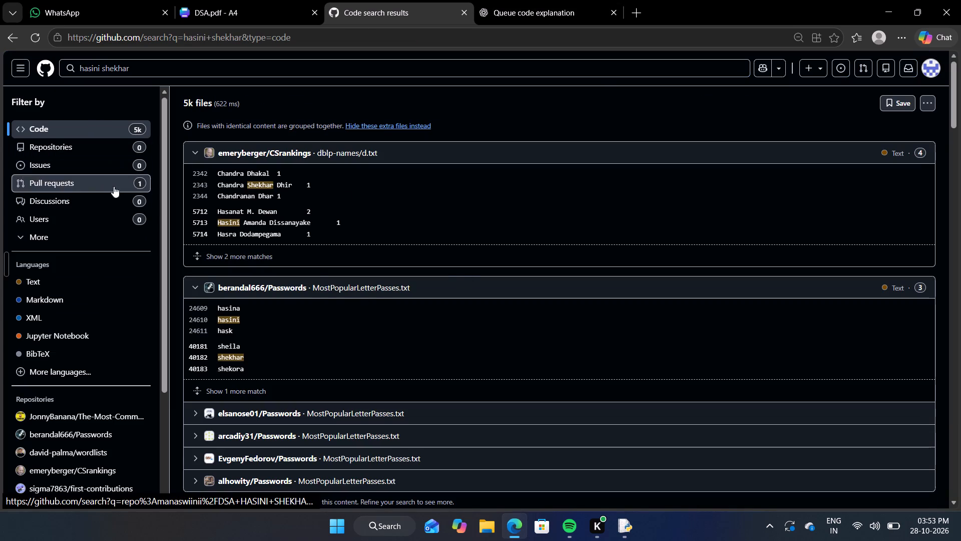
Filter the name search by repositories, and check its pull request matches.
left_click(102, 228)
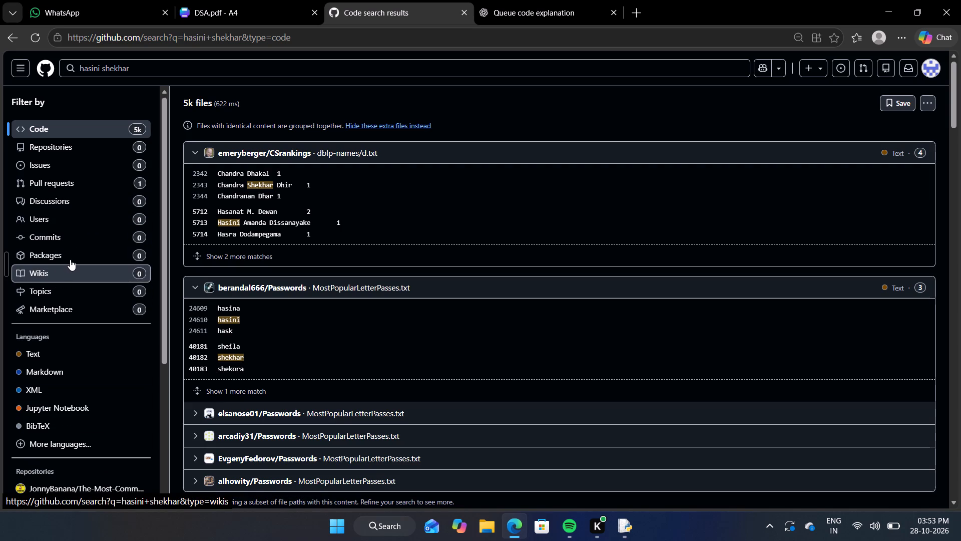
double_click(73, 148)
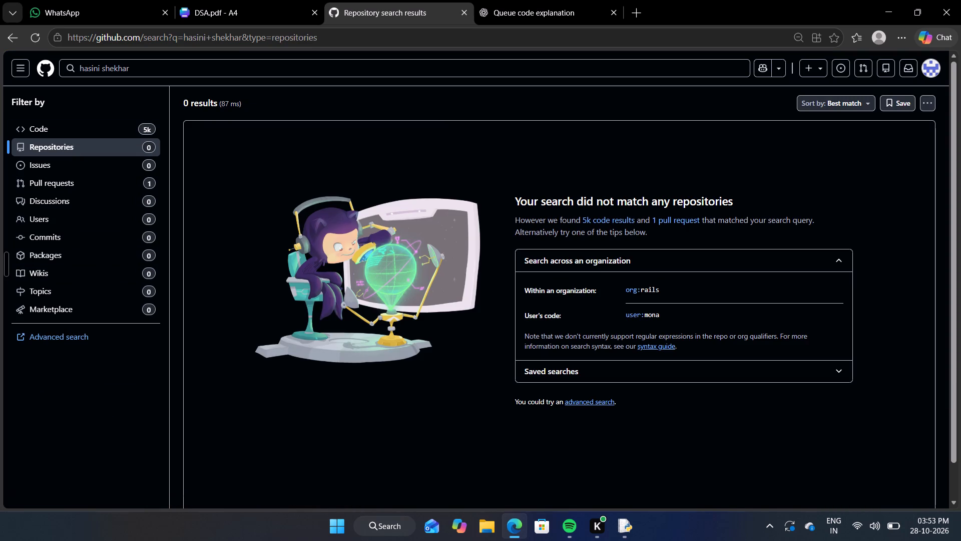
left_click(662, 222)
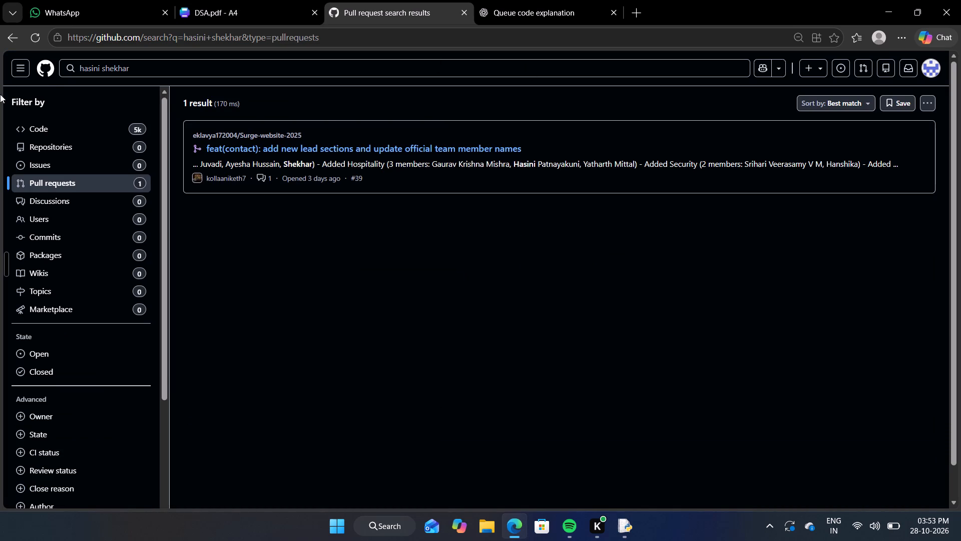
Go to the GitHub dashboard, open the account's own DSA_LAB repository, reload it and look over its file list.
left_click(23, 65)
left_click(37, 110)
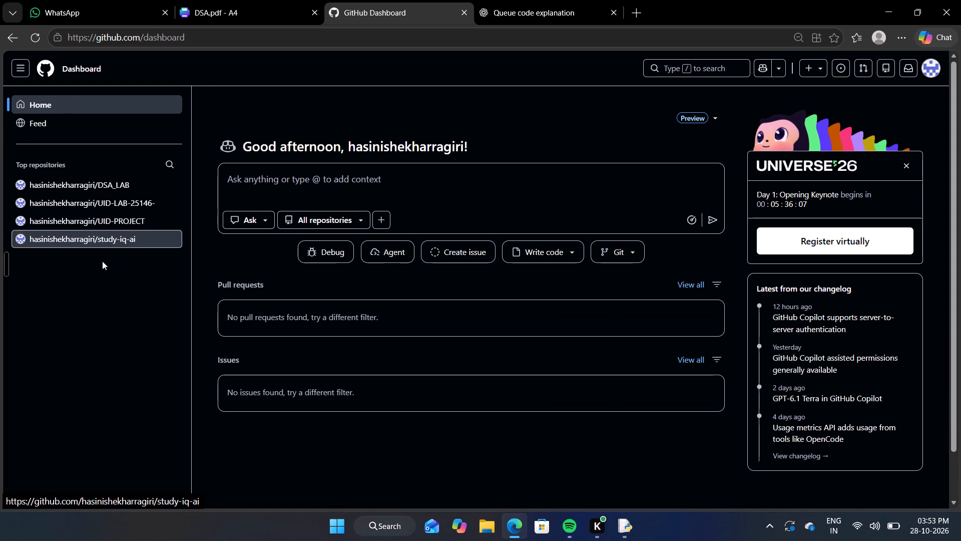
double_click(86, 188)
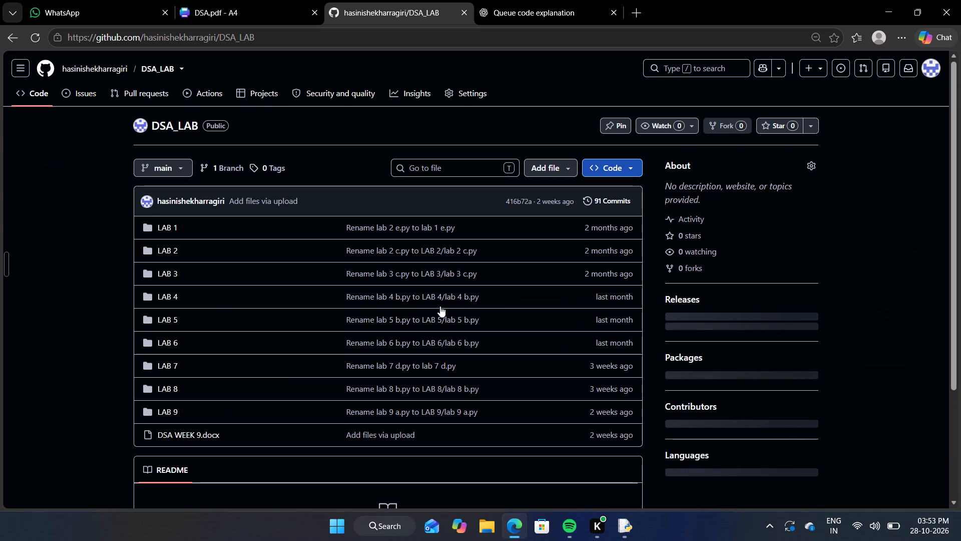
scroll(285, 381, "down", 1)
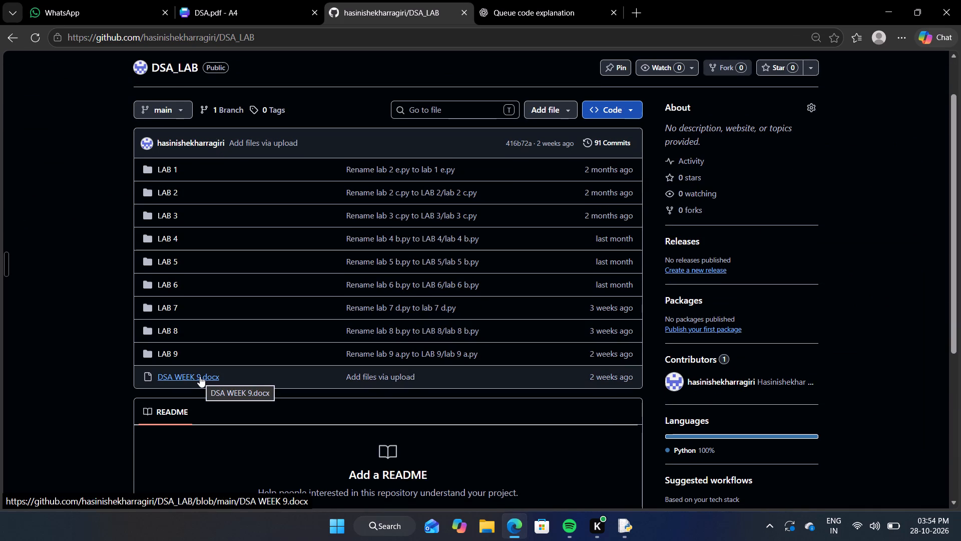
scroll(270, 192, "up", 6)
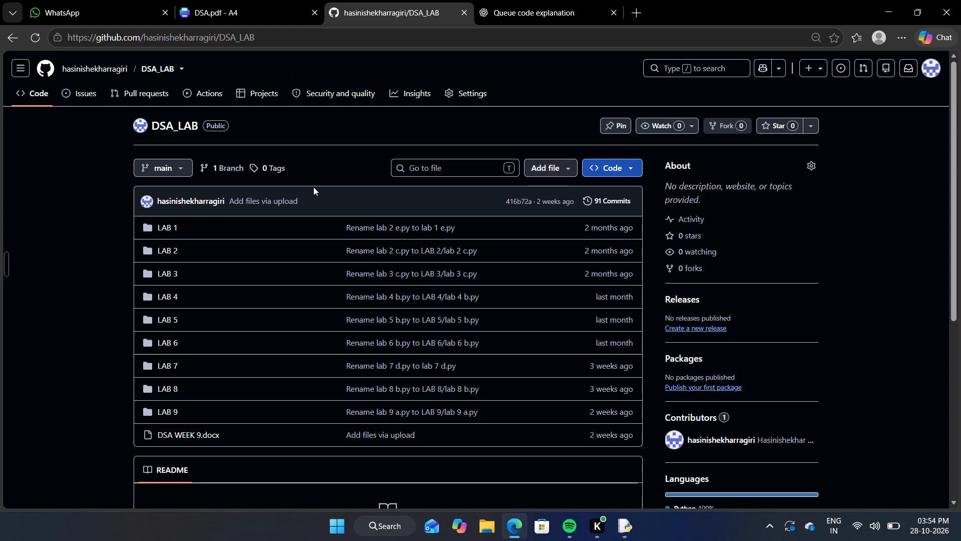
key("ctrl+r")
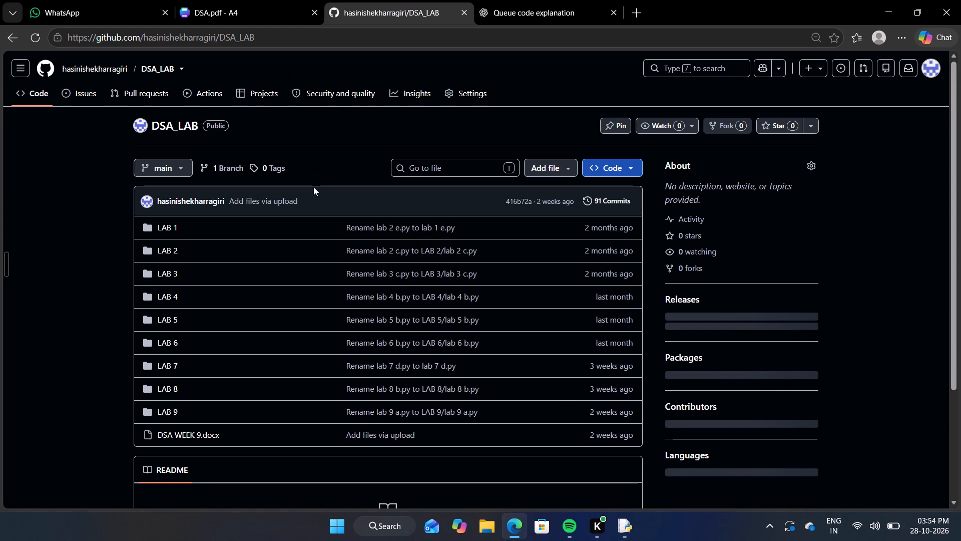
left_click_drag(313, 187, 270, 115)
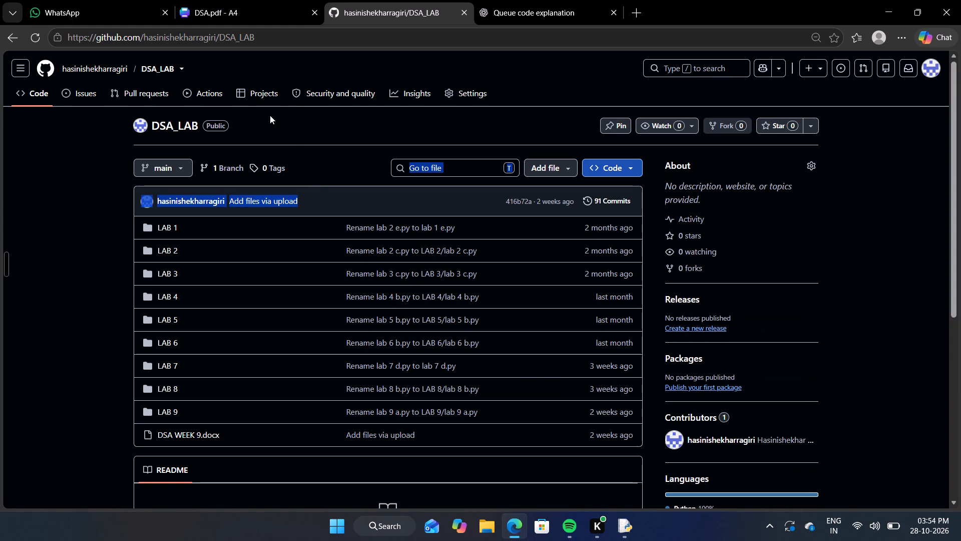
left_click_drag(270, 115, 267, 108)
left_click(339, 167)
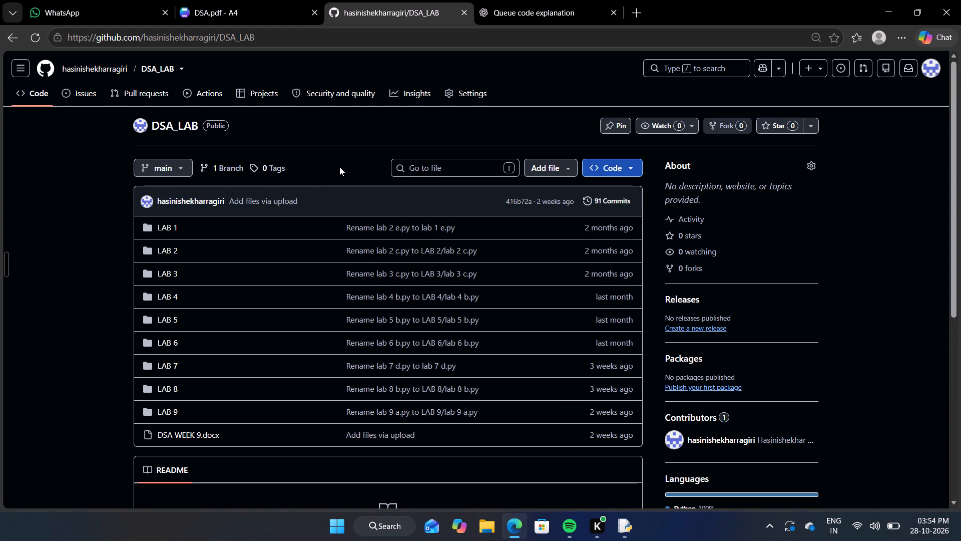
Open DSA WEEK 9.docx from the DSA_LAB repository and view its raw file in the online document viewer.
left_click(195, 440)
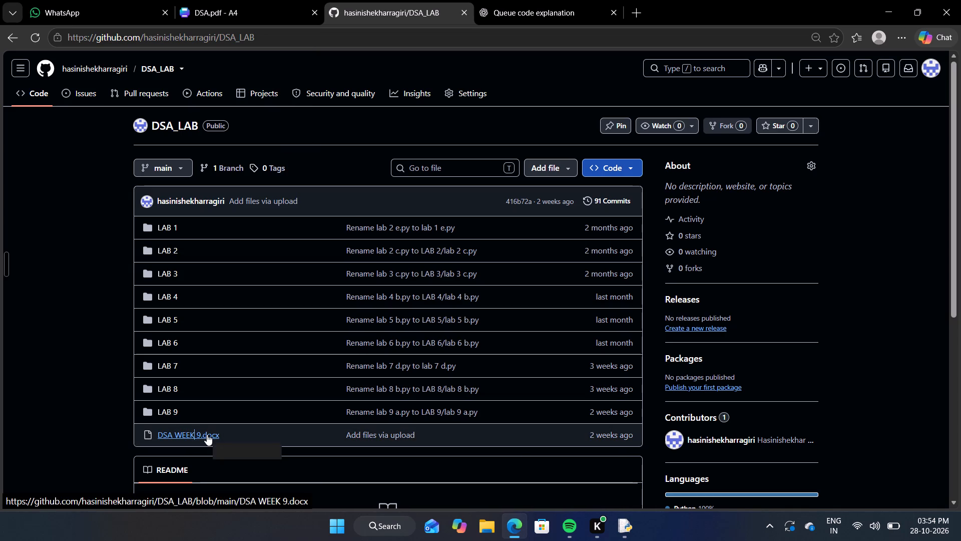
left_click(207, 434)
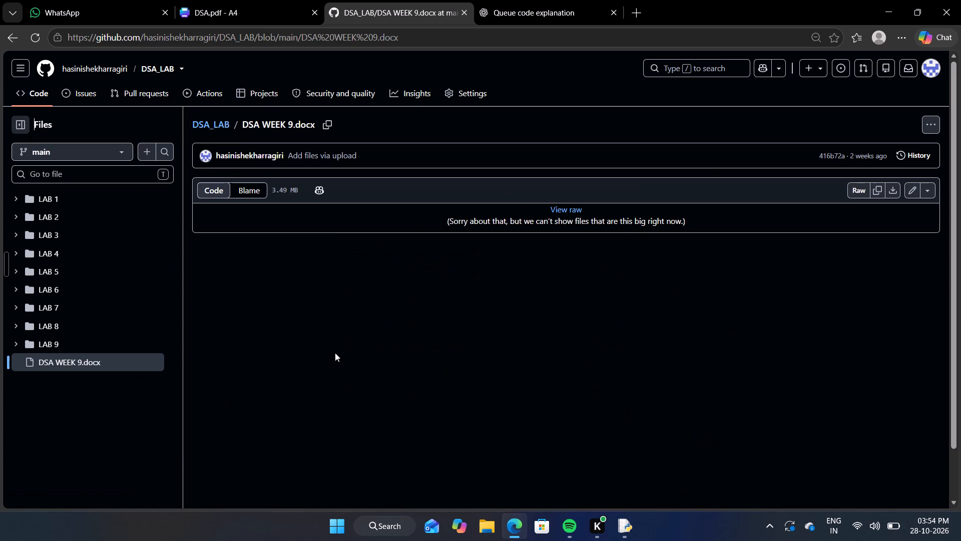
scroll(335, 353, "down", 1)
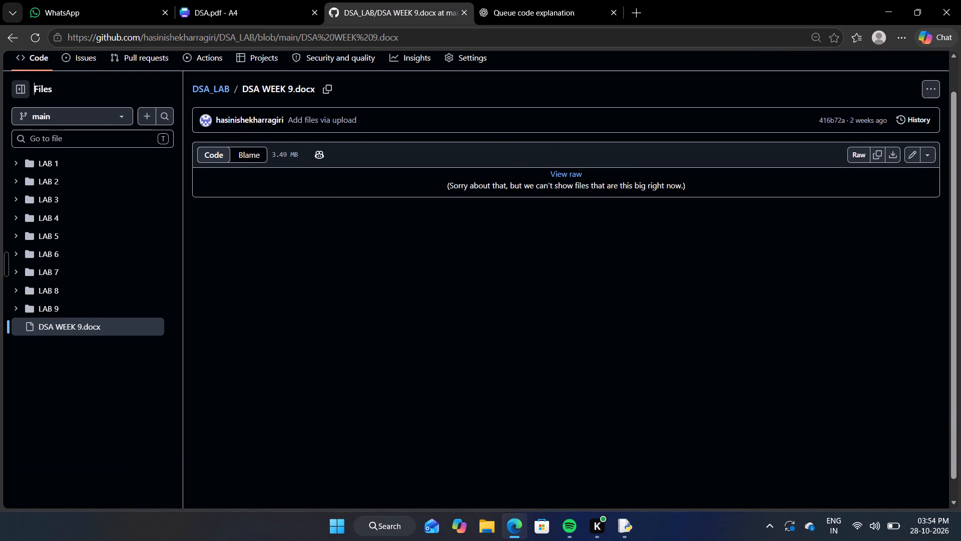
left_click(563, 178)
scroll(563, 266, "down", 1)
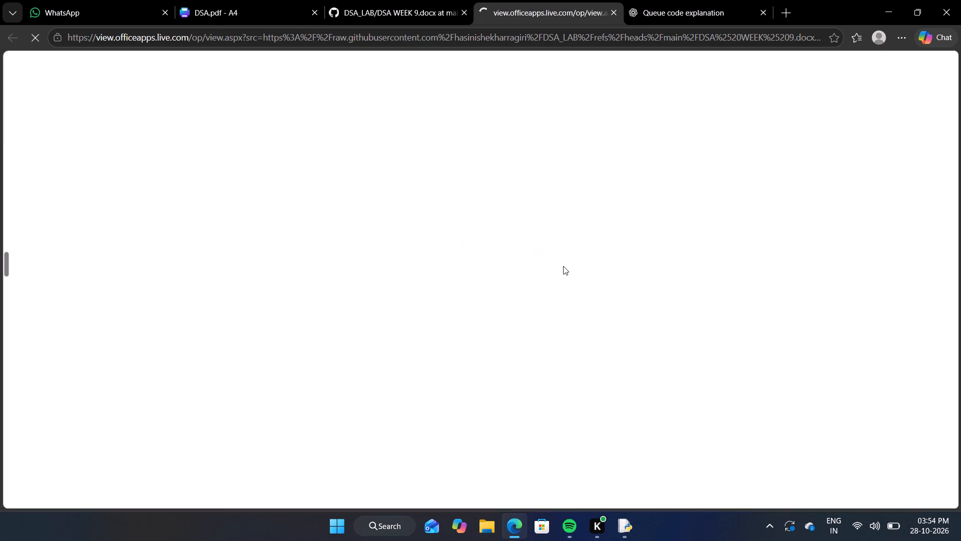
scroll(563, 266, "down", 1)
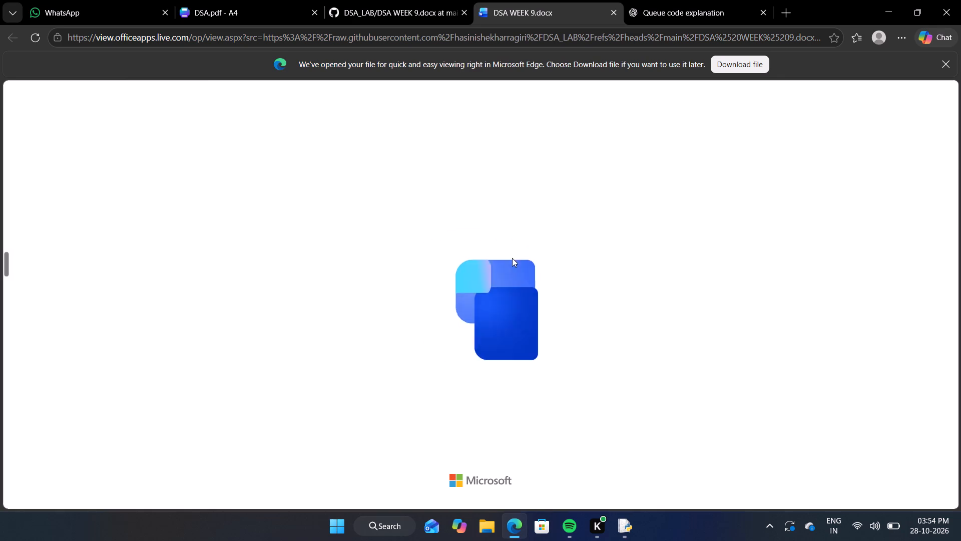
Skim DSA WEEK 9.docx from the cover details through the circular linked list, circular queue and binary tree lab sections.
scroll(512, 258, "down", 8)
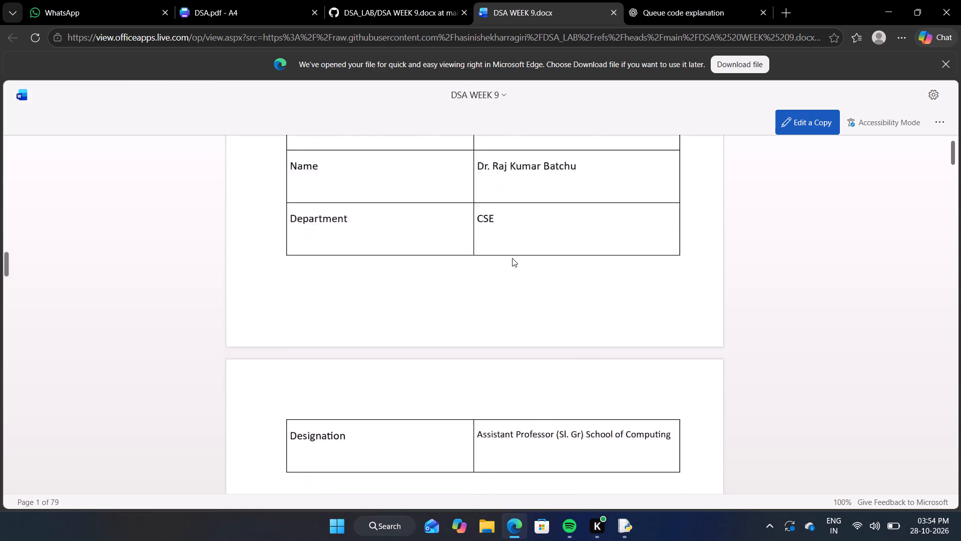
scroll(512, 258, "down", 20)
scroll(512, 258, "down", 5)
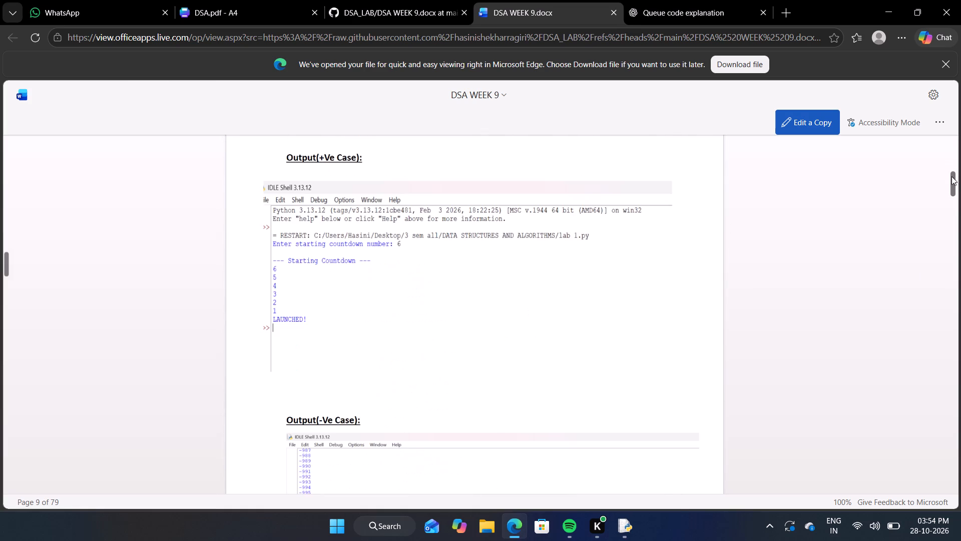
left_click_drag(952, 180, 960, 395)
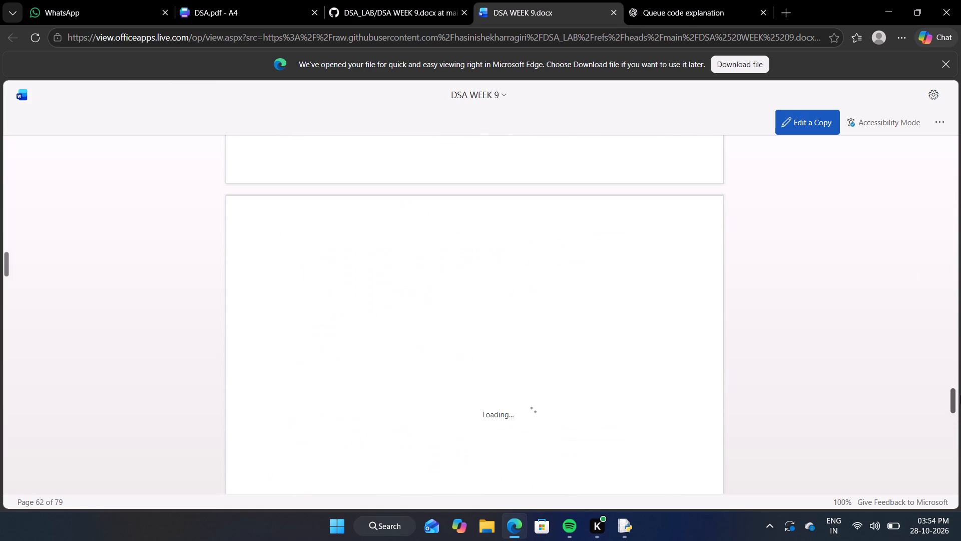
left_click_drag(960, 395, 960, 393)
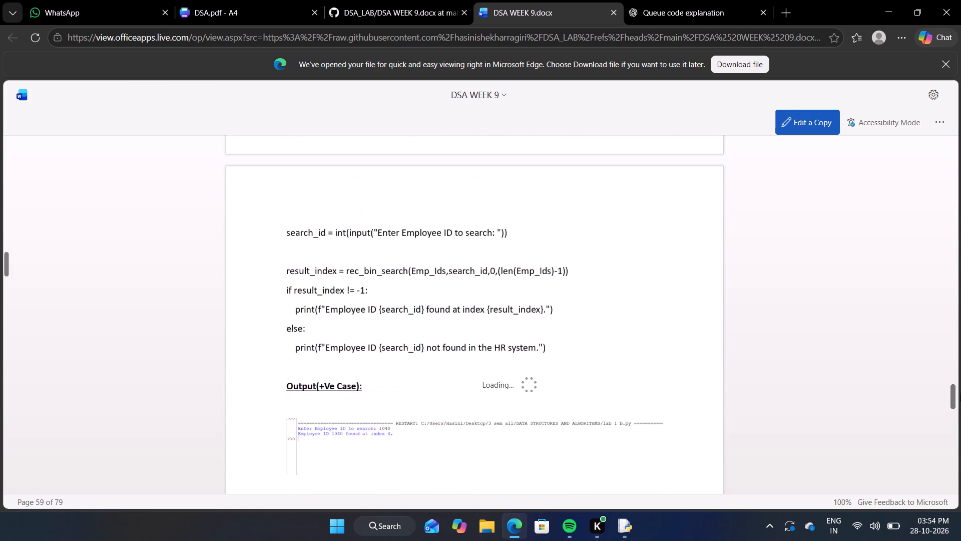
scroll(635, 406, "down", 4)
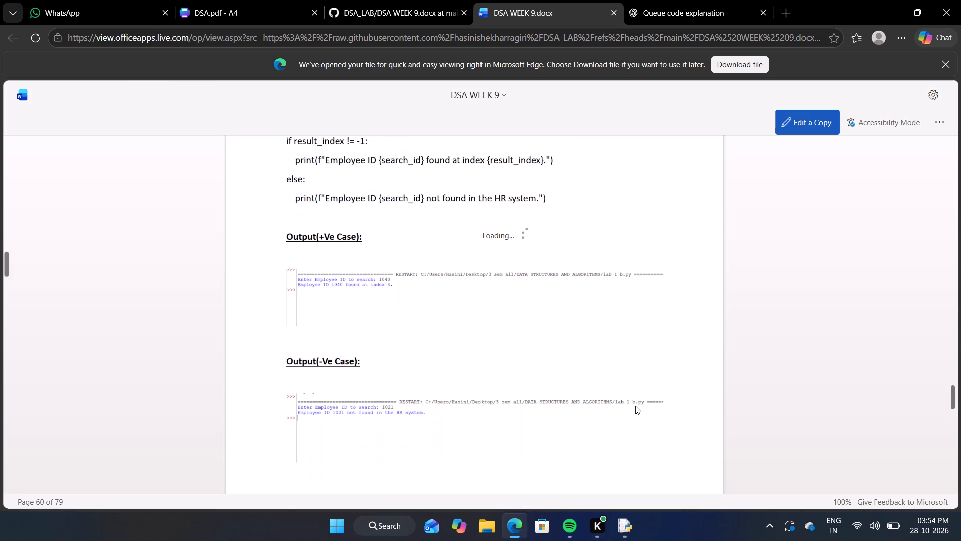
scroll(635, 406, "down", 2)
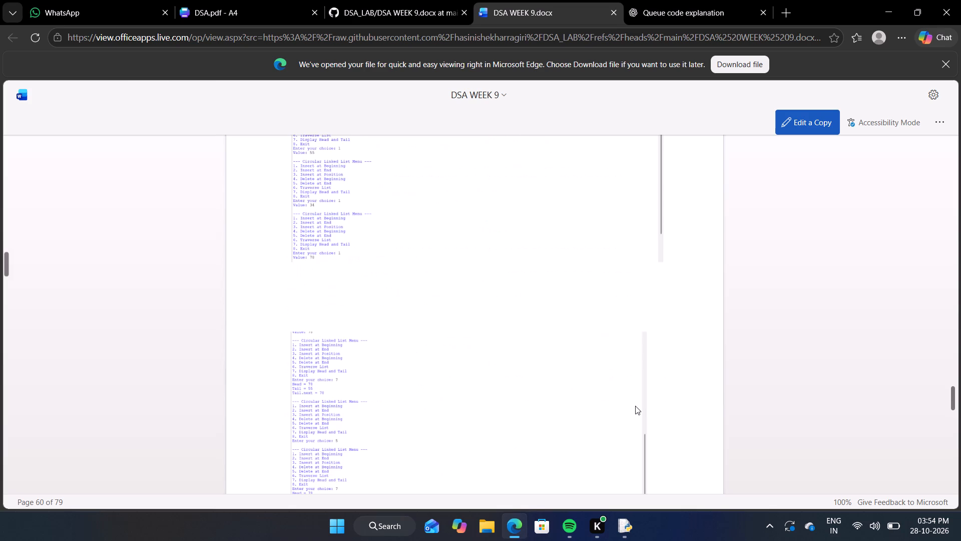
scroll(535, 347, "down", 10)
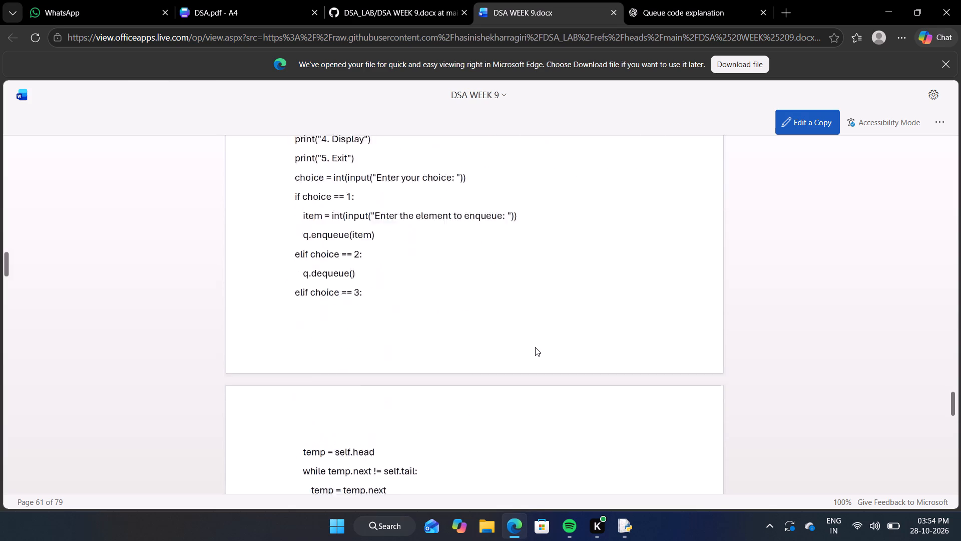
scroll(535, 347, "down", 6)
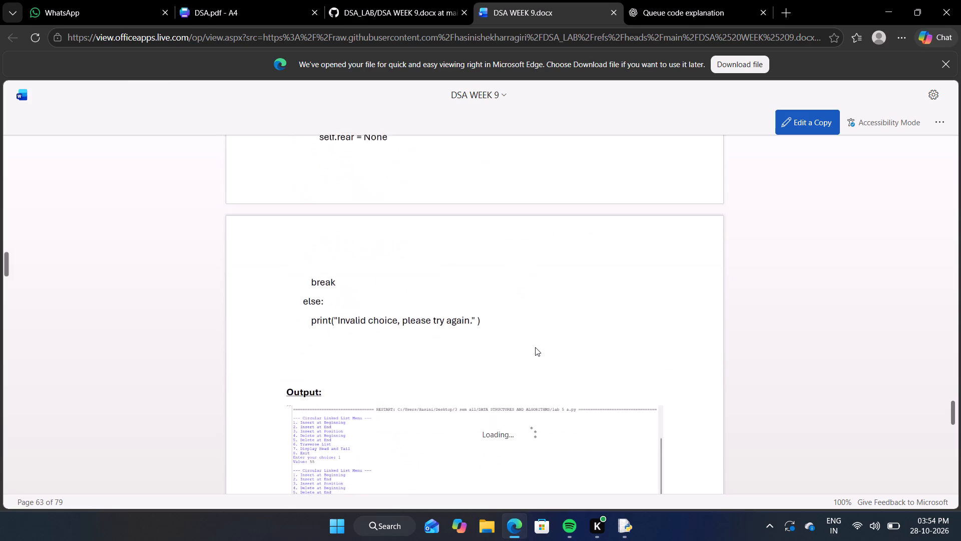
scroll(535, 347, "down", 7)
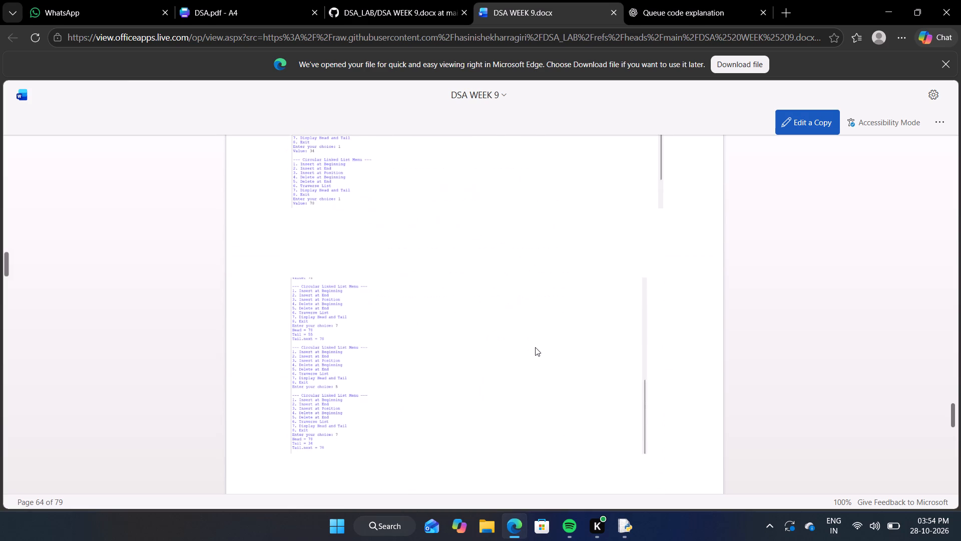
scroll(535, 347, "down", 10)
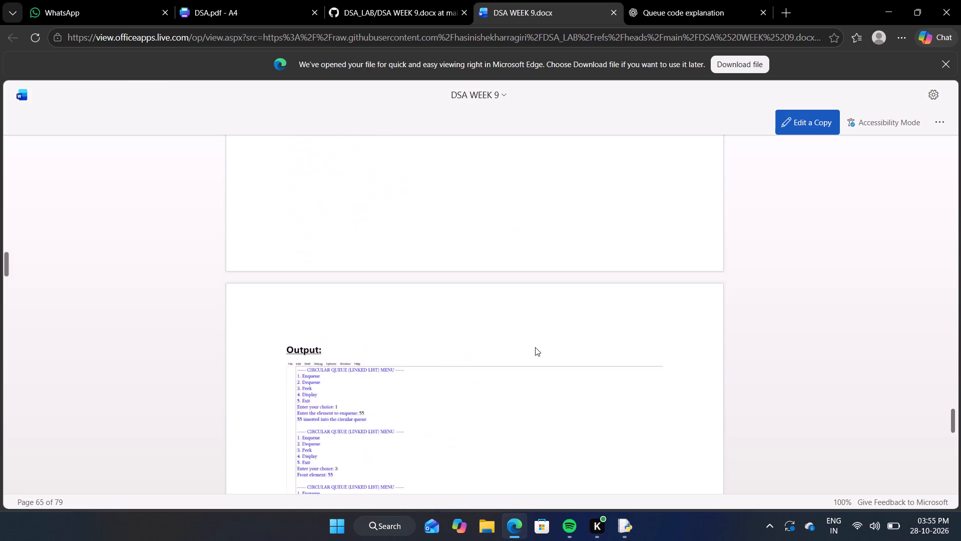
scroll(535, 347, "down", 3)
scroll(535, 347, "up", 5)
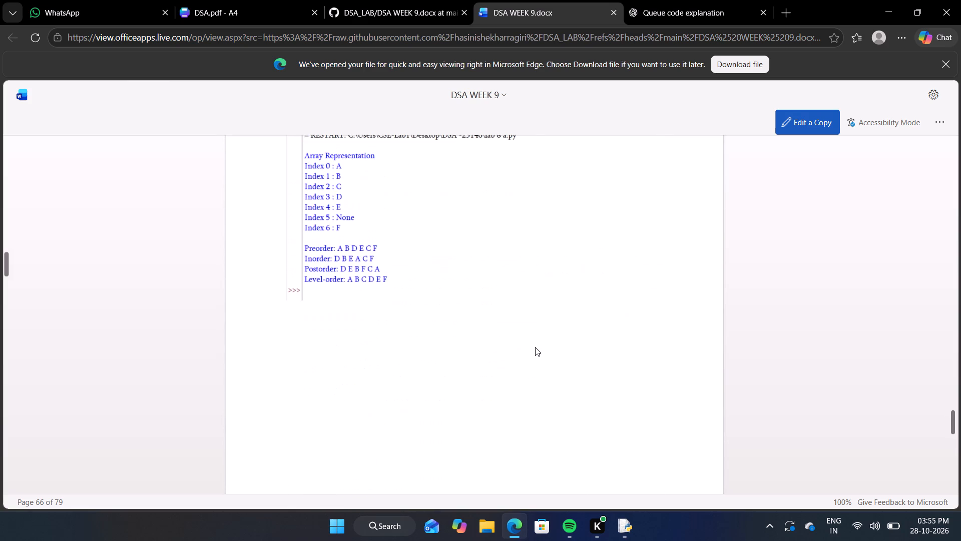
scroll(535, 347, "up", 3)
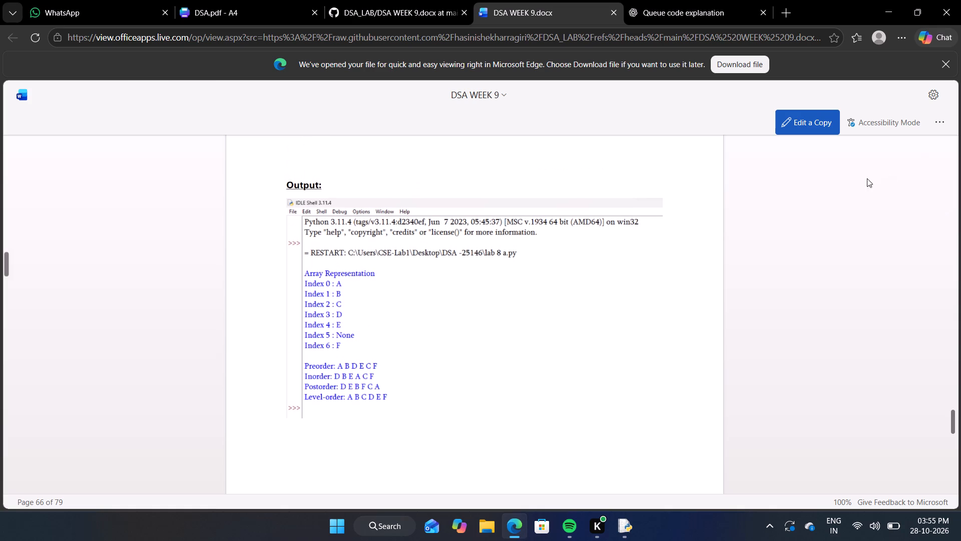
Examine the end of DSA WEEK 9.docx, reading the binary search tree outputs and program back to the LAB-9 heading.
left_click_drag(955, 415, 958, 445)
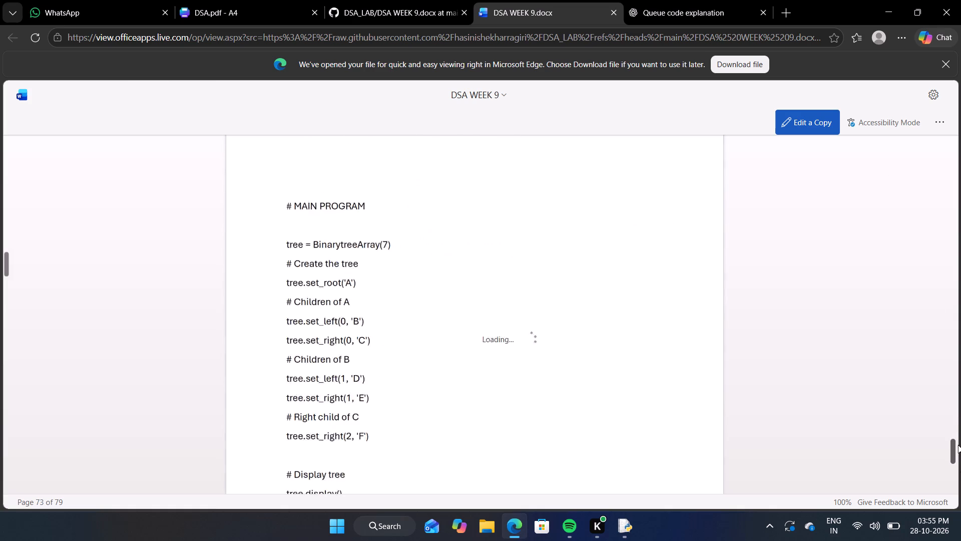
left_click_drag(958, 445, 960, 507)
scroll(655, 423, "down", 1)
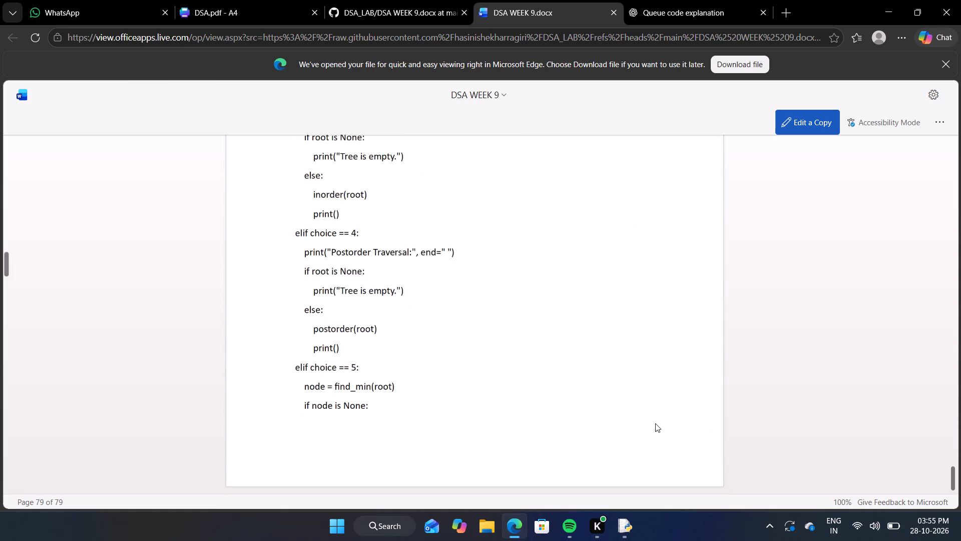
scroll(655, 423, "down", 7)
scroll(655, 423, "up", 8)
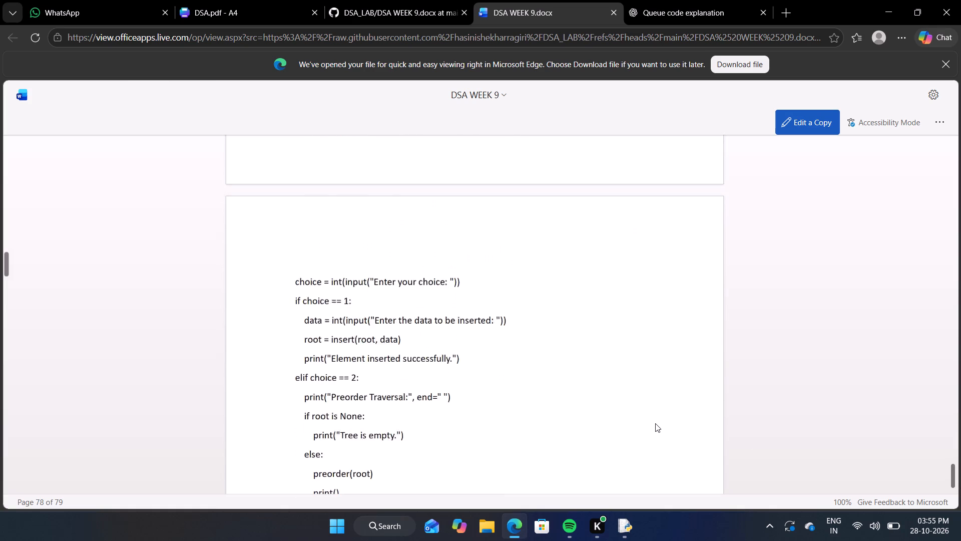
scroll(655, 423, "up", 11)
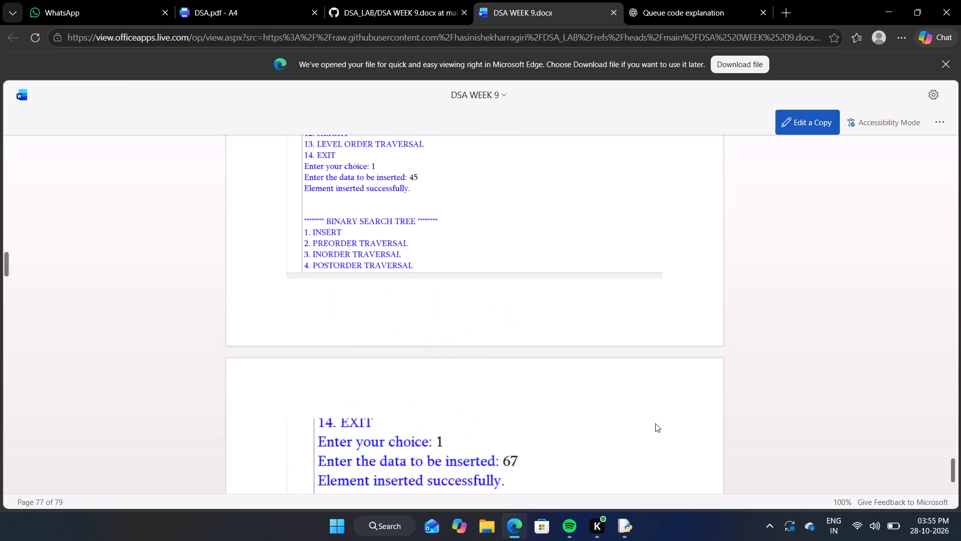
scroll(655, 423, "up", 1)
scroll(655, 423, "down", 7)
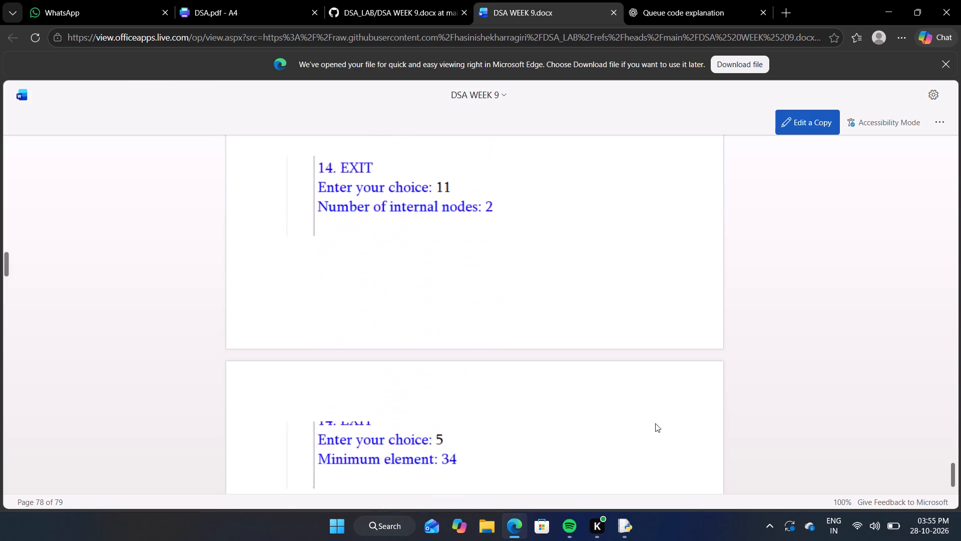
scroll(655, 423, "down", 5)
scroll(655, 423, "up", 6)
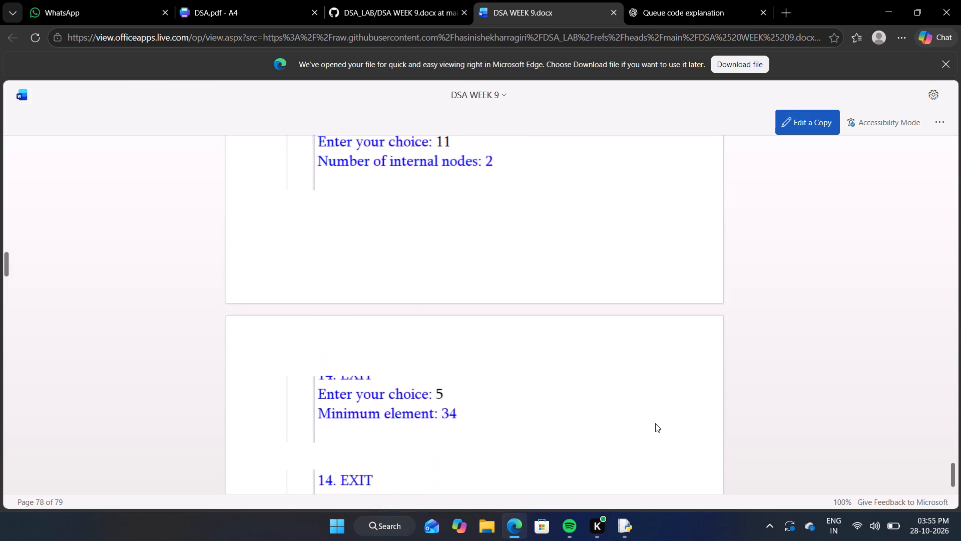
scroll(655, 423, "up", 11)
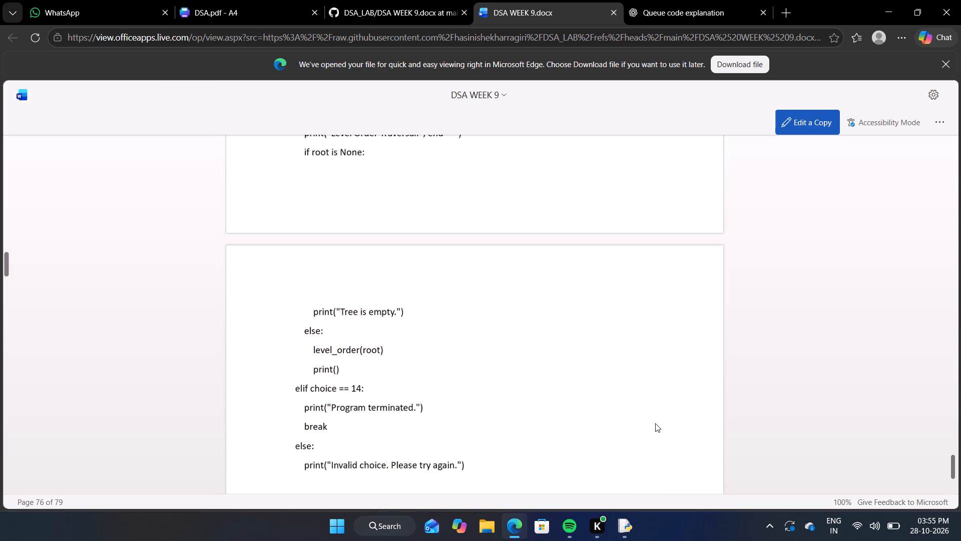
scroll(655, 423, "up", 8)
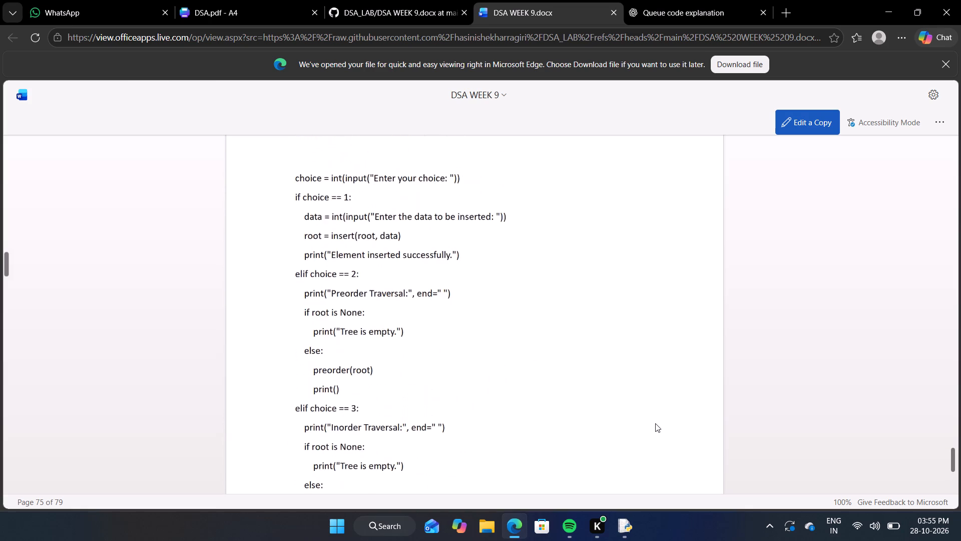
scroll(655, 423, "up", 8)
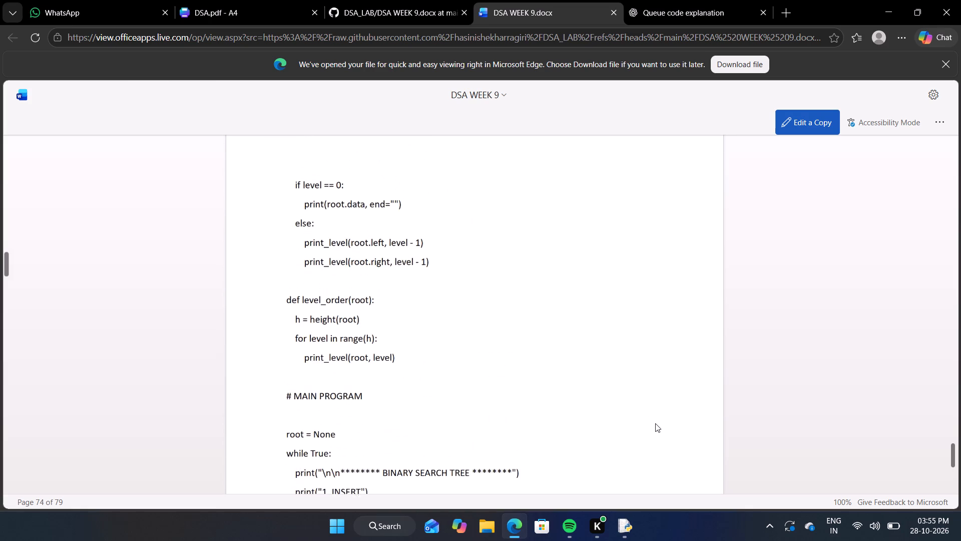
scroll(655, 423, "up", 8)
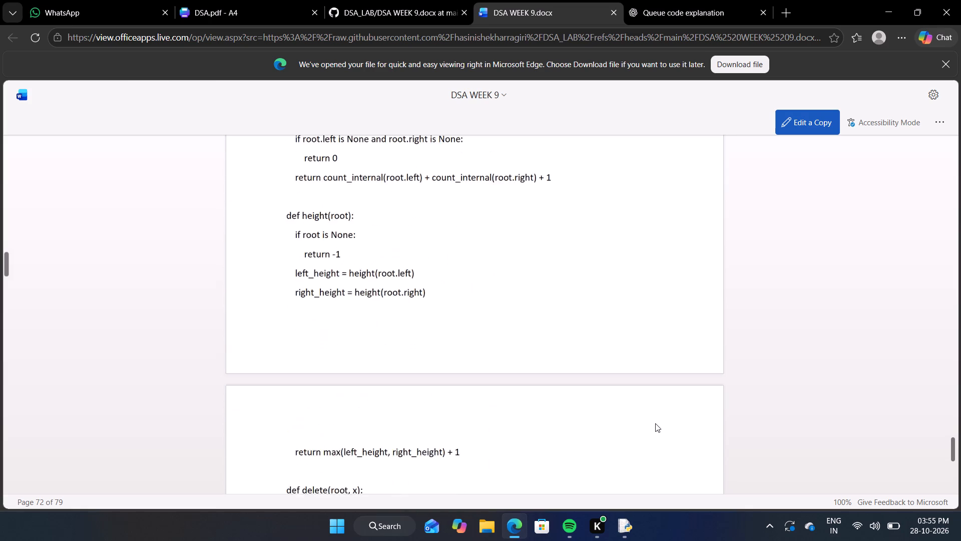
scroll(655, 423, "up", 6)
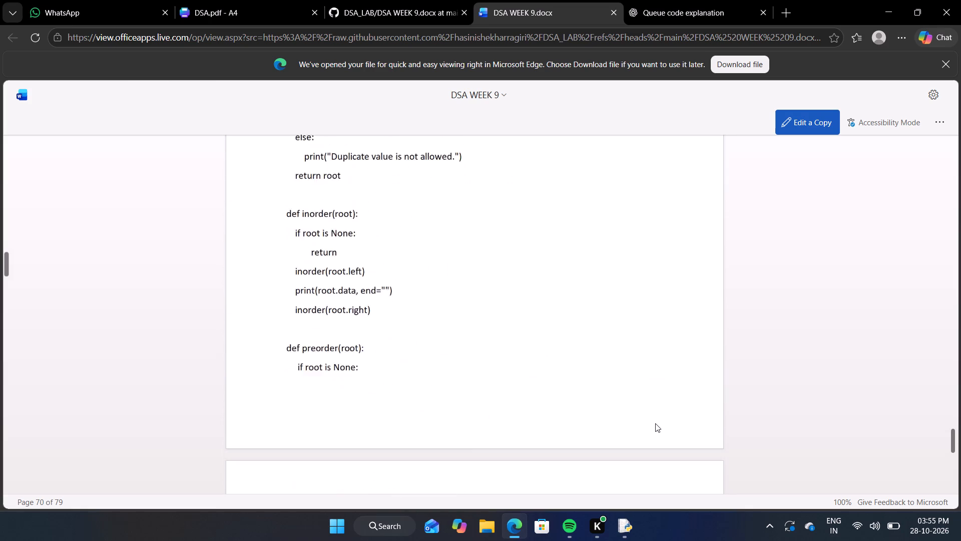
scroll(655, 423, "up", 3)
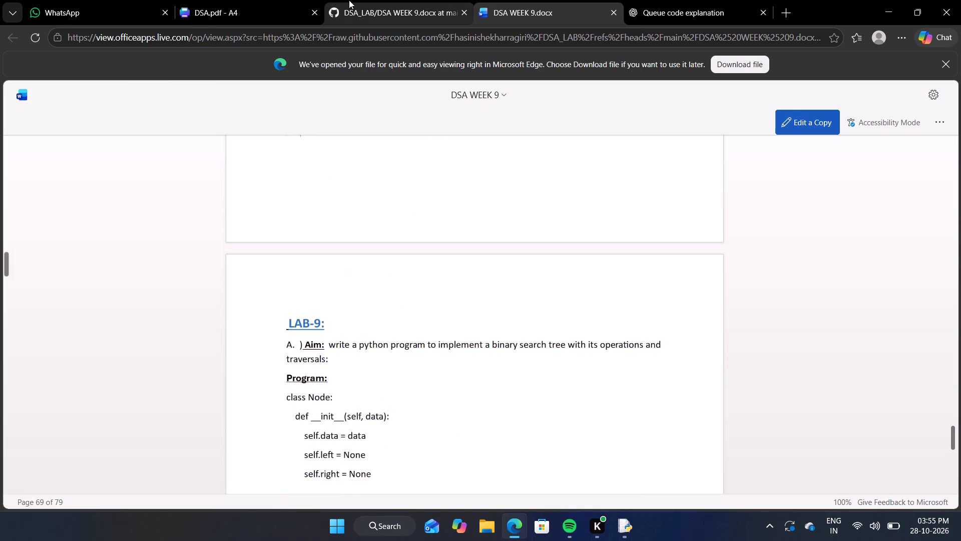
Switch to the DSA.pdf design in Canva and check page 88 against the LAB-10 page 89.
left_click(680, 0)
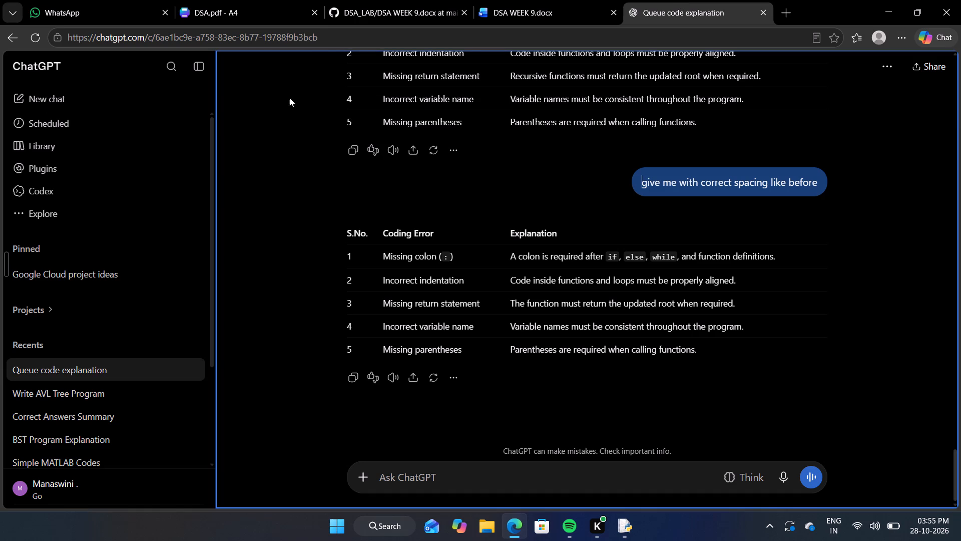
left_click(353, 0)
left_click(237, 0)
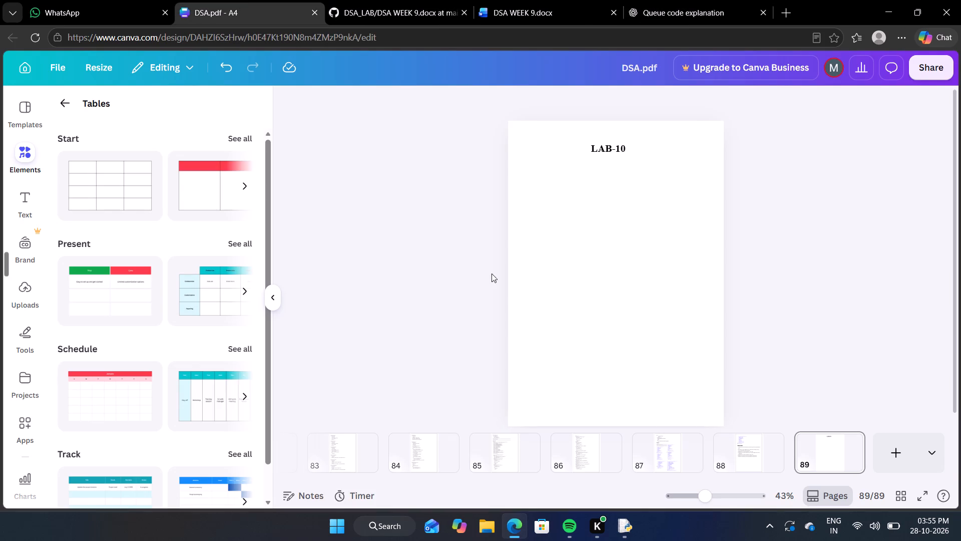
left_click(743, 450)
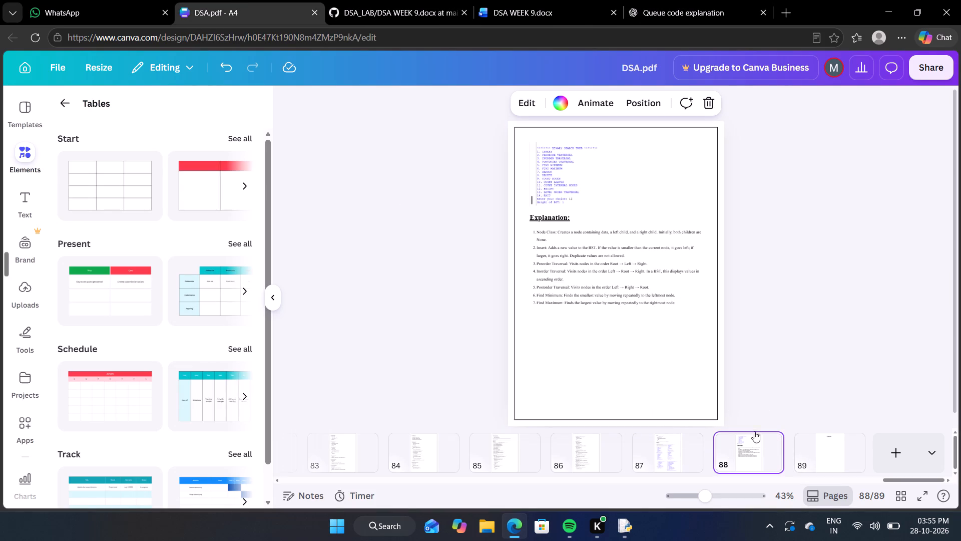
left_click(828, 445)
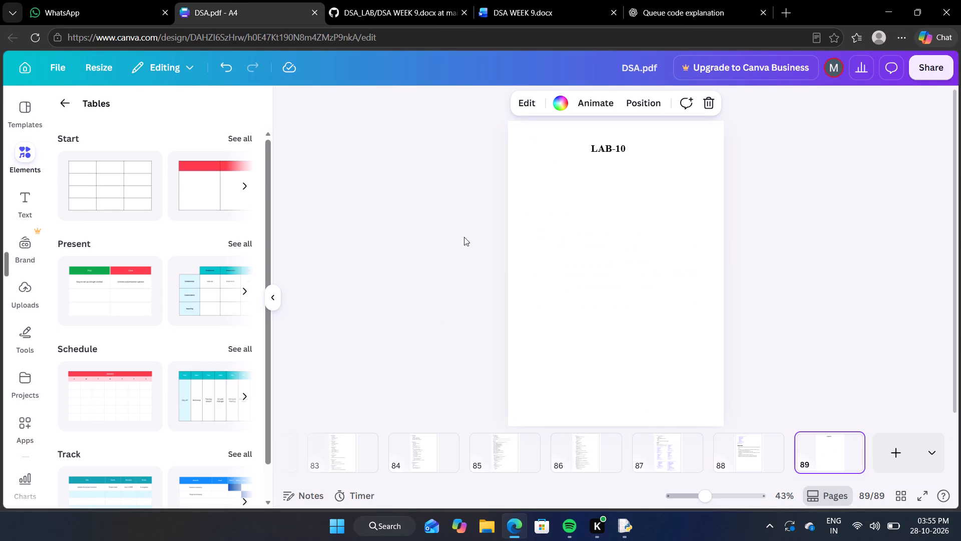
Close the GitHub DSA_LAB page and the DSA WEEK 9.docx viewer, keeping the DSA.pdf design open.
left_click(553, 0)
left_click(415, 0)
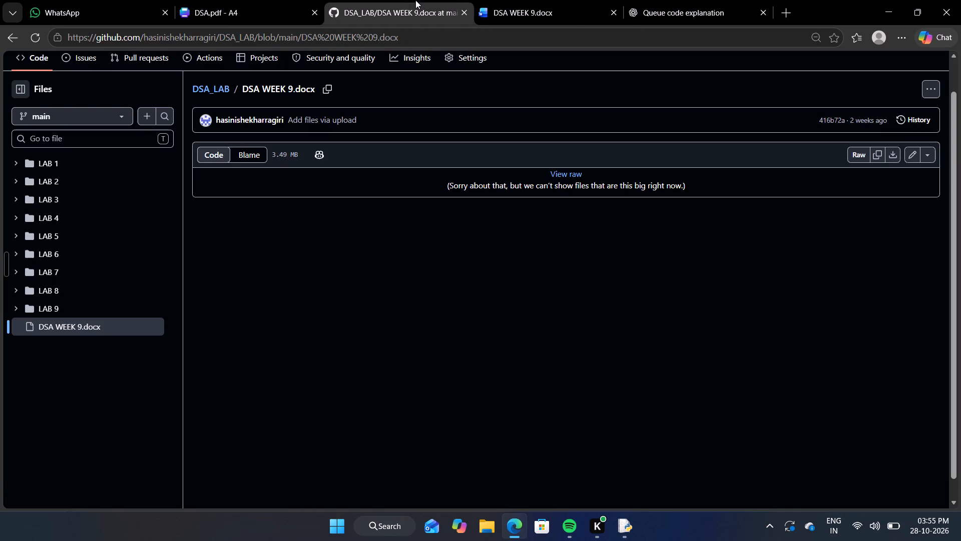
left_click(219, 0)
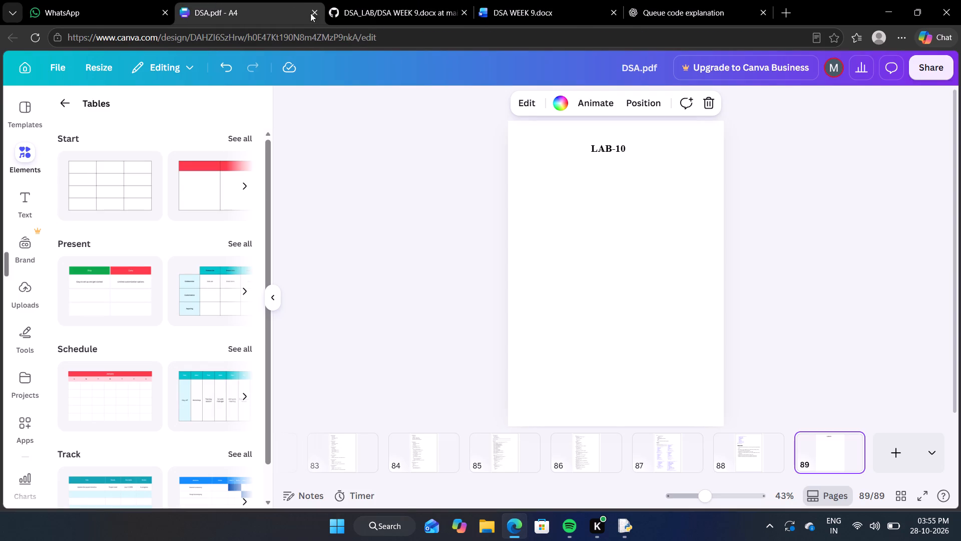
left_click(407, 9)
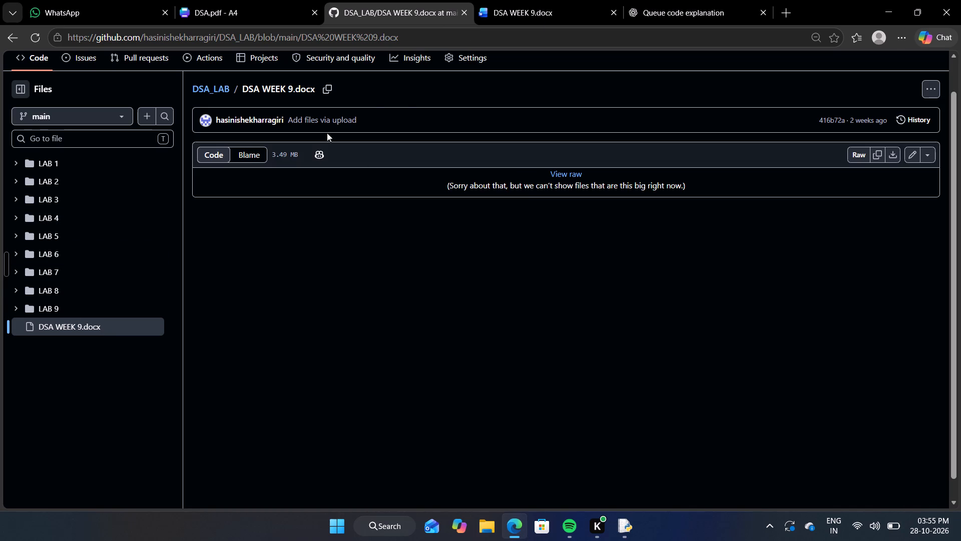
left_click(464, 12)
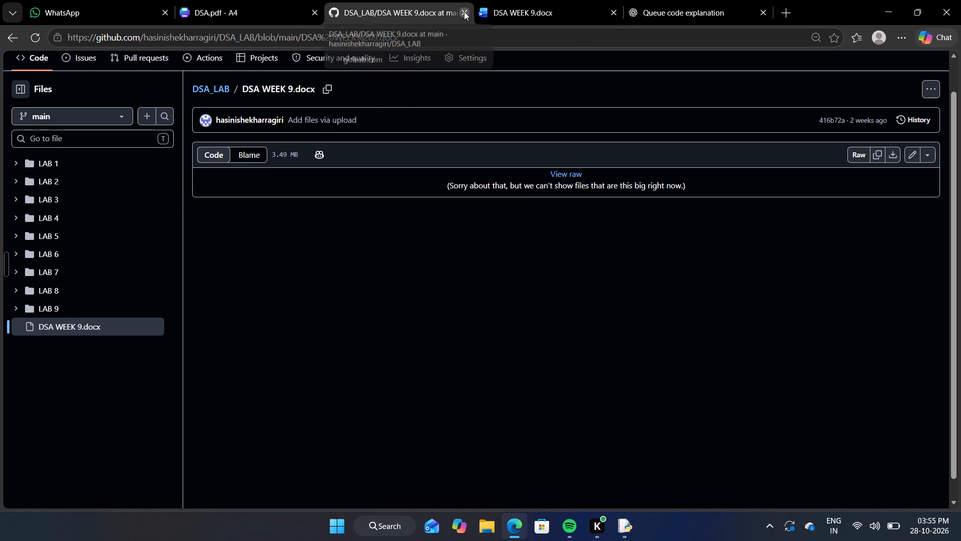
left_click(461, 11)
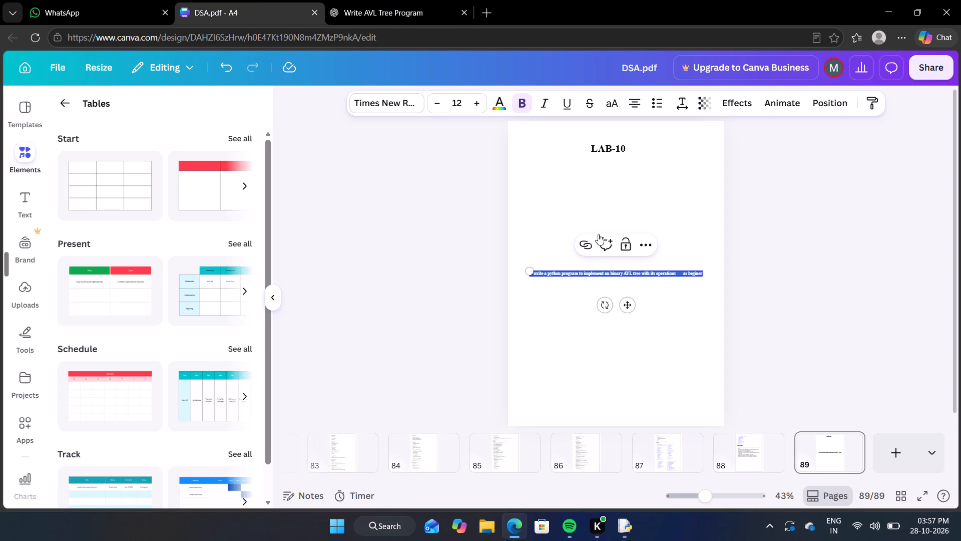
left_click(482, 98)
left_click(482, 98)
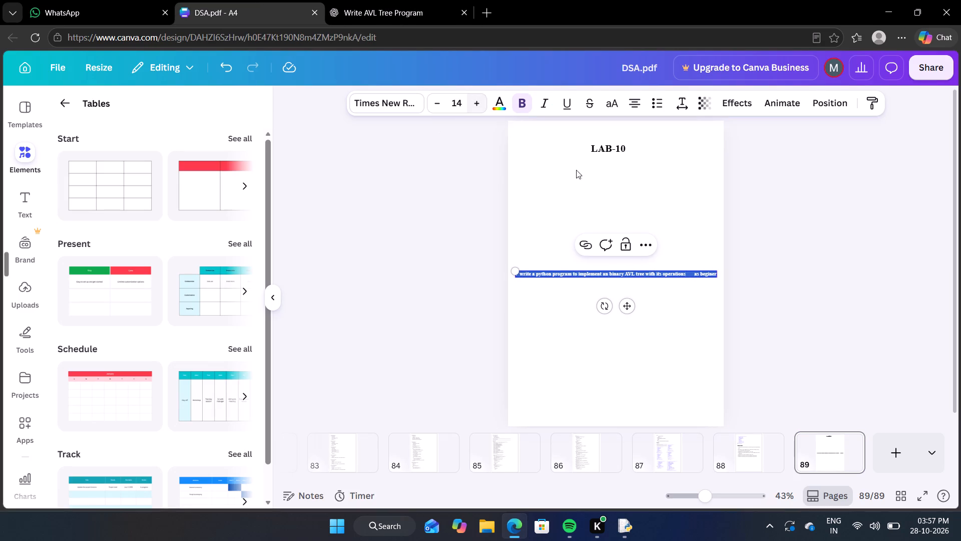
left_click(694, 275)
left_click_drag(694, 275, 684, 280)
left_click(695, 281)
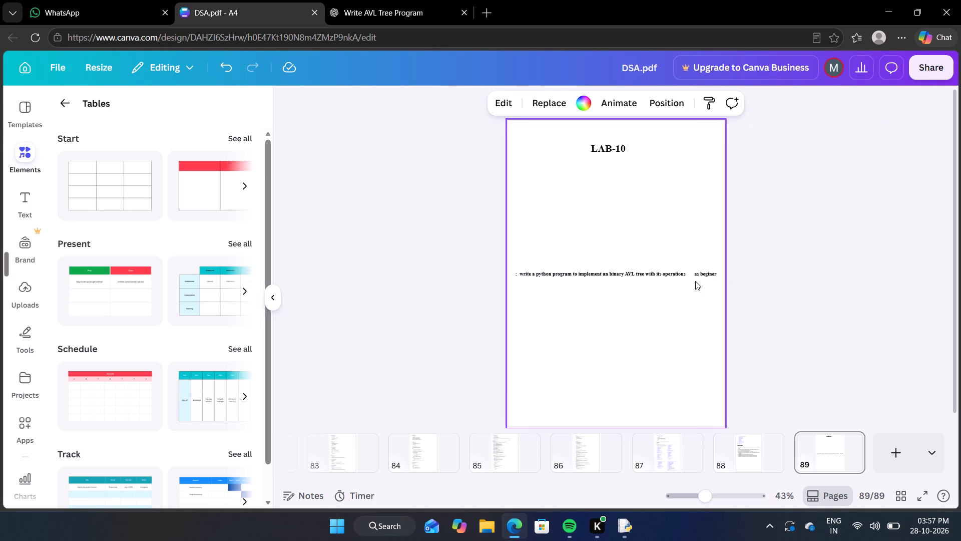
left_click(640, 279)
left_click(642, 277)
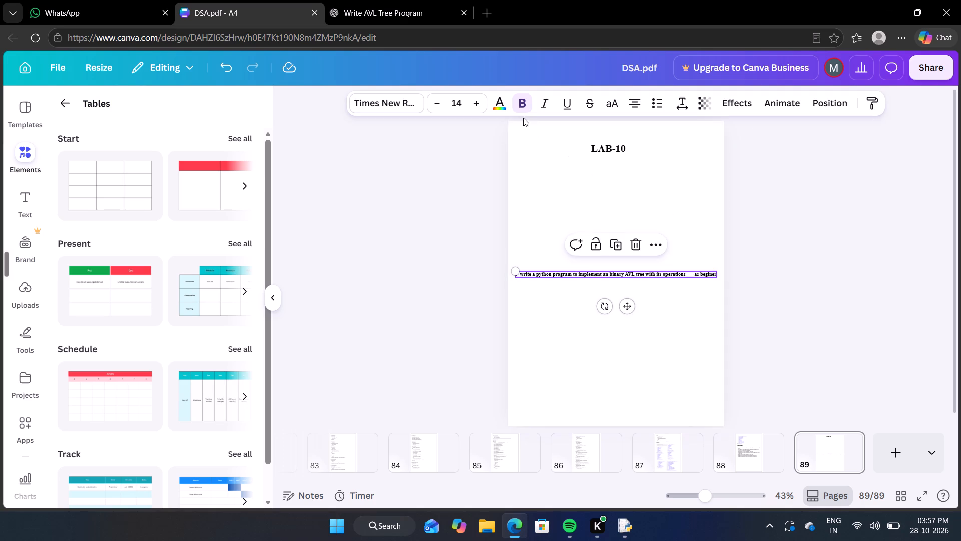
left_click(525, 105)
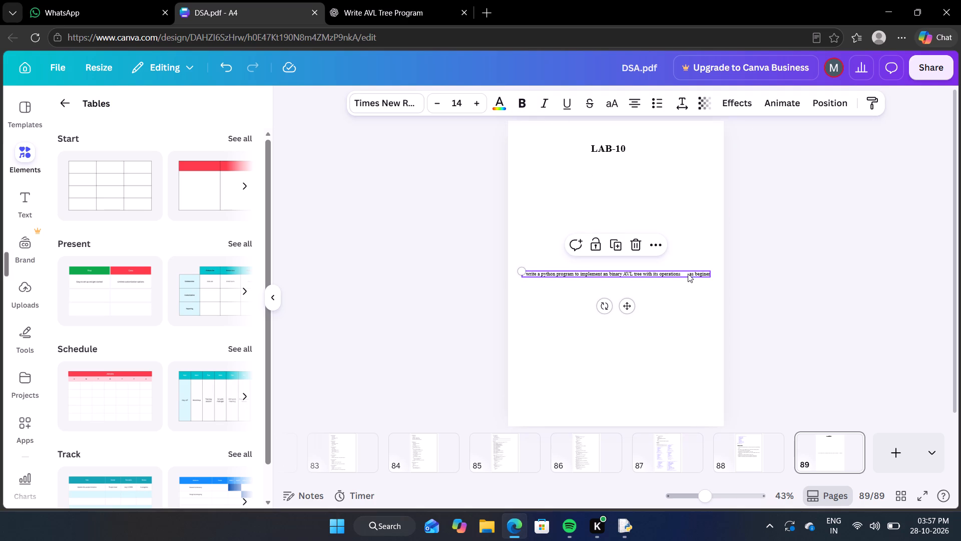
Delete the words "as beginer" from the end of the pasted sentence.
left_click(688, 274)
left_click_drag(688, 274, 695, 274)
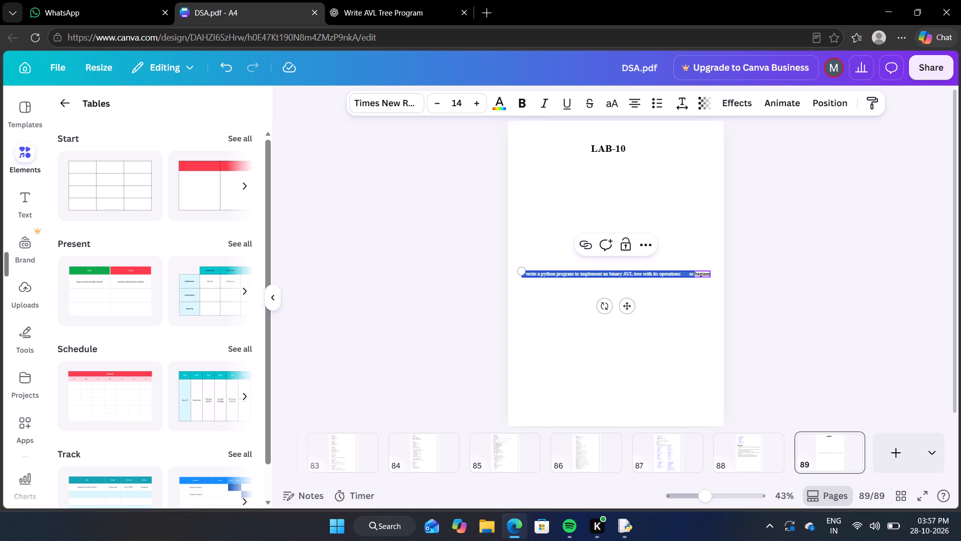
left_click(686, 275)
left_click_drag(689, 275, 719, 275)
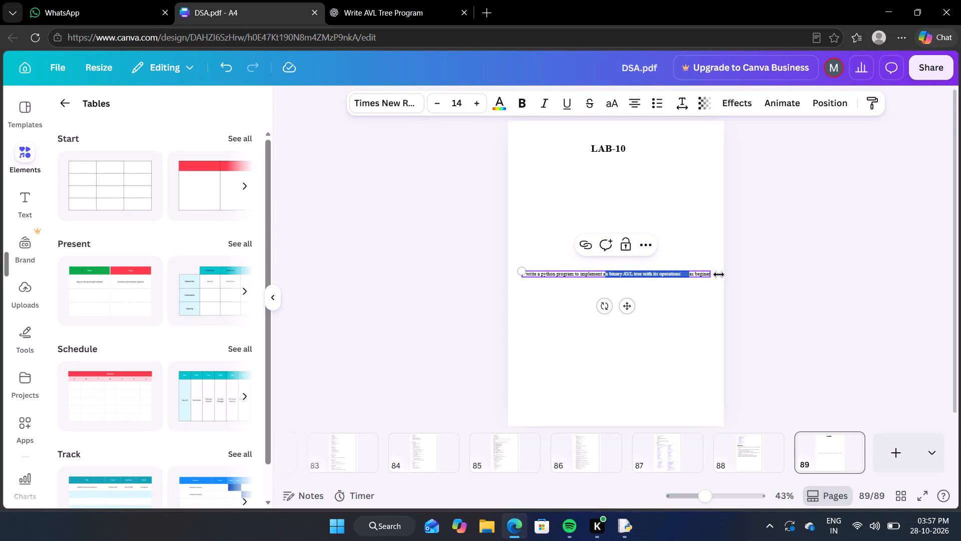
left_click(692, 275)
left_click_drag(692, 275, 706, 273)
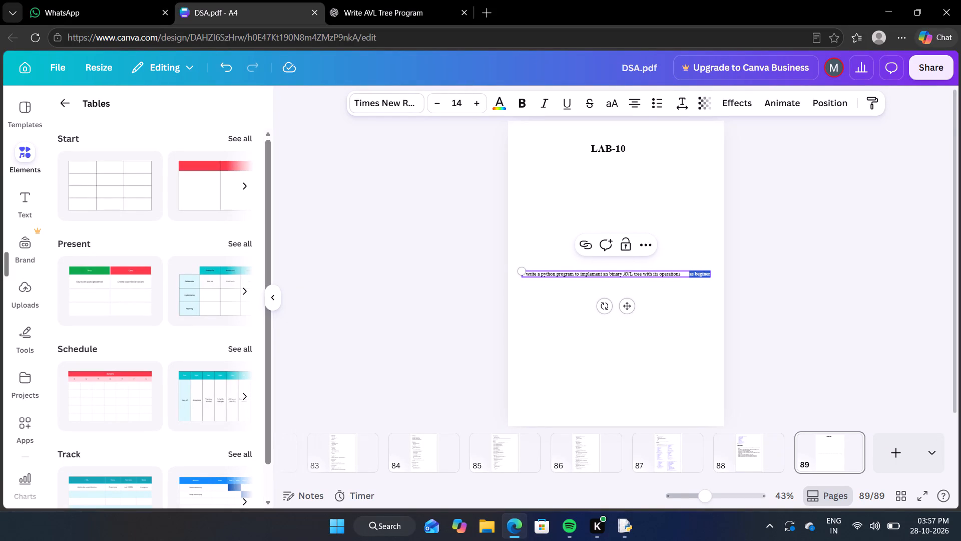
key("BackSpace")
left_click(675, 354)
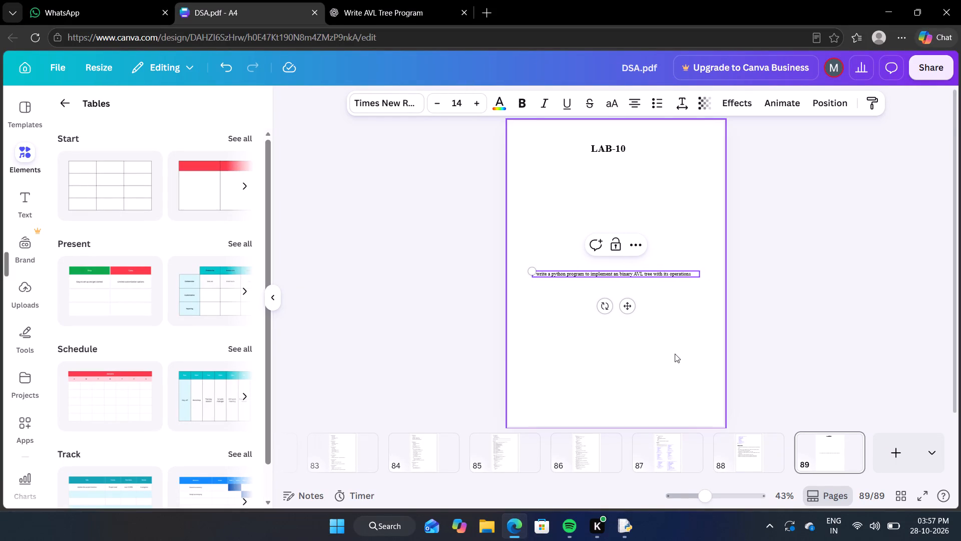
Move the AVL tree sentence up to just below the LAB-10 heading.
left_click_drag(614, 275, 625, 197)
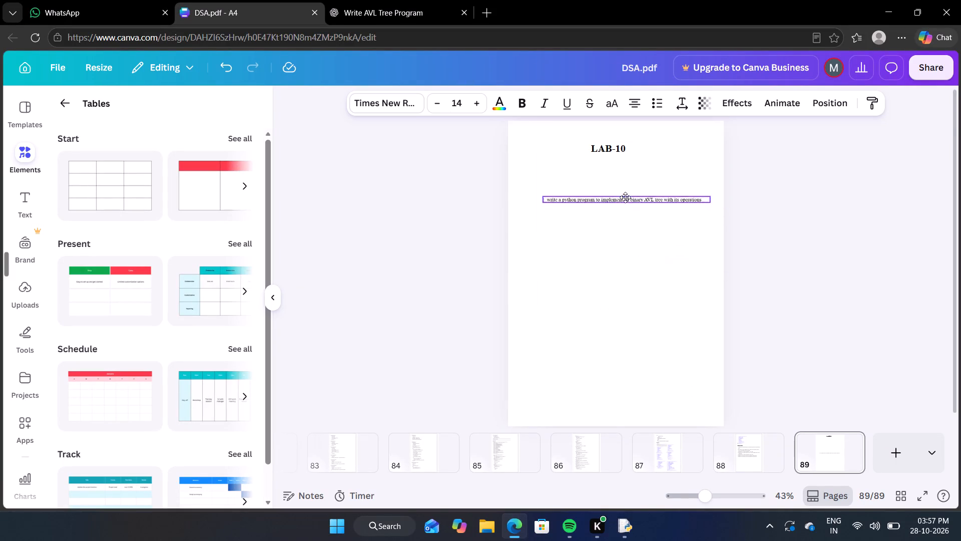
left_click_drag(625, 197, 617, 170)
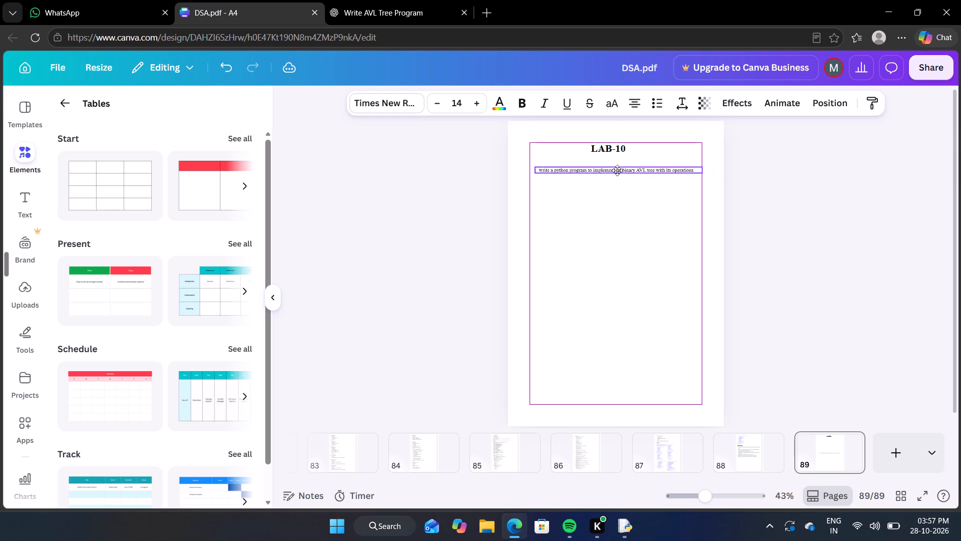
left_click_drag(617, 170, 632, 170)
Insert a line break in the sentence before "with its operations".
scroll(624, 280, "up", 2)
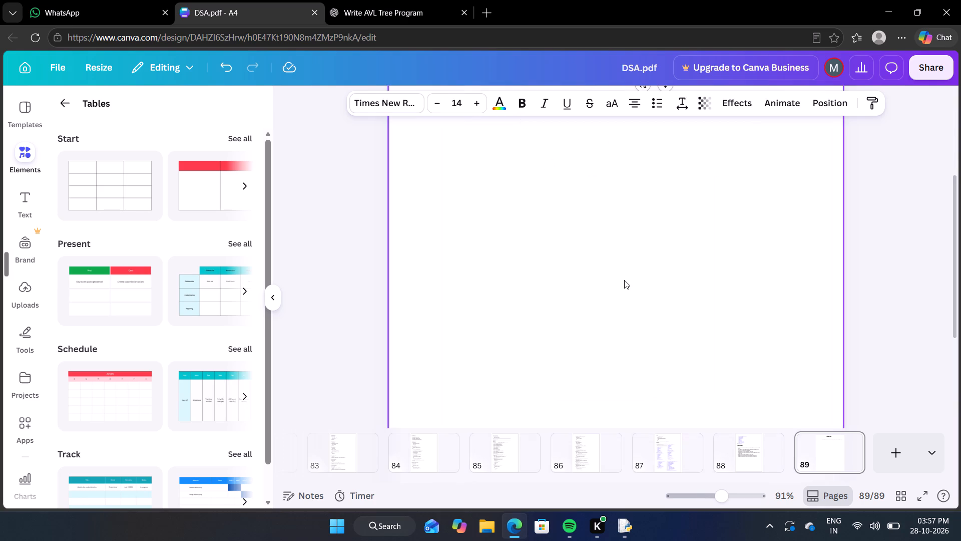
scroll(624, 280, "up", 2)
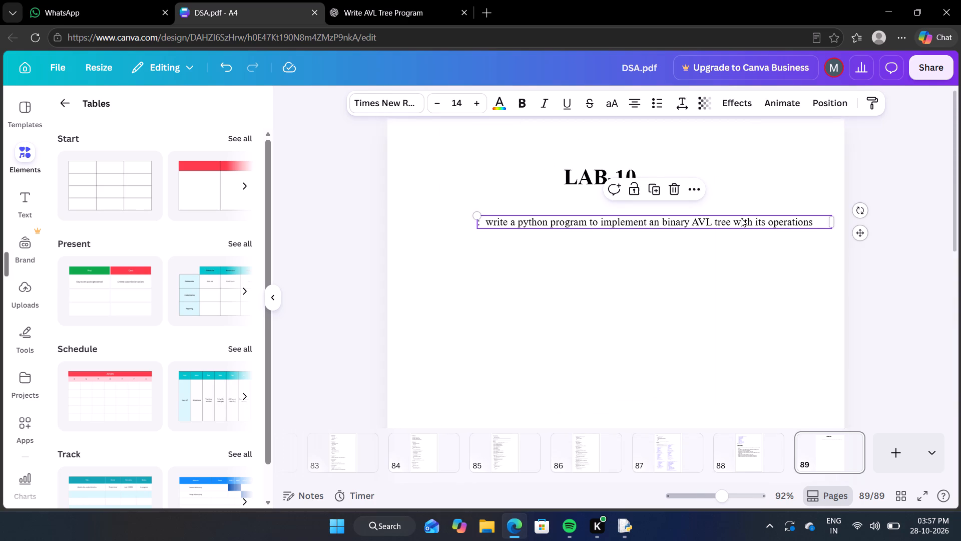
left_click(733, 221)
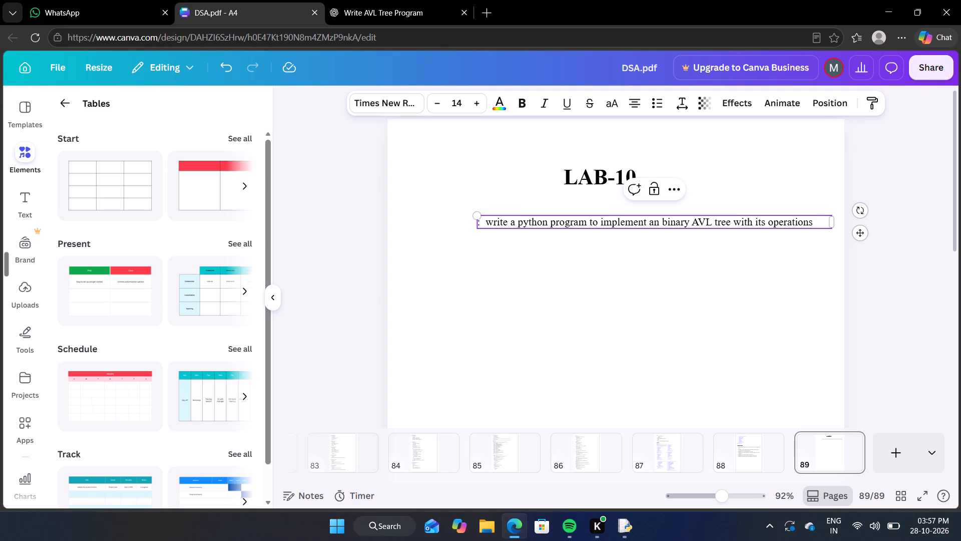
key("Return")
Replace the leading colon of the AVL tree sentence with the label "AIM:".
left_click(533, 223)
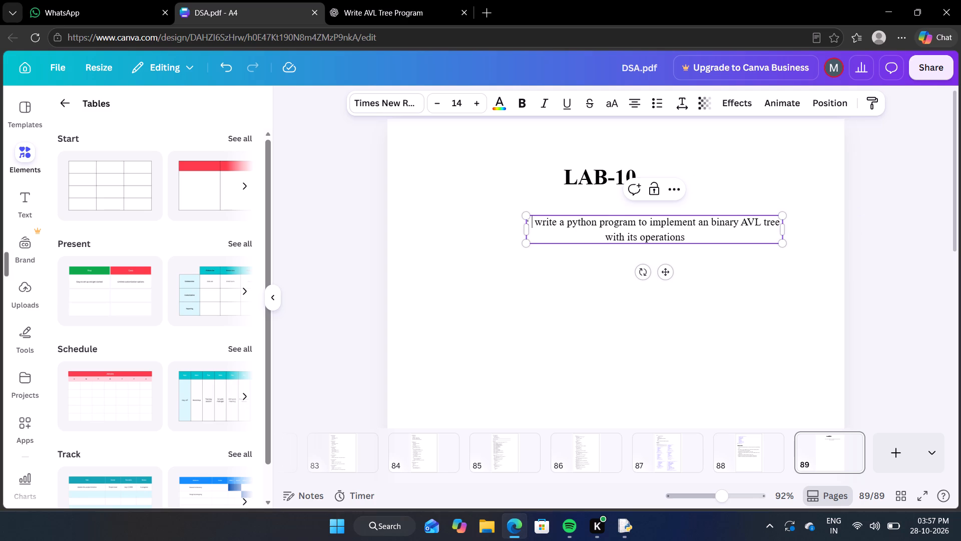
key("BackSpace")
key("BackSpace")
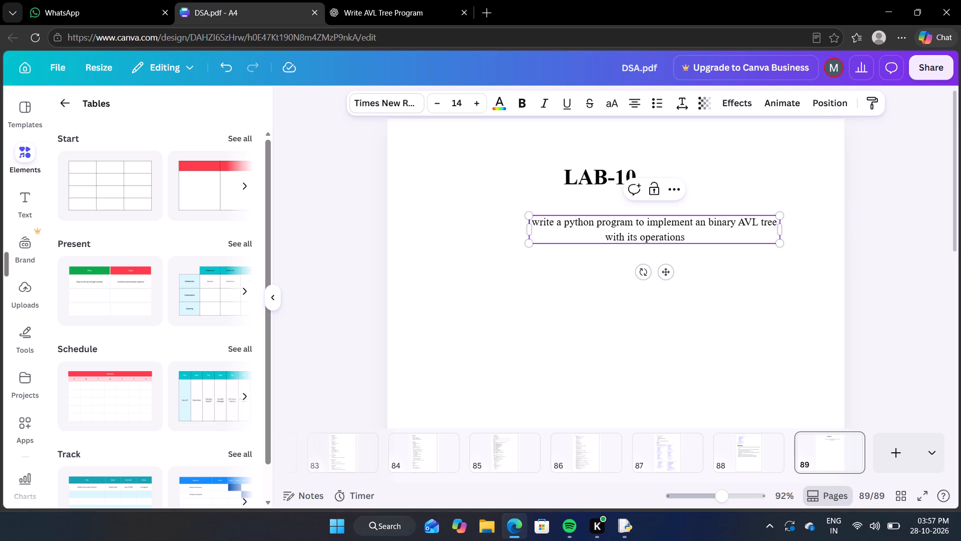
key("BackSpace")
type("AIM")
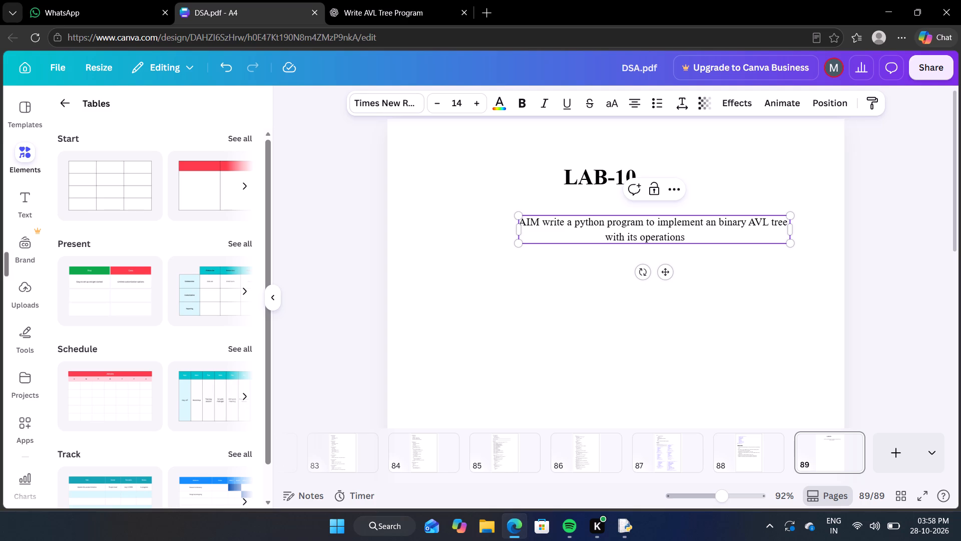
key("shift+colon")
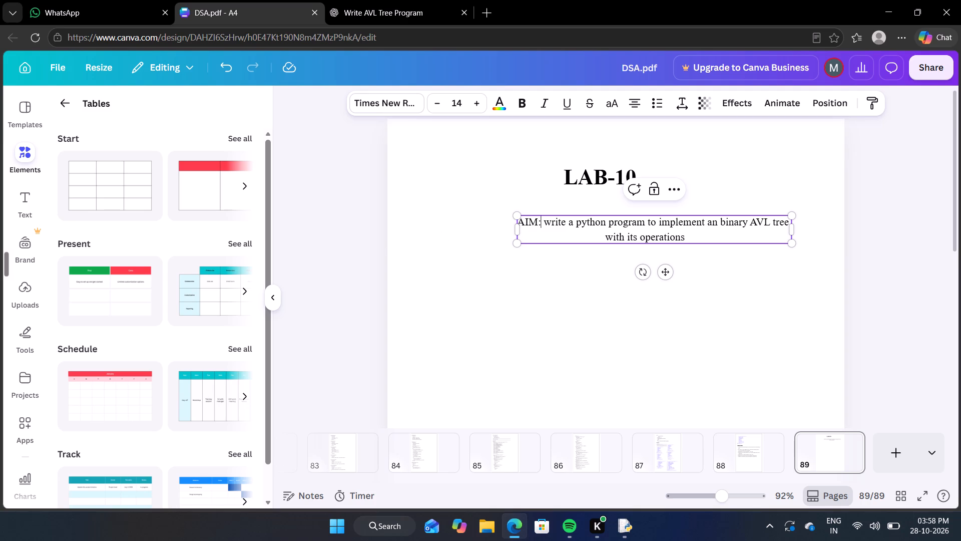
Make the "AIM:" label bold and underlined.
left_click_drag(542, 223, 513, 221)
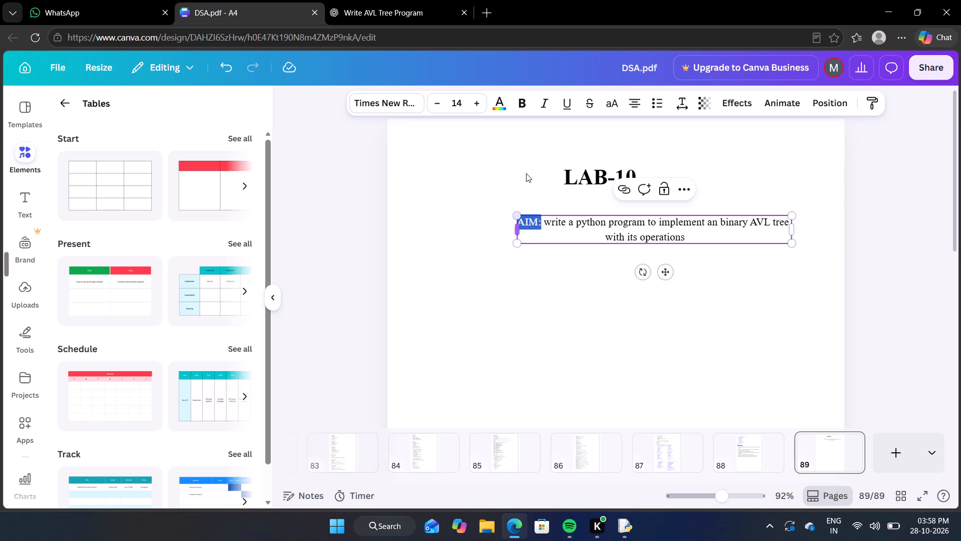
left_click(523, 103)
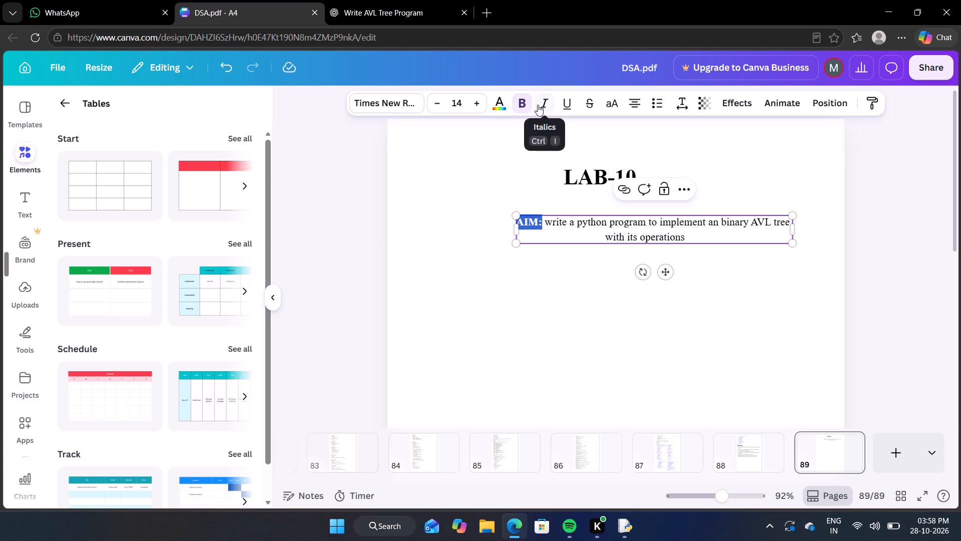
left_click(568, 105)
left_click(595, 342)
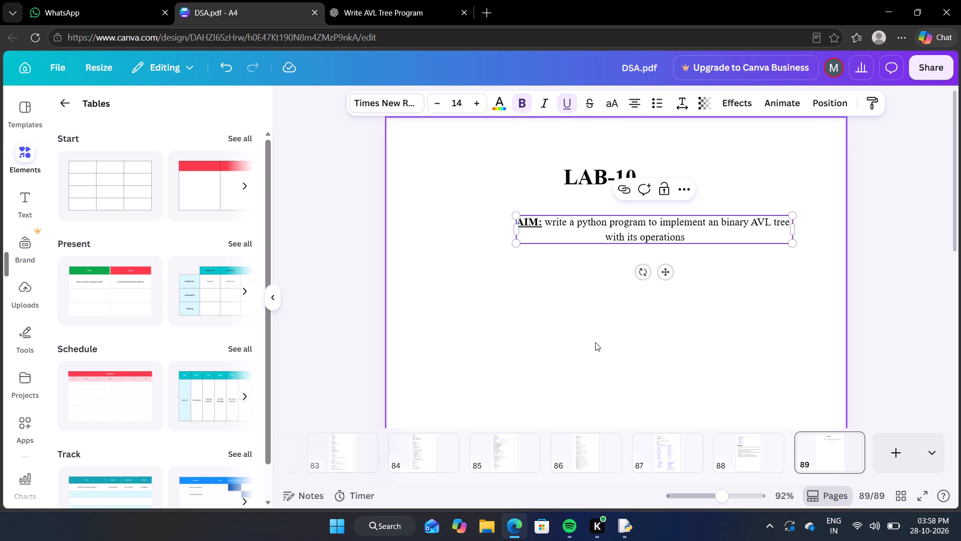
Move the AIM statement toward the page's left margin, closer under the LAB-10 heading, and widen its text box across the page.
left_click_drag(633, 235, 546, 217)
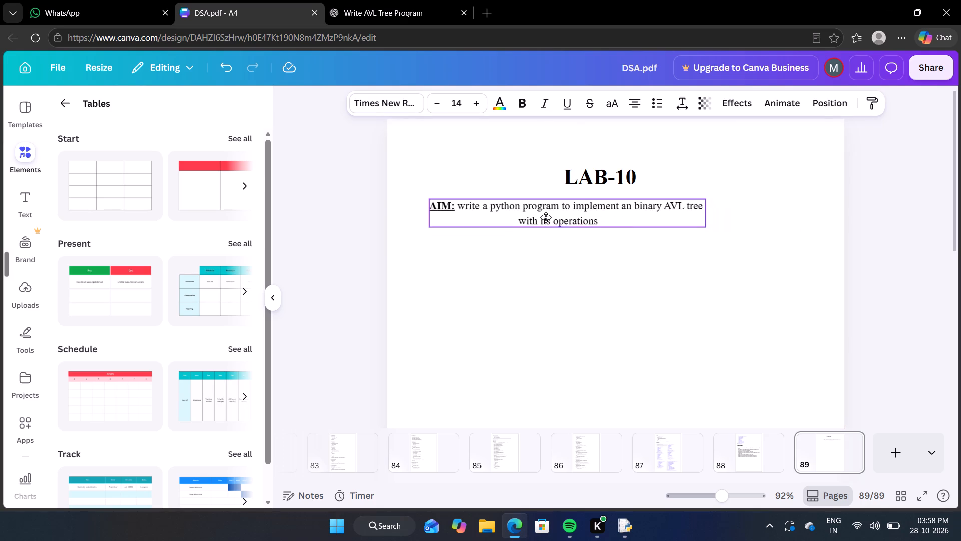
left_click_drag(546, 217, 555, 218)
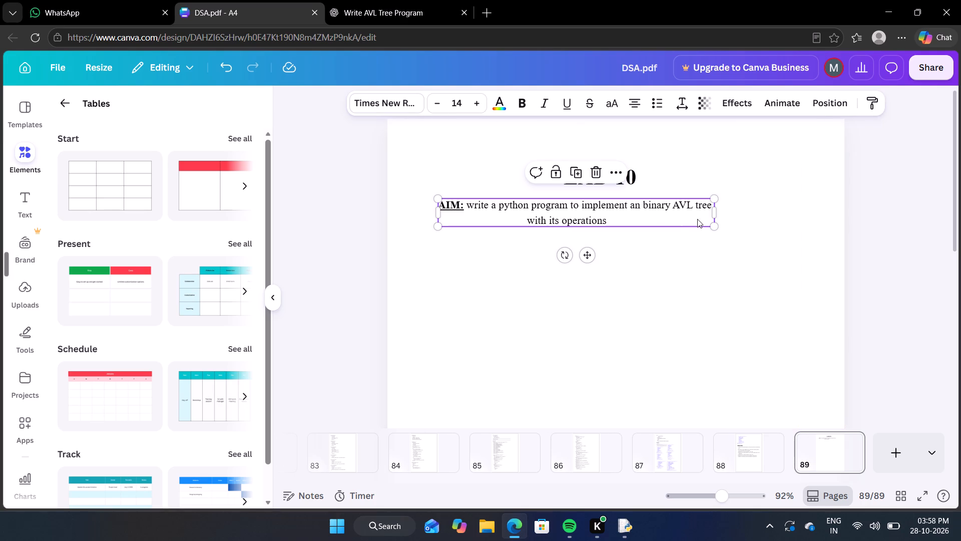
left_click(715, 214)
left_click_drag(715, 214, 757, 220)
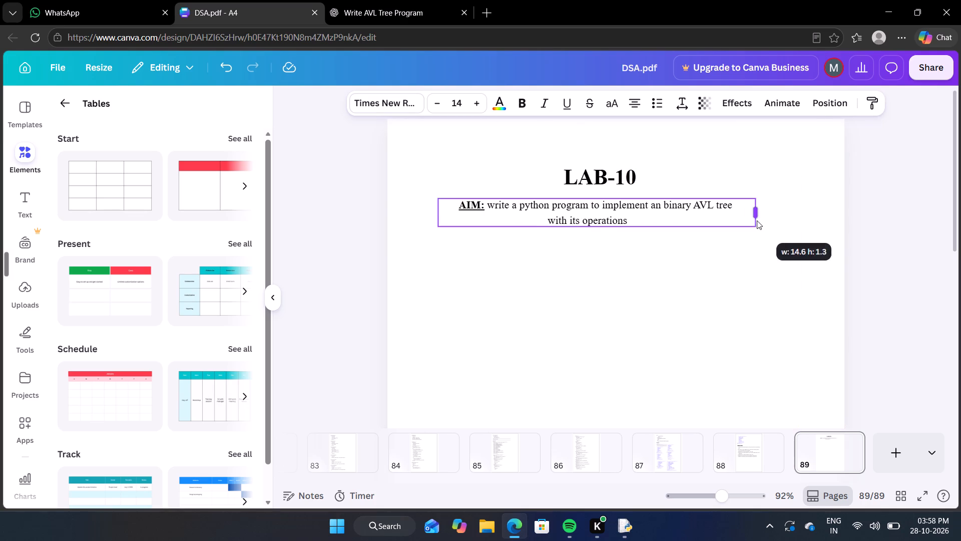
left_click_drag(757, 220, 785, 234)
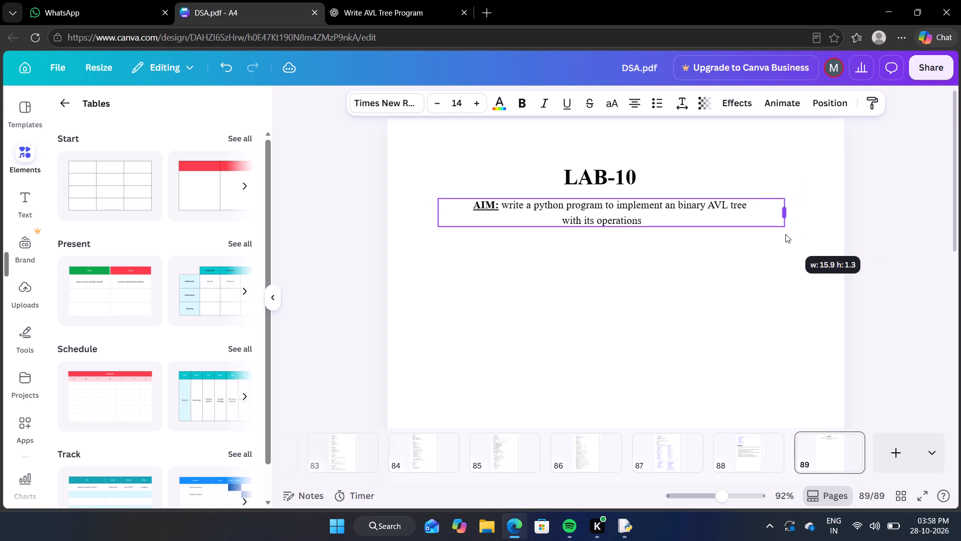
left_click_drag(785, 234, 802, 235)
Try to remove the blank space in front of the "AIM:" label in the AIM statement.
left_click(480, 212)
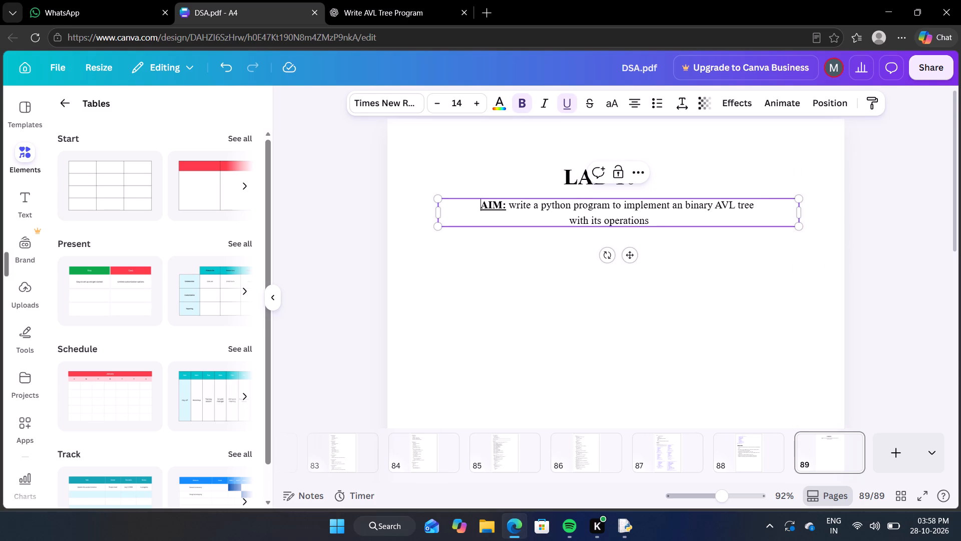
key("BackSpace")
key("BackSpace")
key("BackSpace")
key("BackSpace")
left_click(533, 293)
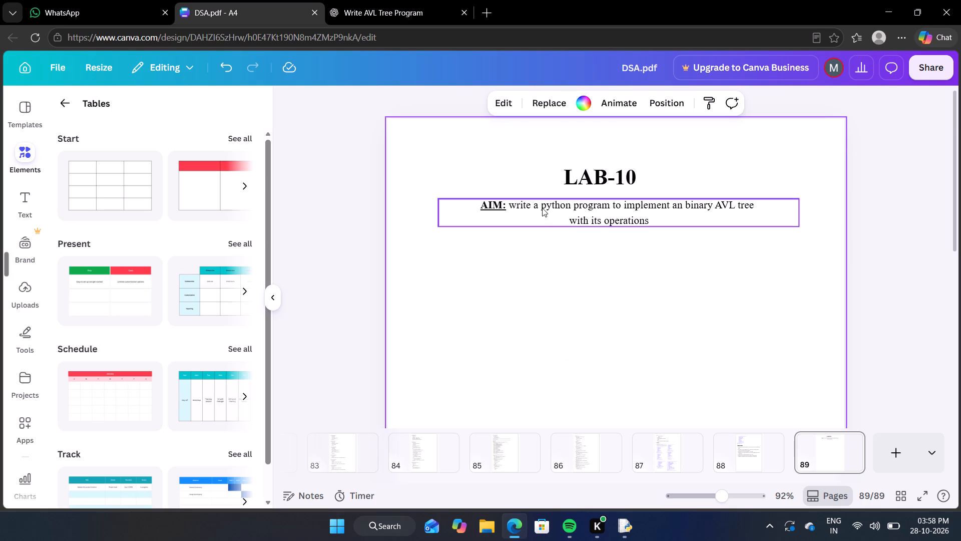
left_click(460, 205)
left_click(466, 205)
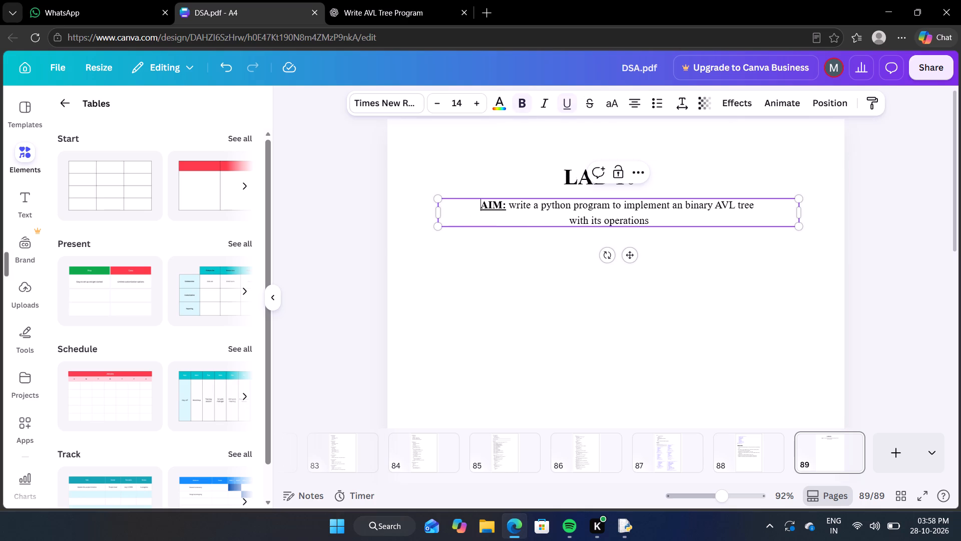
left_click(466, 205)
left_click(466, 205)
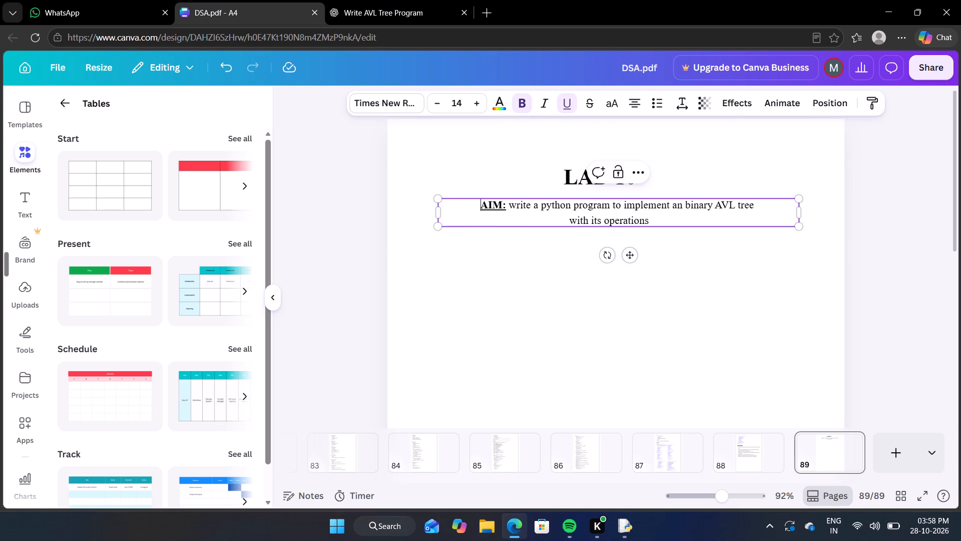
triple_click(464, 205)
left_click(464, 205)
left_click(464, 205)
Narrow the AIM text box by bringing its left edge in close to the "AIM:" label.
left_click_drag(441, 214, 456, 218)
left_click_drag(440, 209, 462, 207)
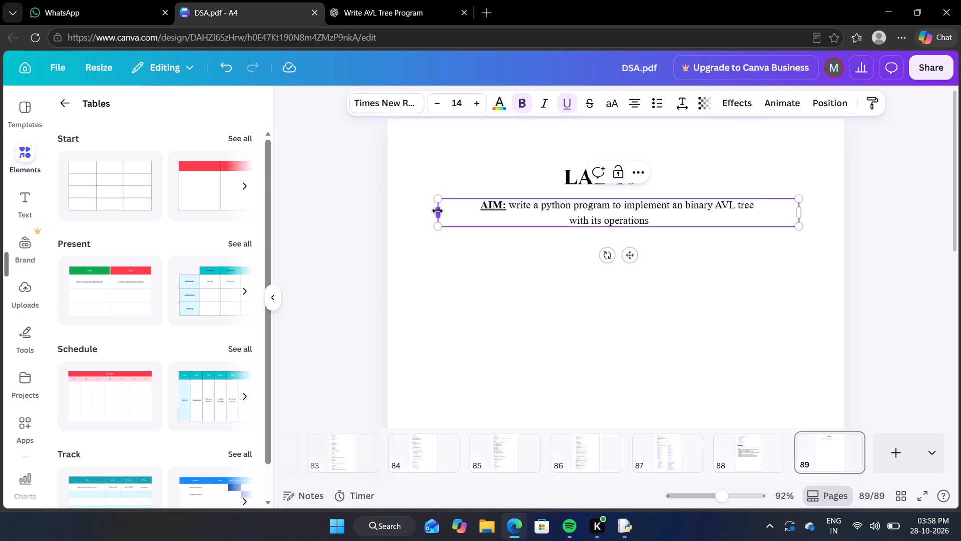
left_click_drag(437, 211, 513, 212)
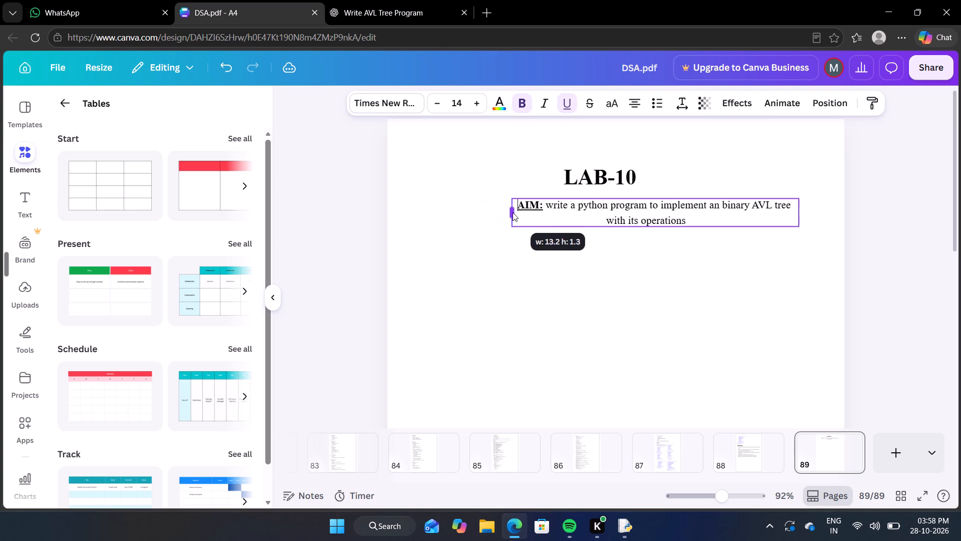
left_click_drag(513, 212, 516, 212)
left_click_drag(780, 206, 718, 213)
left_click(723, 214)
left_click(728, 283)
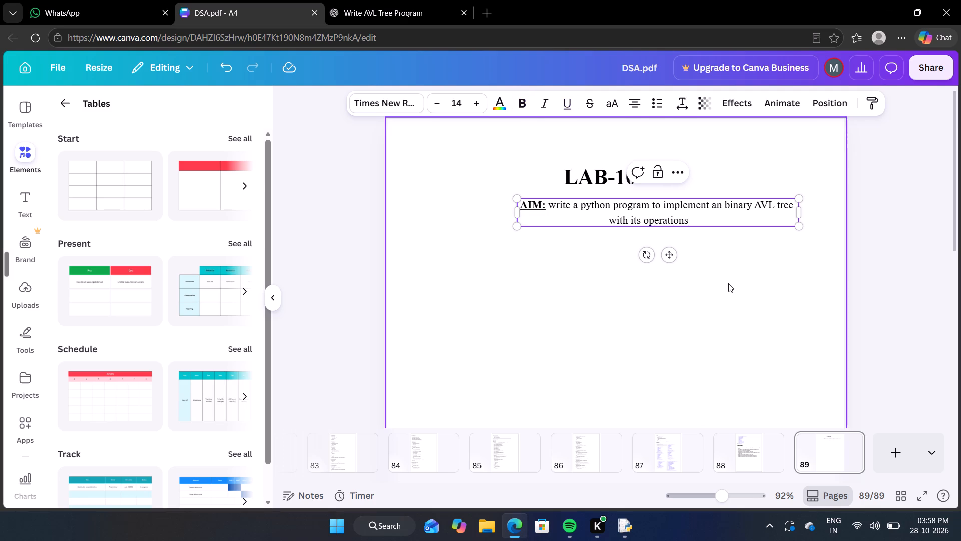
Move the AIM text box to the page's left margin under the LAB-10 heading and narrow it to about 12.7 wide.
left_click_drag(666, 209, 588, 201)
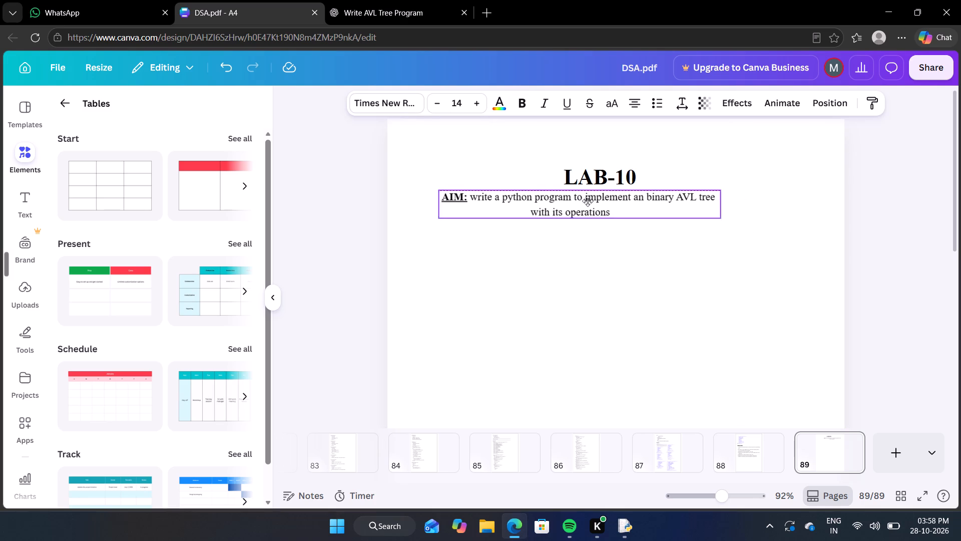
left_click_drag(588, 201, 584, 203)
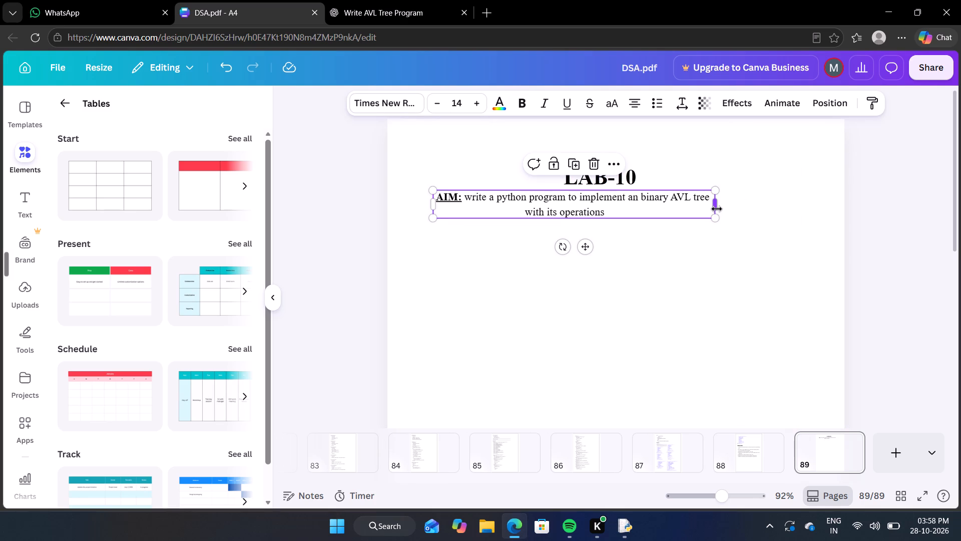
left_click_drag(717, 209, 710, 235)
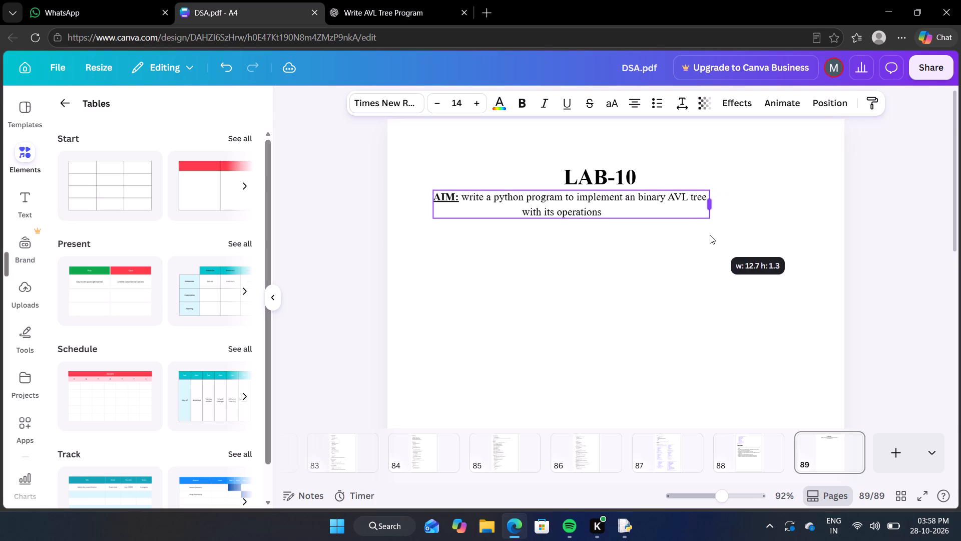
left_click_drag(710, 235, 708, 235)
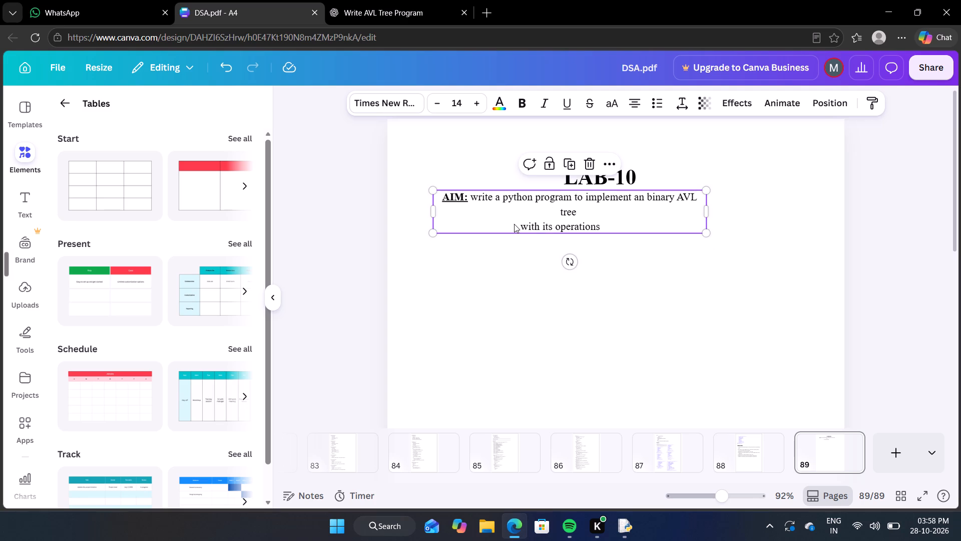
Copy the whole AIM statement, delete it from its text box, and paste it onto the page as a new text box.
double_click(588, 215)
left_click(601, 221)
left_click_drag(601, 221, 522, 192)
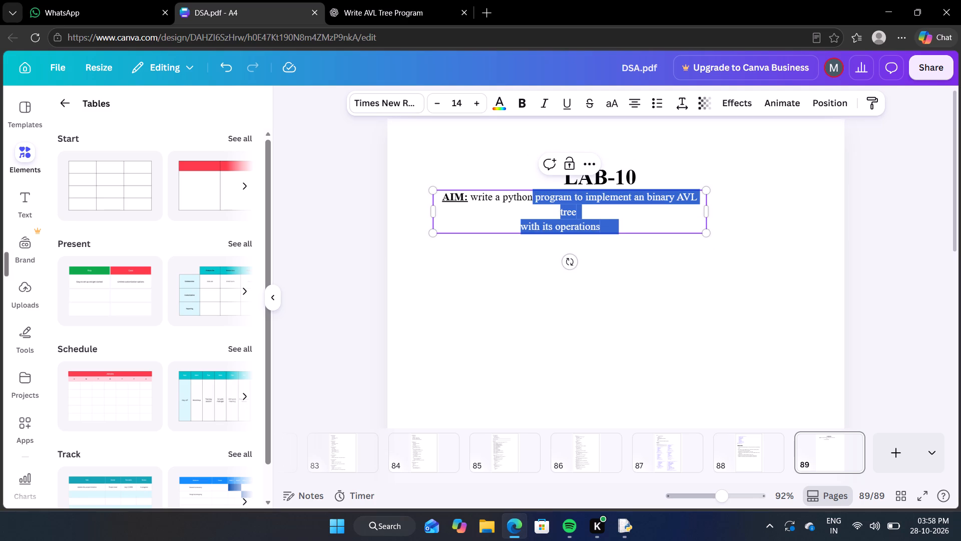
left_click_drag(522, 192, 427, 184)
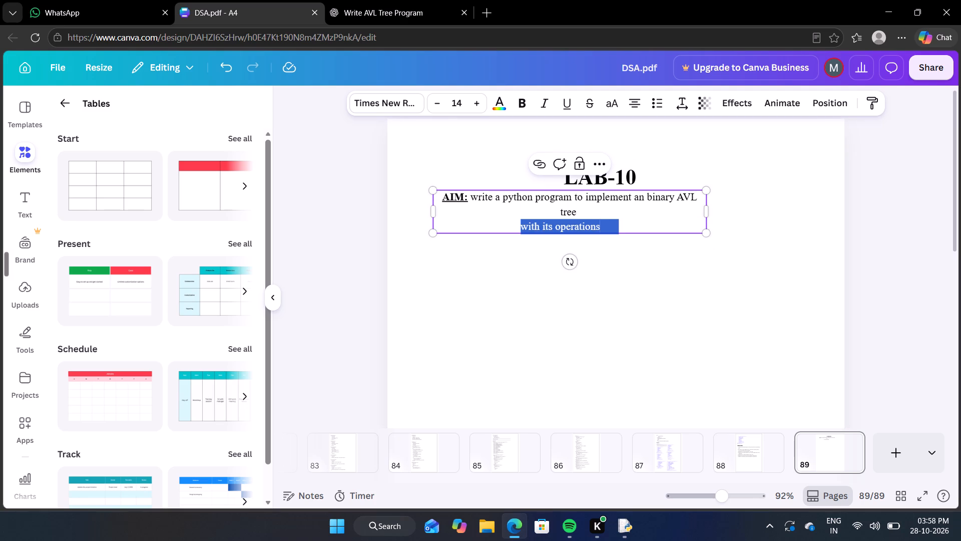
left_click_drag(442, 203, 627, 233)
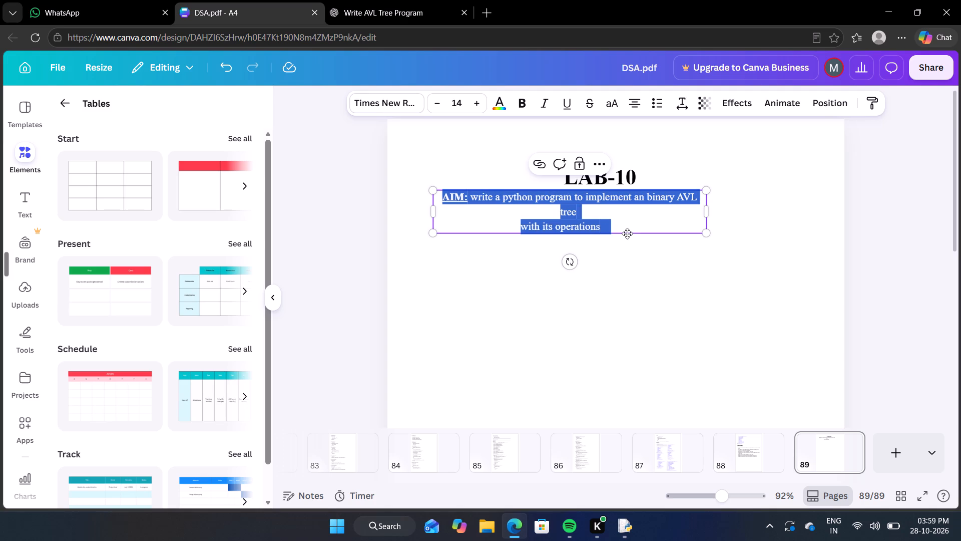
key("ctrl+c")
key("BackSpace")
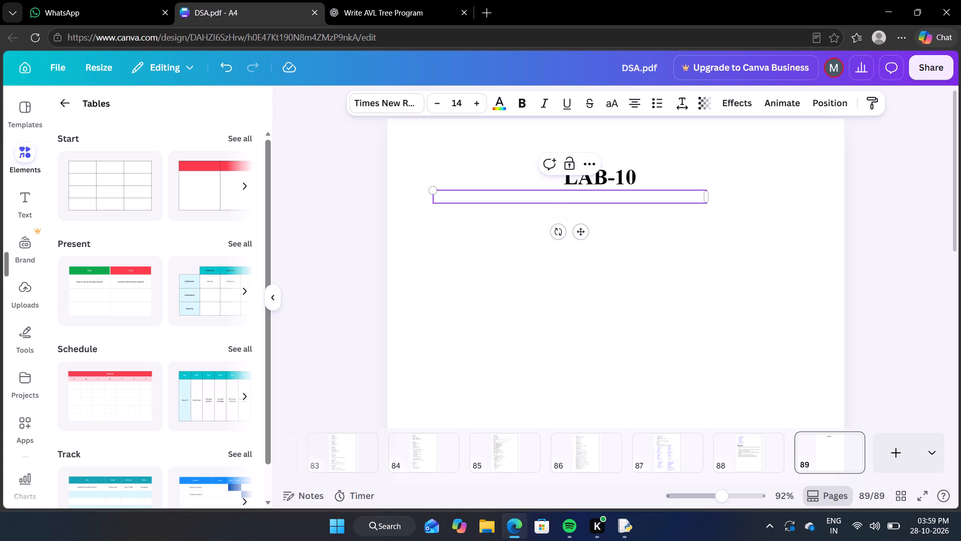
key("BackSpace")
key("BackSpace")
key("BackSpace")
left_click(706, 221)
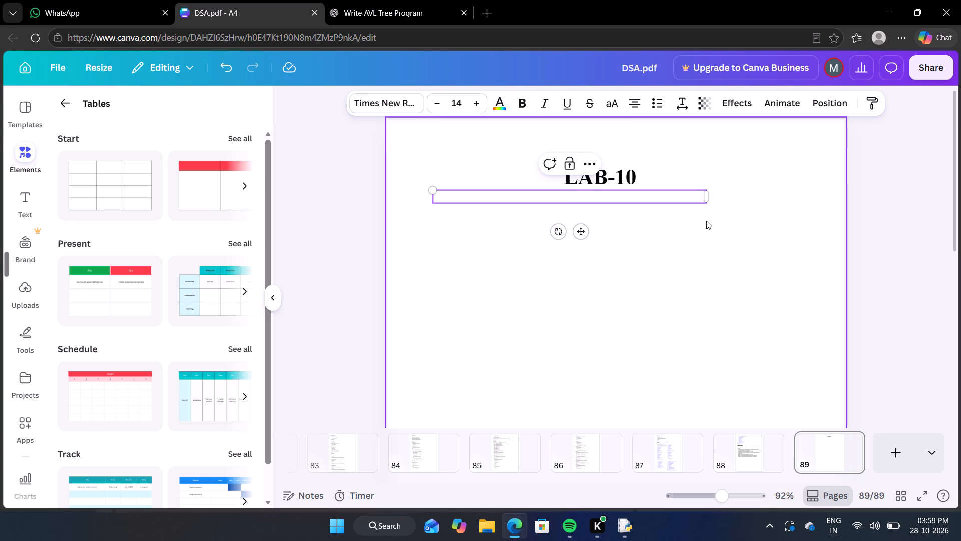
left_click(627, 194)
key("ctrl+v")
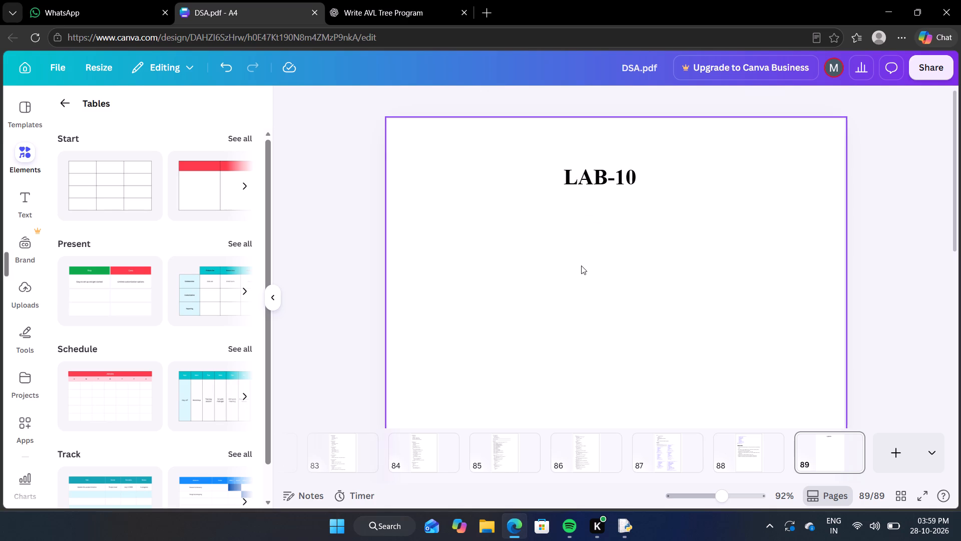
left_click(671, 347)
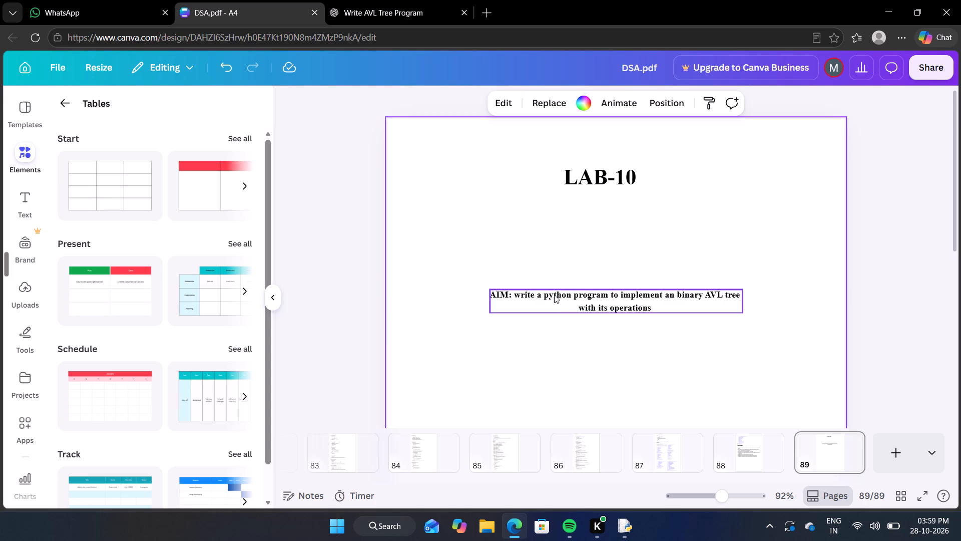
Remove the bold from the pasted sentence after "AIM:", from "write a python program" through "with its operations".
triple_click(518, 293)
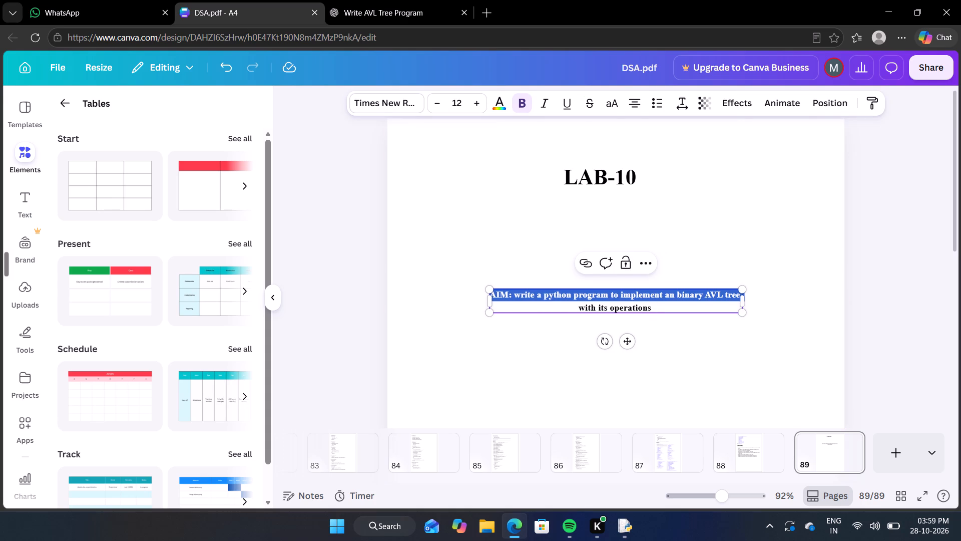
left_click(518, 293)
double_click(514, 295)
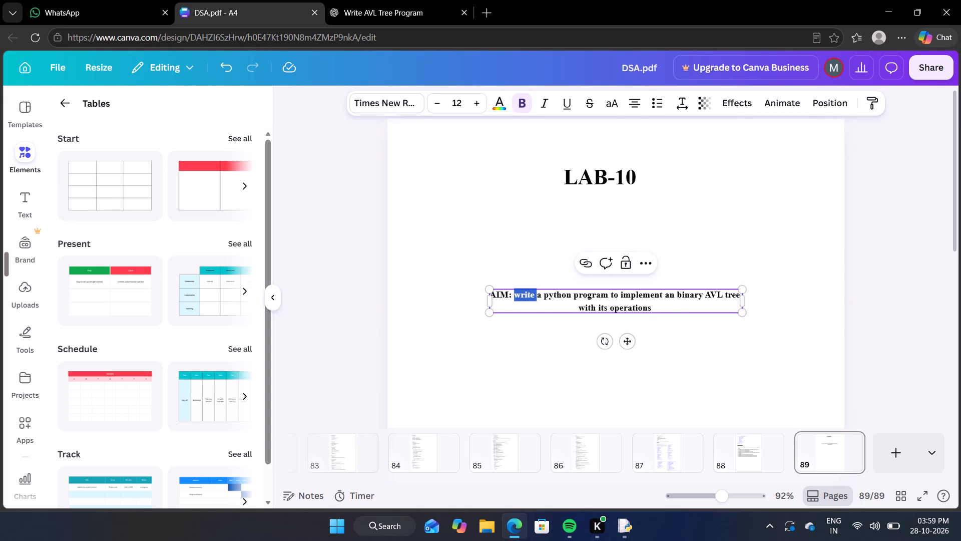
left_click_drag(573, 302, 512, 294)
left_click(512, 294)
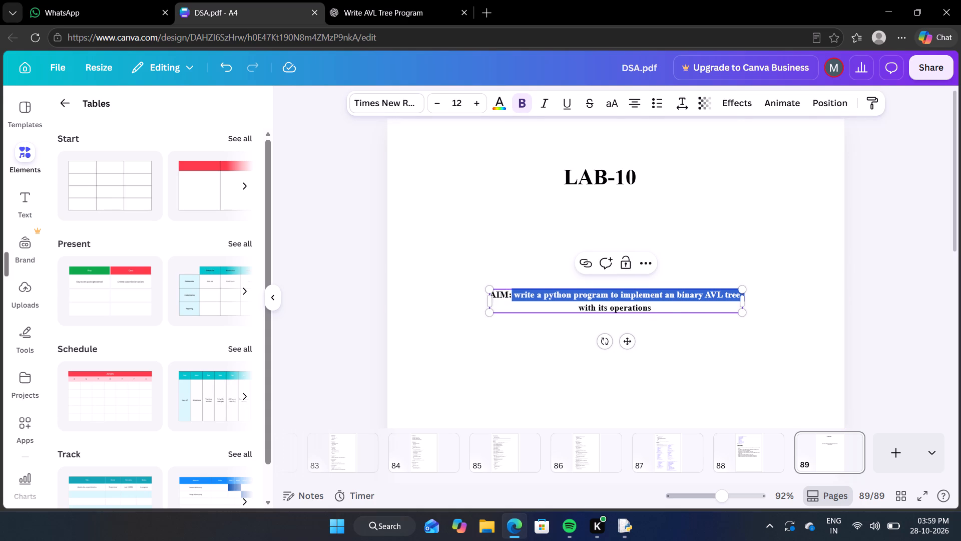
left_click_drag(515, 297, 663, 313)
left_click(520, 110)
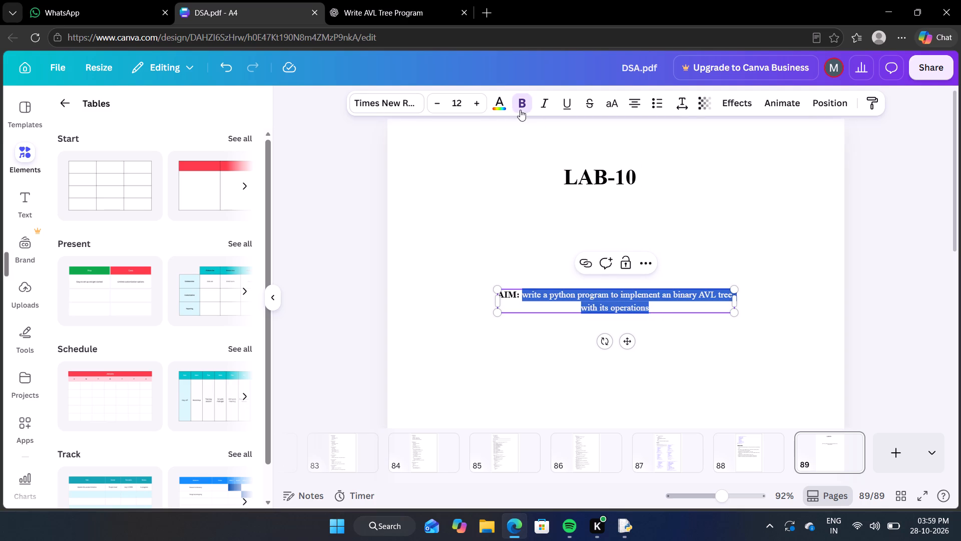
left_click(734, 245)
Move the pasted AIM statement to the page's left margin just below the LAB-10 heading.
left_click_drag(688, 299, 625, 205)
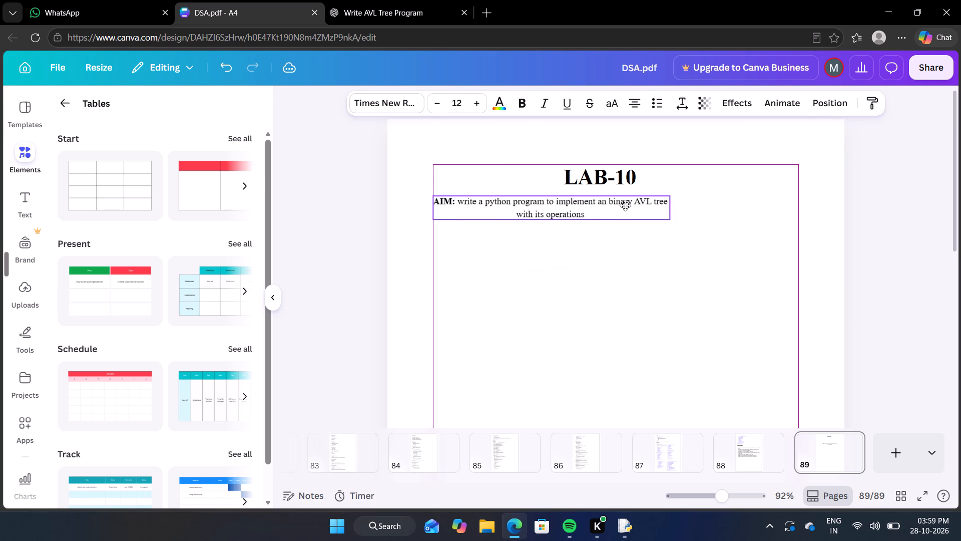
left_click_drag(625, 205, 625, 206)
Replace the line break before "with its operations" with a space so the AIM statement runs on one line.
left_click(515, 211)
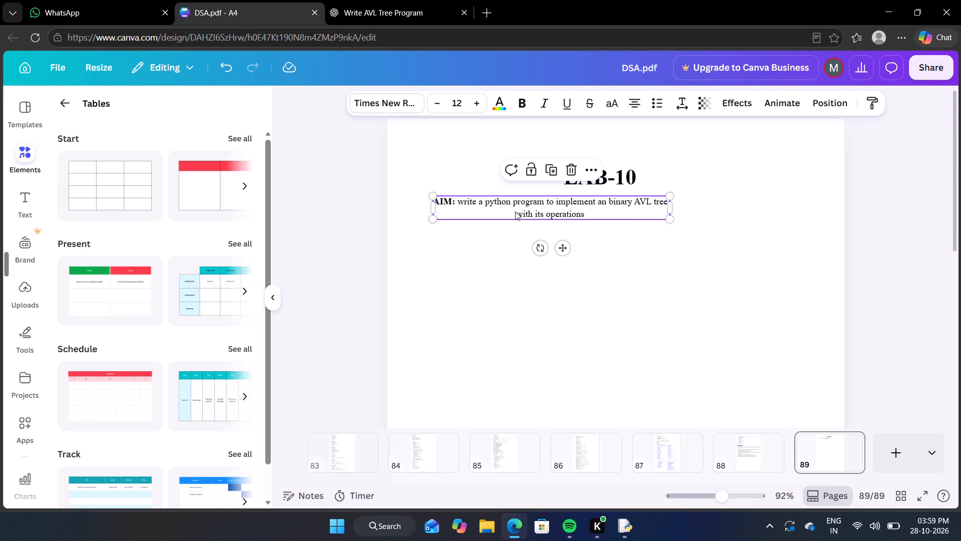
left_click(515, 211)
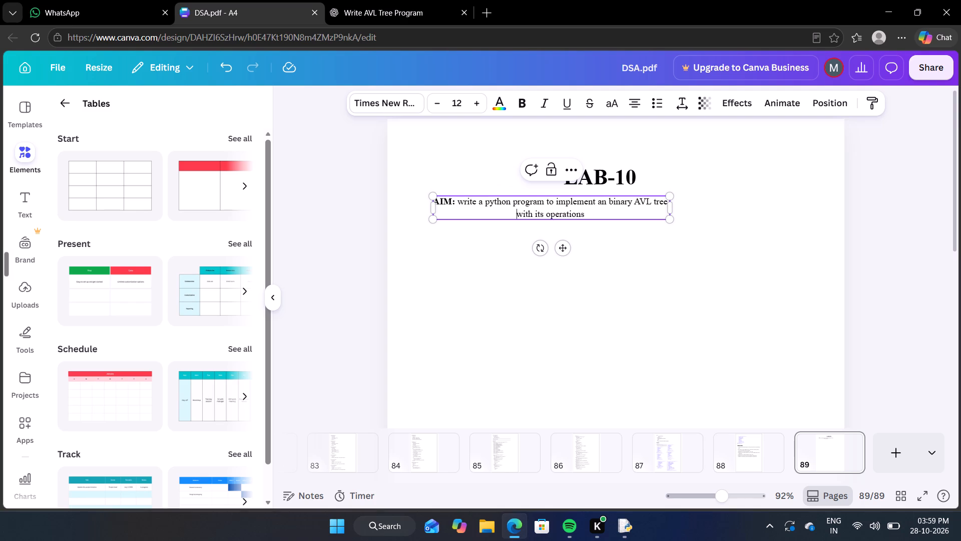
key("BackSpace")
key("BackSpace")
key("space")
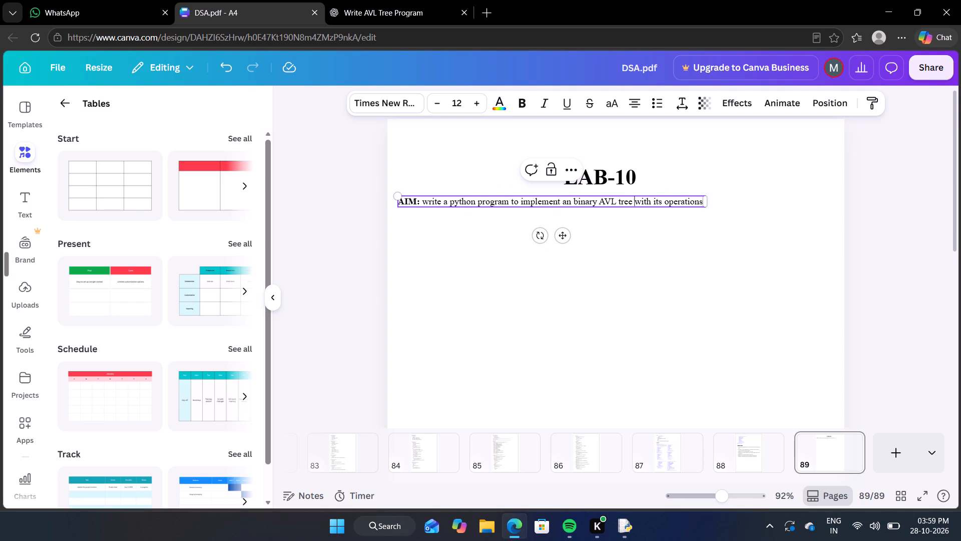
left_click(589, 252)
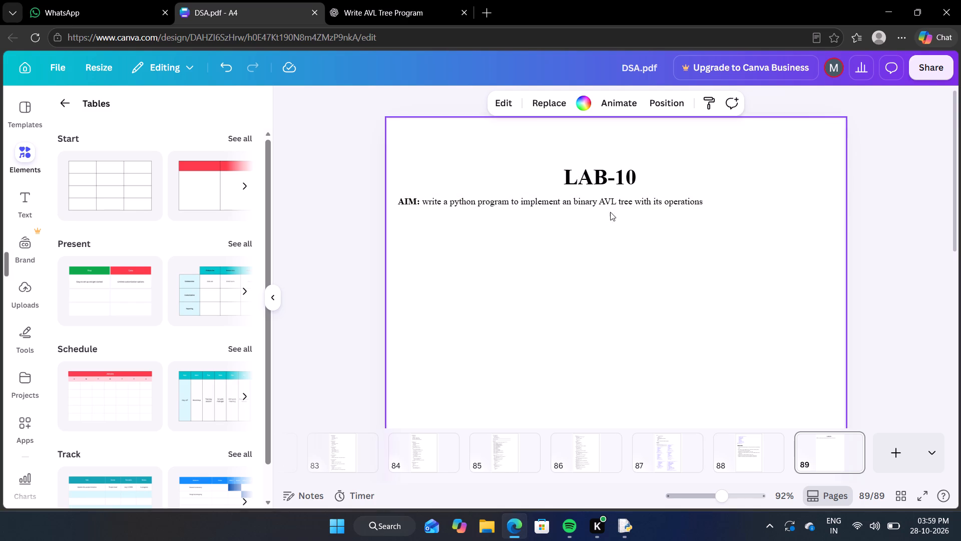
Align the single-line AIM statement with the page's left margin, slightly lower beneath the LAB-10 heading.
left_click_drag(611, 205, 648, 208)
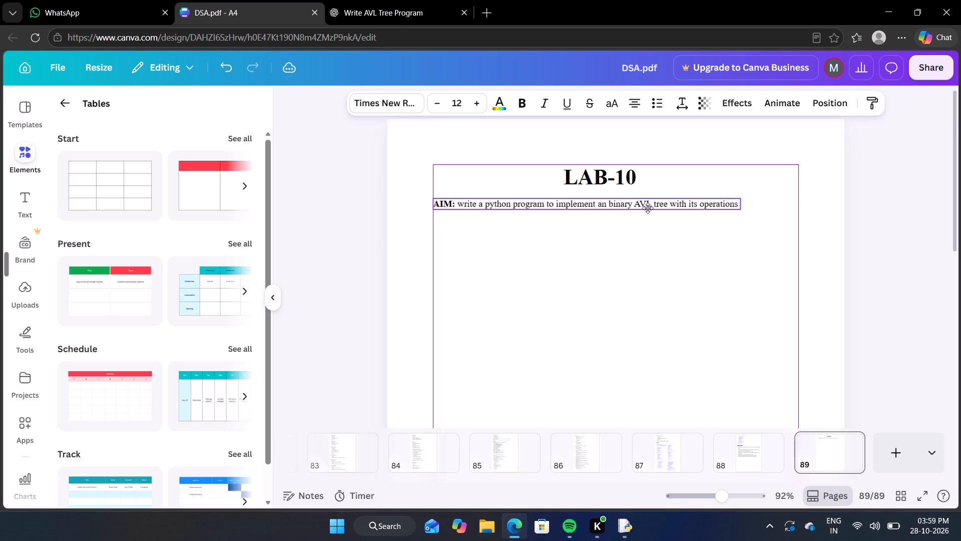
left_click_drag(648, 208, 648, 210)
left_click(716, 282)
Add a text box reading "Program:" to the LAB-10 page and set its font size to 14.
scroll(716, 282, "down", 1)
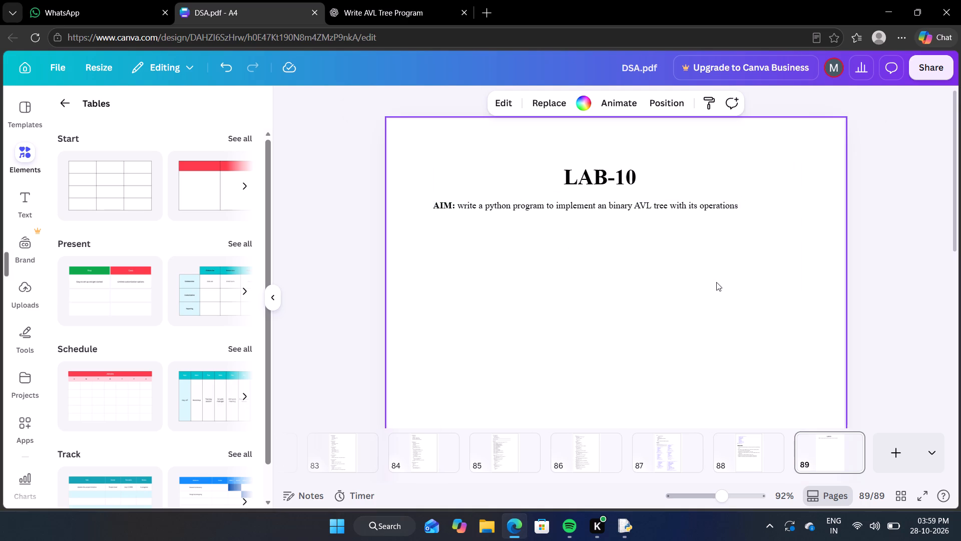
scroll(716, 282, "down", 1)
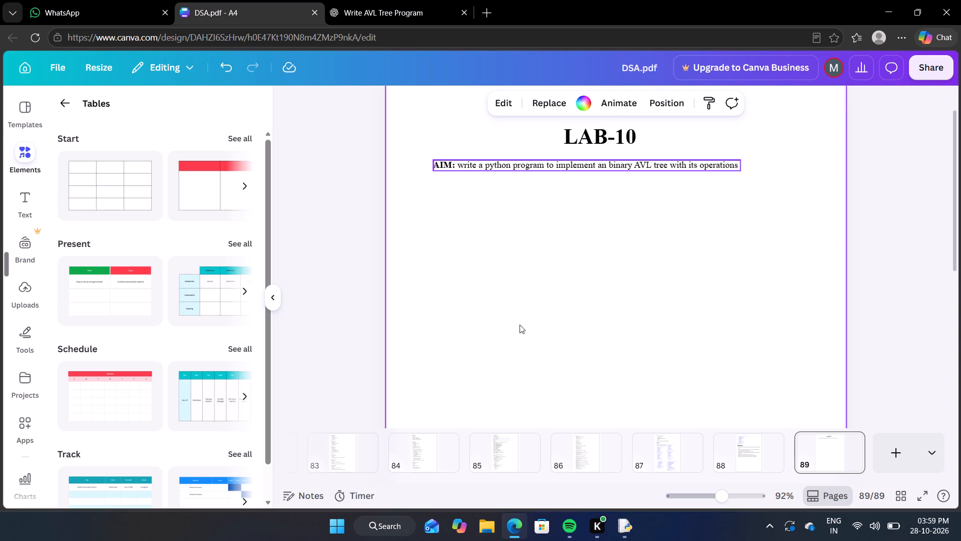
left_click(19, 203)
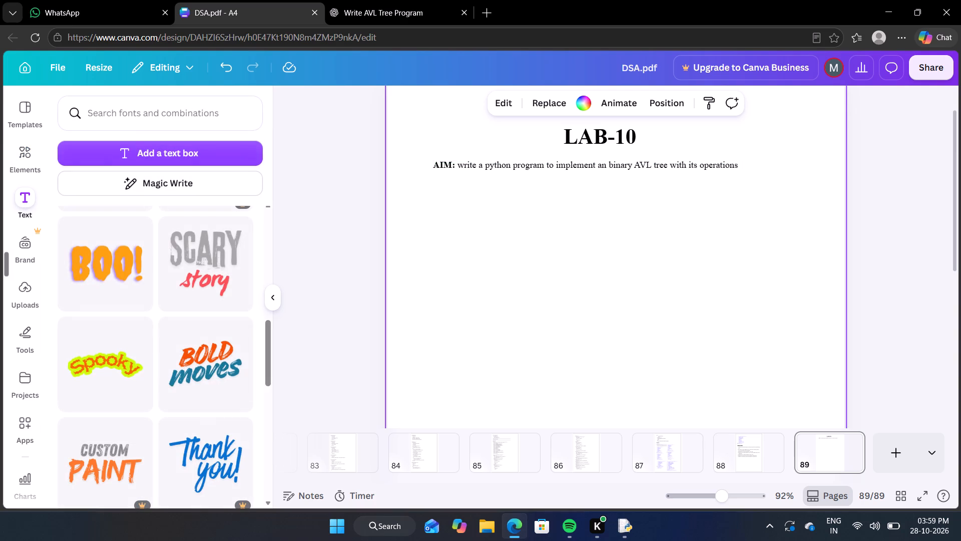
left_click(131, 145)
key("BackSpace")
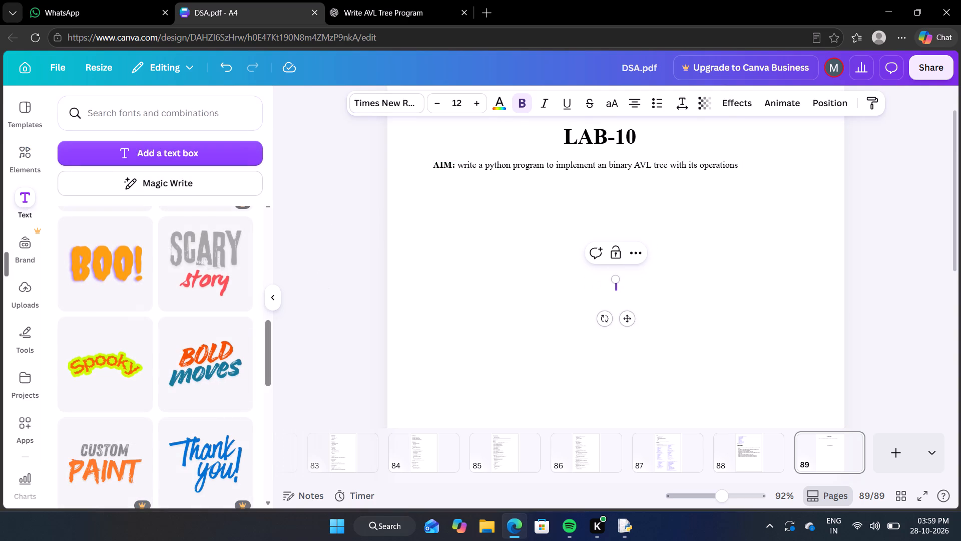
key("shift+p")
type("ro")
type("gram")
key("shift+colon")
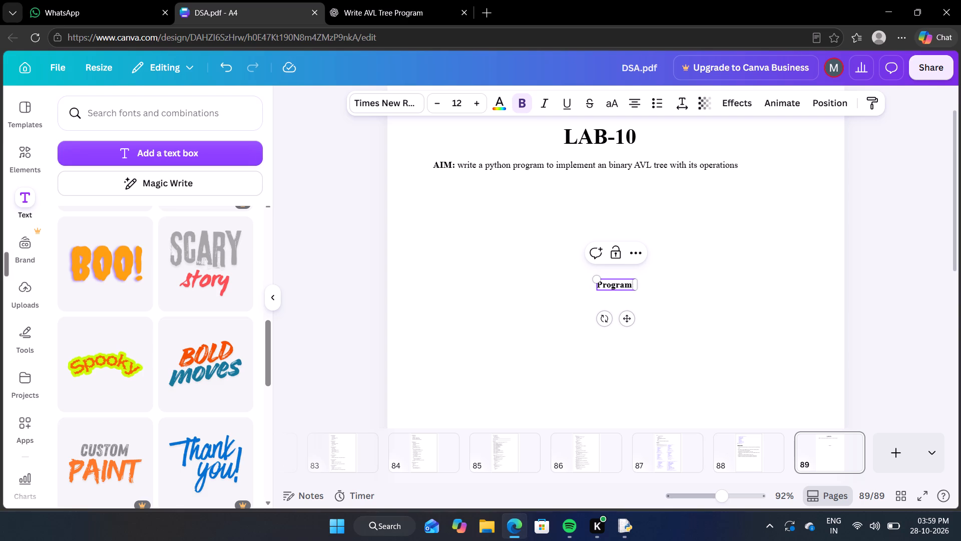
left_click(476, 99)
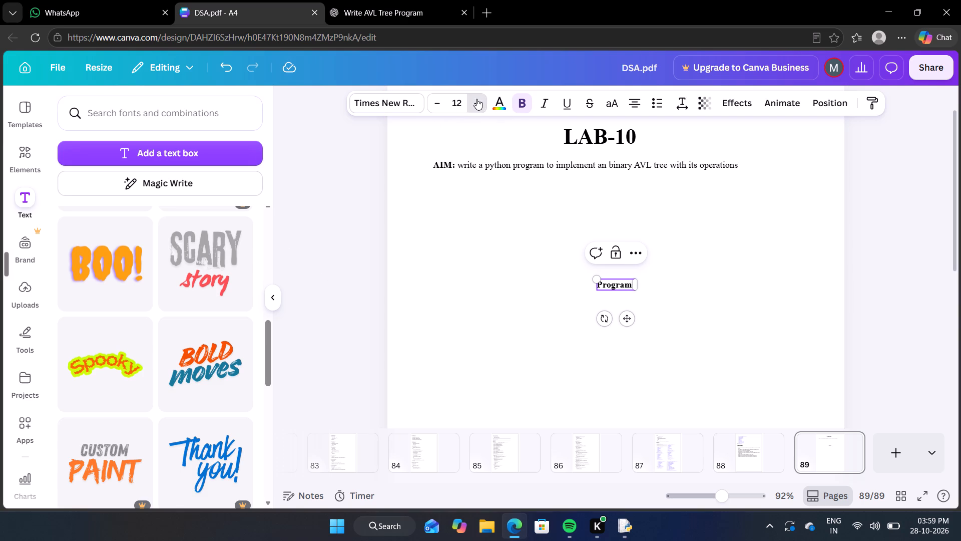
left_click(476, 99)
Move the "Program:" label below the AIM statement, aligned with the page's left margin.
left_click_drag(629, 322, 599, 300)
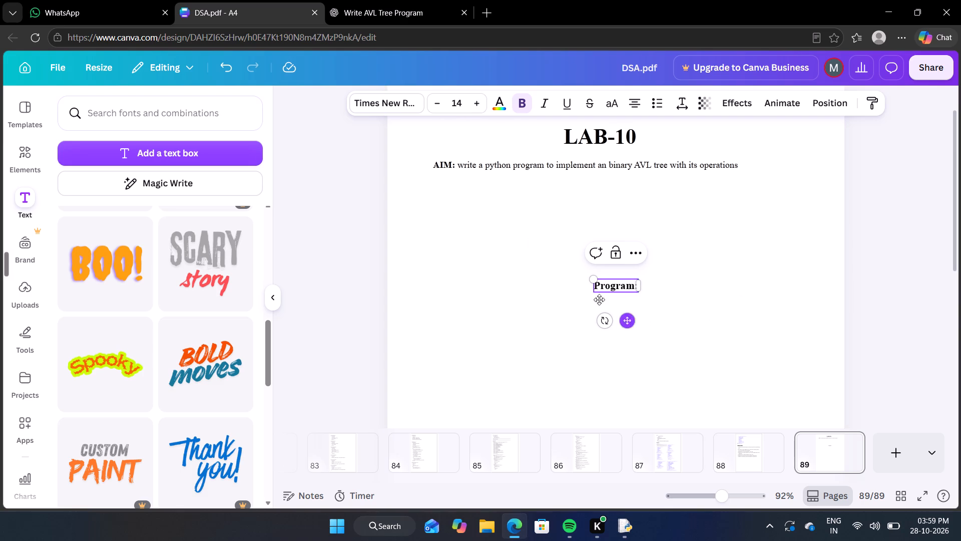
left_click_drag(599, 300, 469, 227)
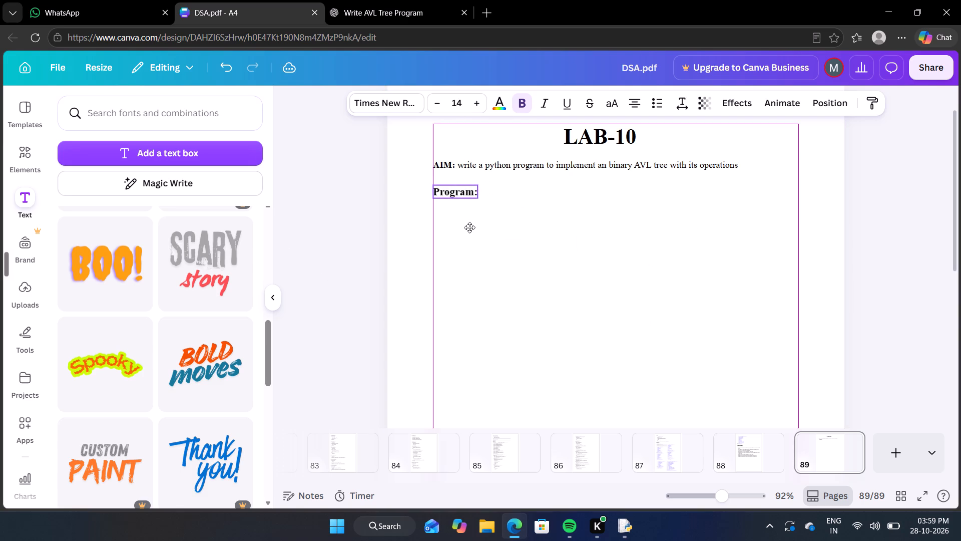
left_click_drag(469, 227, 467, 228)
left_click(626, 317)
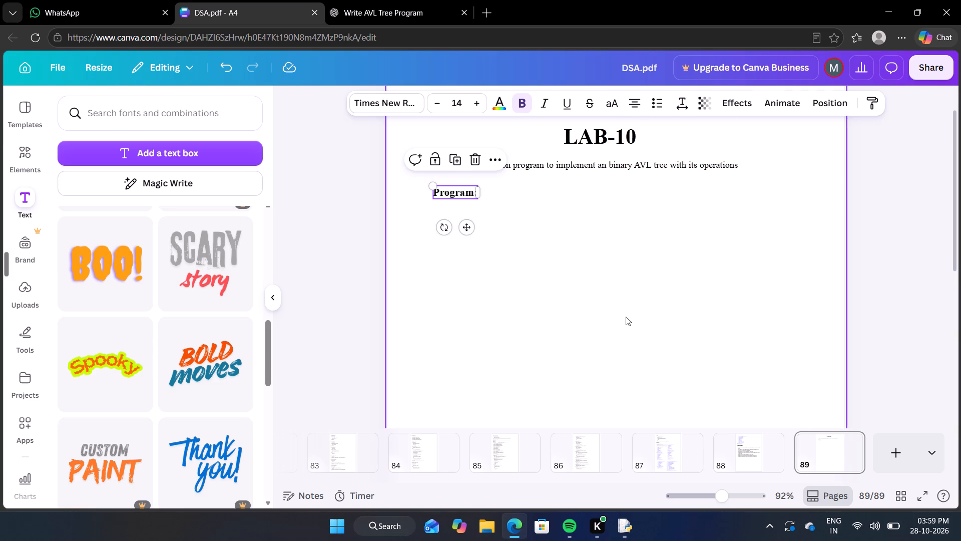
scroll(626, 317, "down", 1)
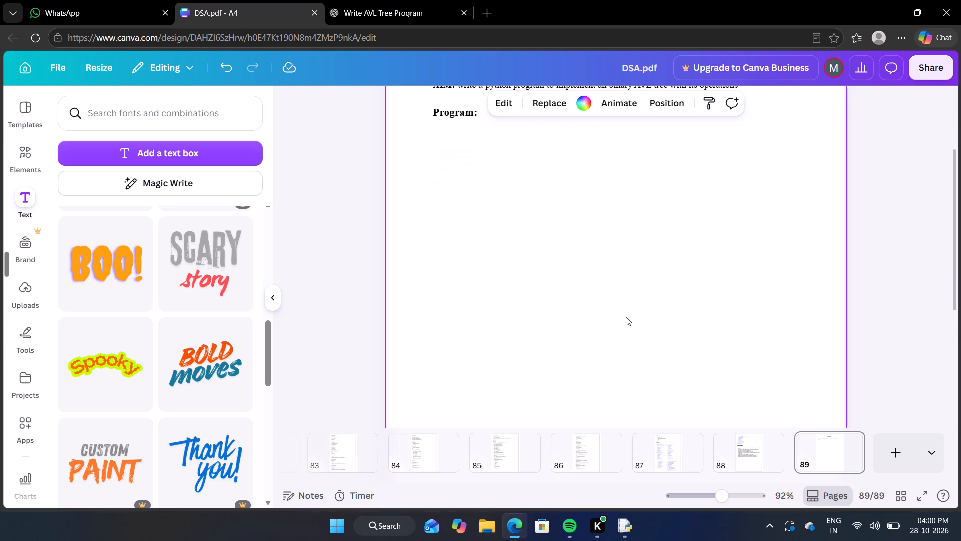